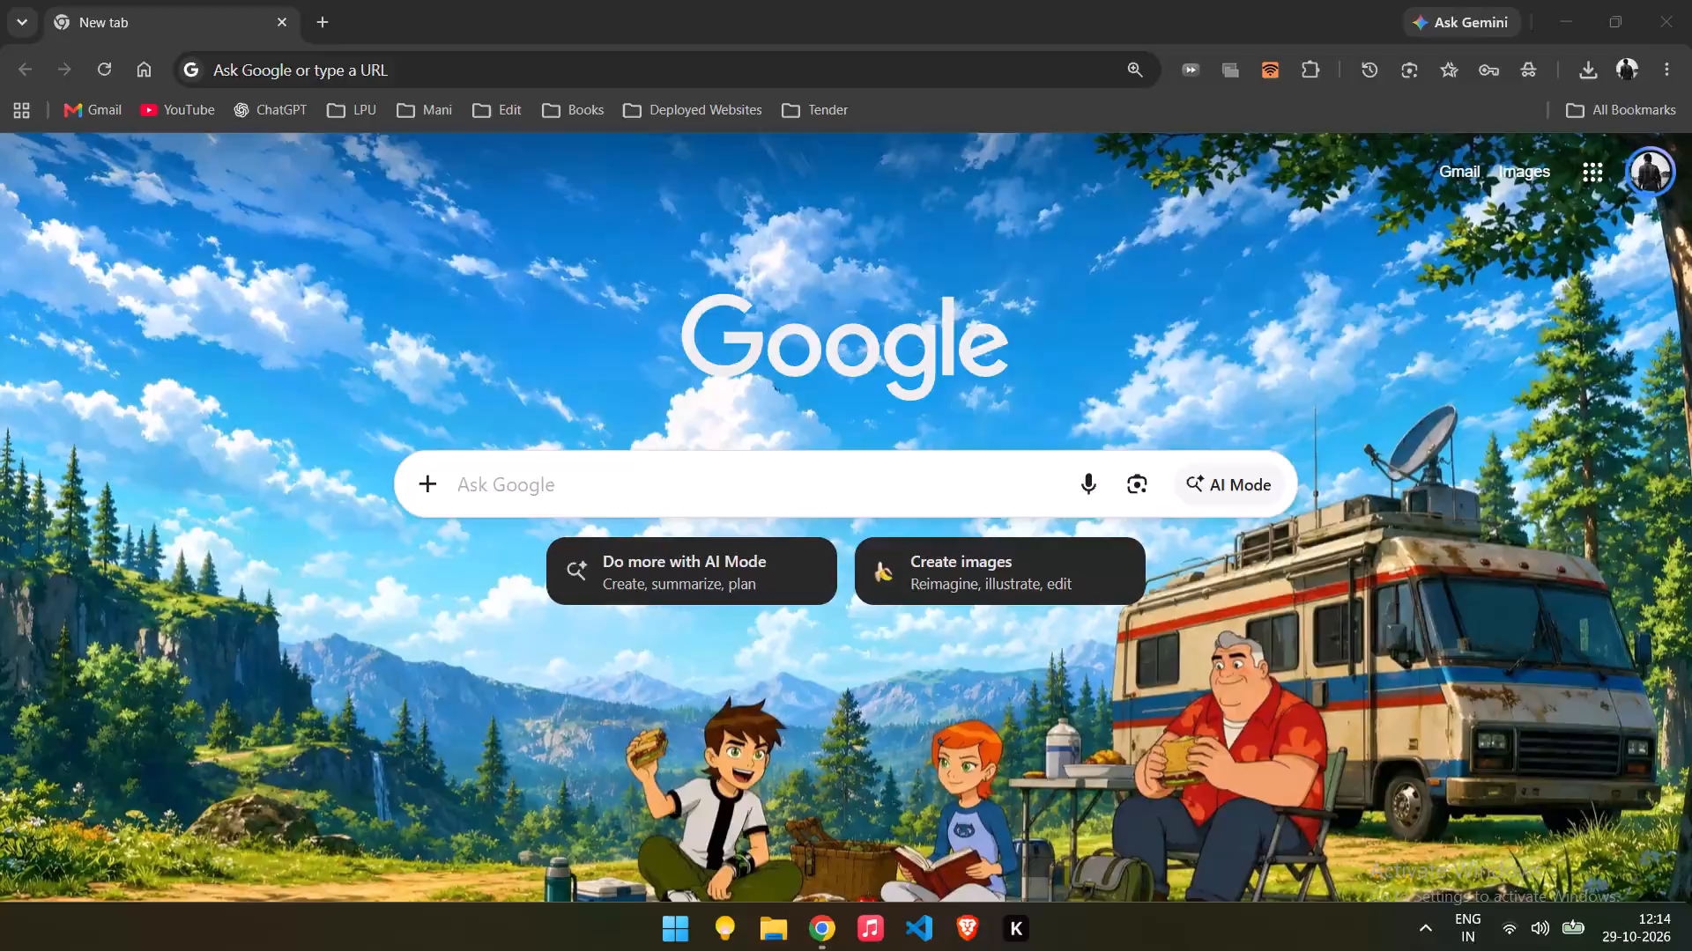
Open the Global_Ecommerce_Web_Development_MS_Project_2007_Question document from Downloads and maximize its window.
left_click(110, 358)
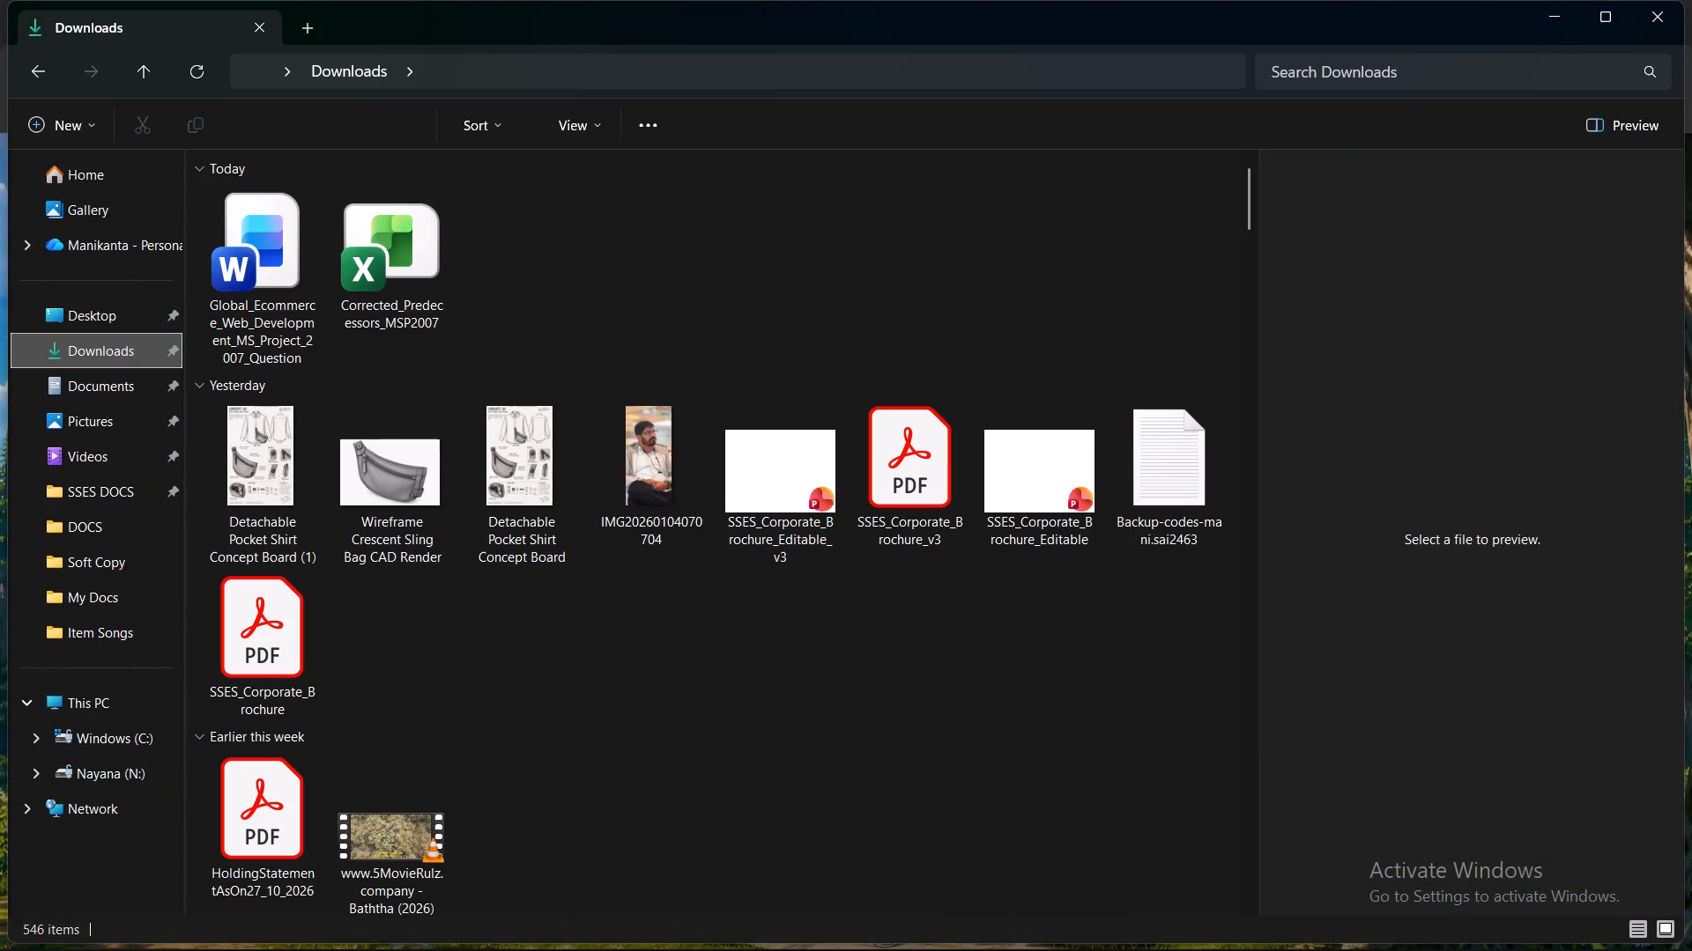
left_click(271, 271)
key("Return")
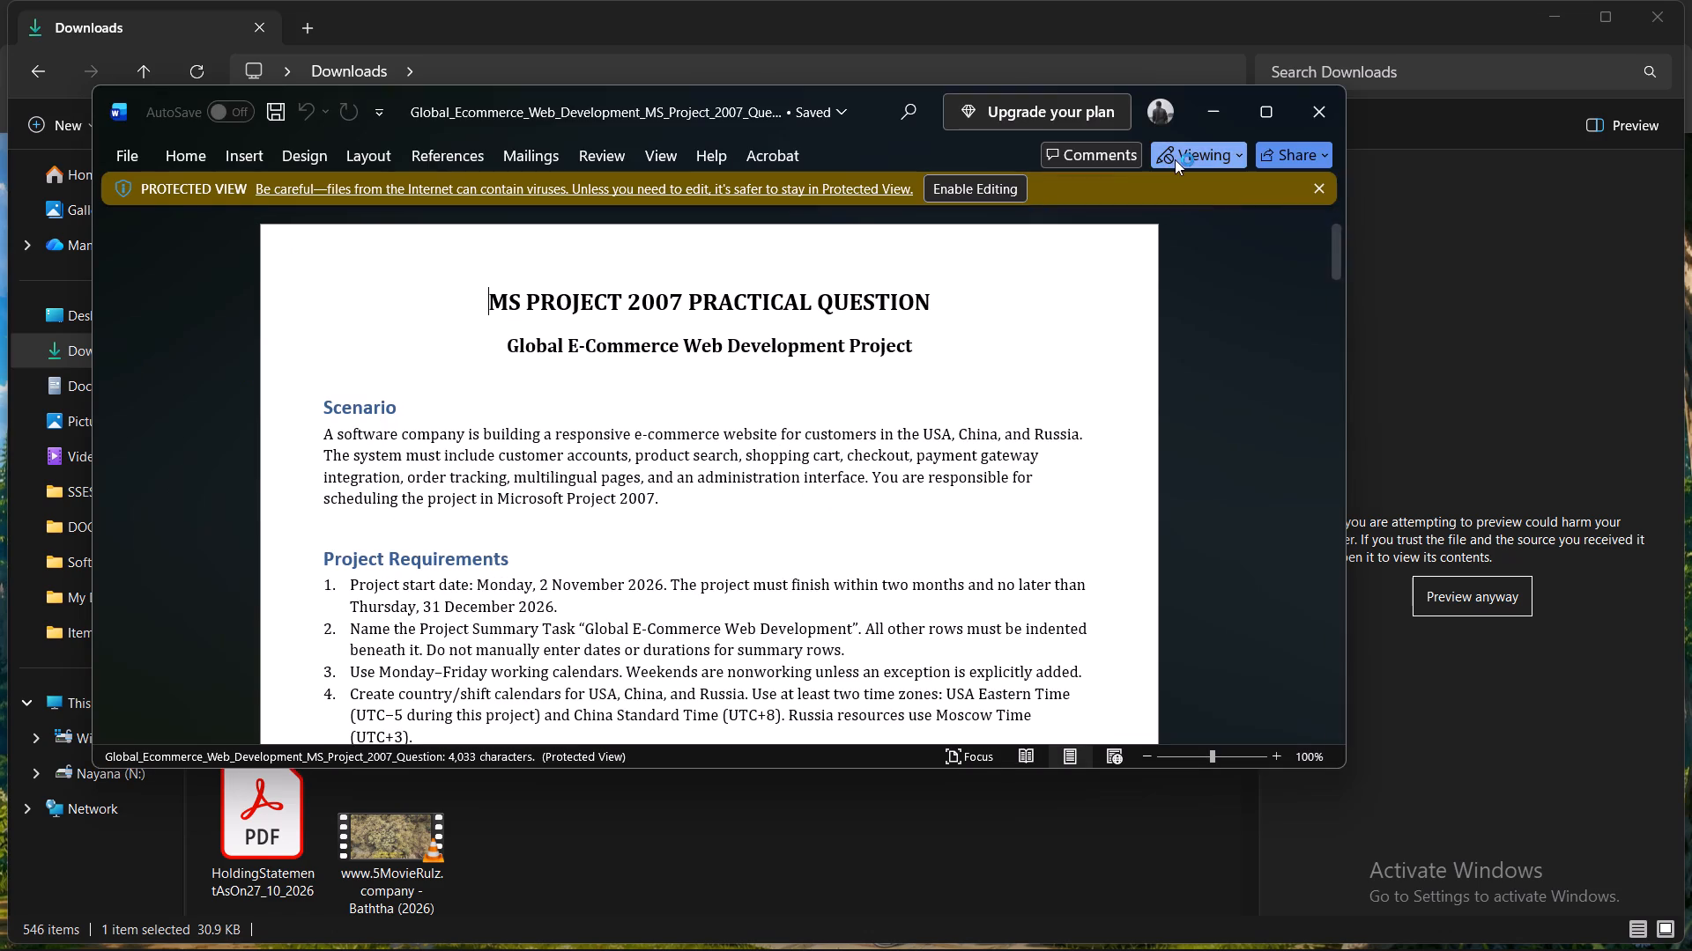
left_click(1265, 125)
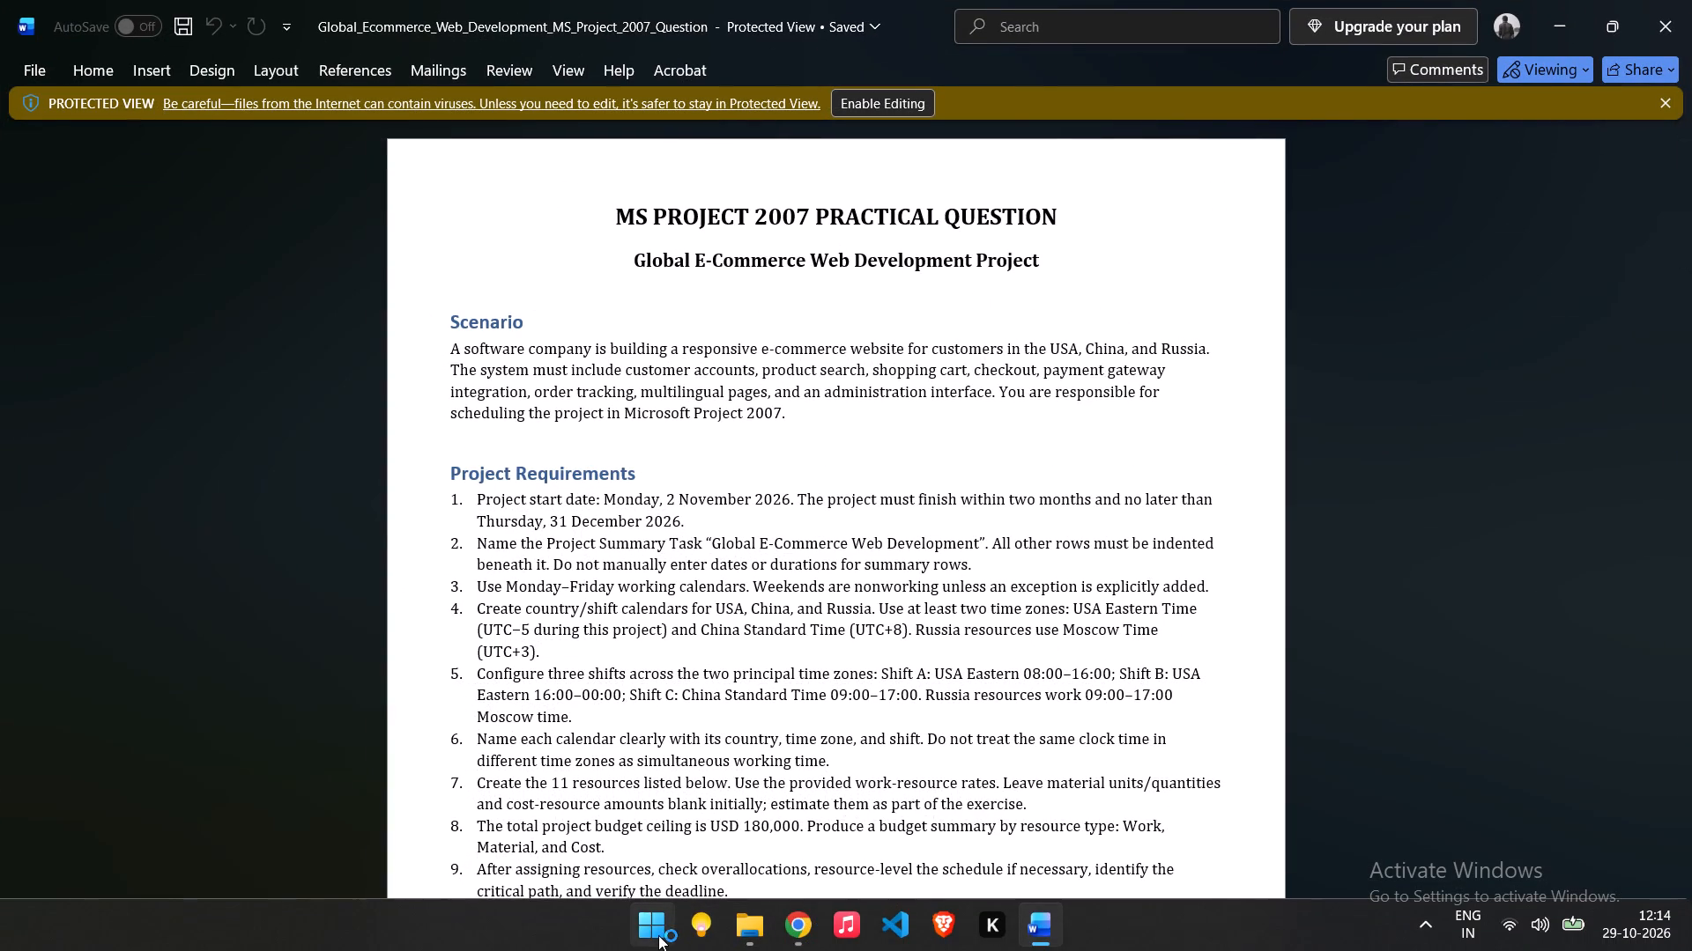
Launch Microsoft Project with a new blank project.
left_click(658, 935)
type("projec")
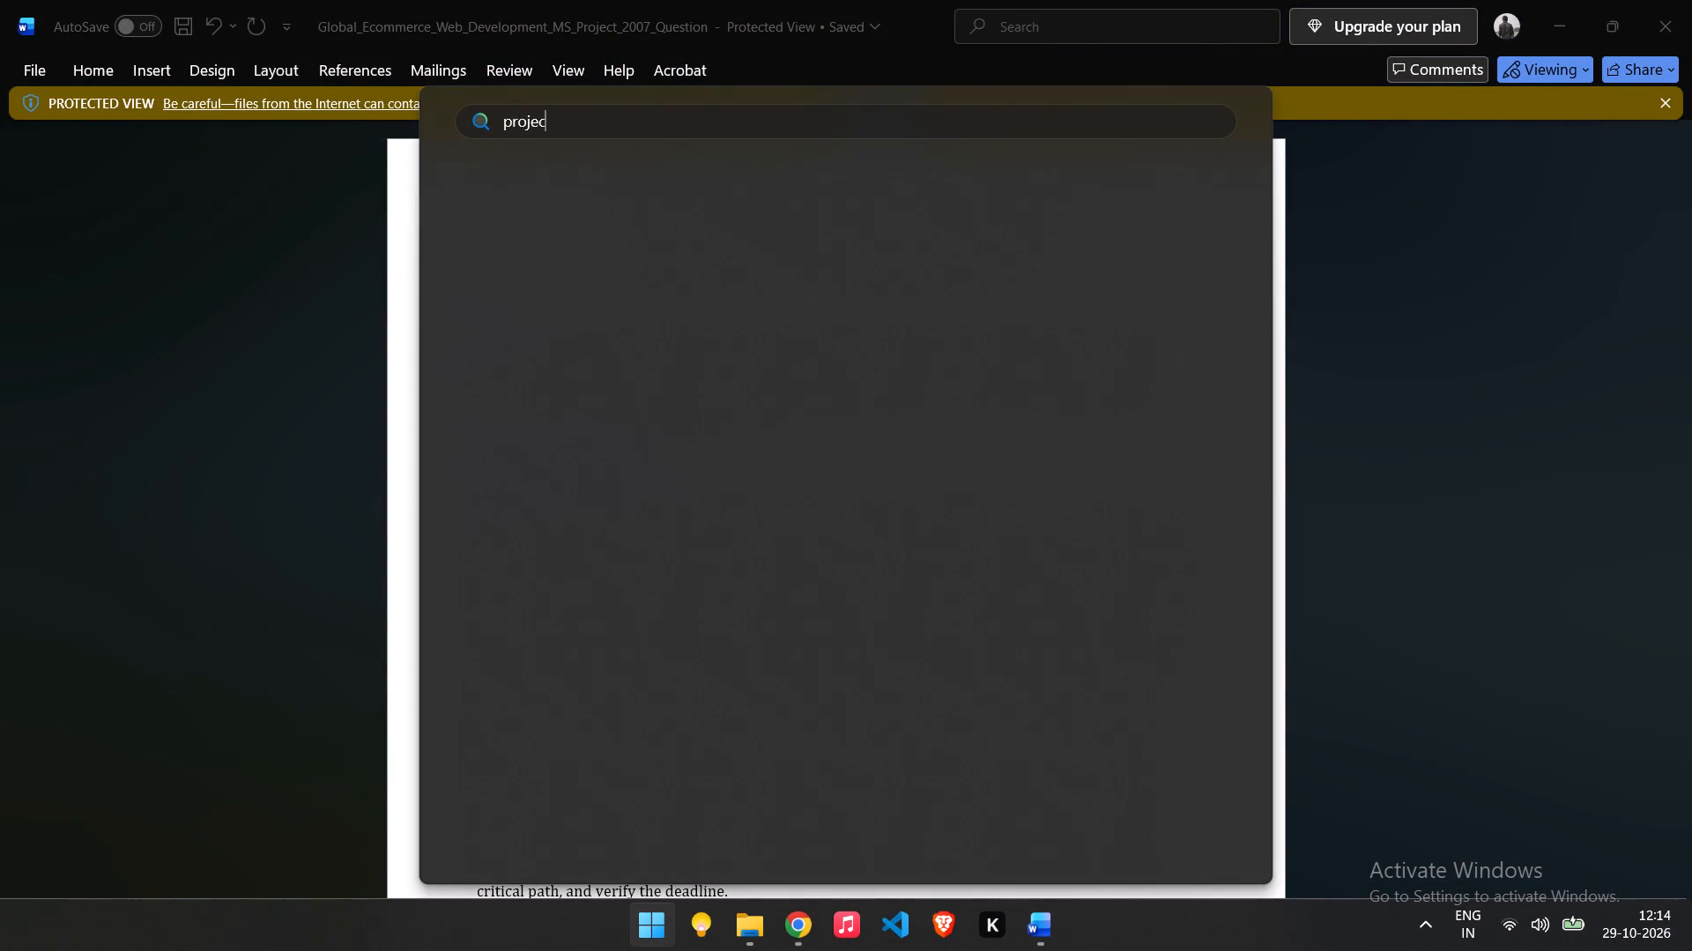
key("Return")
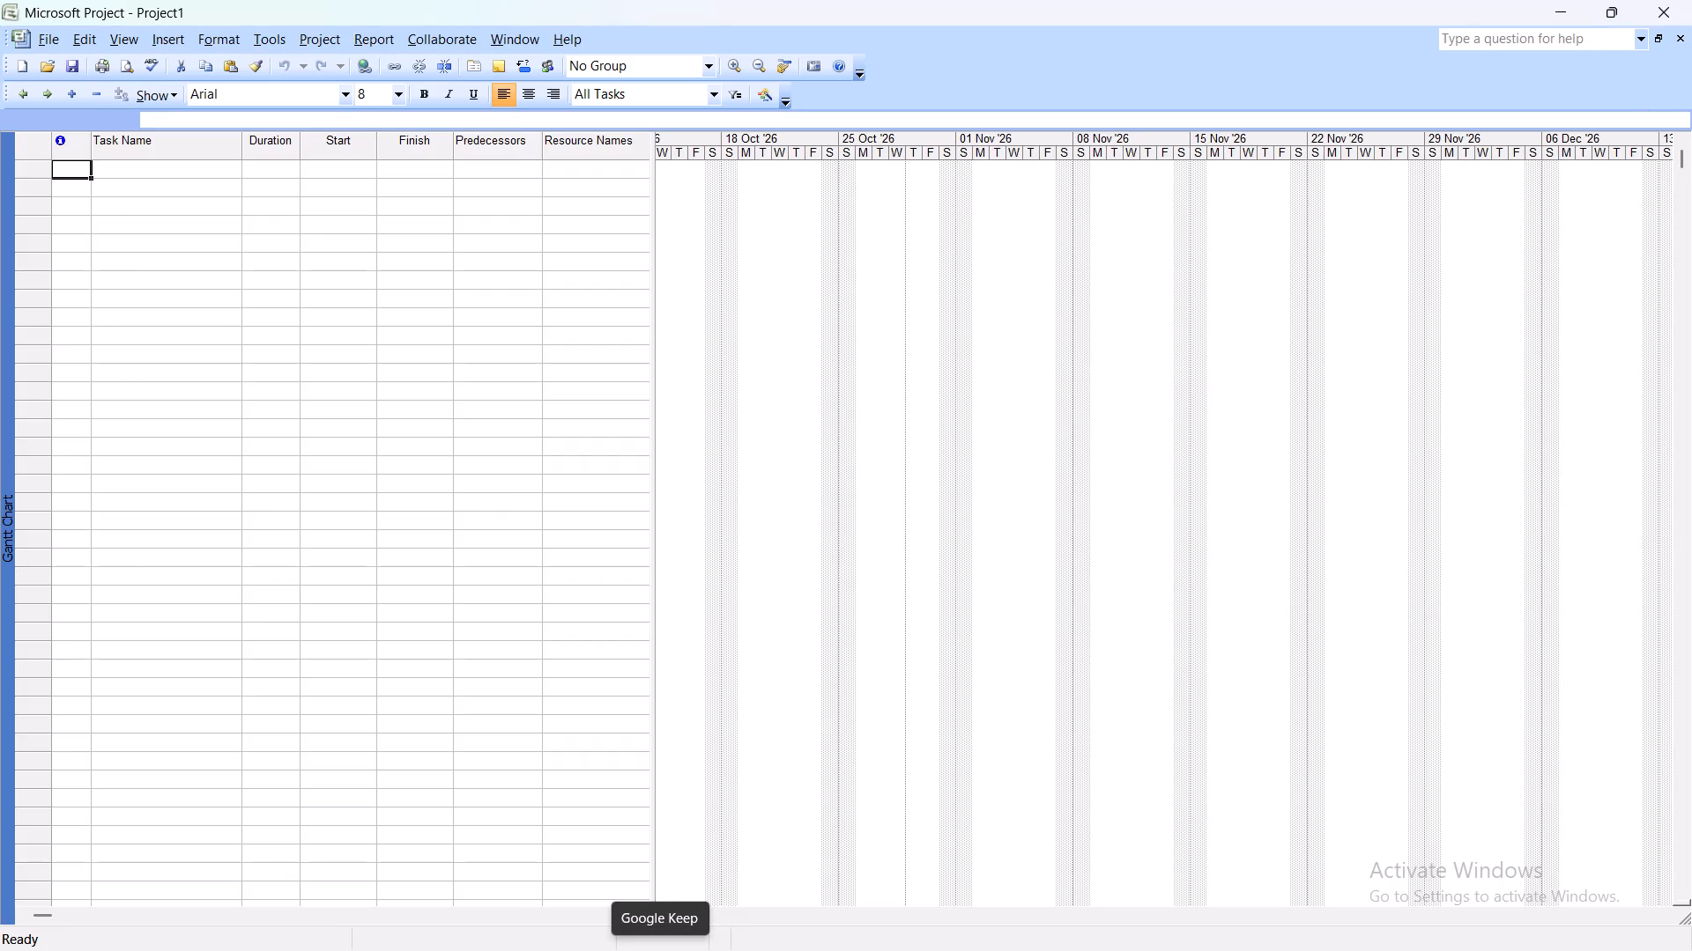
Save the blank project in Documents, naming it CA2, an underscore and the student registration number.
left_click(166, 252)
key("ctrl+d")
key("ctrl+s")
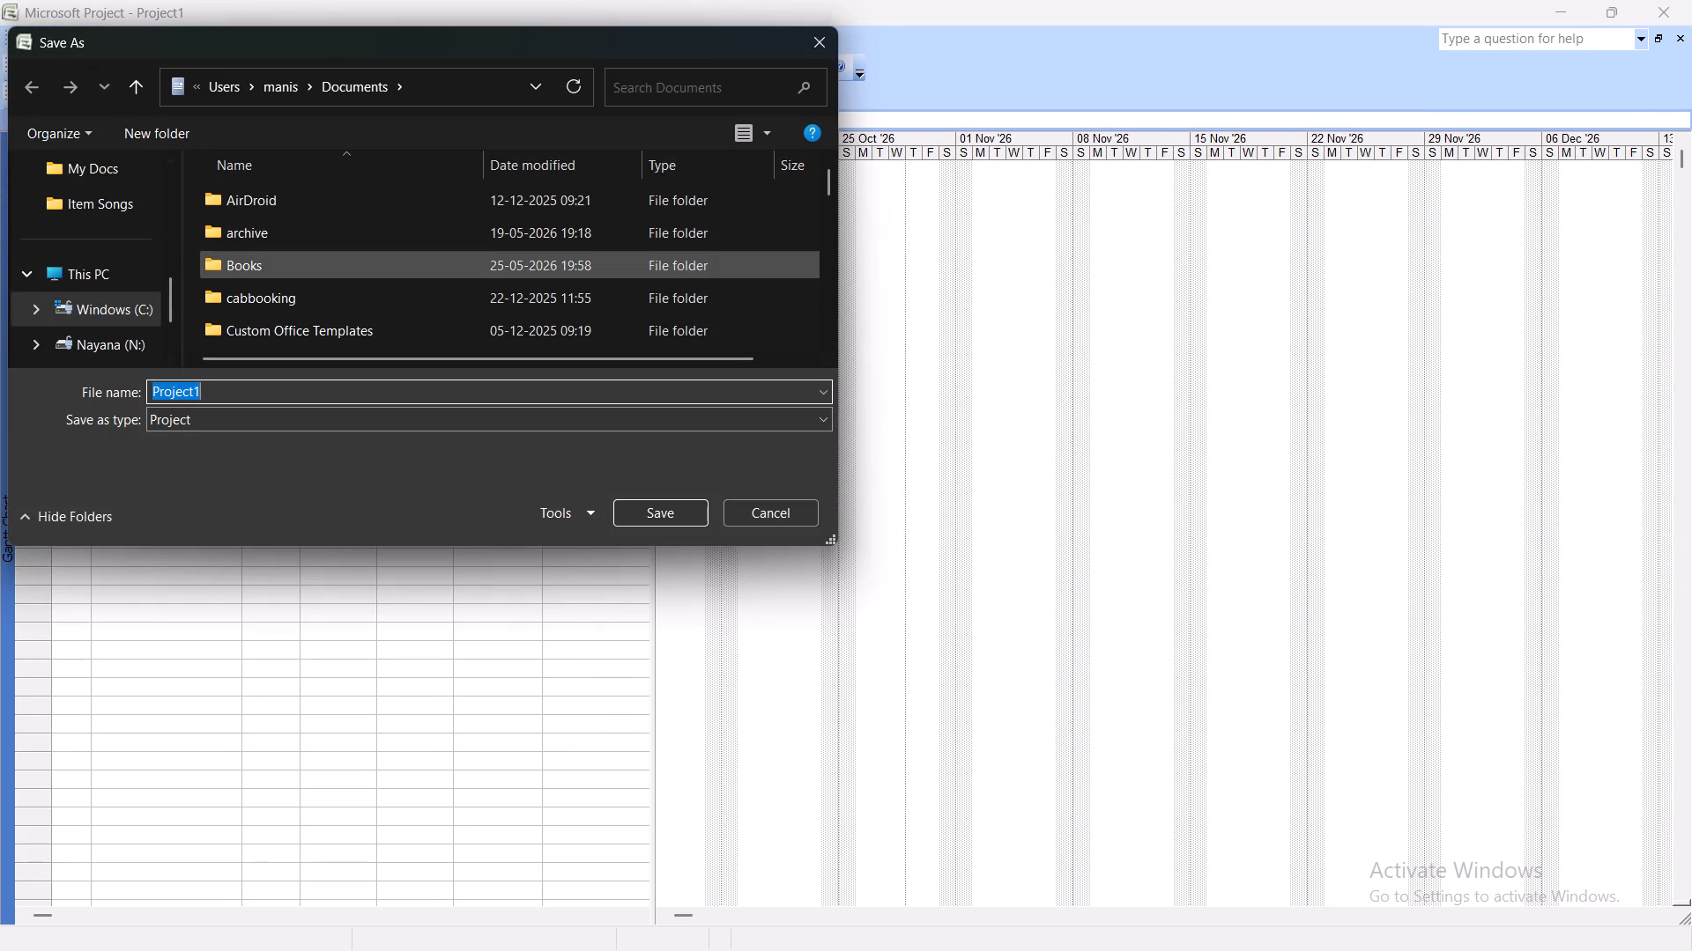
key("BackSpace")
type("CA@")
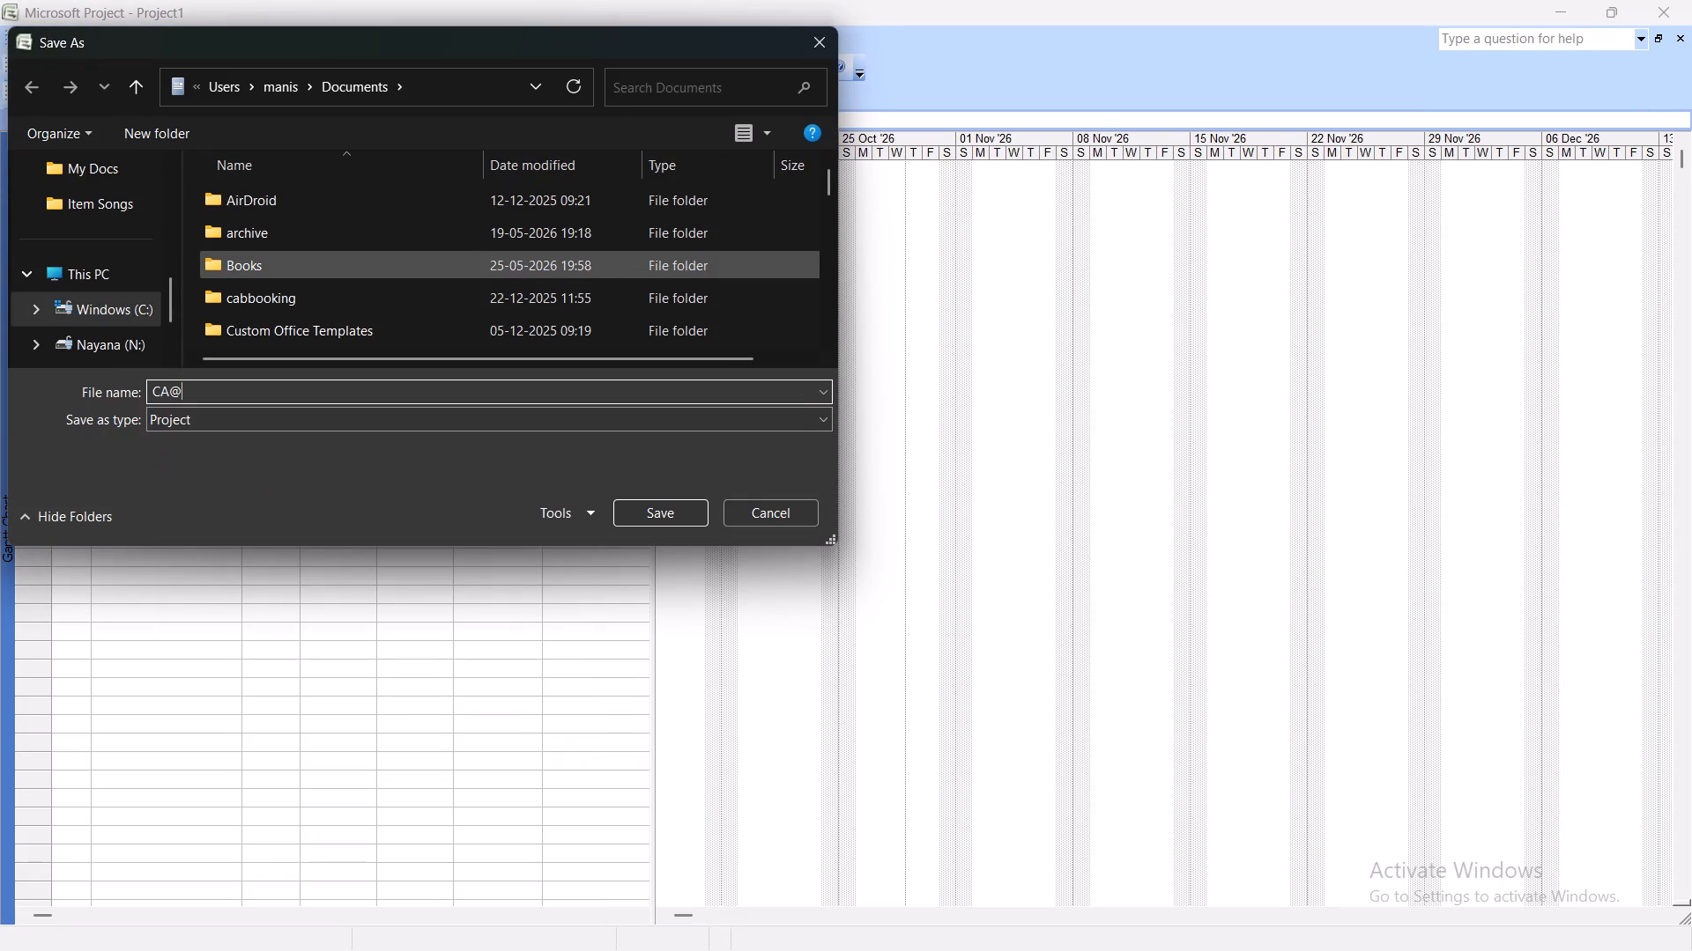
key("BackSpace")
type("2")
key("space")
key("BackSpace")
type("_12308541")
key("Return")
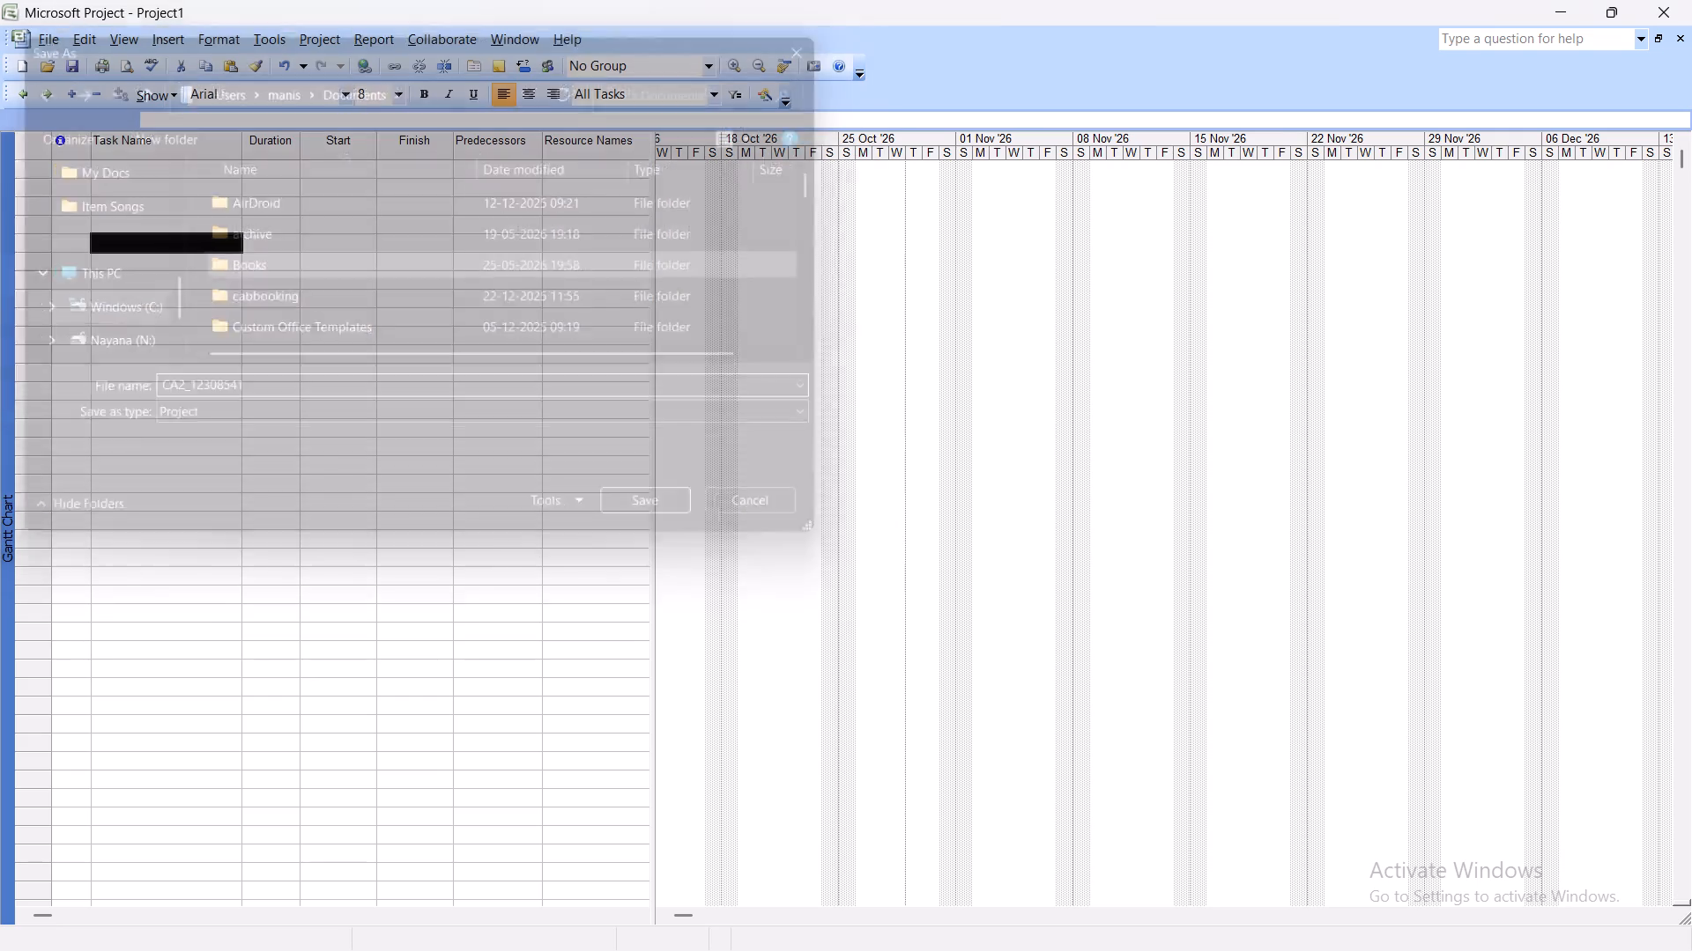
Arrange the Word question document and the Microsoft Project window side by side, with Project on the left half.
left_click(186, 168)
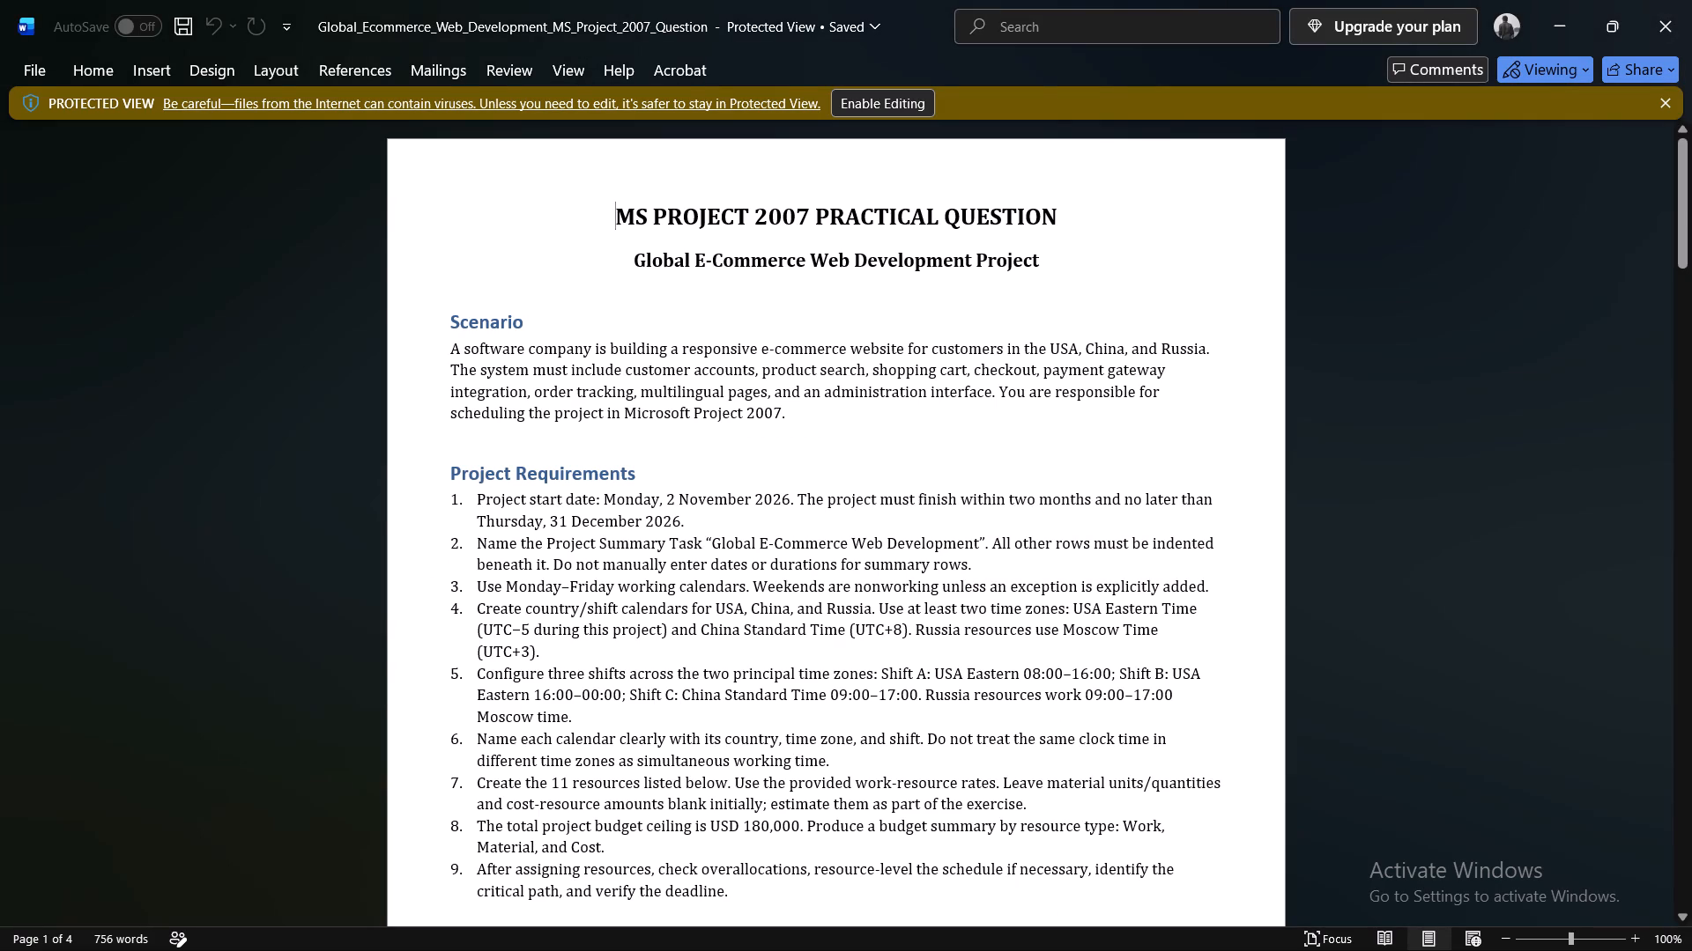
key("super+Right")
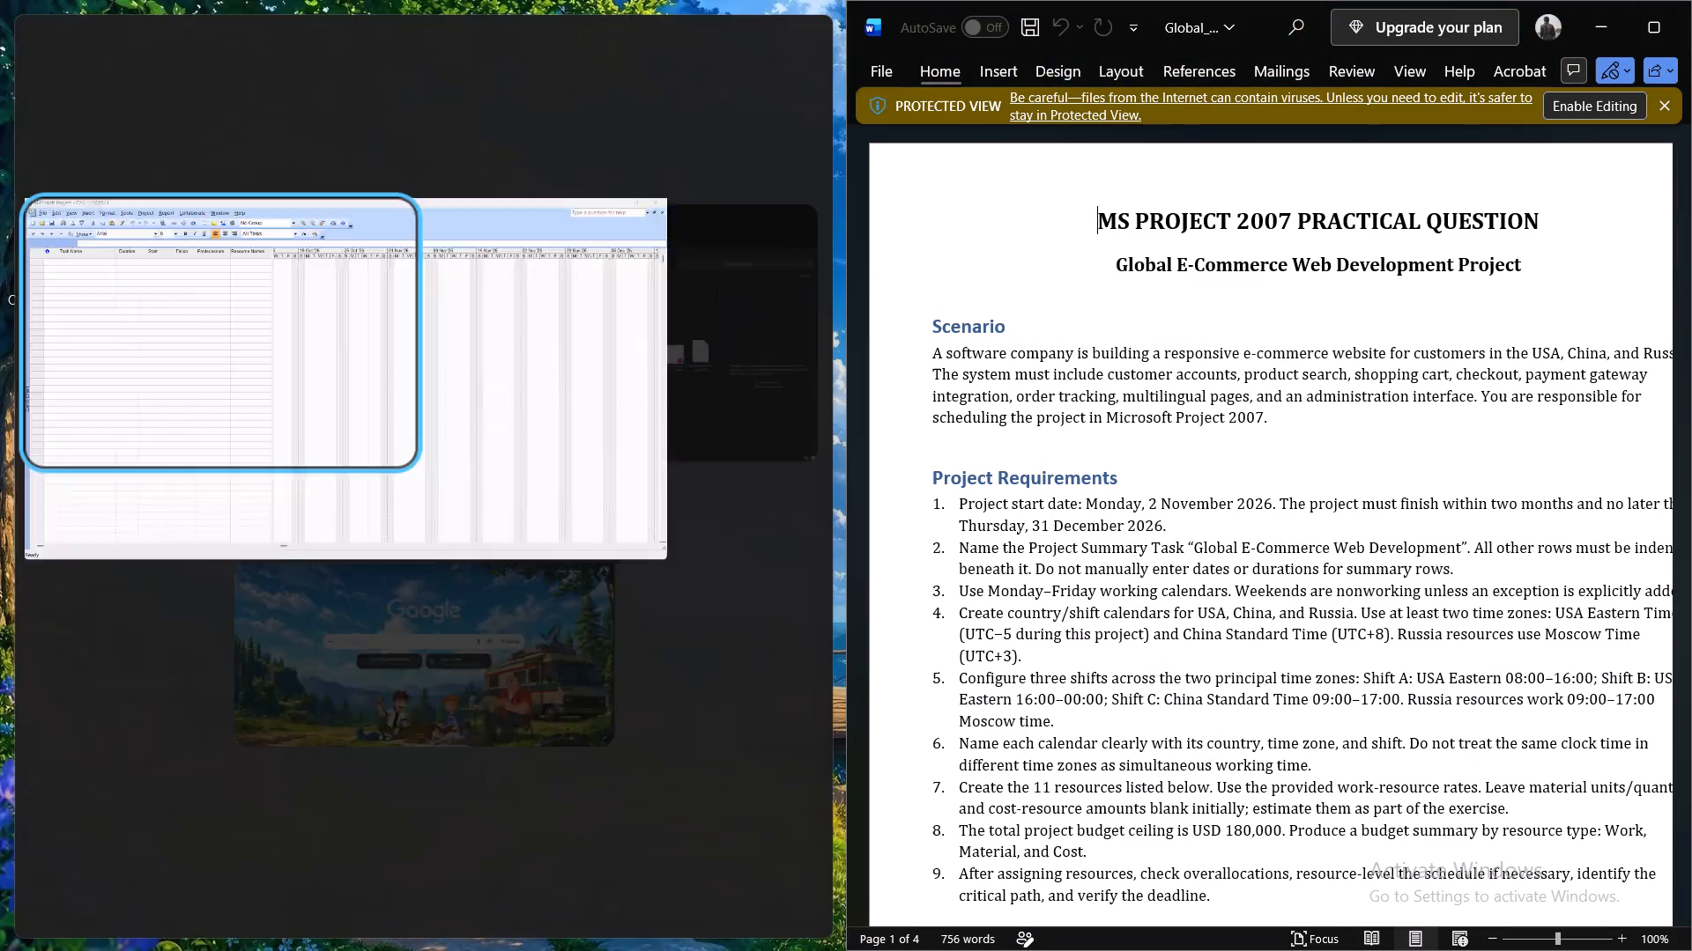
left_click(143, 298)
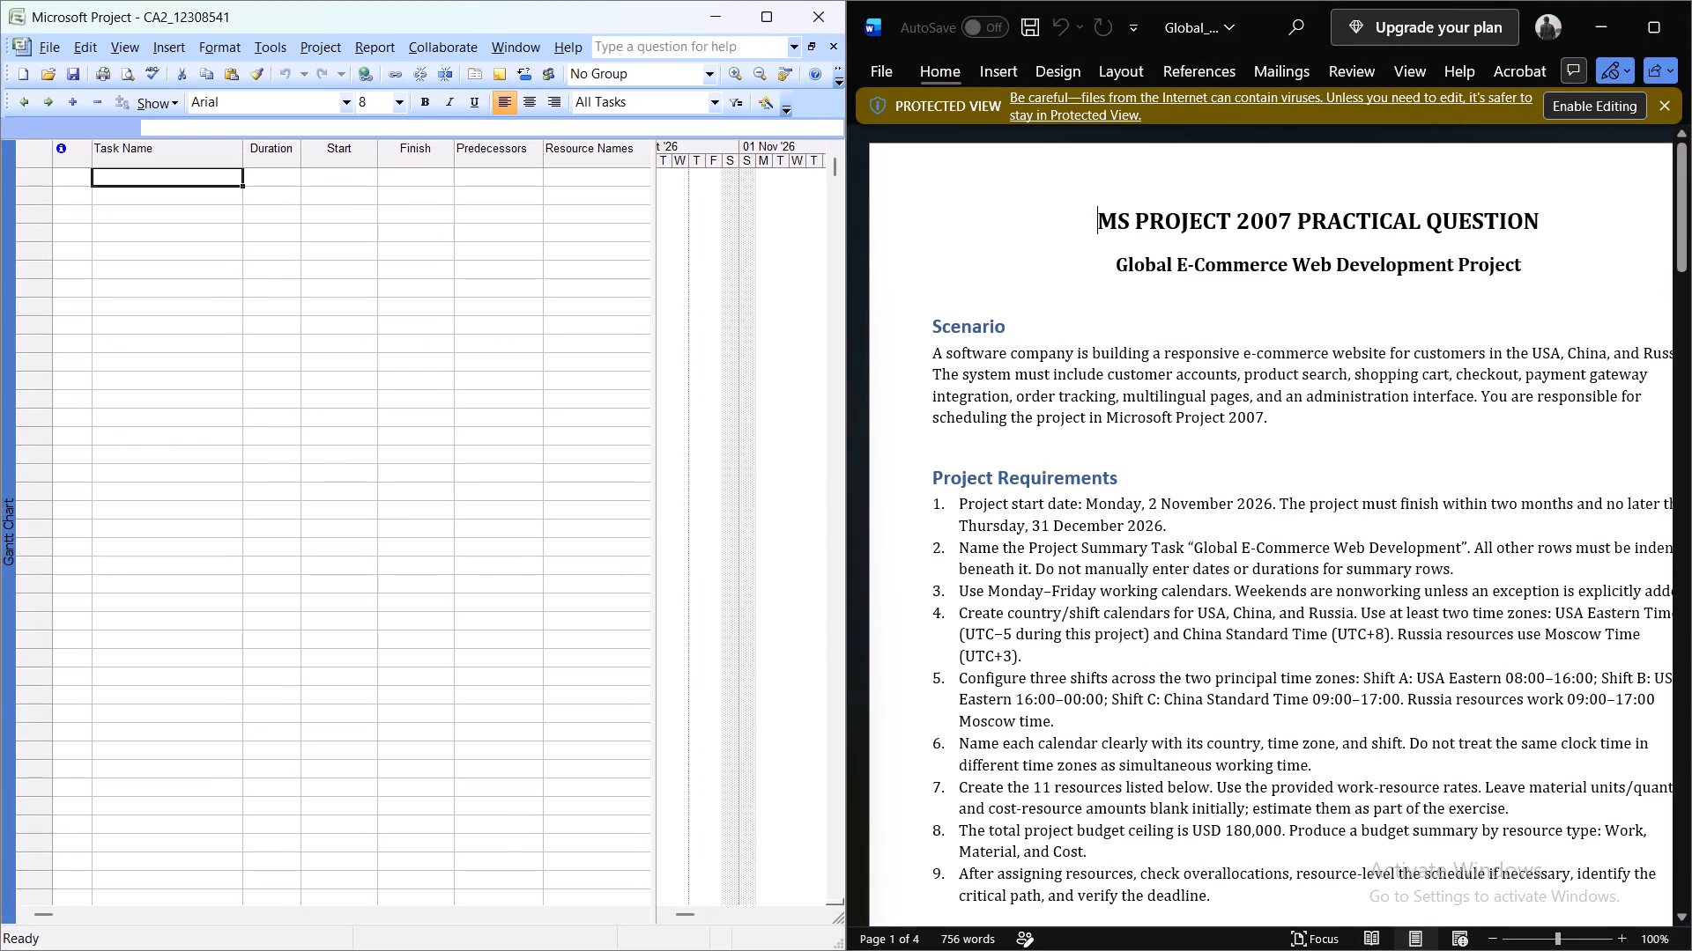
Copy all 27 task names from the document's Task Table into the project's Task Name column, starting at row 1.
scroll(1209, 579, "down", 3)
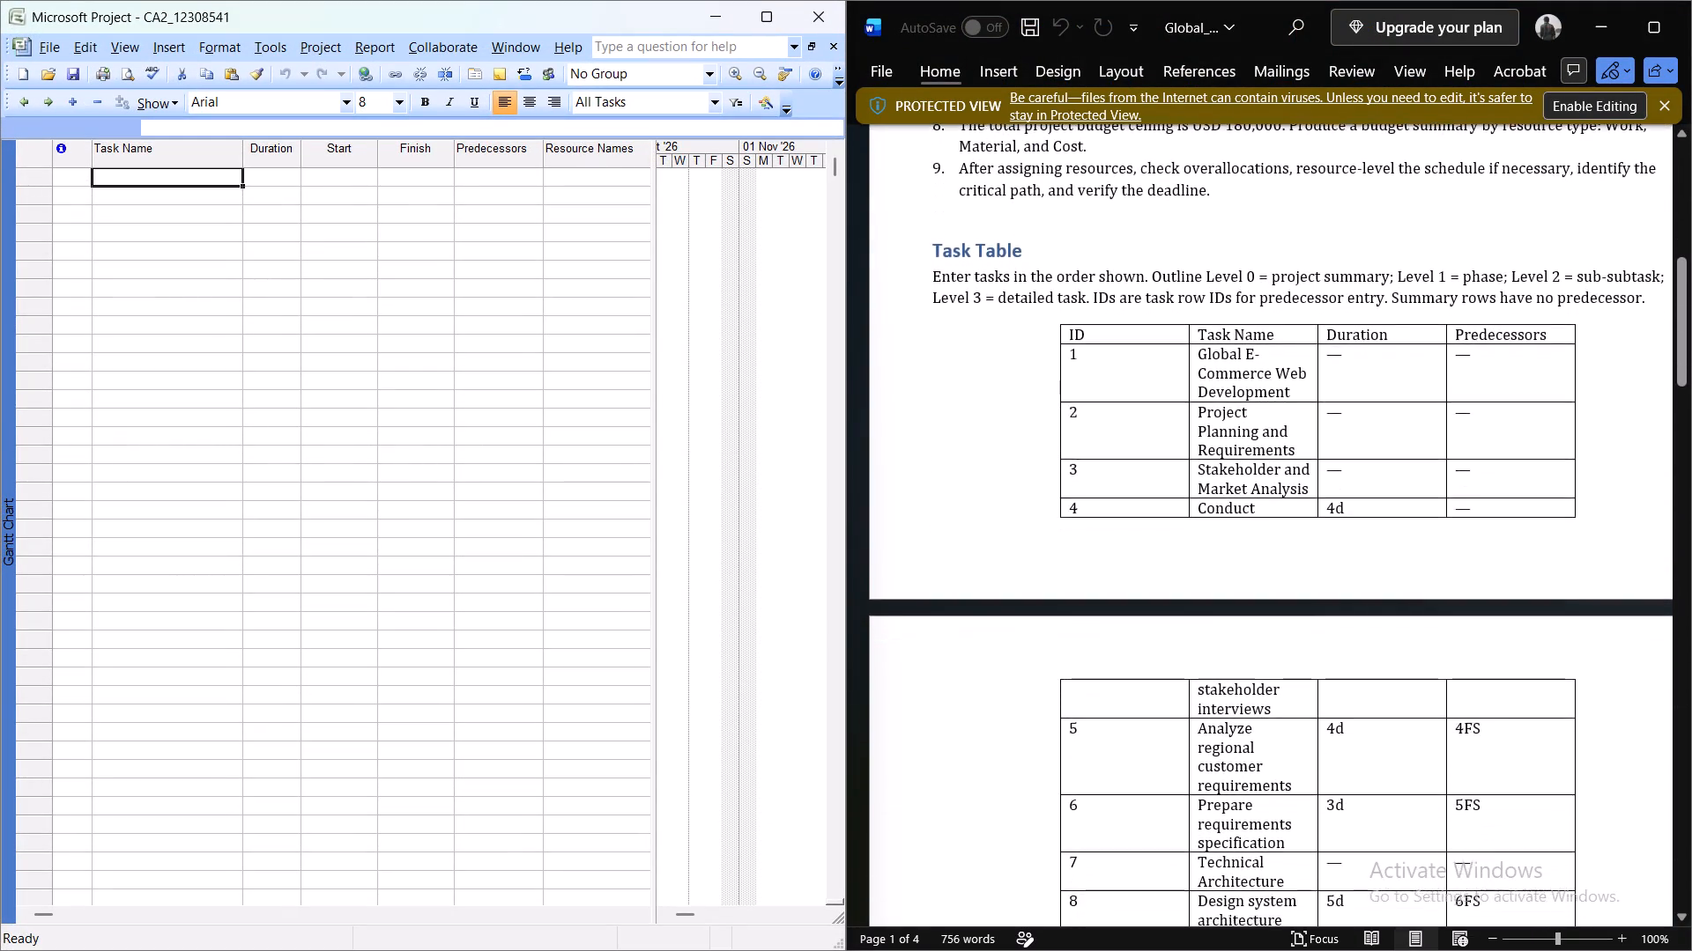
scroll(1209, 579, "down", 1)
left_click_drag(1201, 305, 1227, 950)
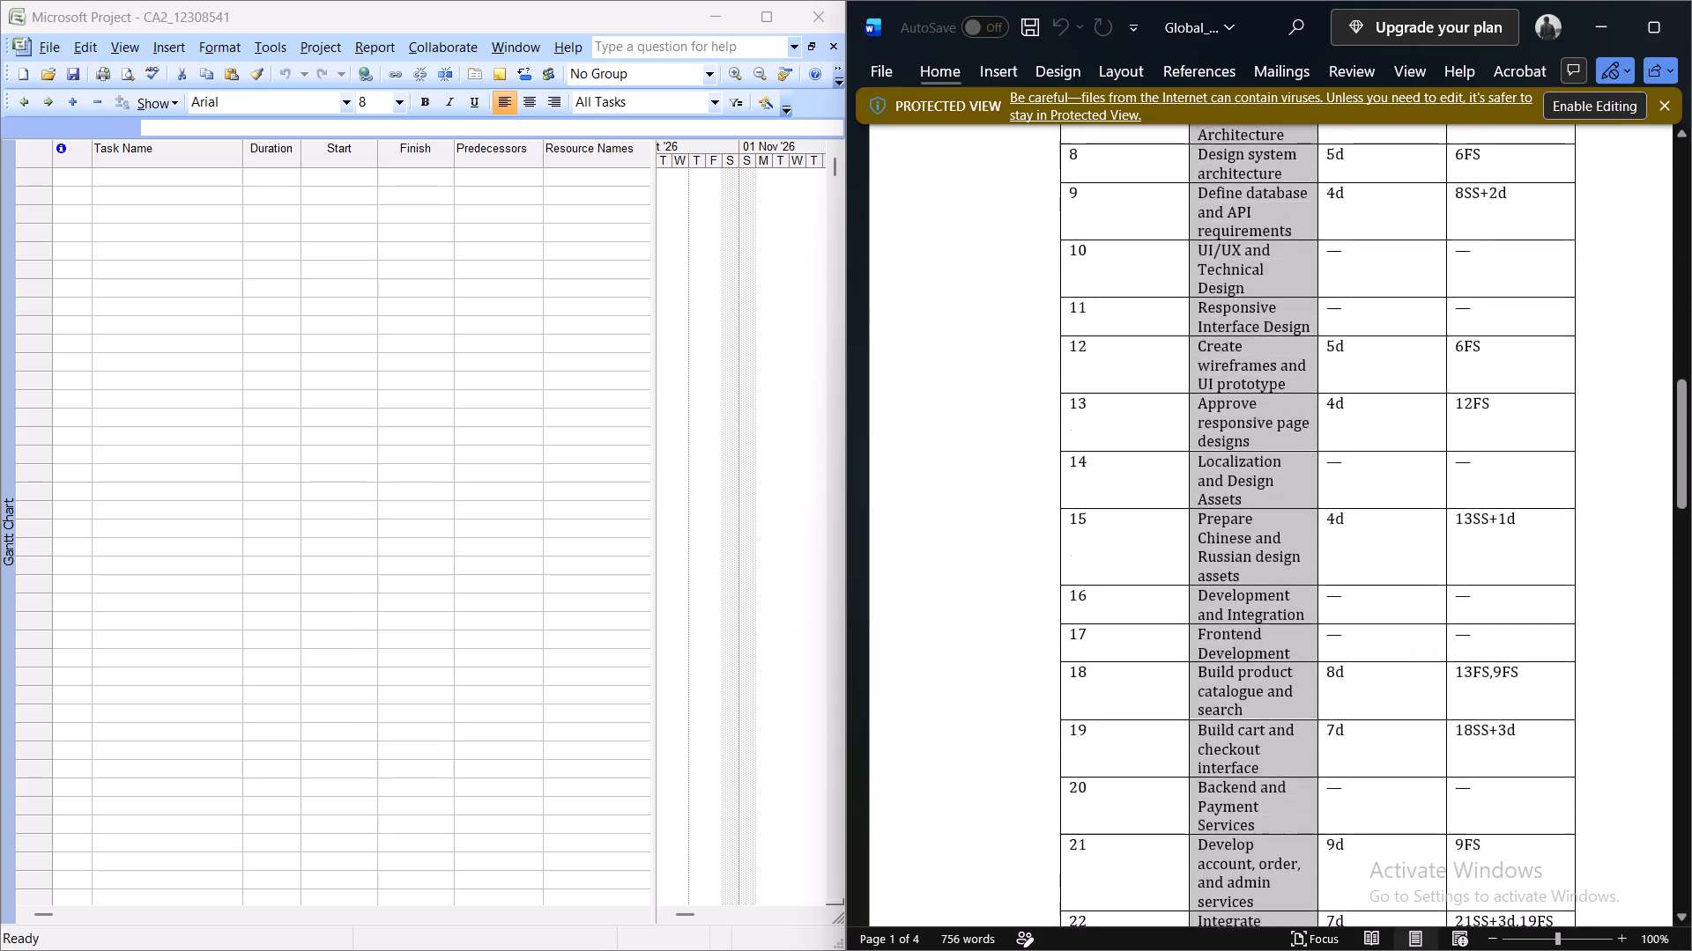
left_click_drag(1227, 950, 1253, 624)
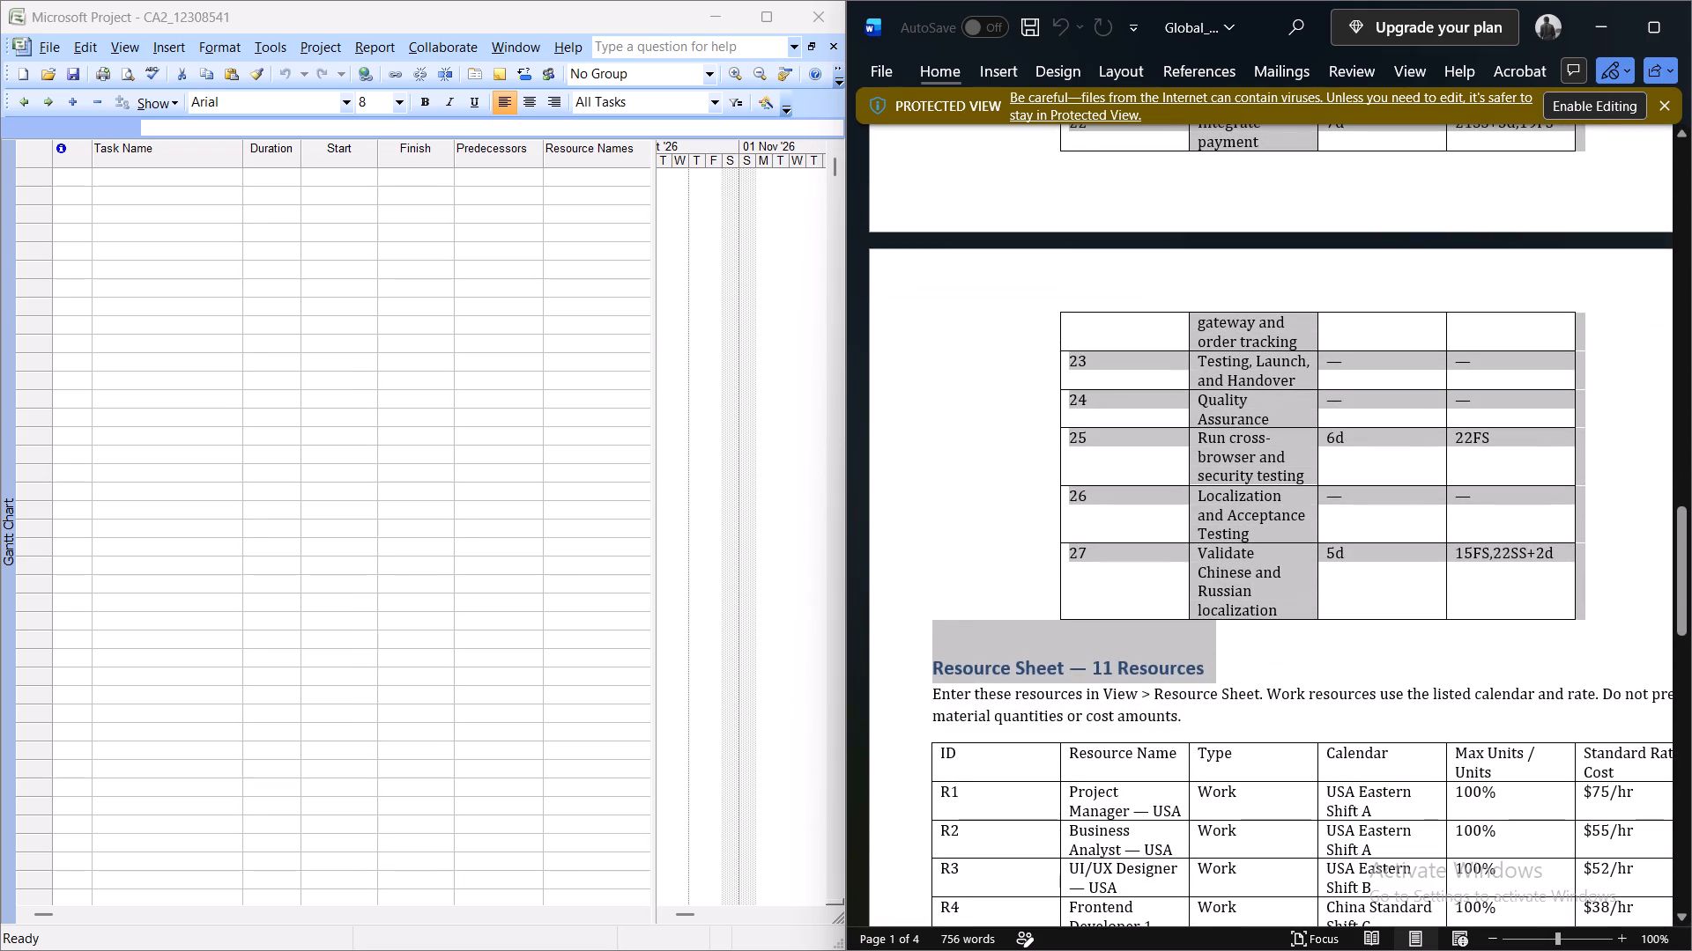
left_click_drag(1253, 624, 1266, 596)
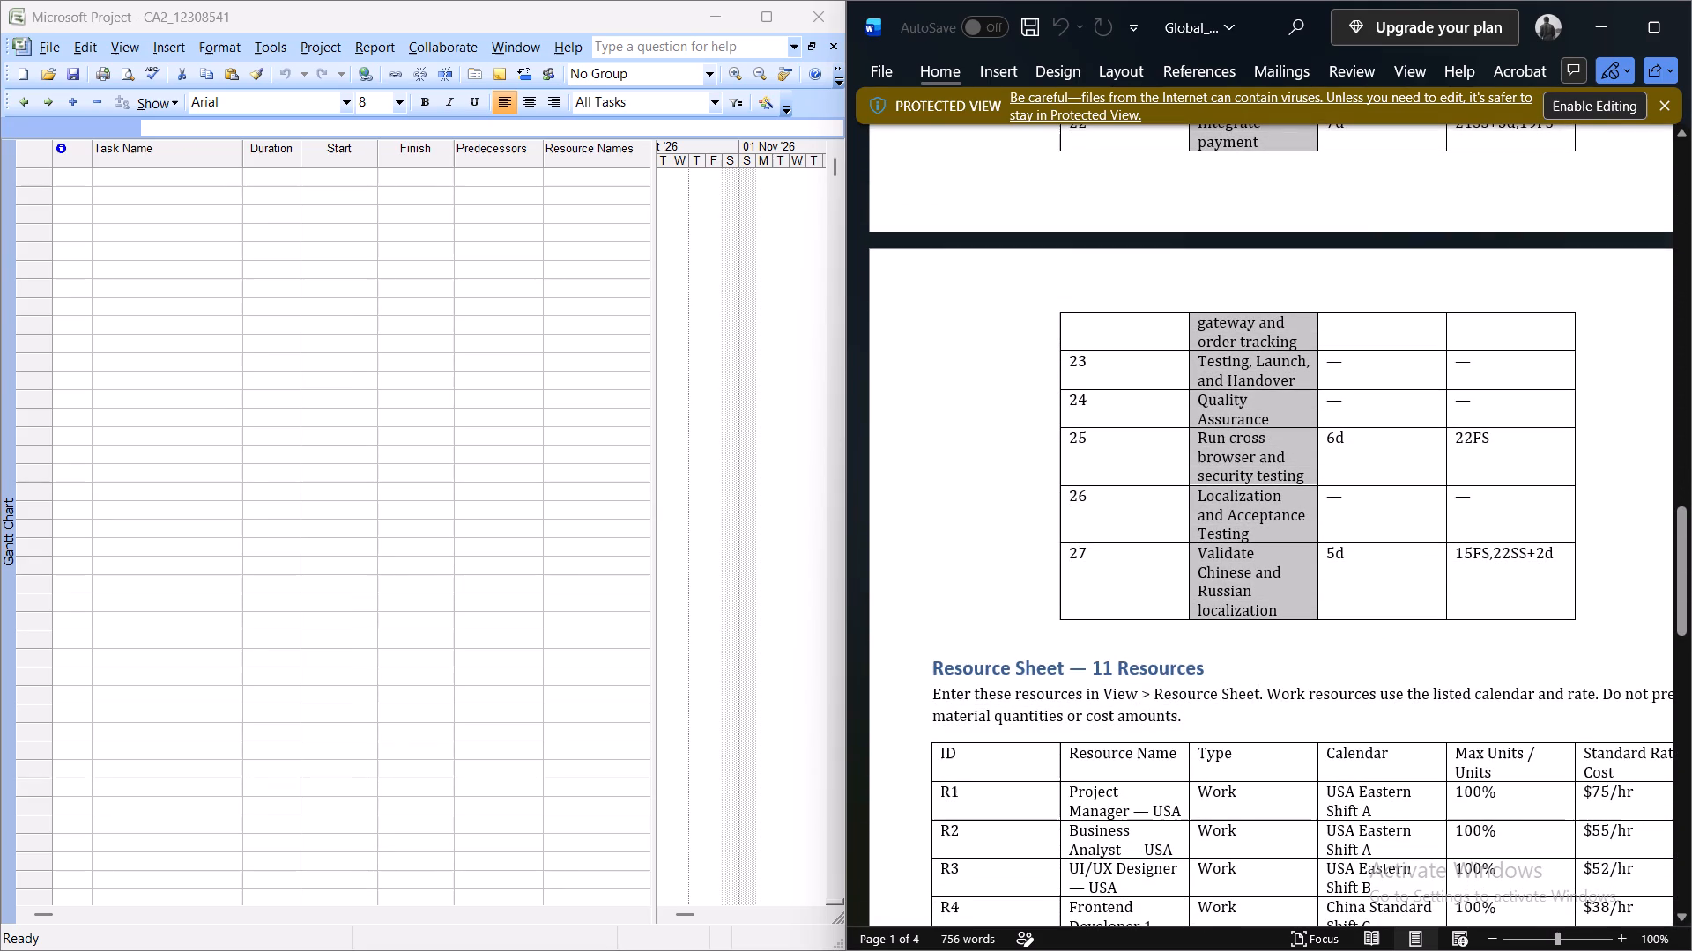
key("ctrl+c")
left_click(179, 177)
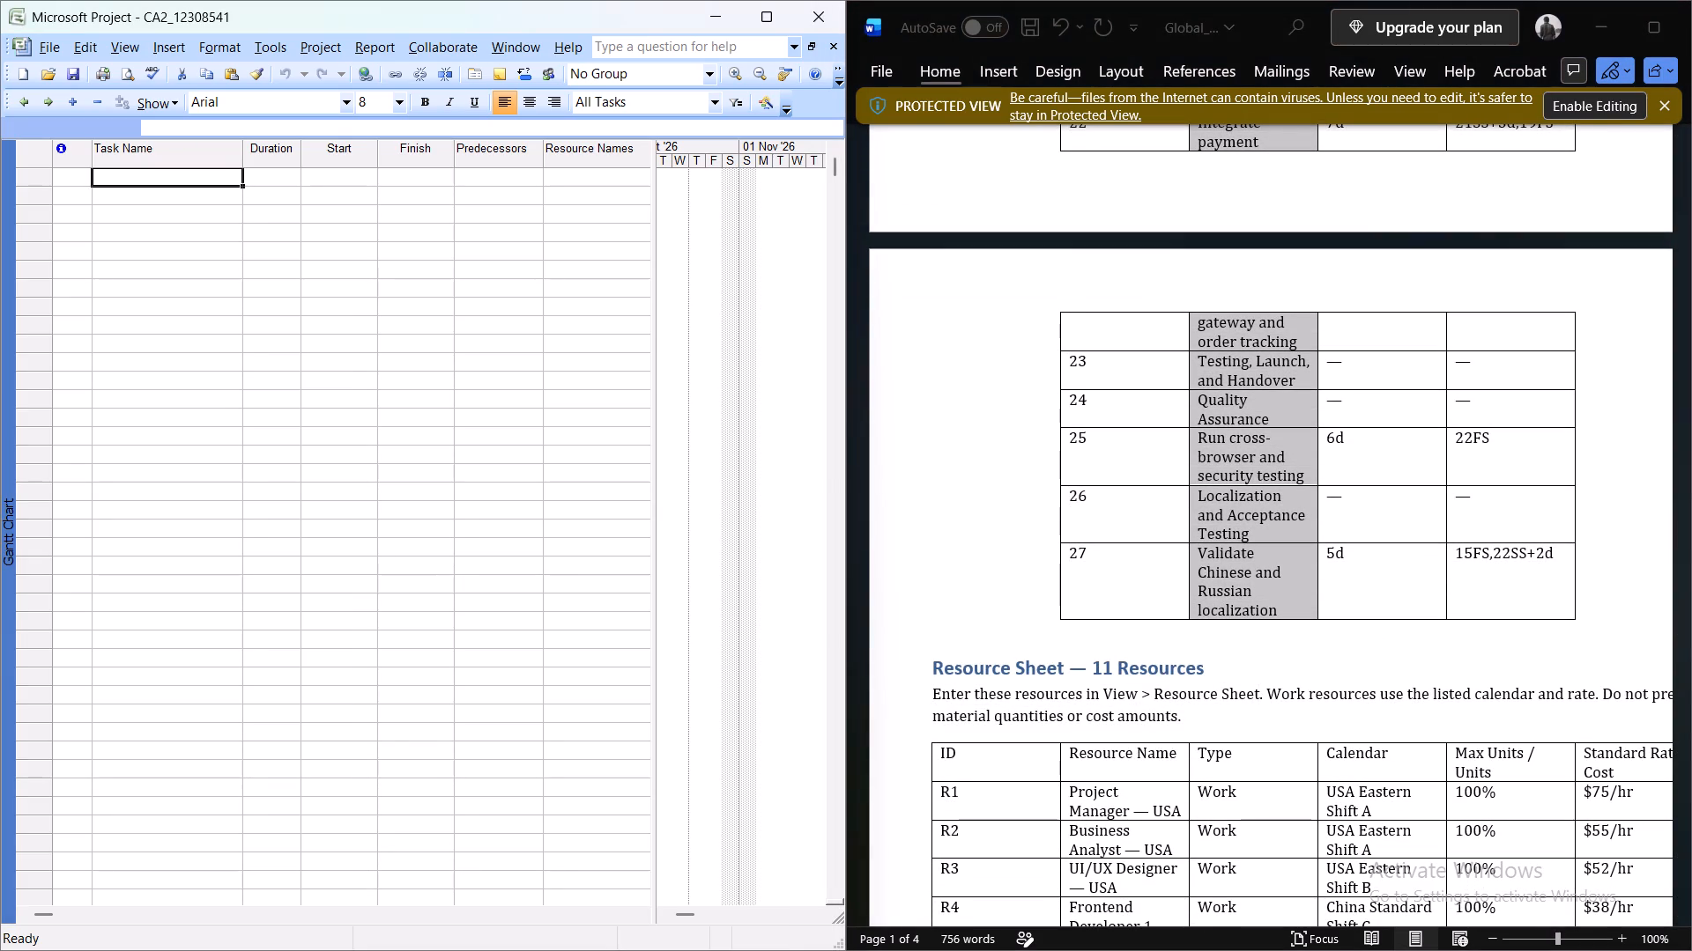
key("ctrl+v")
left_click(313, 368)
Review the question document's project requirements and the Task Table's outline-level instructions.
scroll(1102, 448, "up", 2)
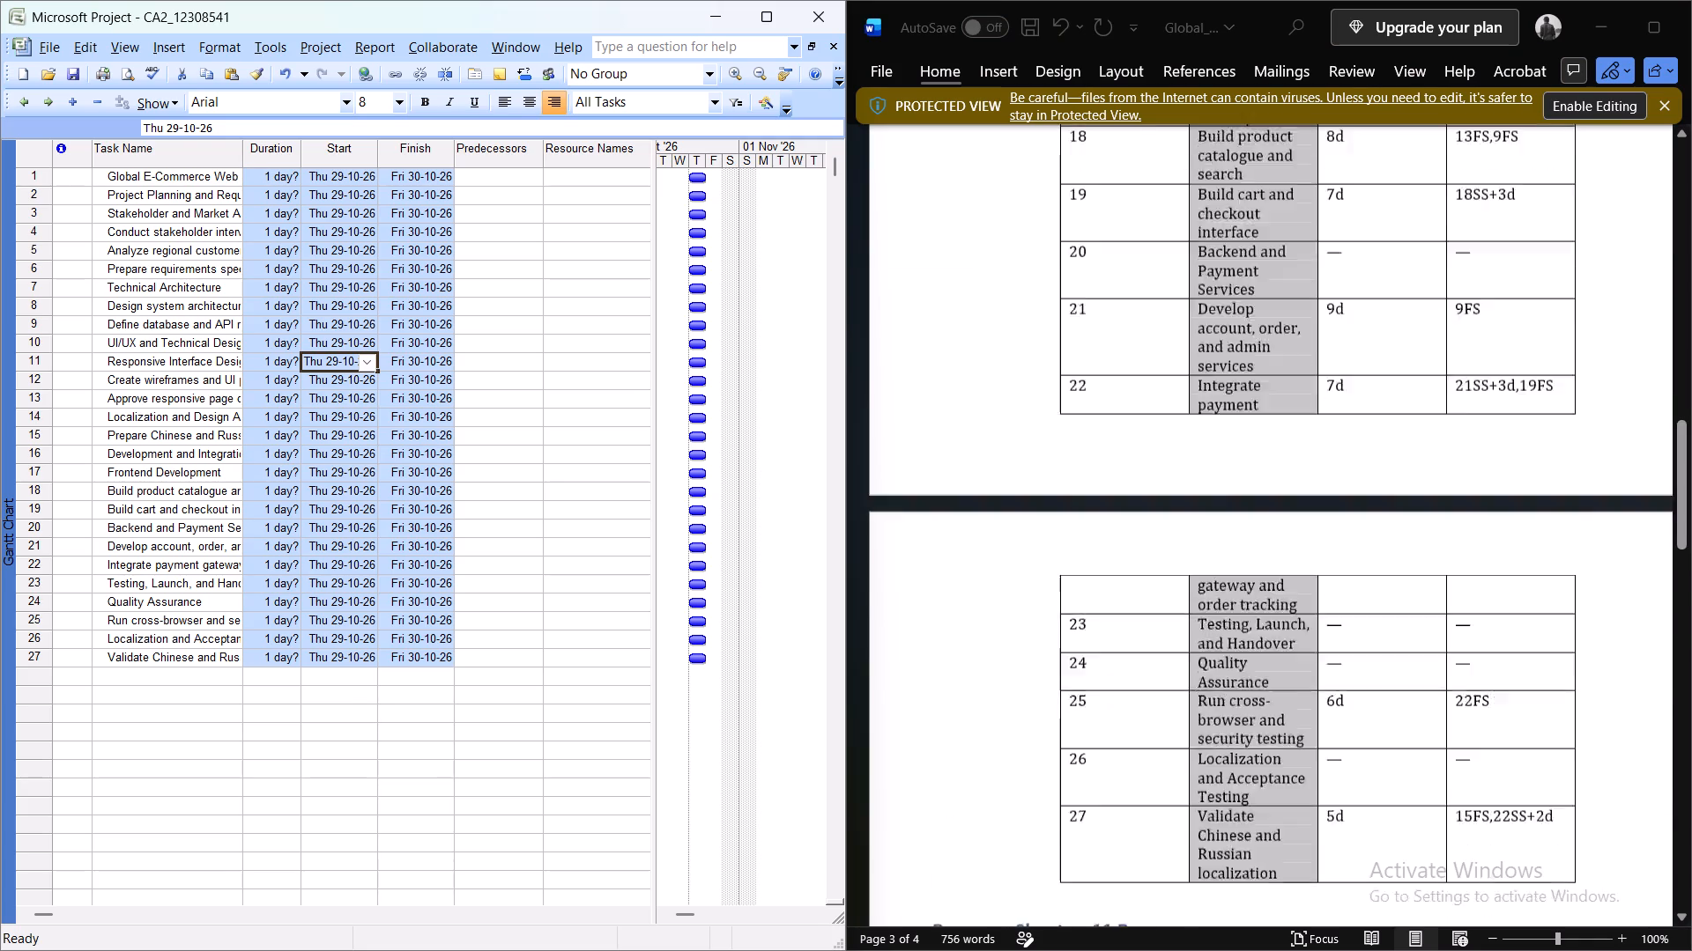
scroll(1102, 448, "up", 4)
left_click(1208, 636)
scroll(1208, 636, "down", 1)
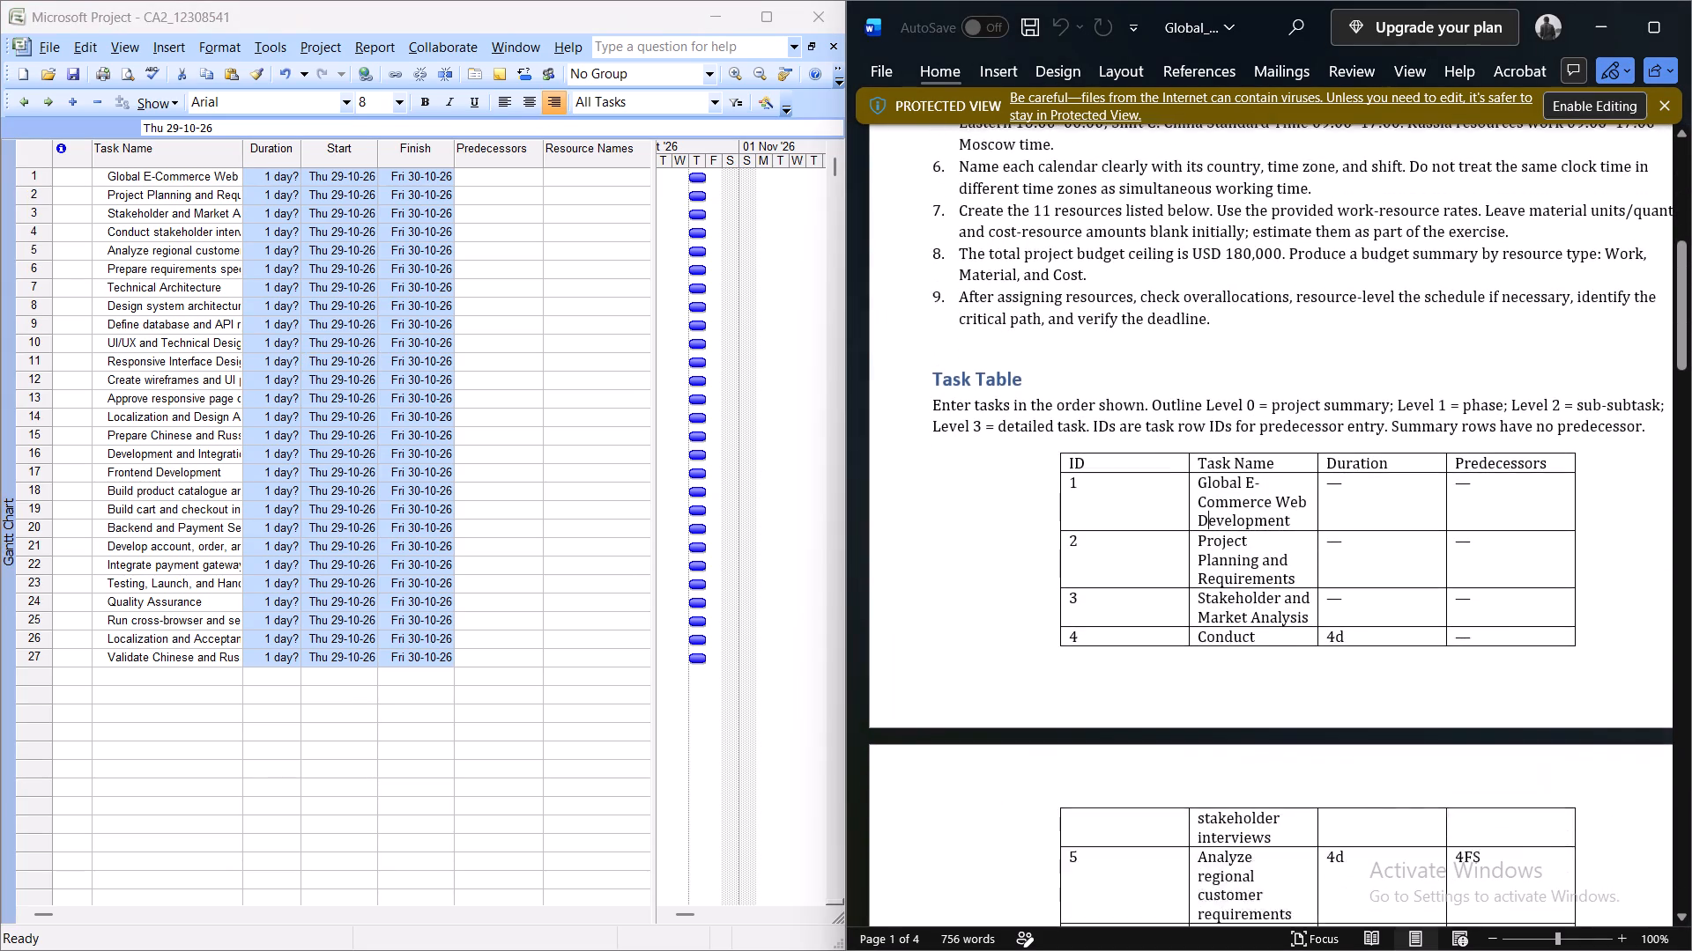
scroll(1208, 636, "down", 1)
scroll(1212, 470, "up", 13)
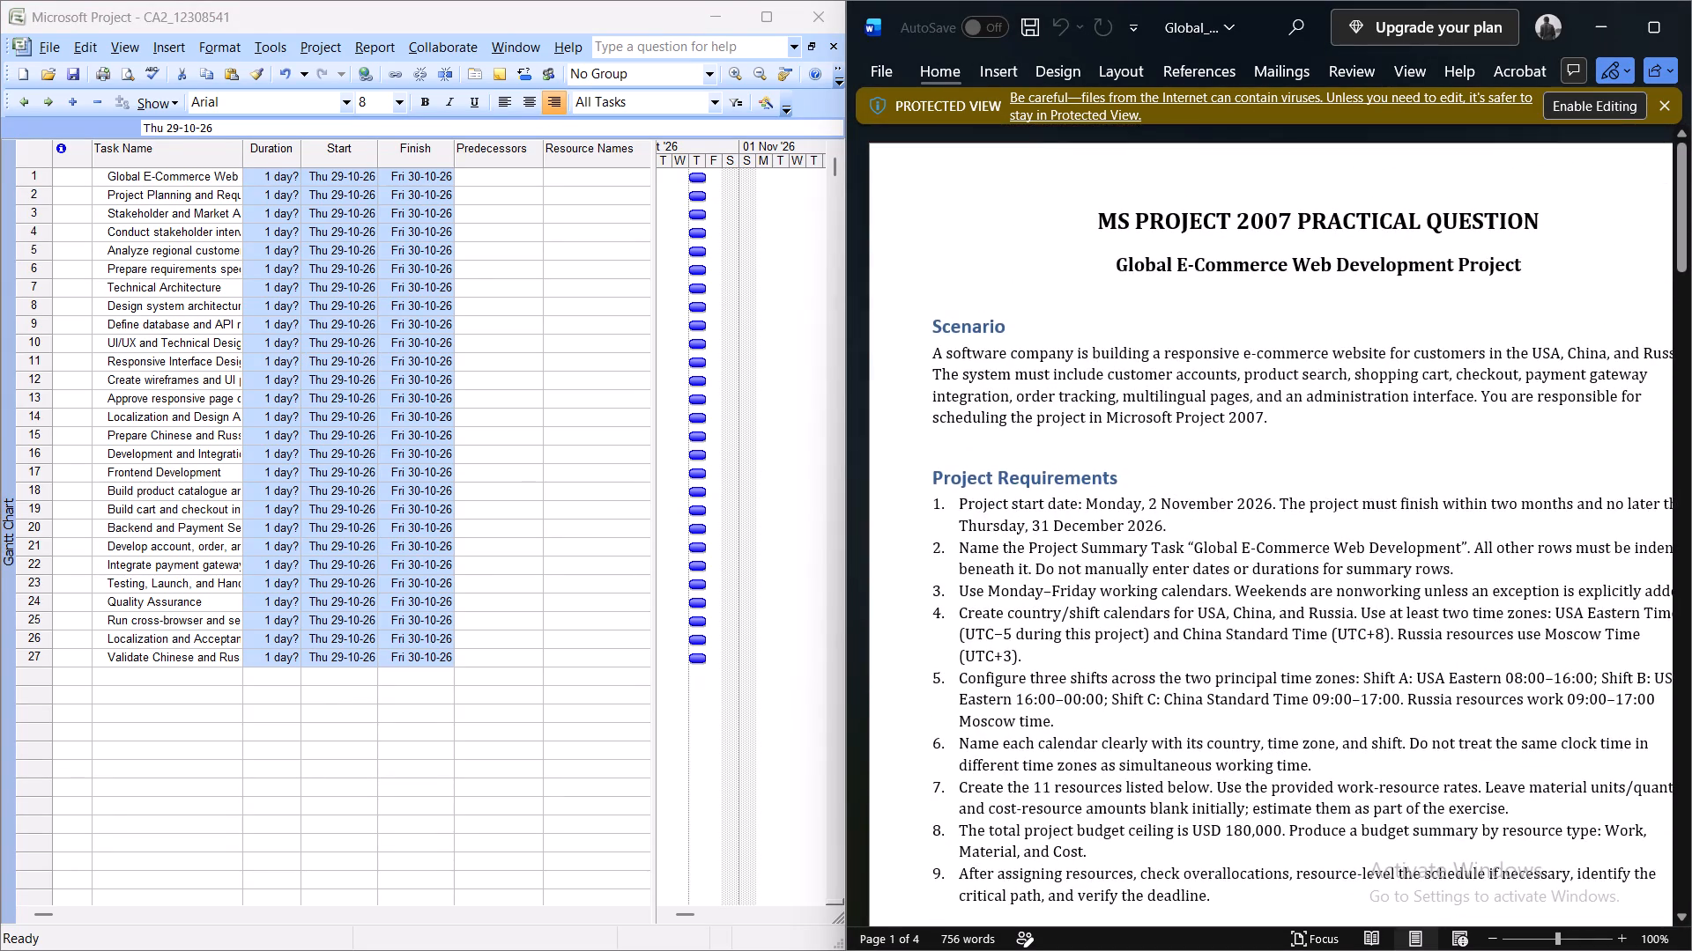
scroll(1212, 470, "down", 4)
scroll(1212, 470, "up", 1)
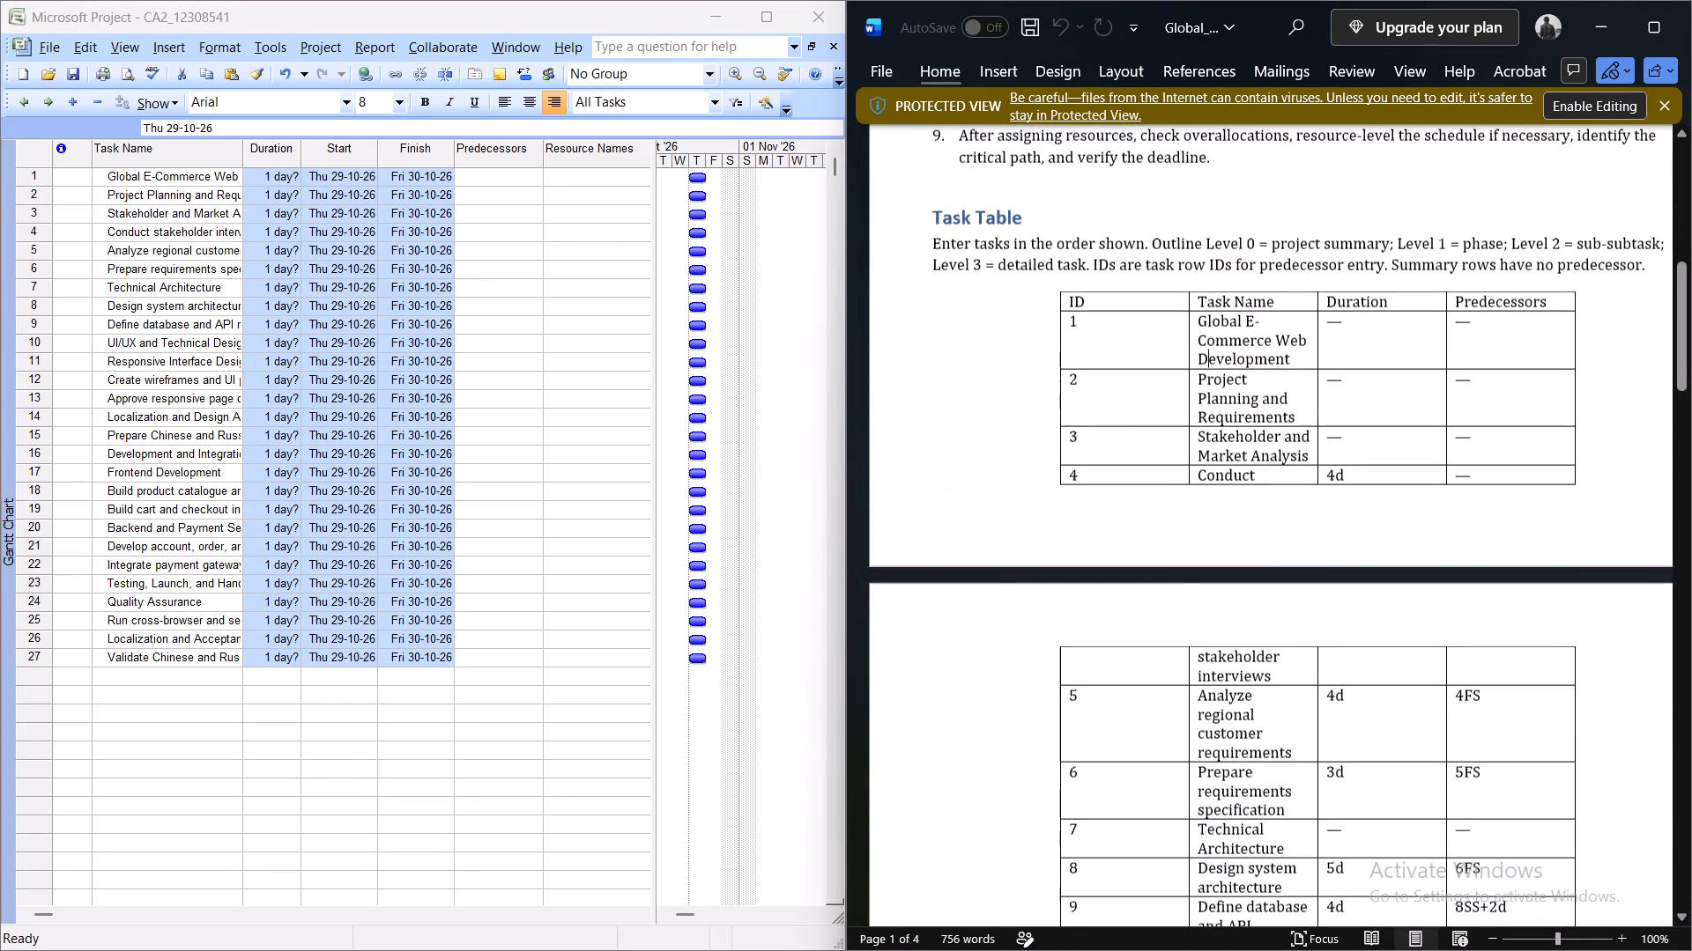
scroll(1212, 470, "up", 1)
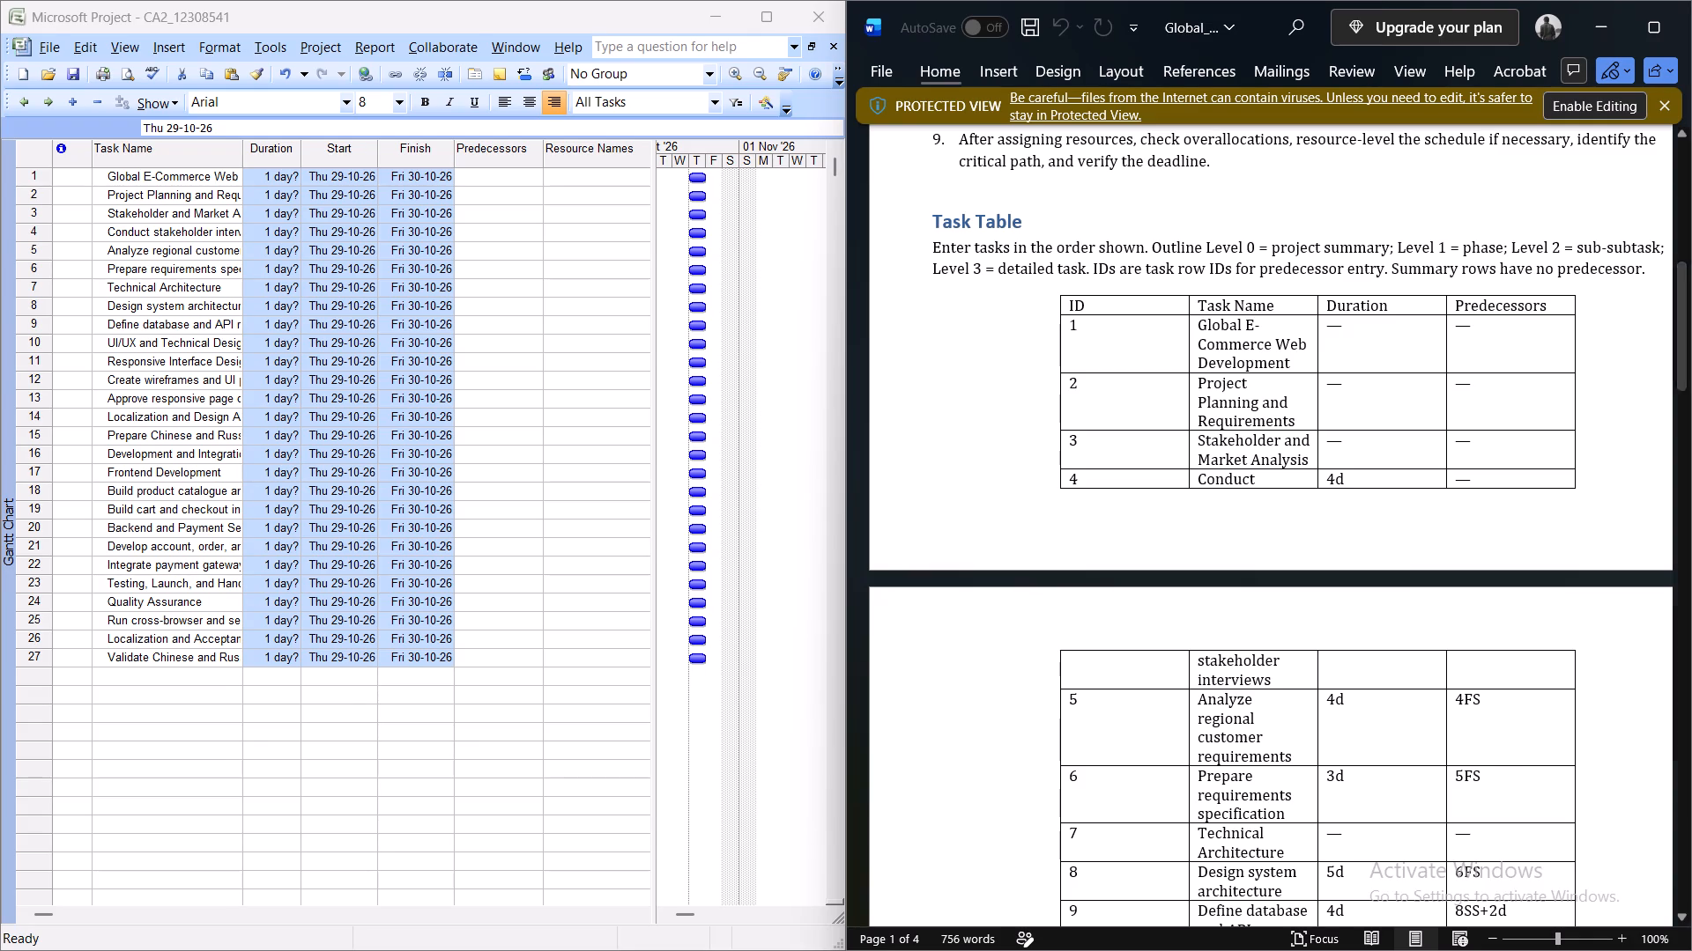
scroll(1113, 423, "up", 12)
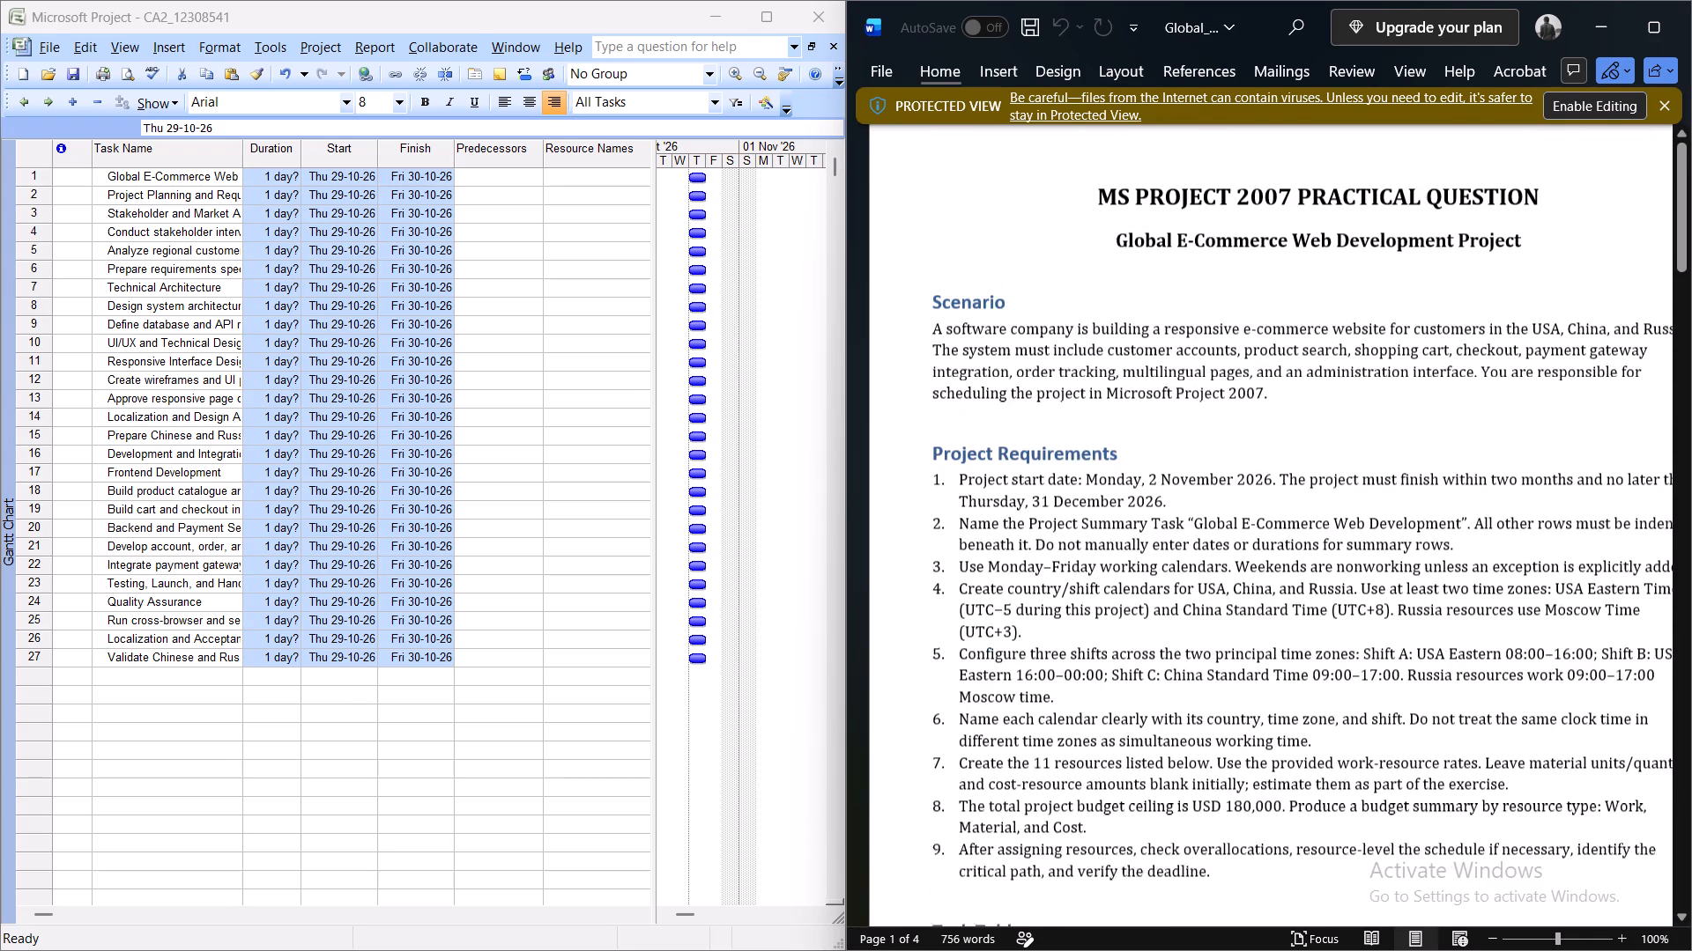
scroll(1113, 423, "down", 4)
scroll(1113, 423, "up", 1)
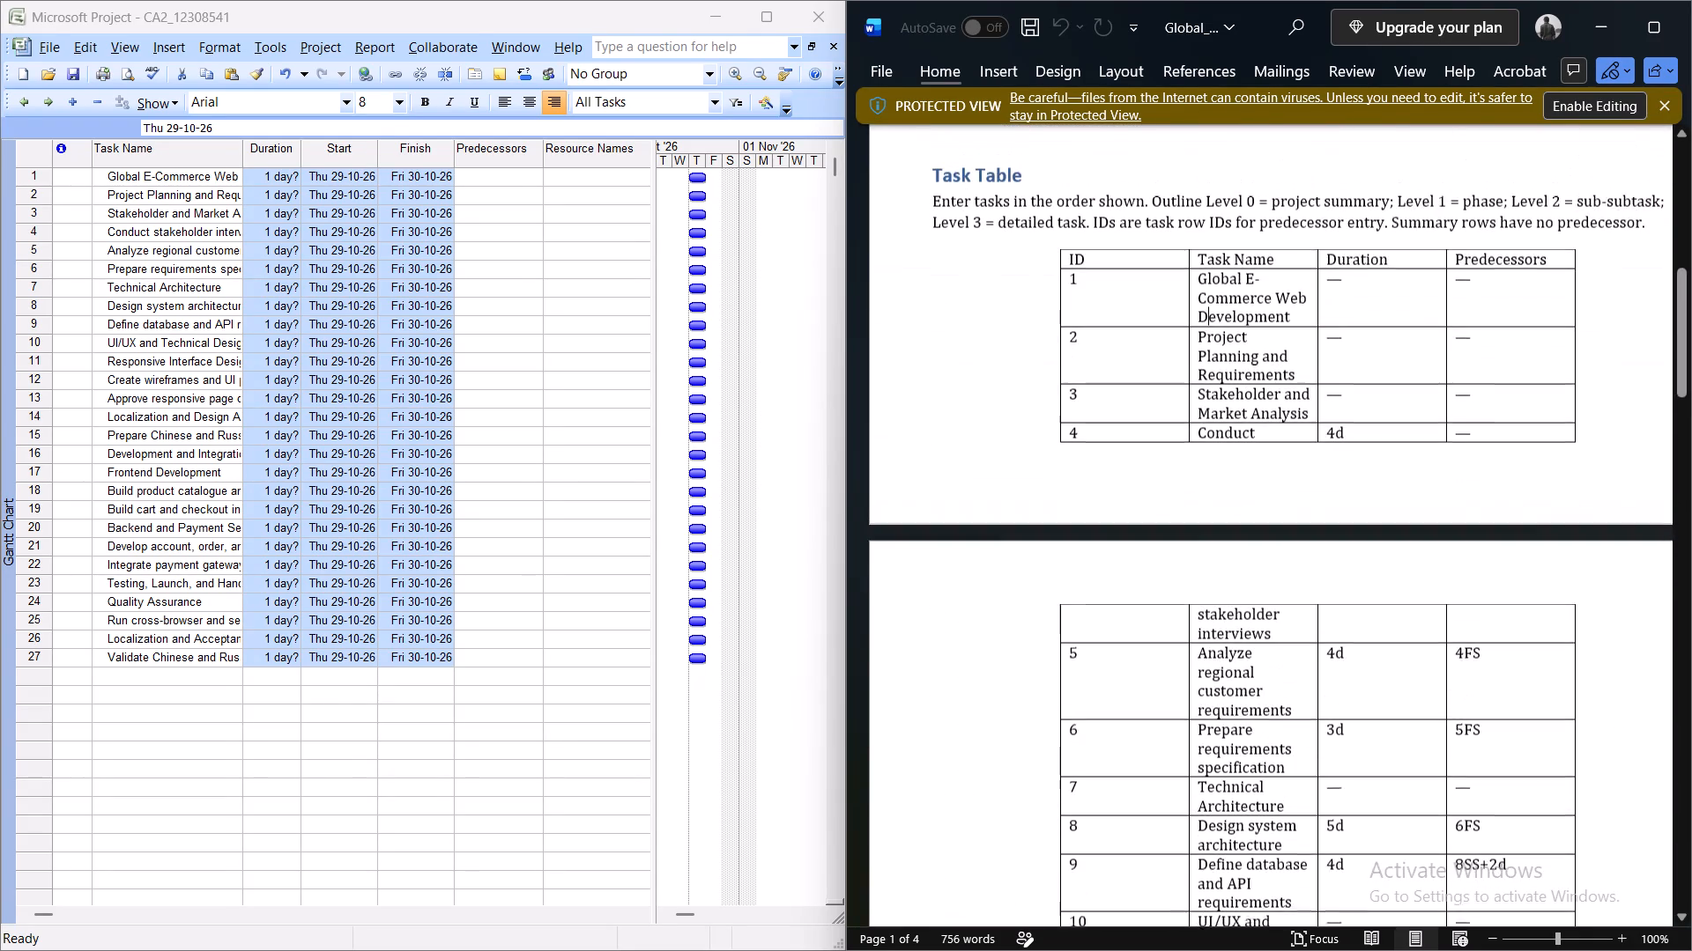
scroll(1113, 423, "up", 1)
Indent tasks 2 to 27 one level beneath the Global E-Commerce Web Development summary task.
double_click(30, 195)
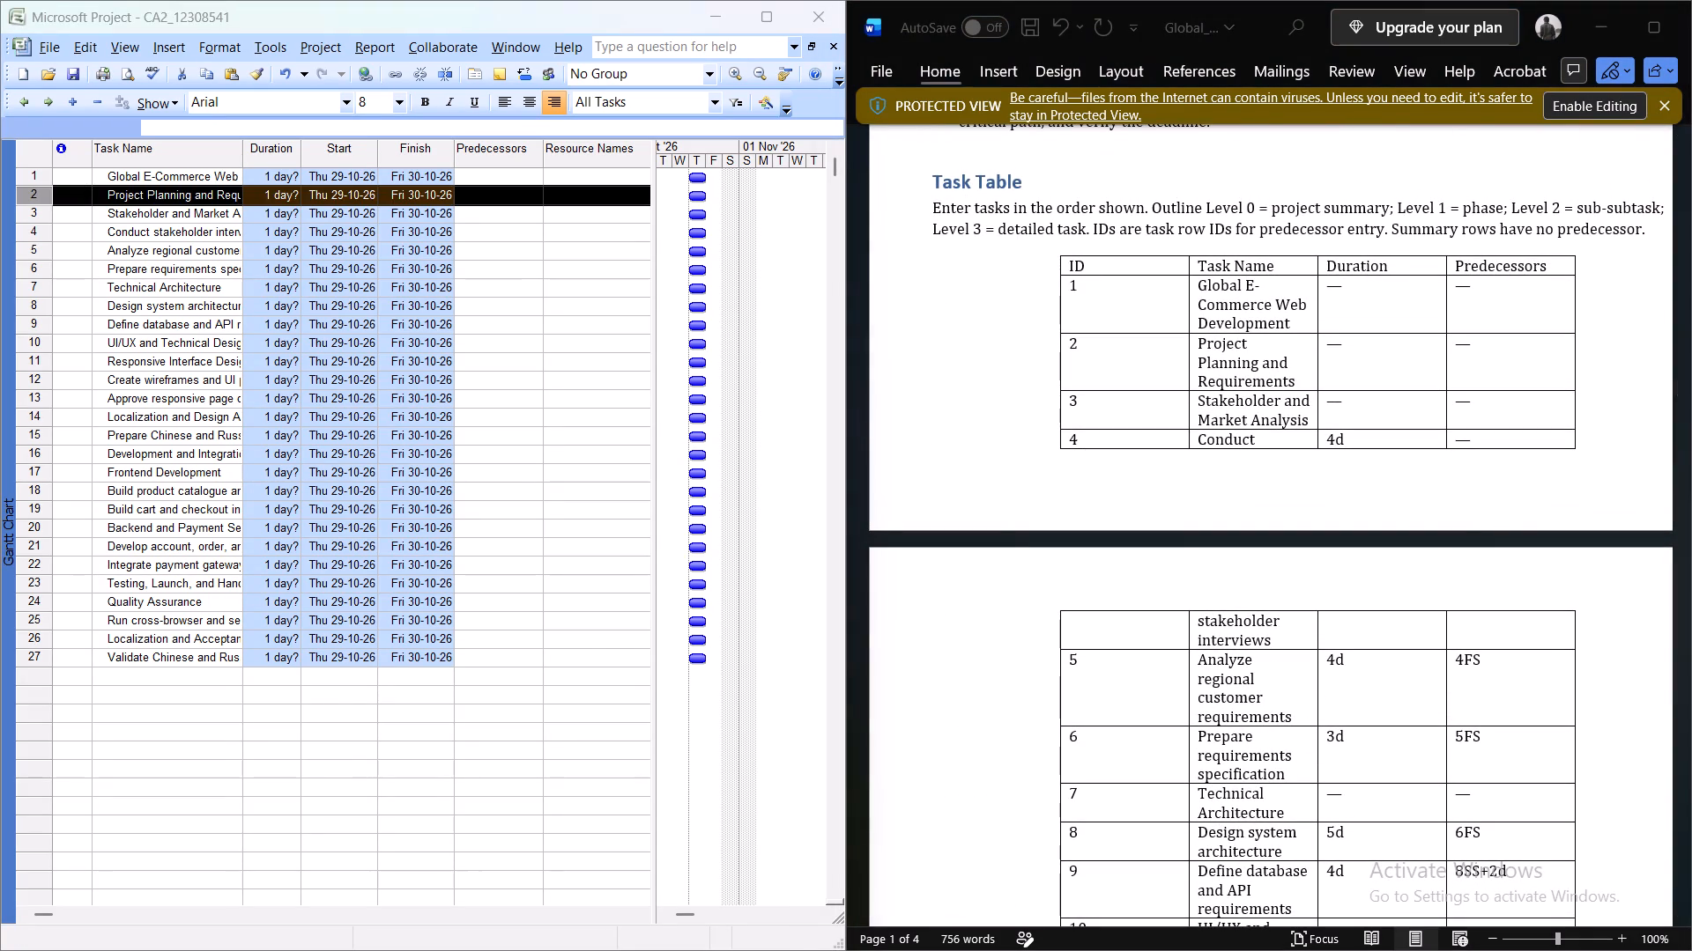
left_click(715, 305)
left_click(251, 302)
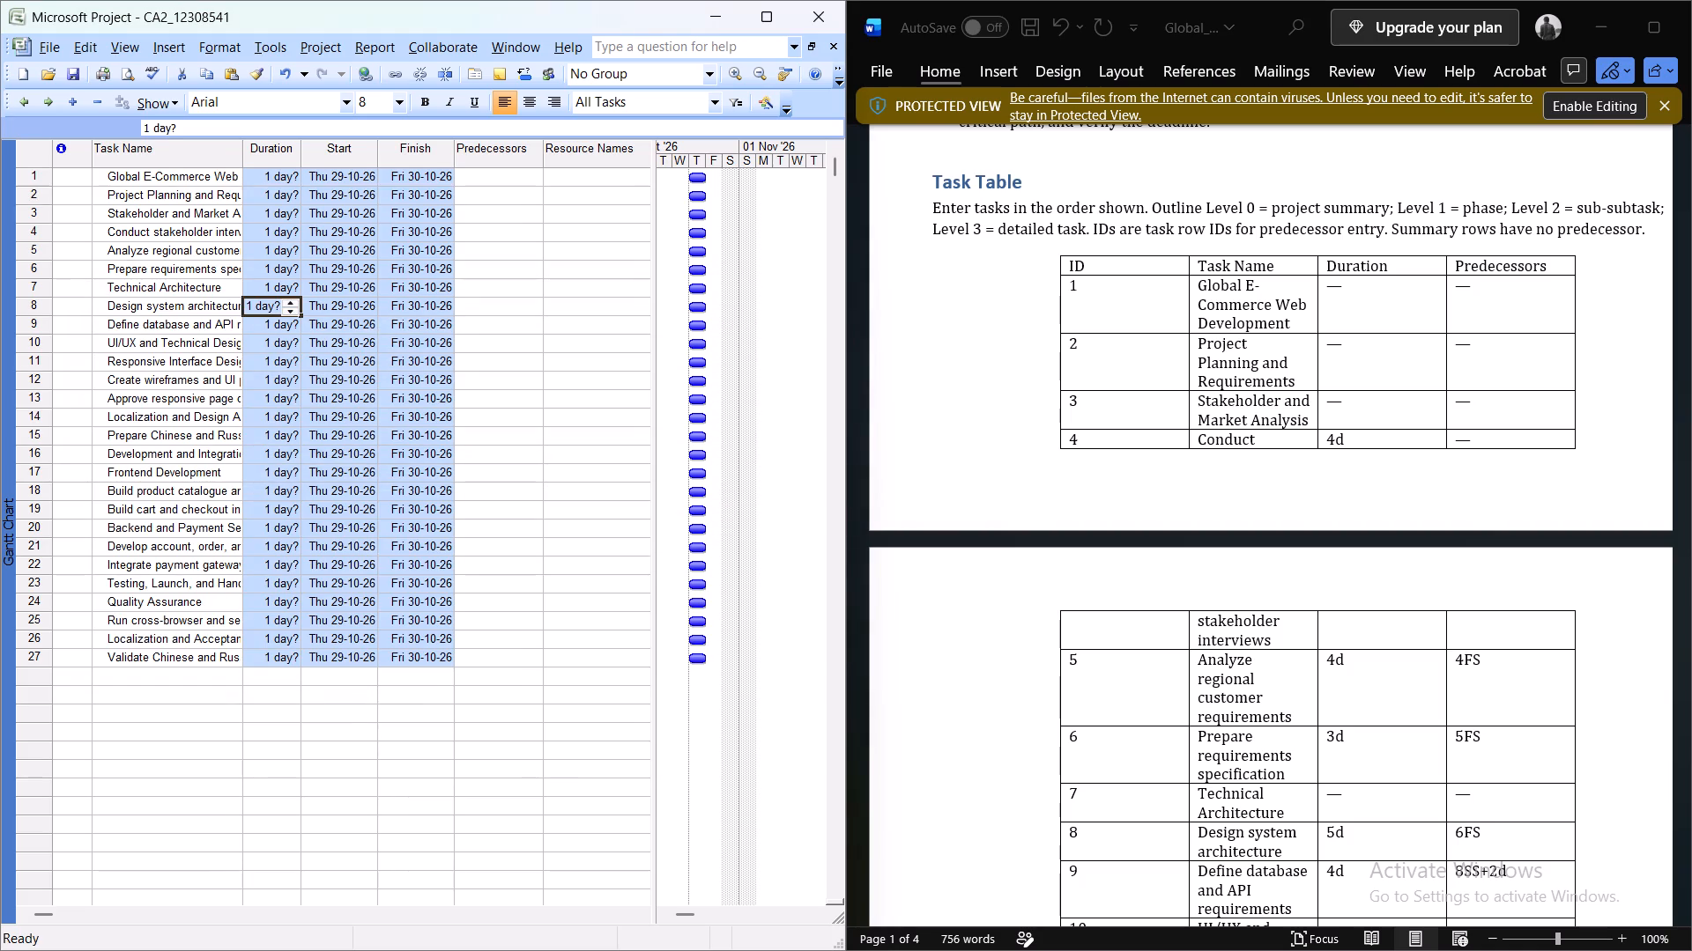
left_click_drag(30, 198, 6, 643)
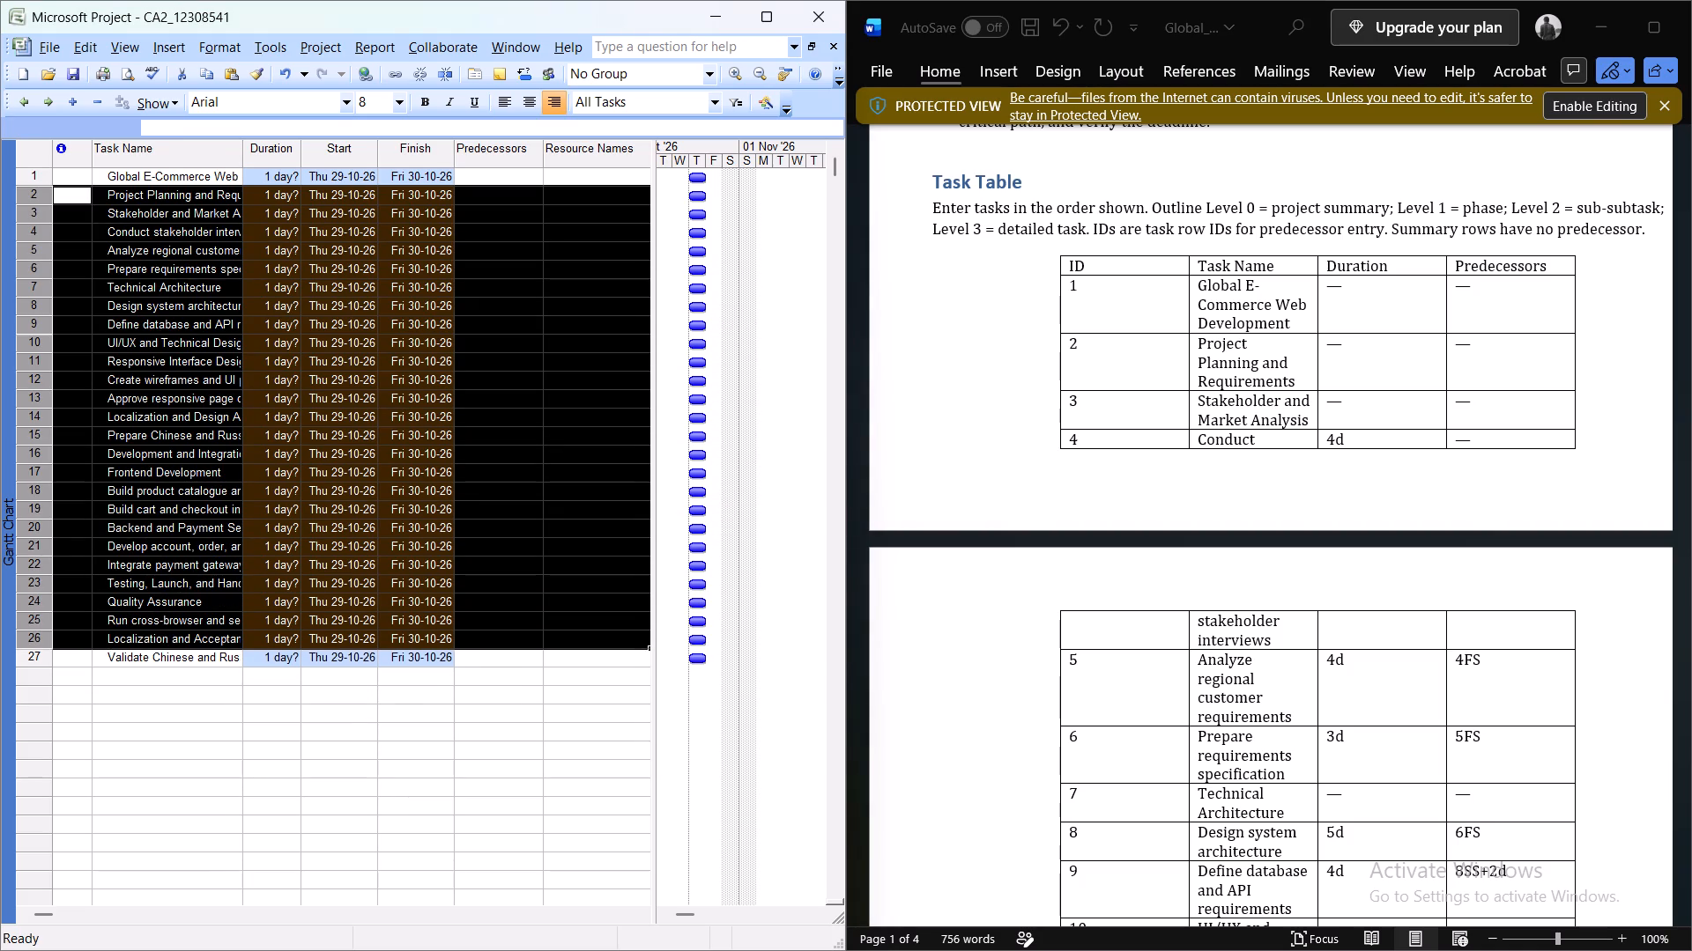
left_click_drag(6, 643, 6, 650)
left_click(59, 98)
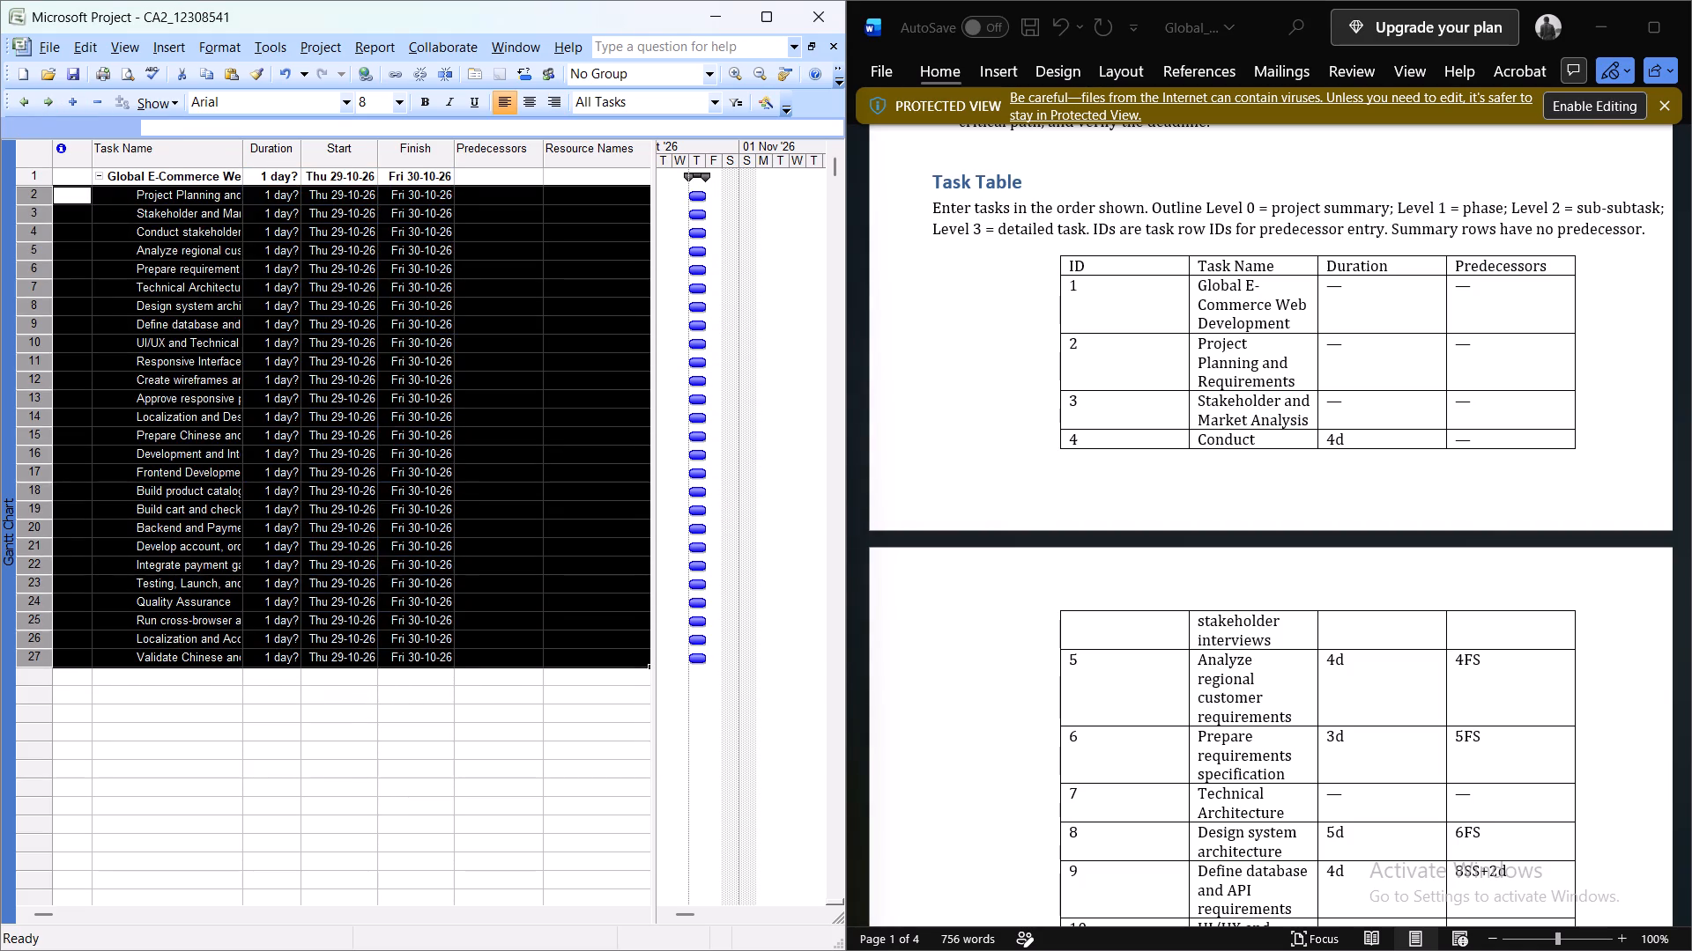
left_click(193, 300)
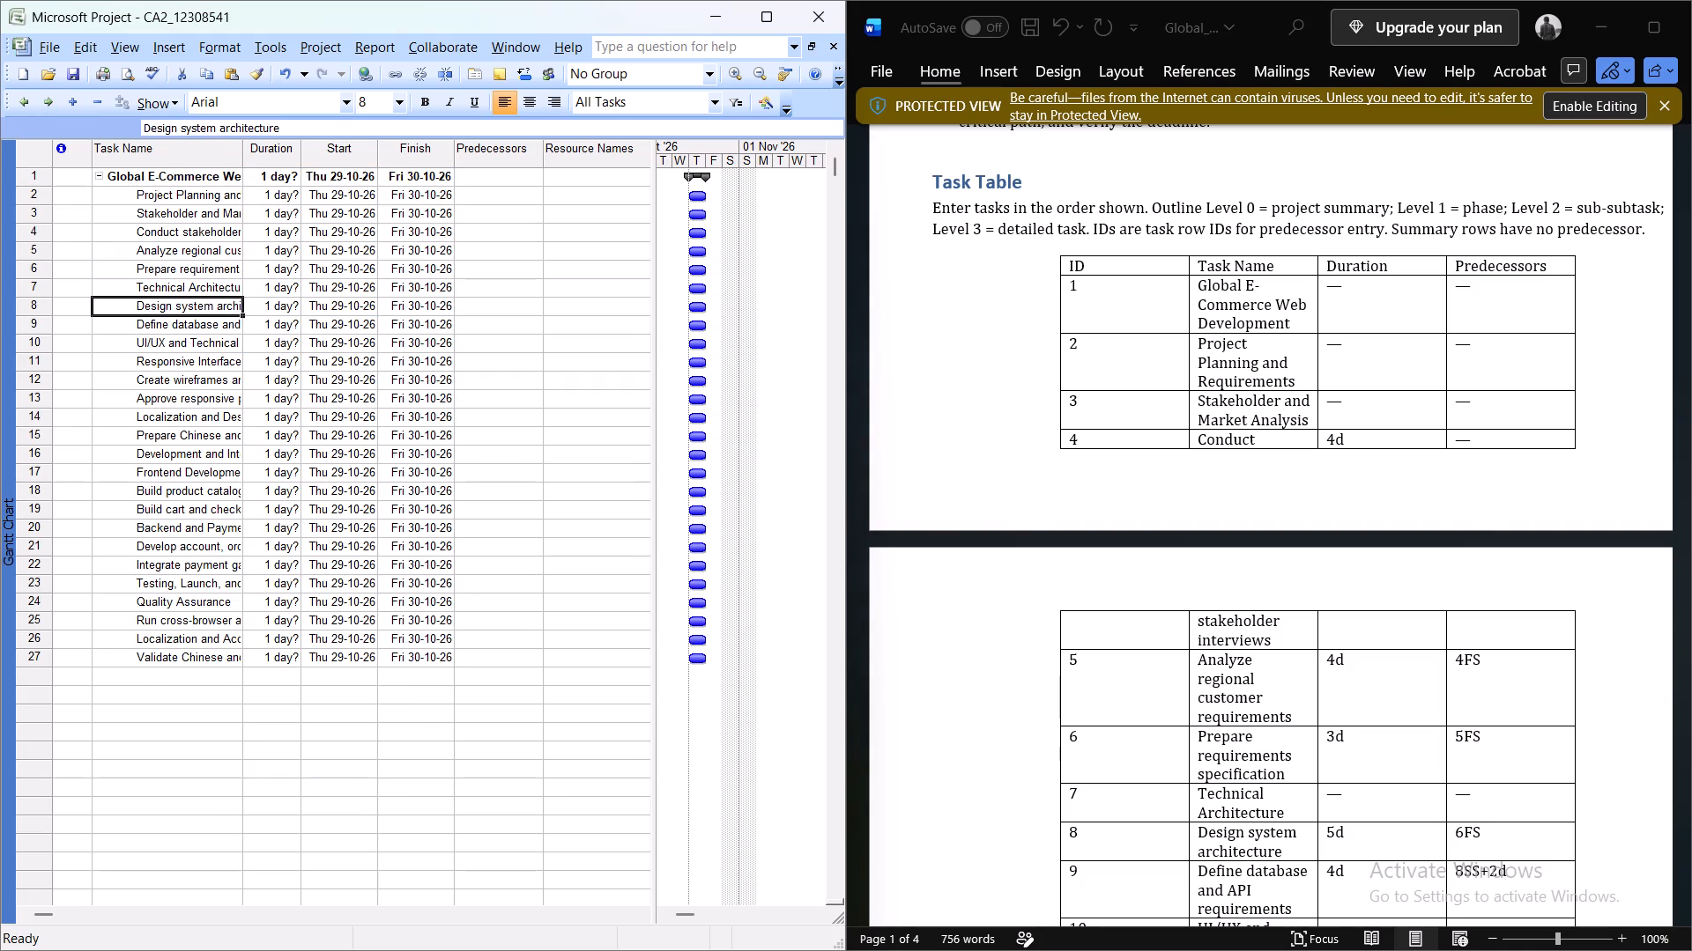
Examine the Task Table in the document to work out which rows are phases, sub-subtasks and detailed tasks.
scroll(1270, 499, "down", 1)
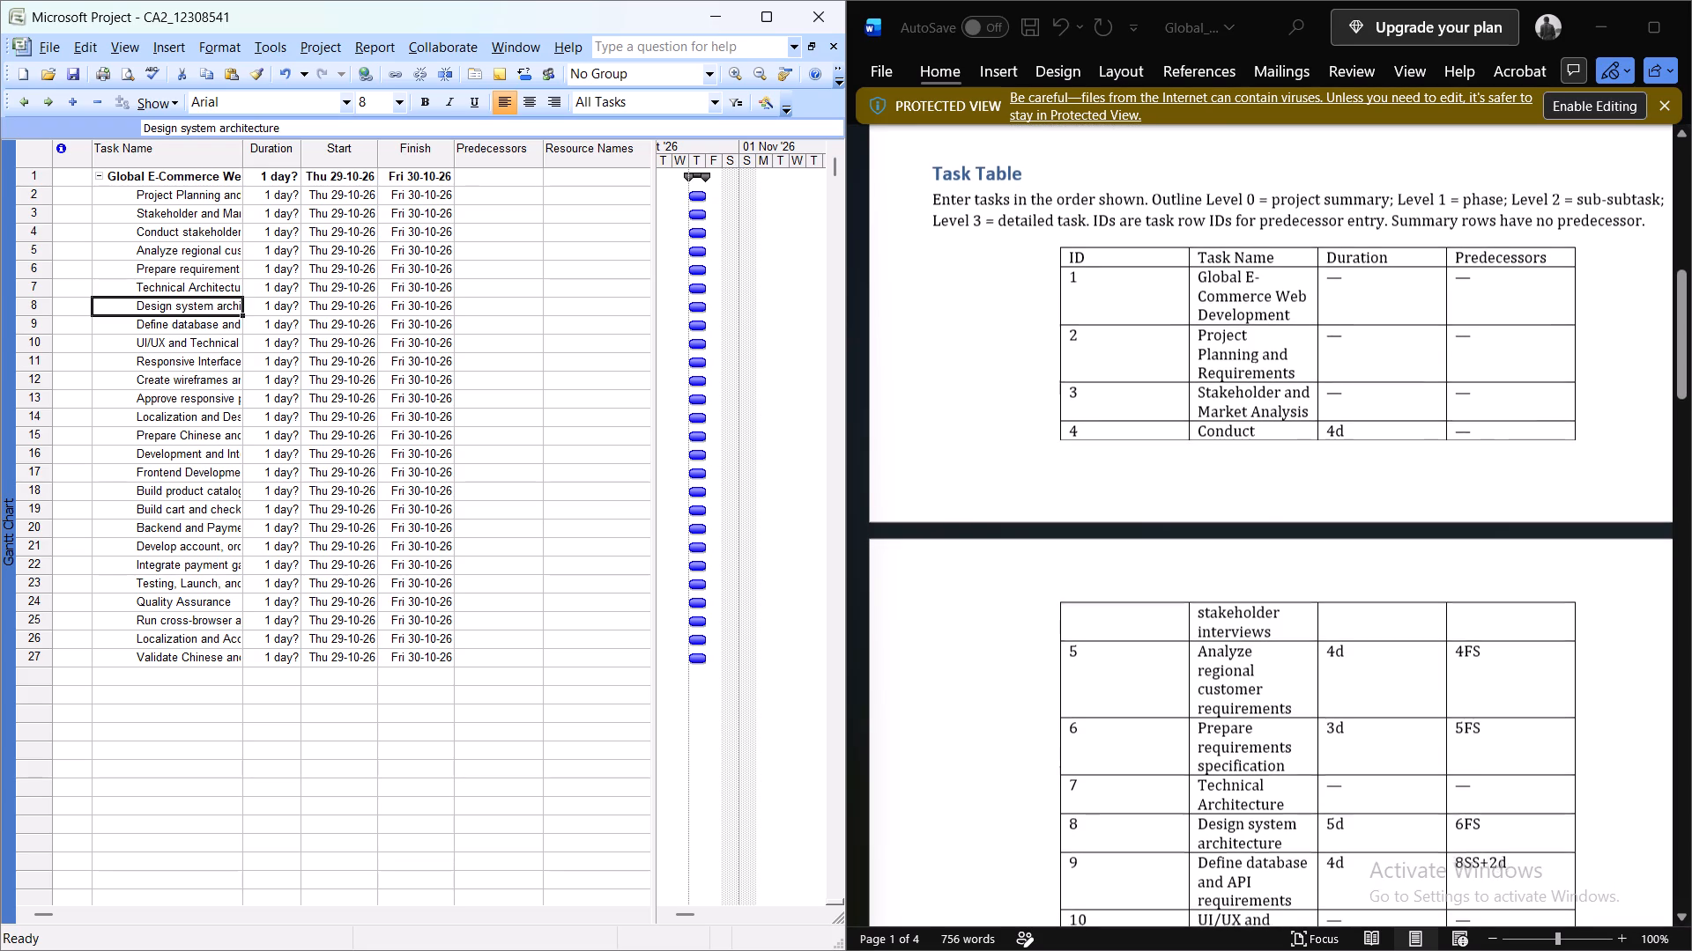
scroll(1270, 499, "down", 2)
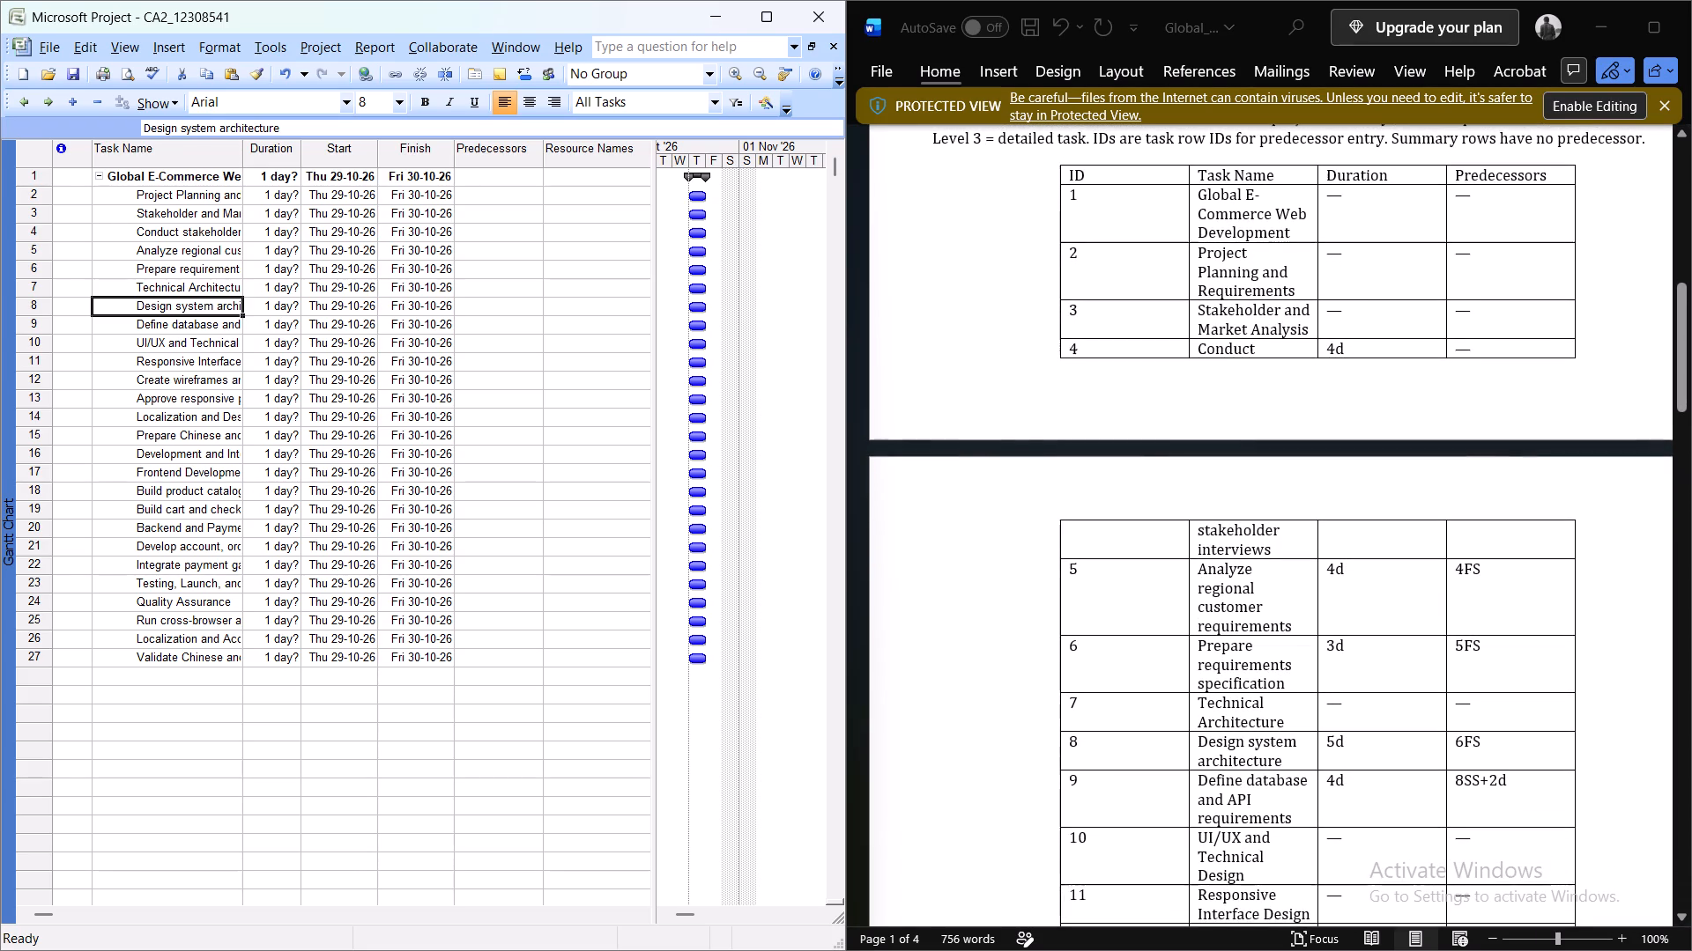
scroll(1270, 499, "down", 4)
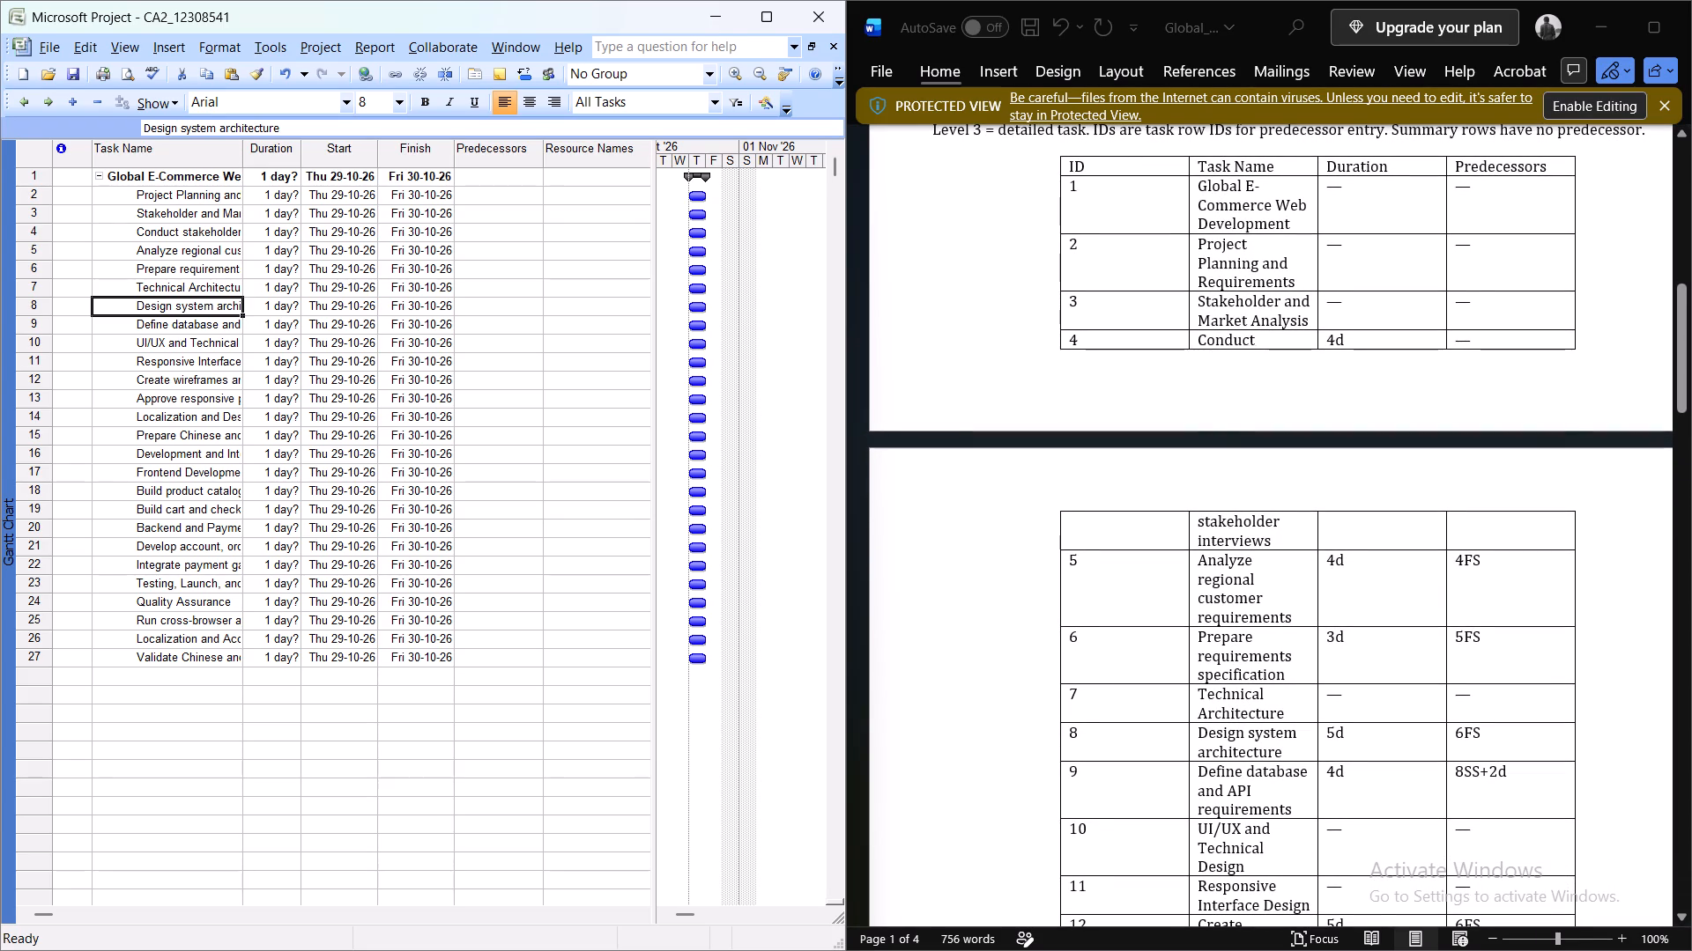
scroll(1328, 658, "down", 1)
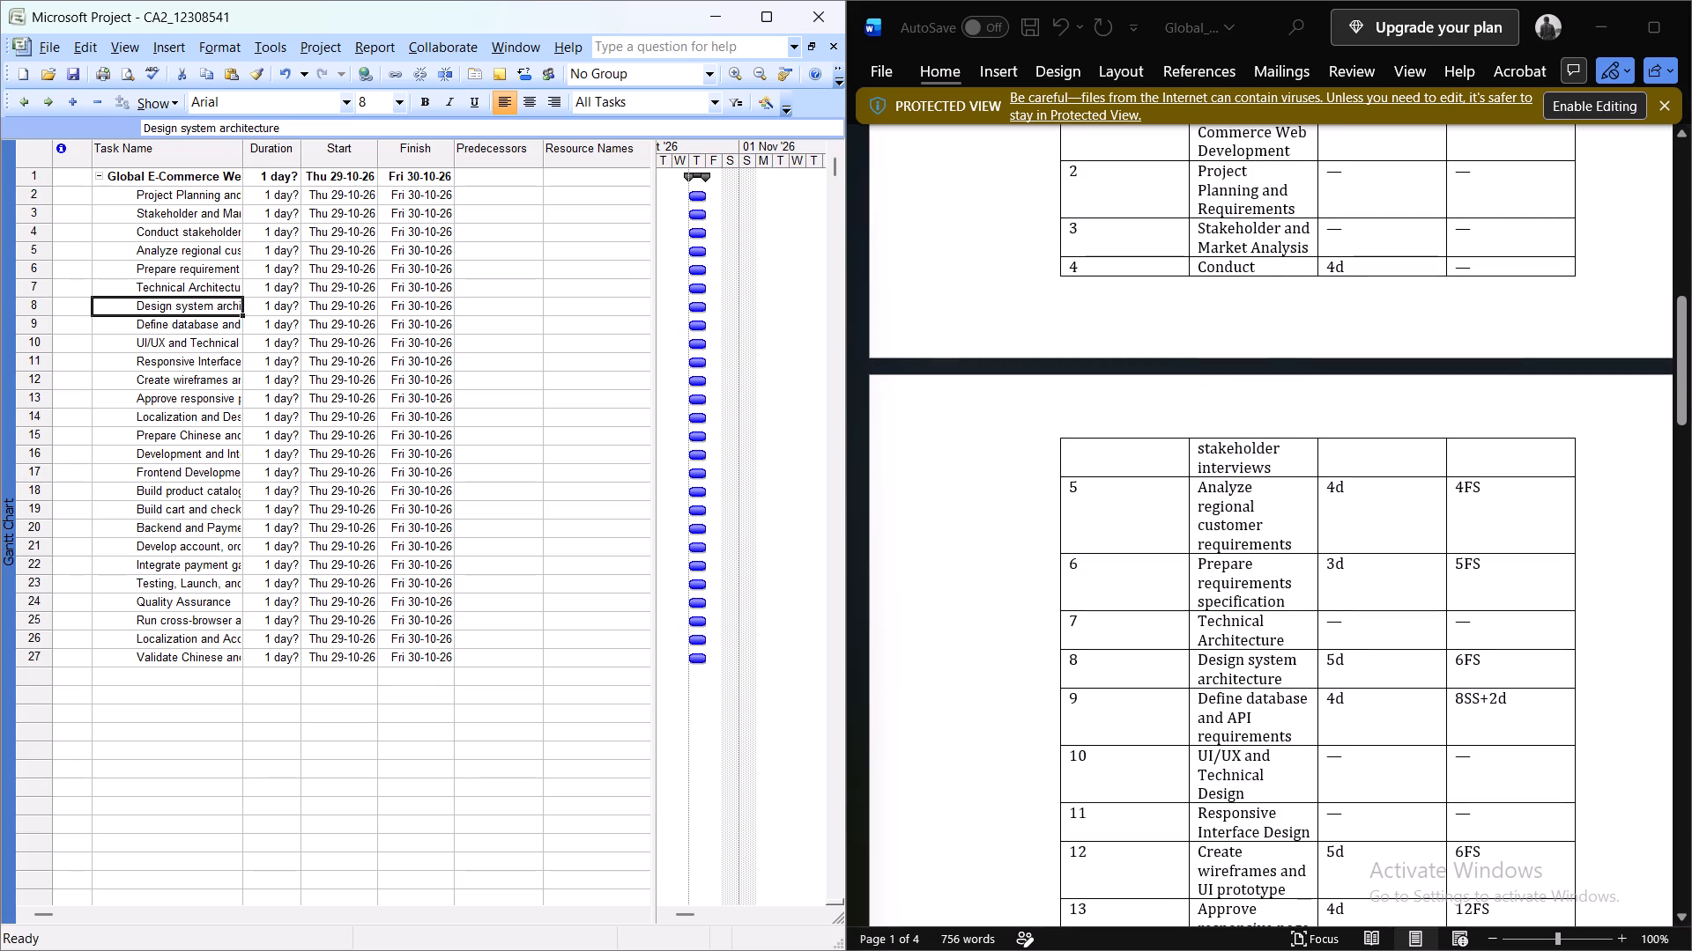
scroll(1350, 672, "up", 1)
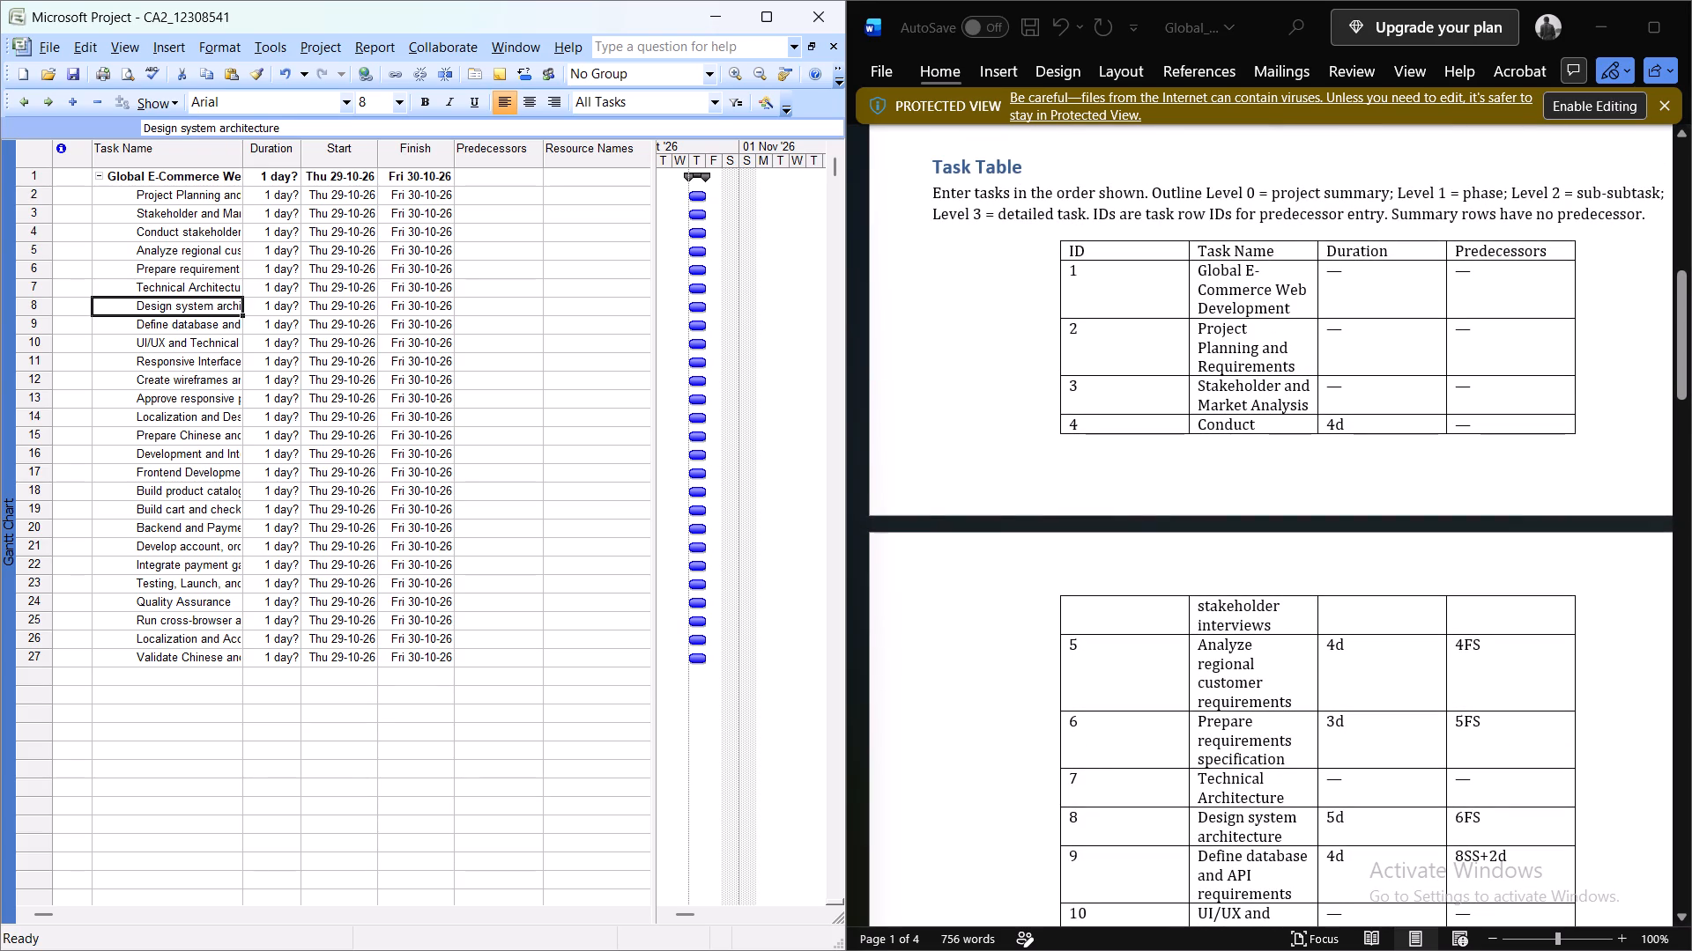
left_click(27, 210)
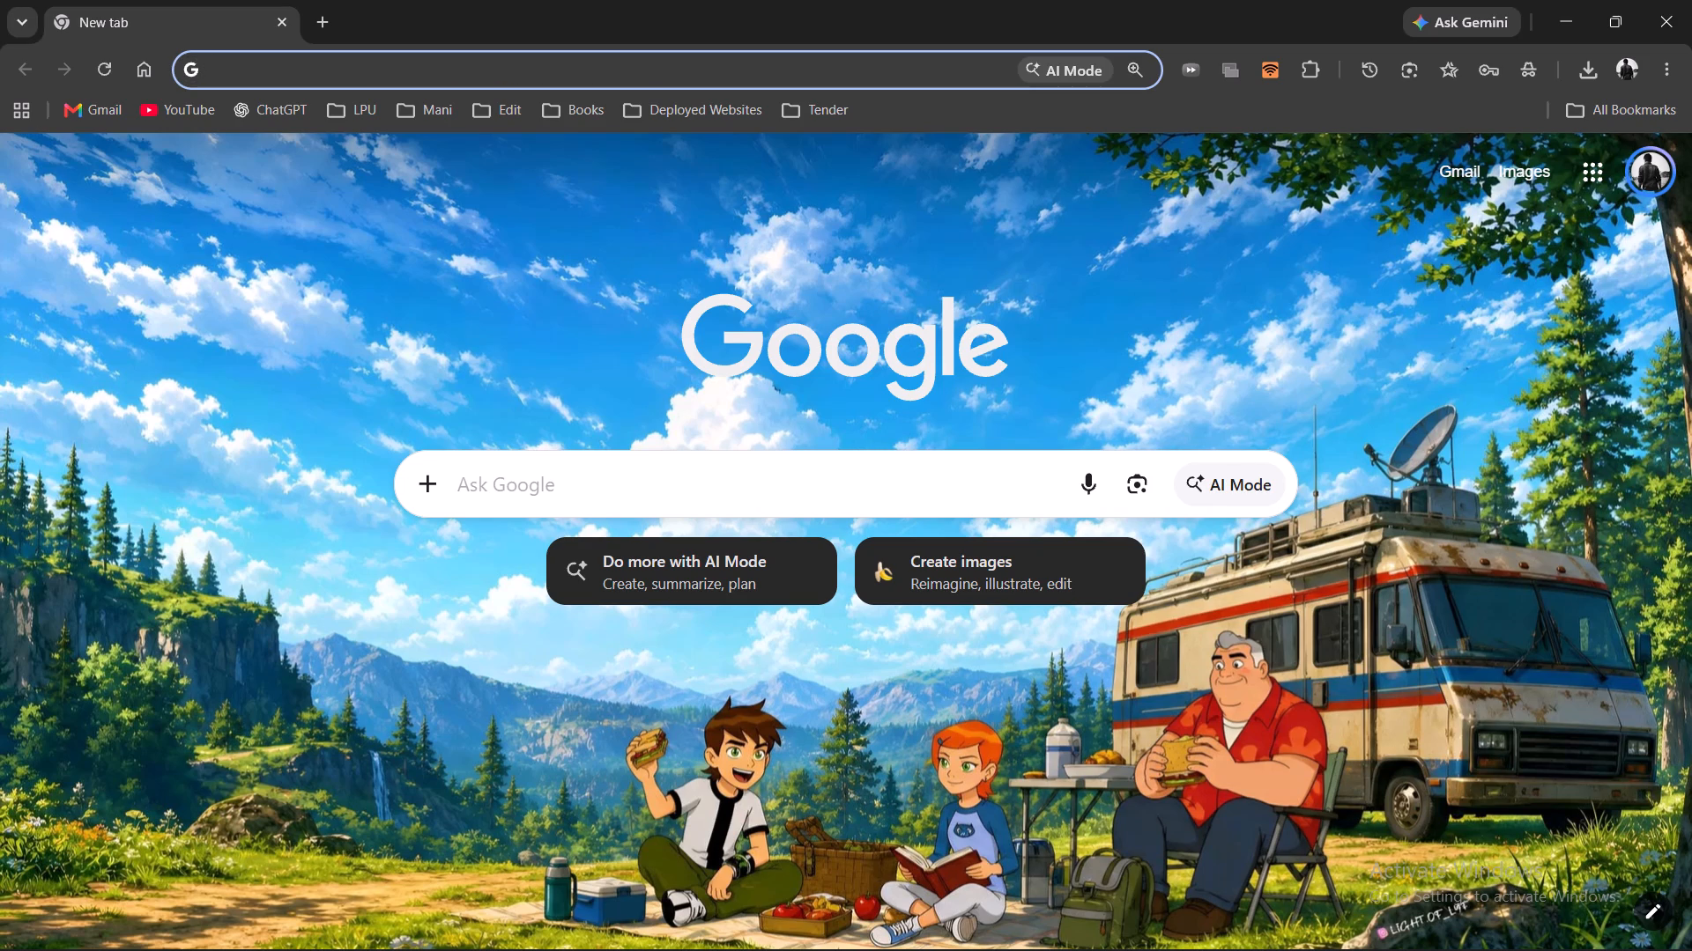
type("ch")
key("Return")
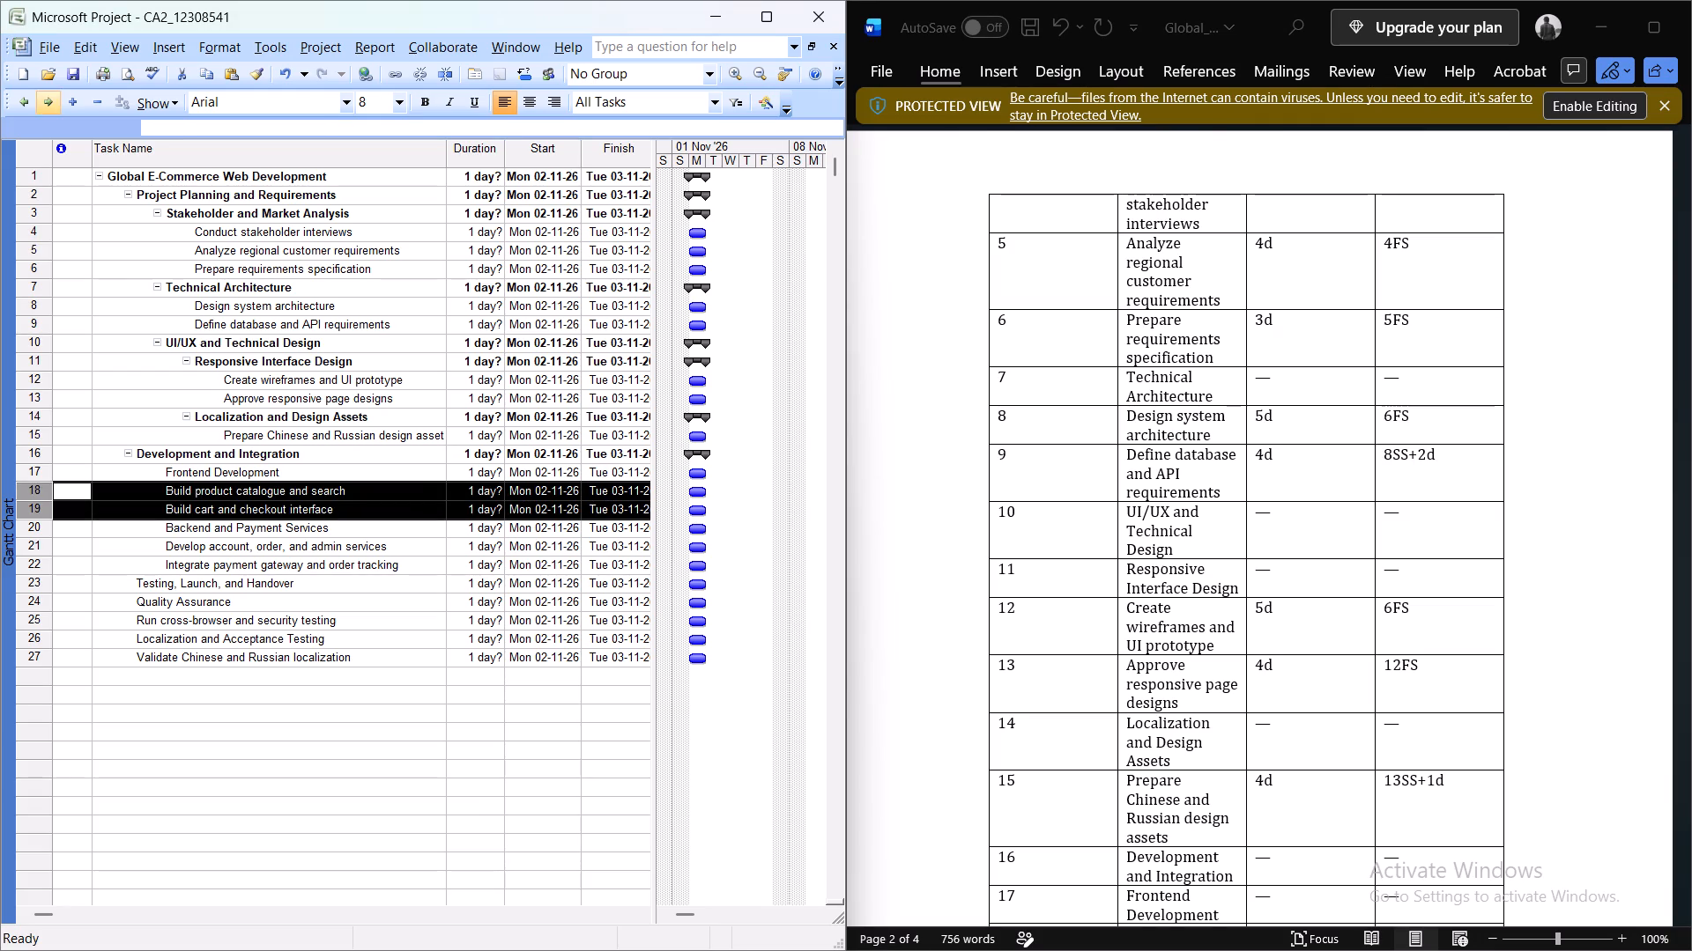
left_click(51, 109)
left_click_drag(23, 543, 31, 560)
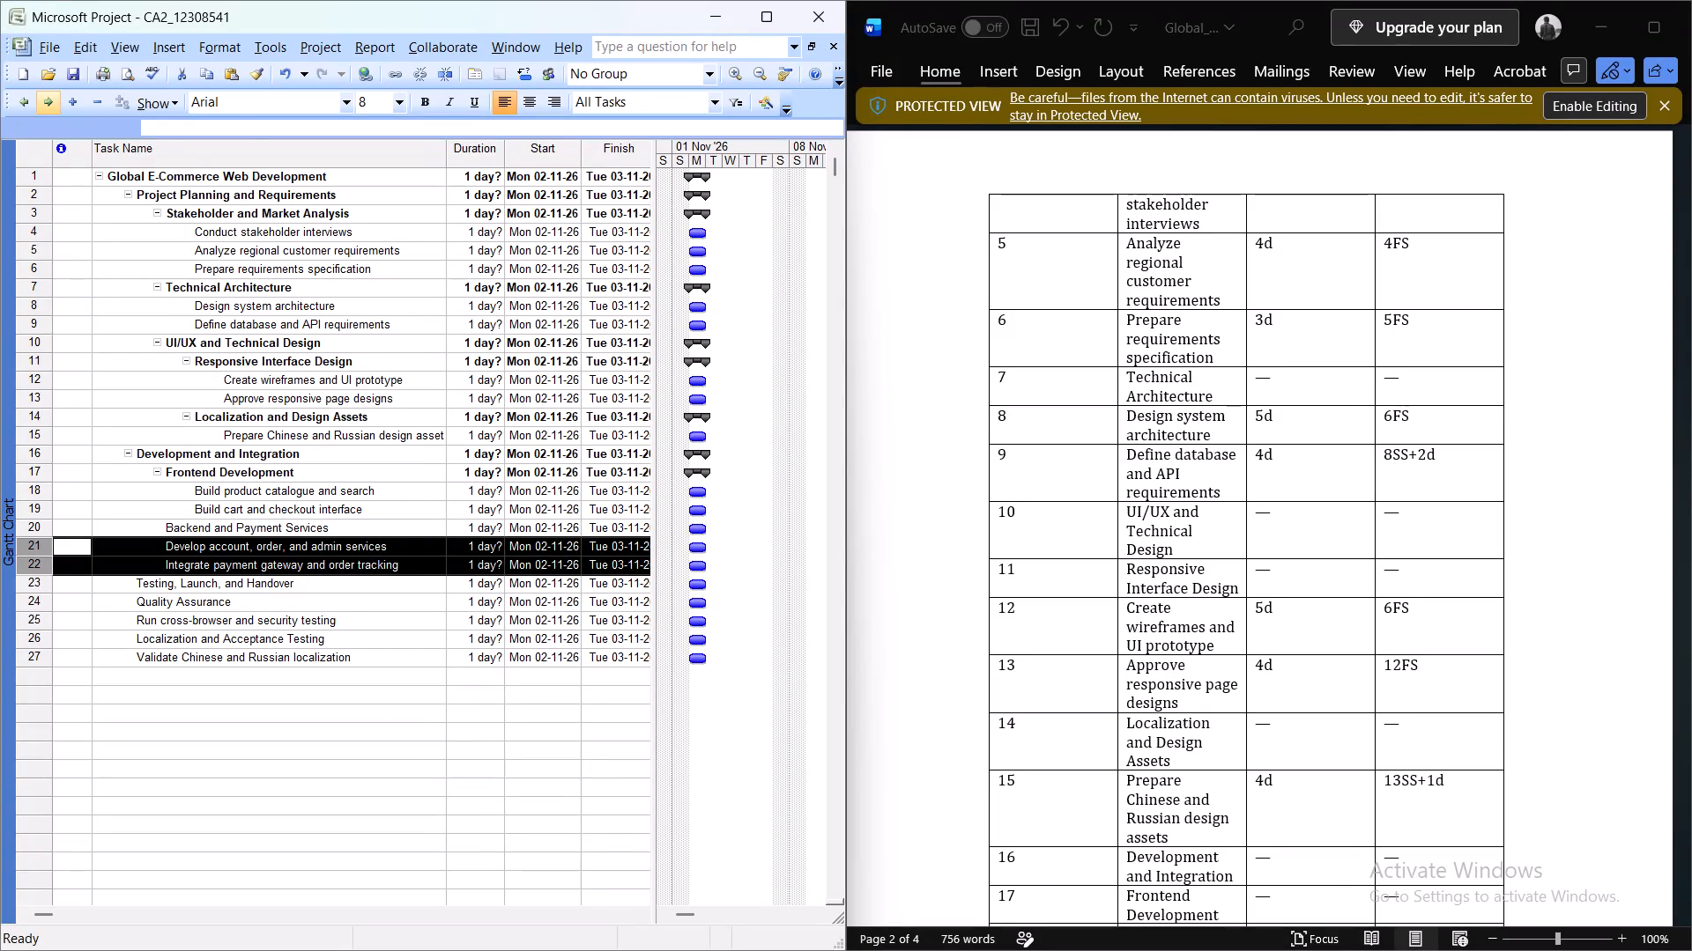
left_click(54, 98)
left_click(260, 473)
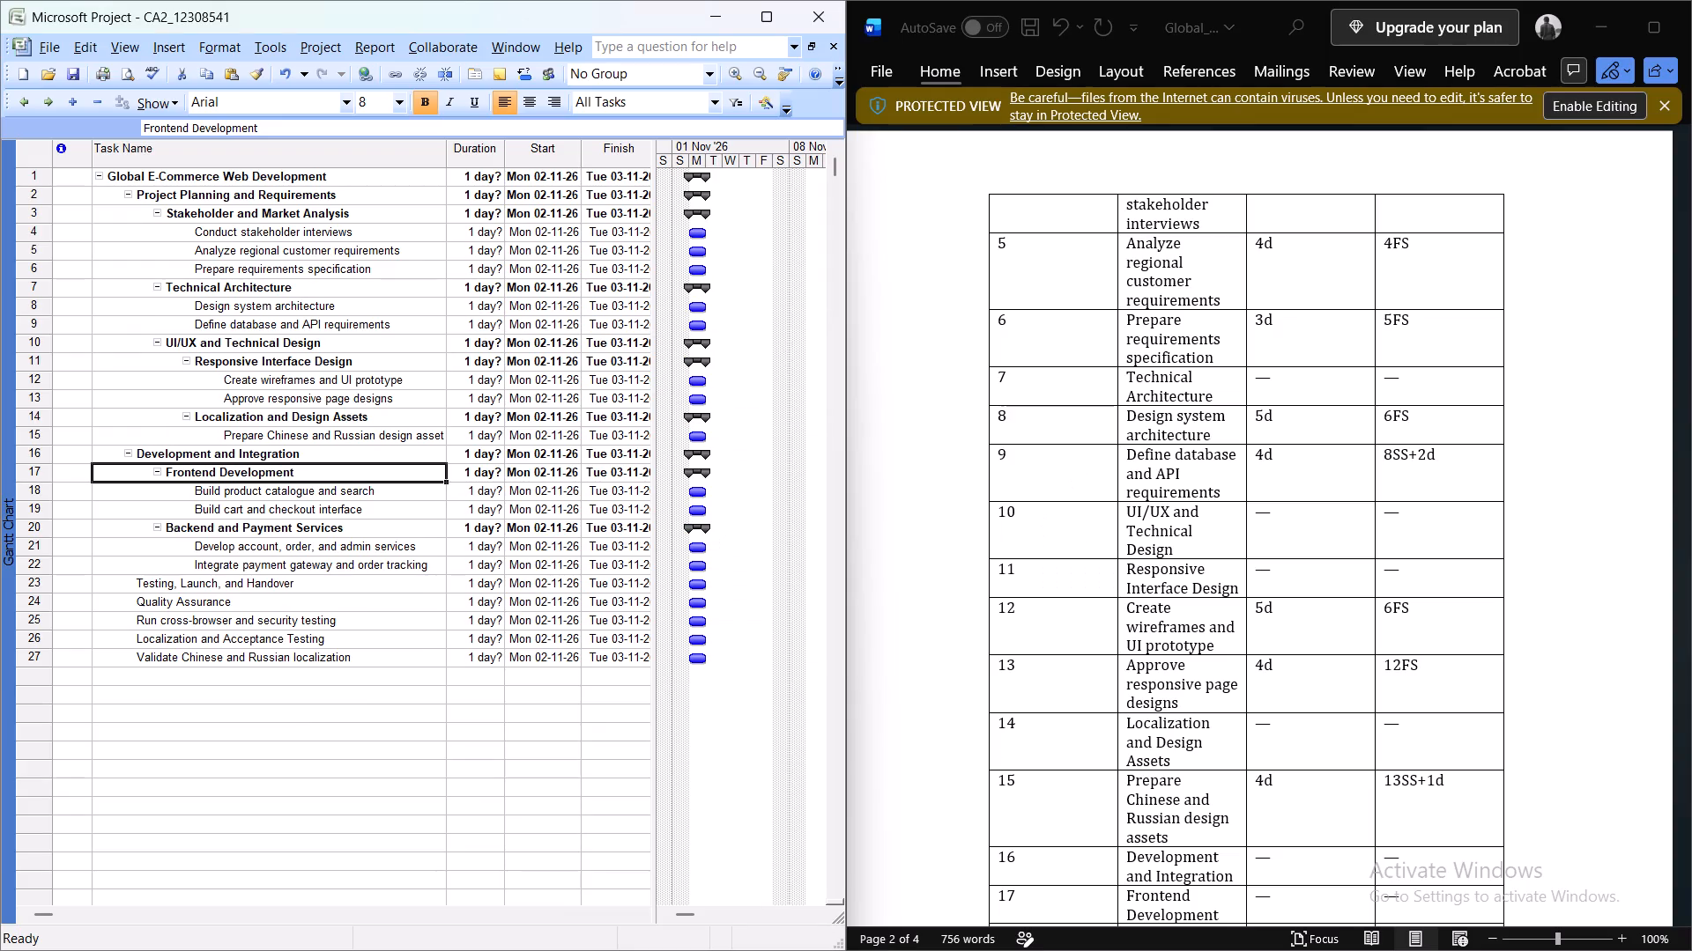
Indent tasks 24 to 27 one level beneath Testing, Launch, and Handover.
left_click_drag(35, 599, 25, 652)
left_click(45, 103)
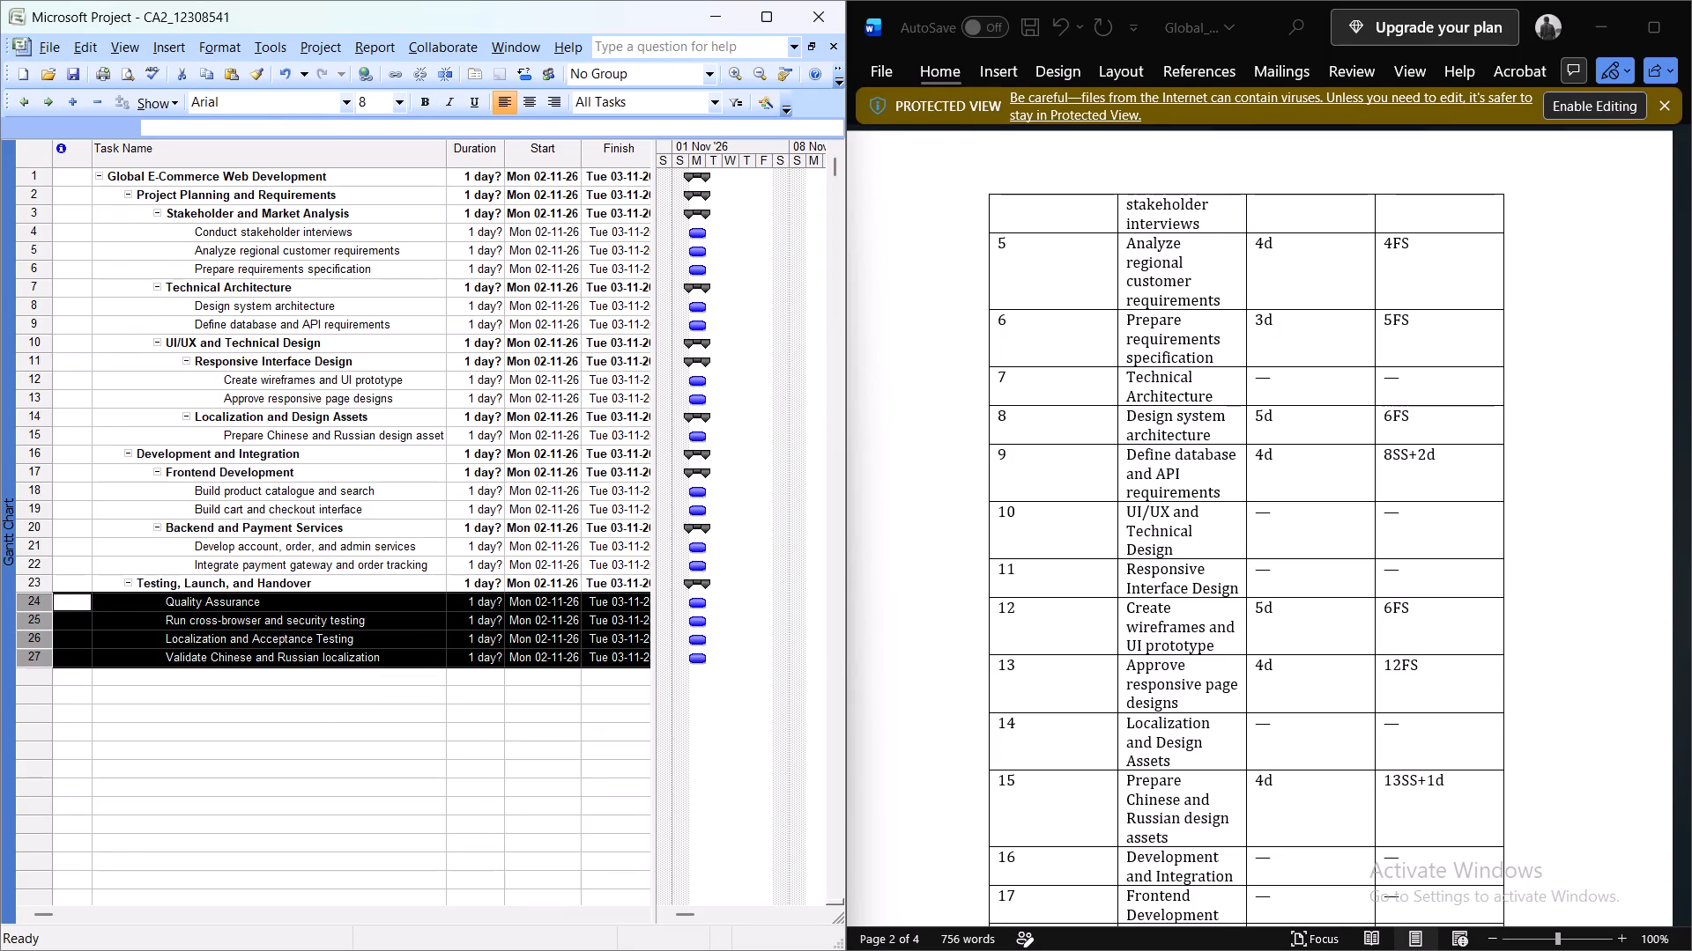
left_click(190, 615)
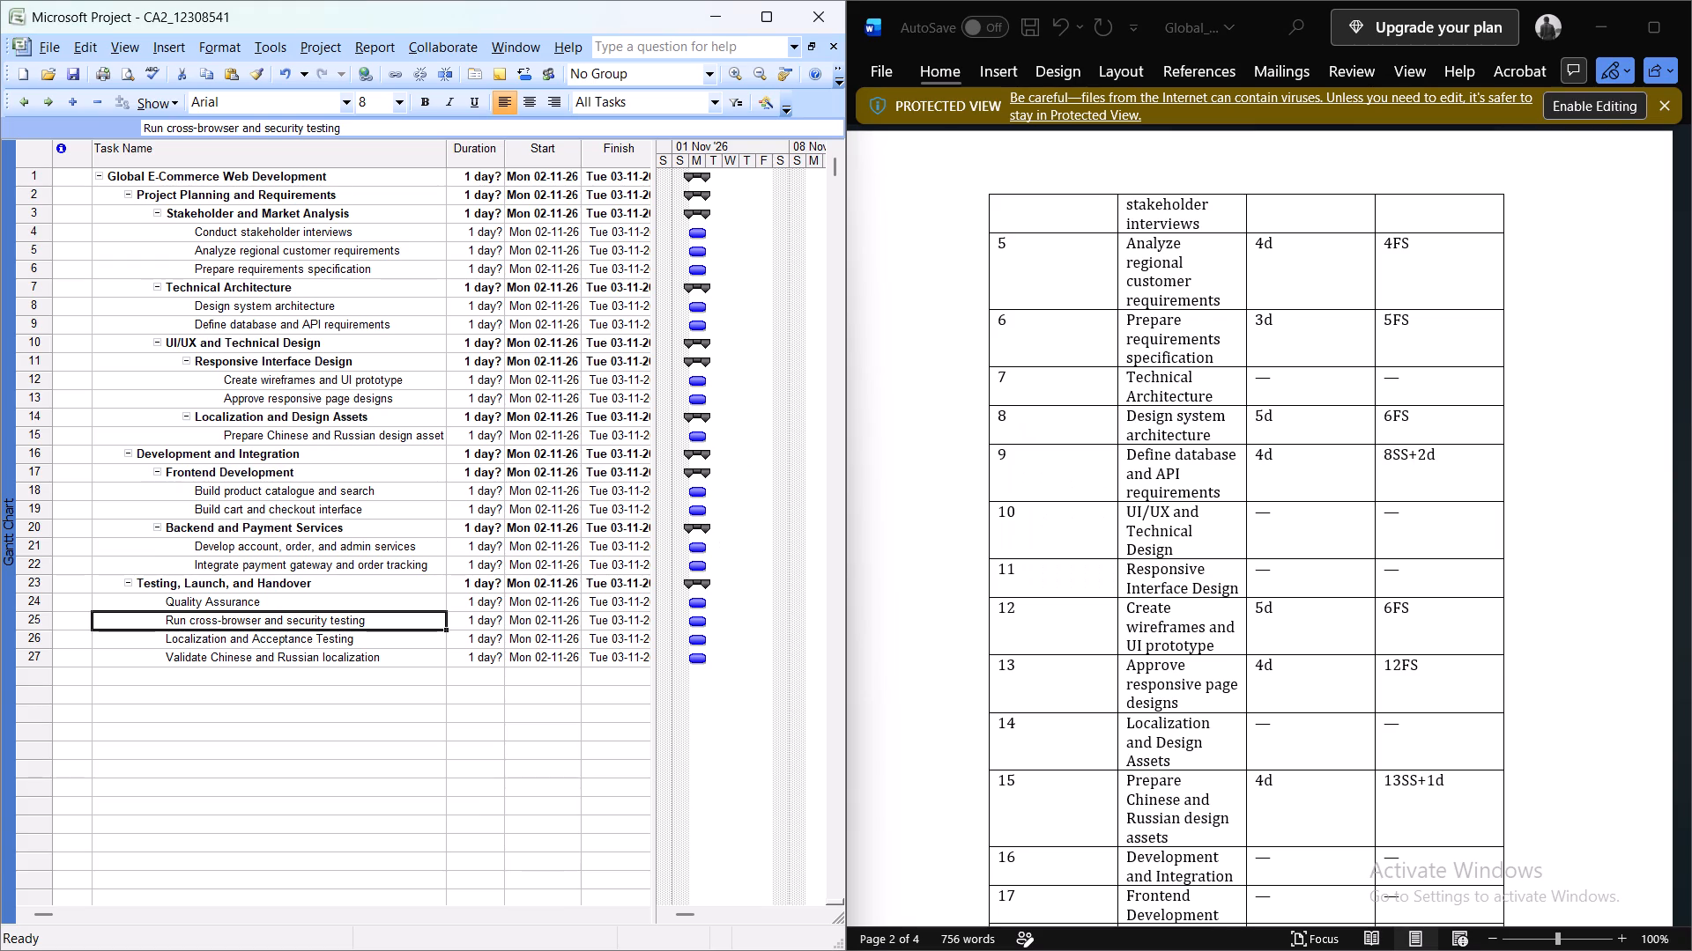
Indent task 25 beneath Quality Assurance and task 27 beneath Localization and Acceptance Testing.
left_click(40, 621)
left_click(46, 103)
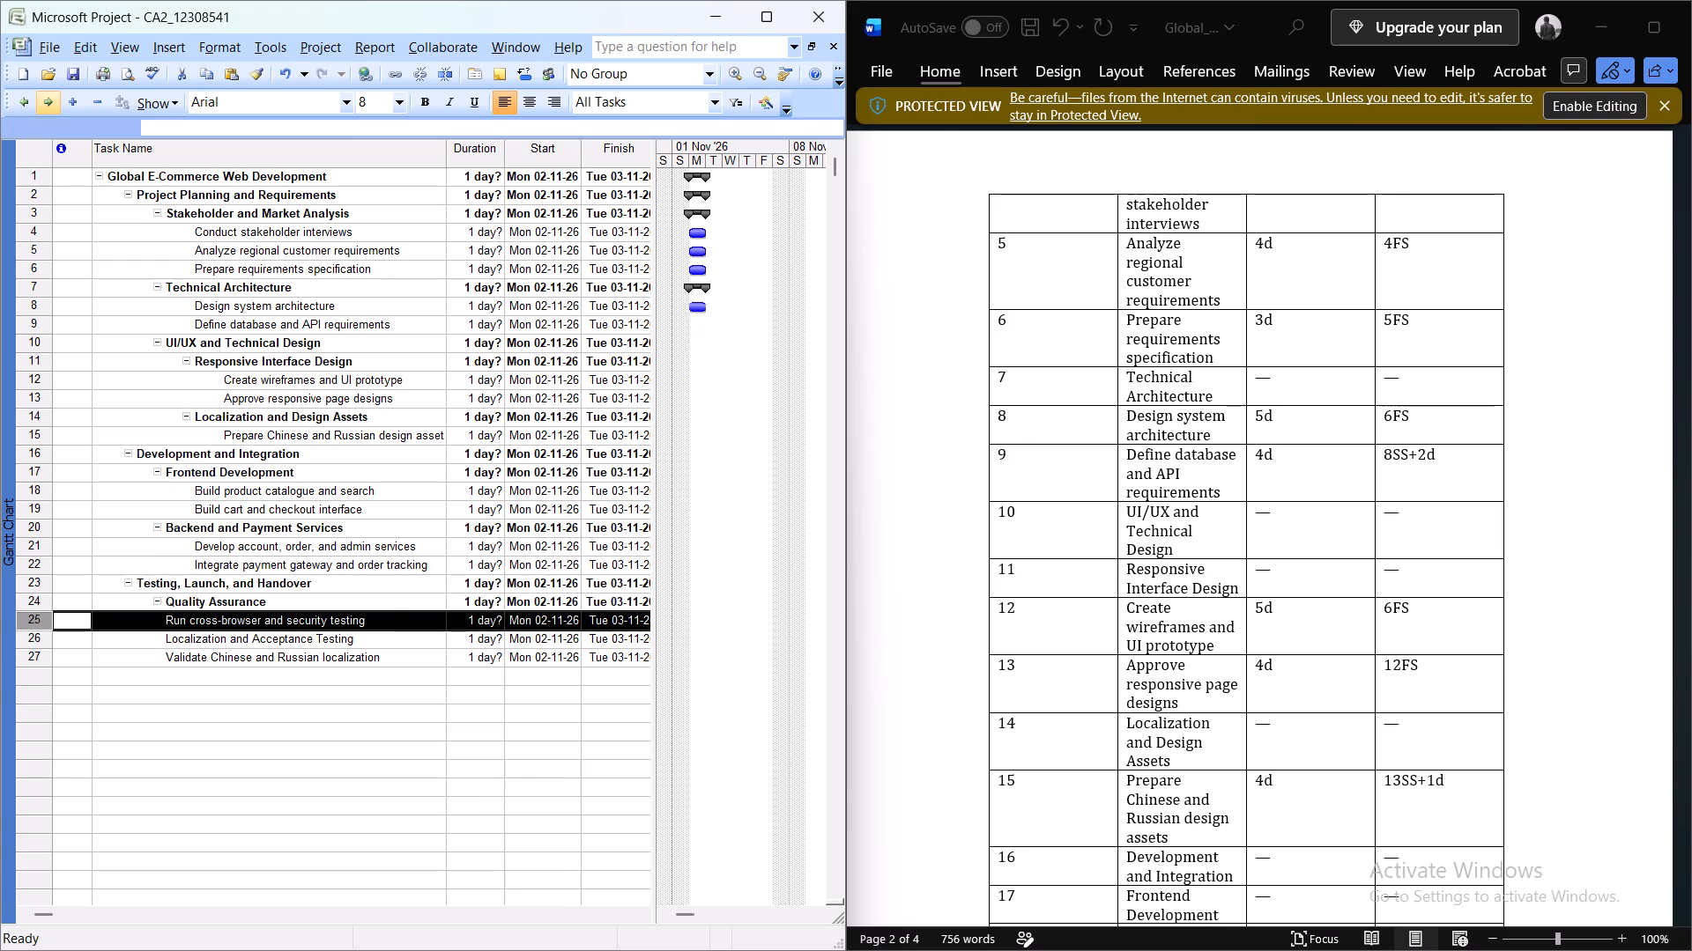
left_click(40, 660)
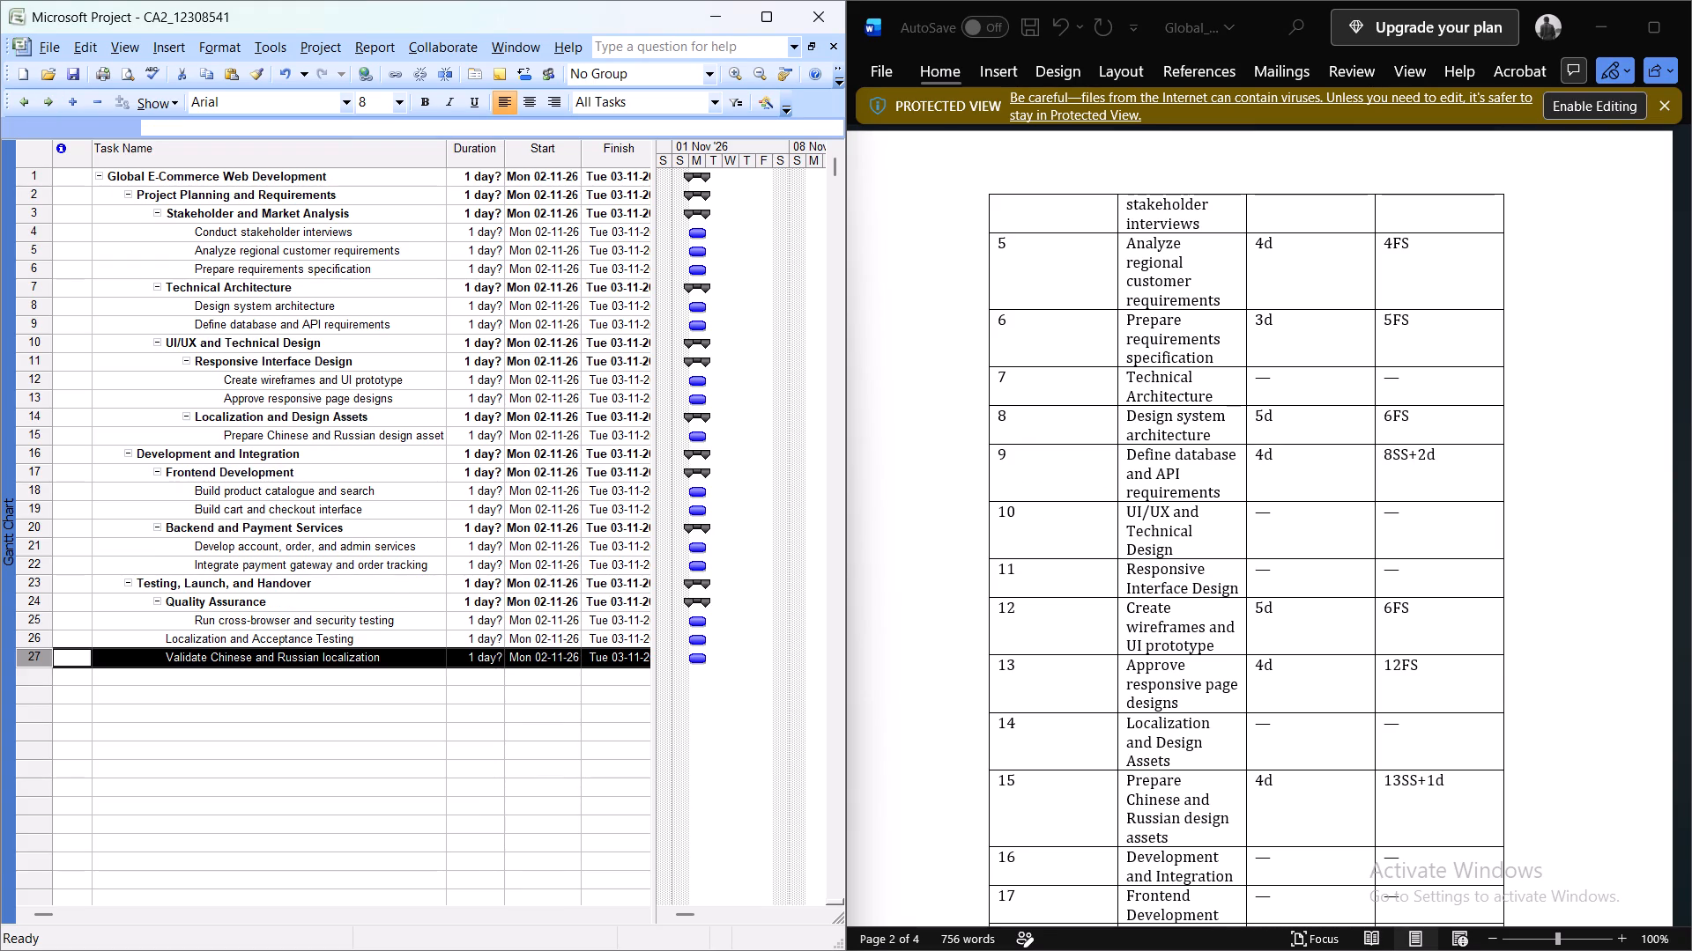
left_click(53, 110)
left_click(271, 667)
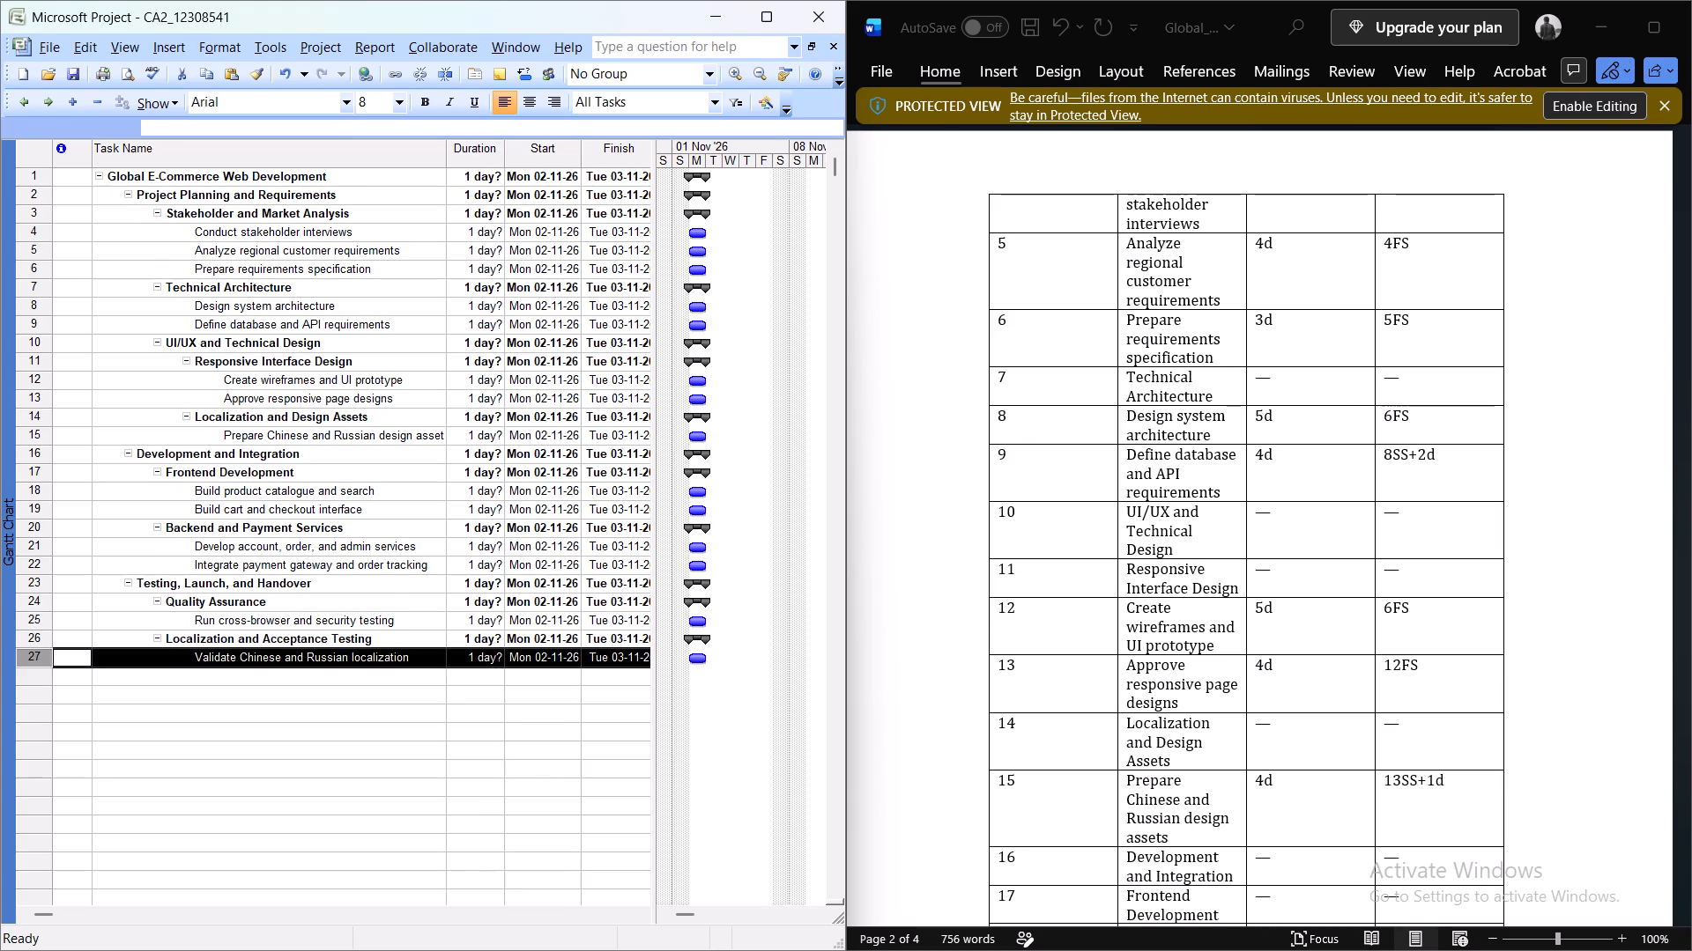
left_click(292, 745)
Consult the Word document's requirements and Task Table, and set the duration of task 4, Conduct stakeholder interviews, to 4 days.
scroll(292, 745, "up", 1)
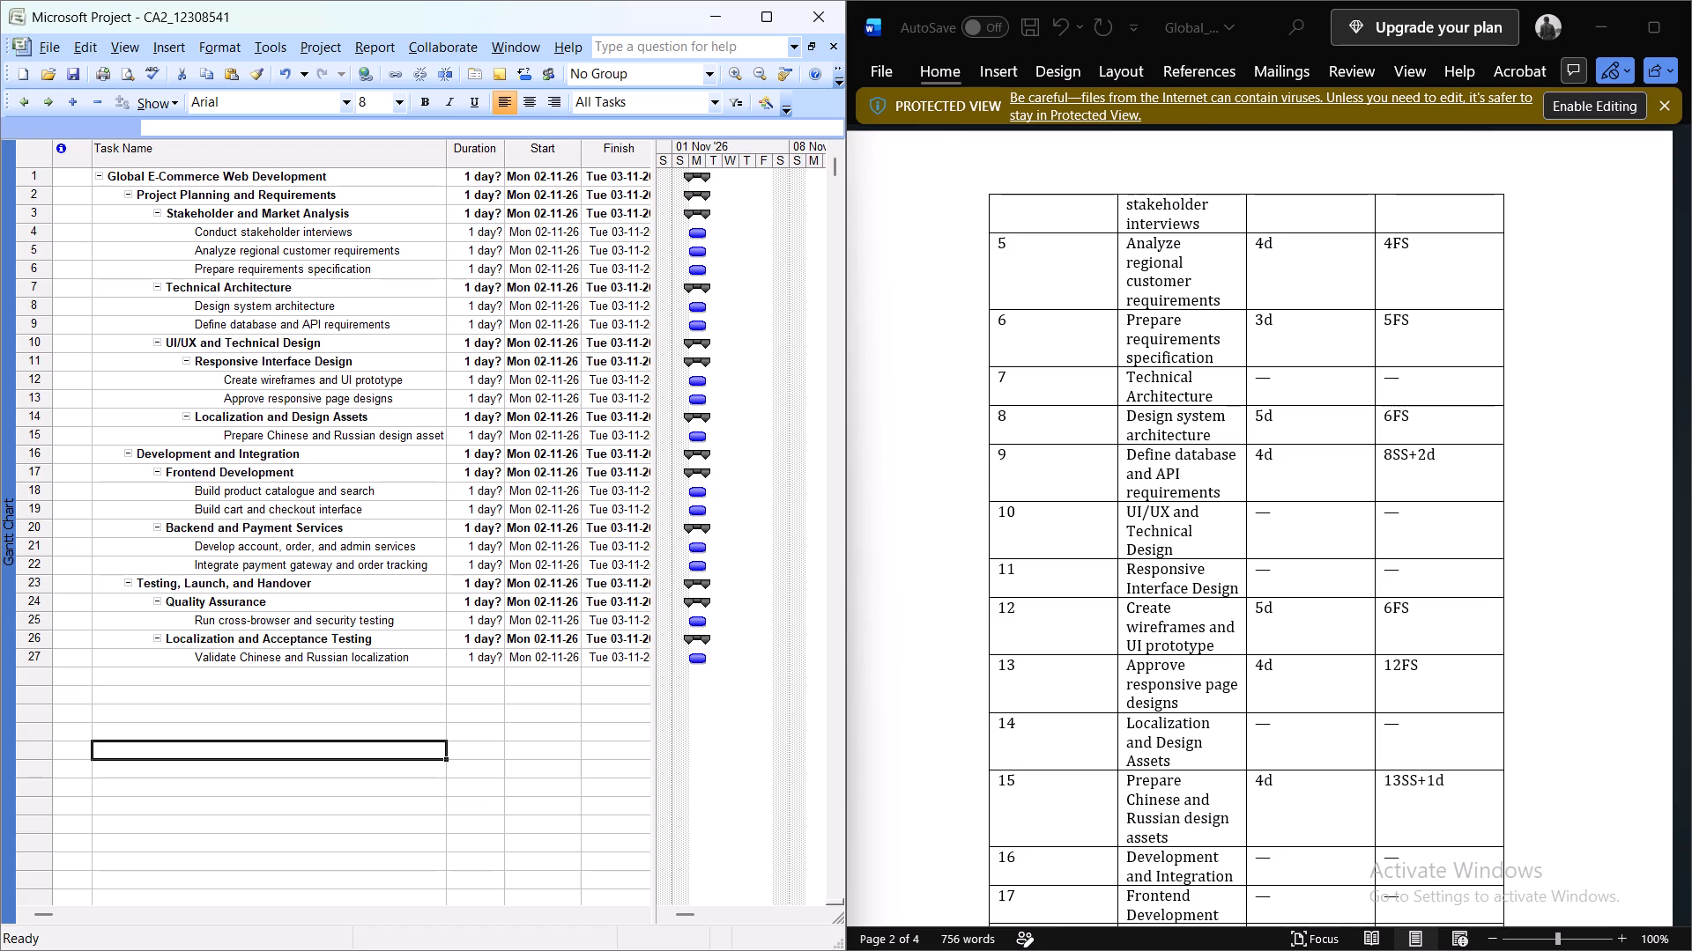
scroll(1326, 534, "up", 1)
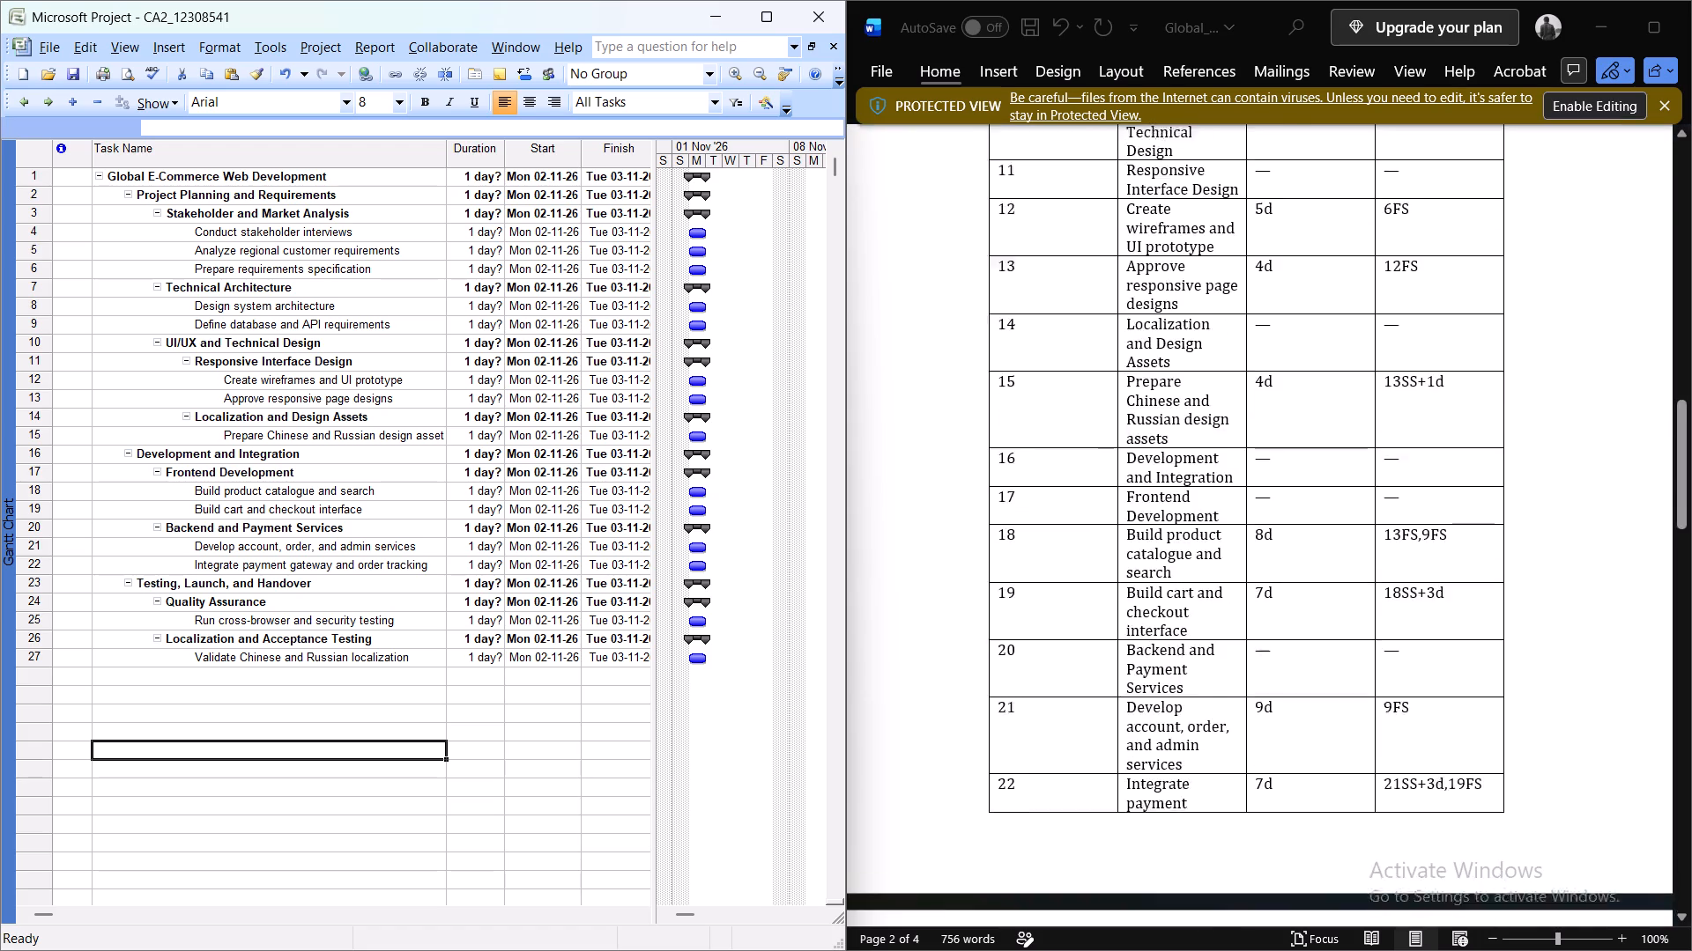
scroll(1326, 534, "up", 1)
left_click(1191, 516)
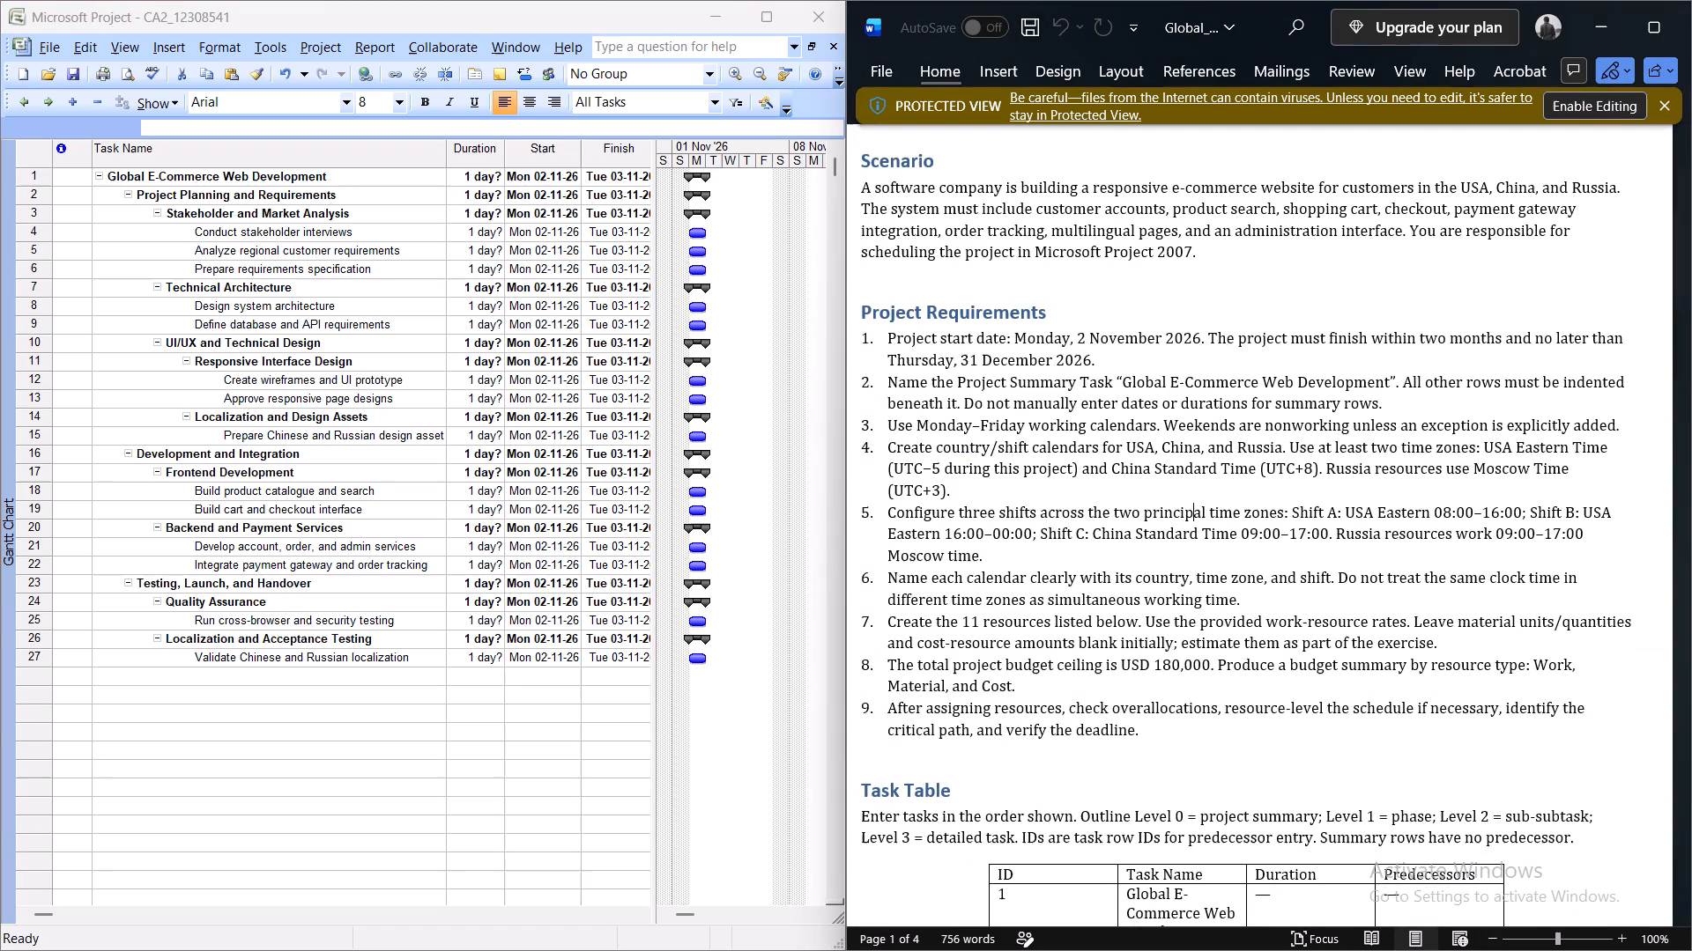
scroll(397, 377, "up", 2)
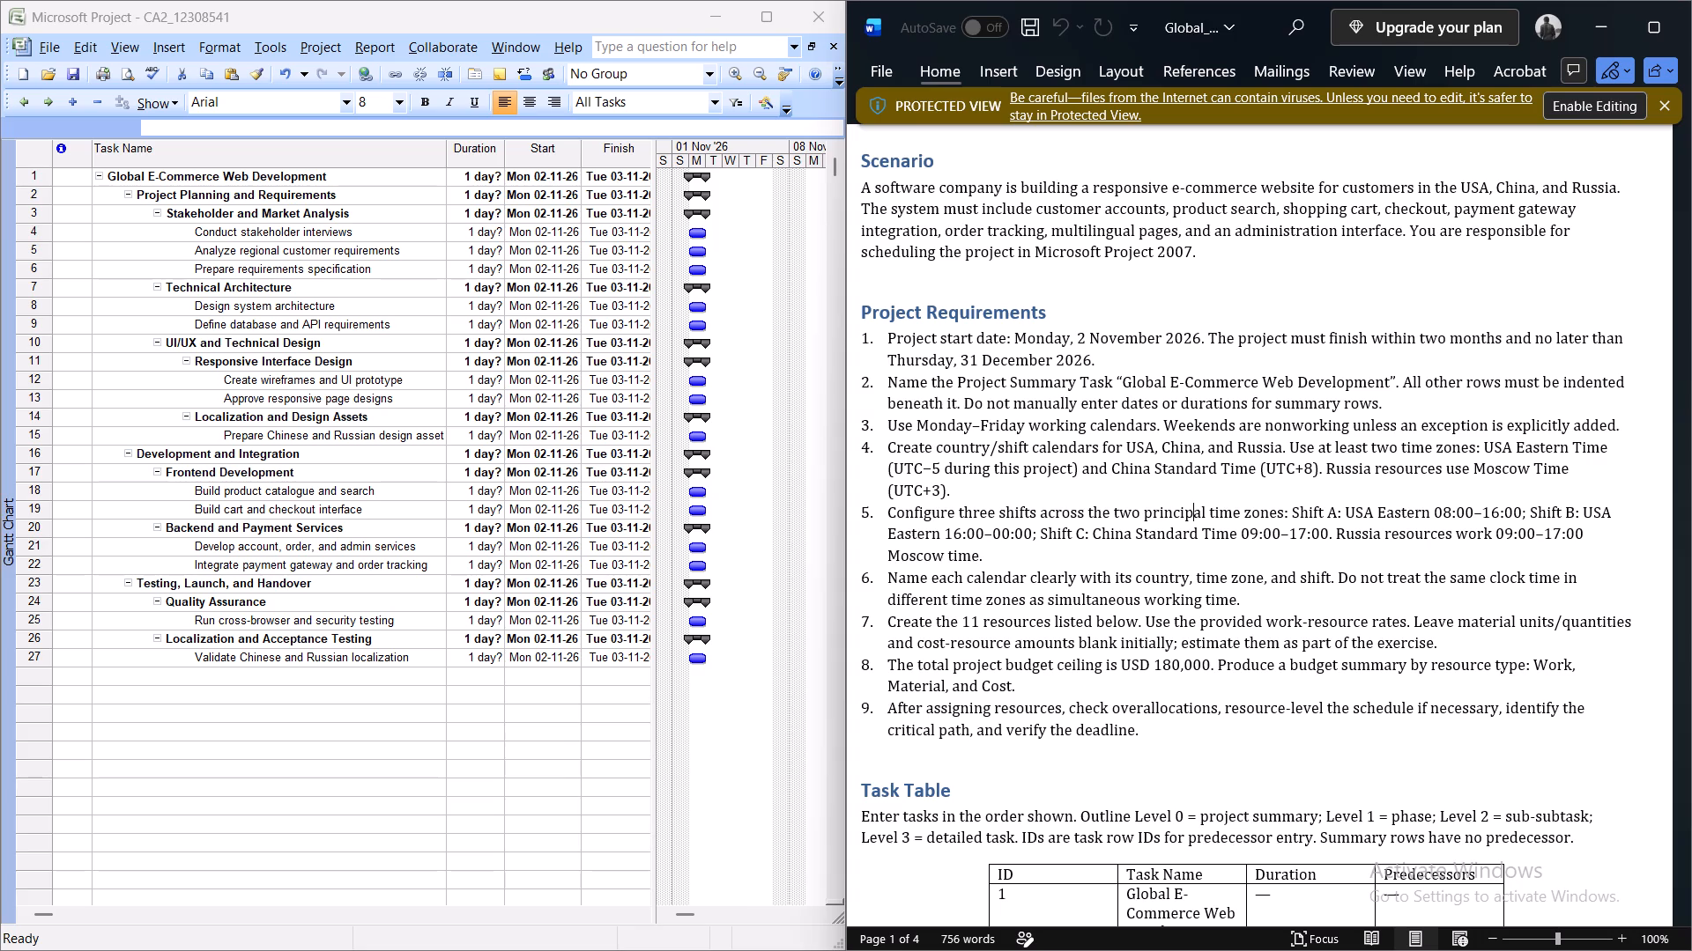
left_click(467, 183)
left_click(481, 248)
scroll(1308, 484, "down", 3)
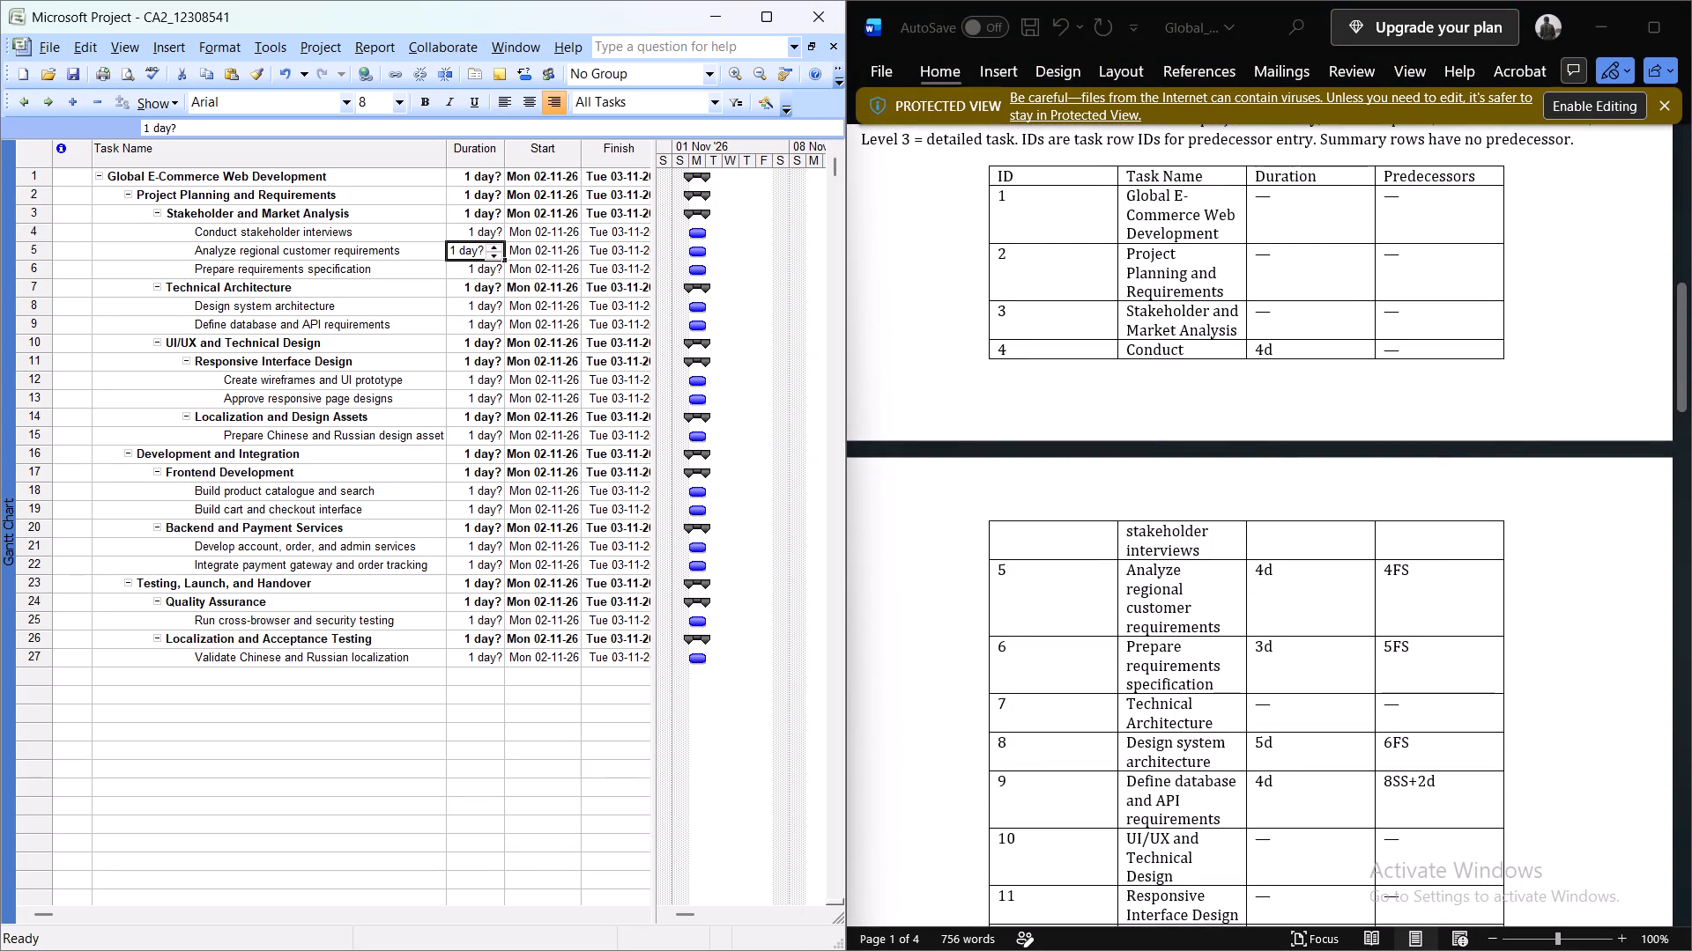
left_click(466, 227)
key("4")
key("Return")
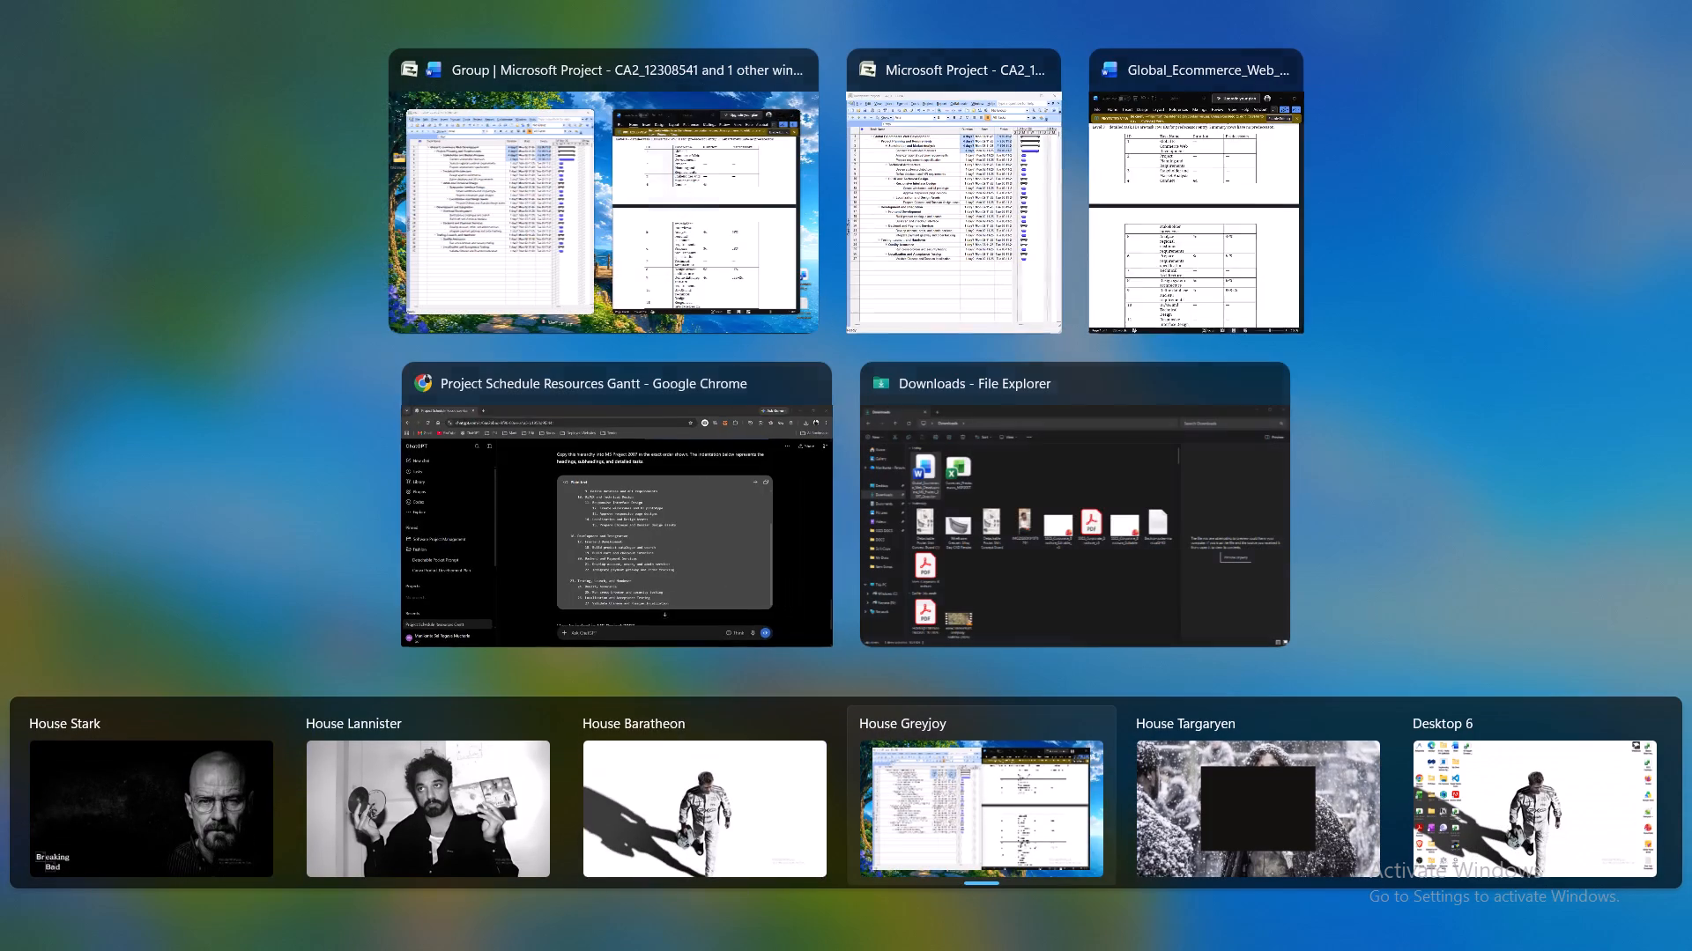
Move the Chrome window with the ChatGPT conversation to the House Baratheon virtual desktop.
left_click_drag(709, 450, 709, 749)
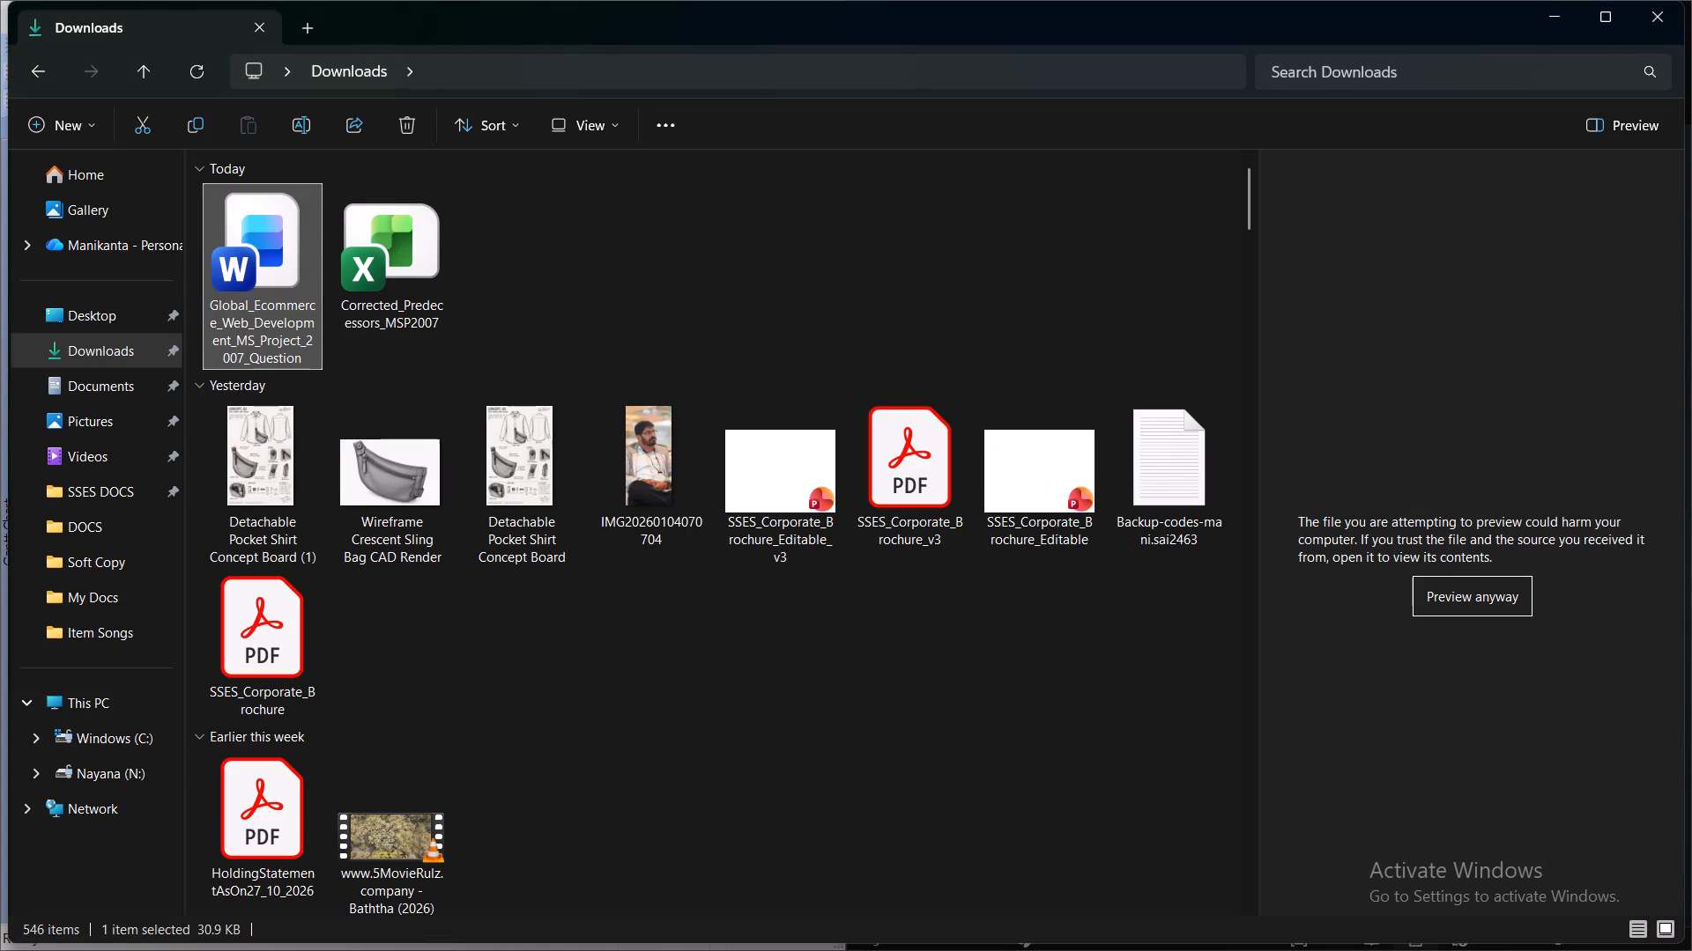
Close the Downloads window and set the durations of tasks 5 and 6 to 4 and 3 days respectively.
left_click(1642, 18)
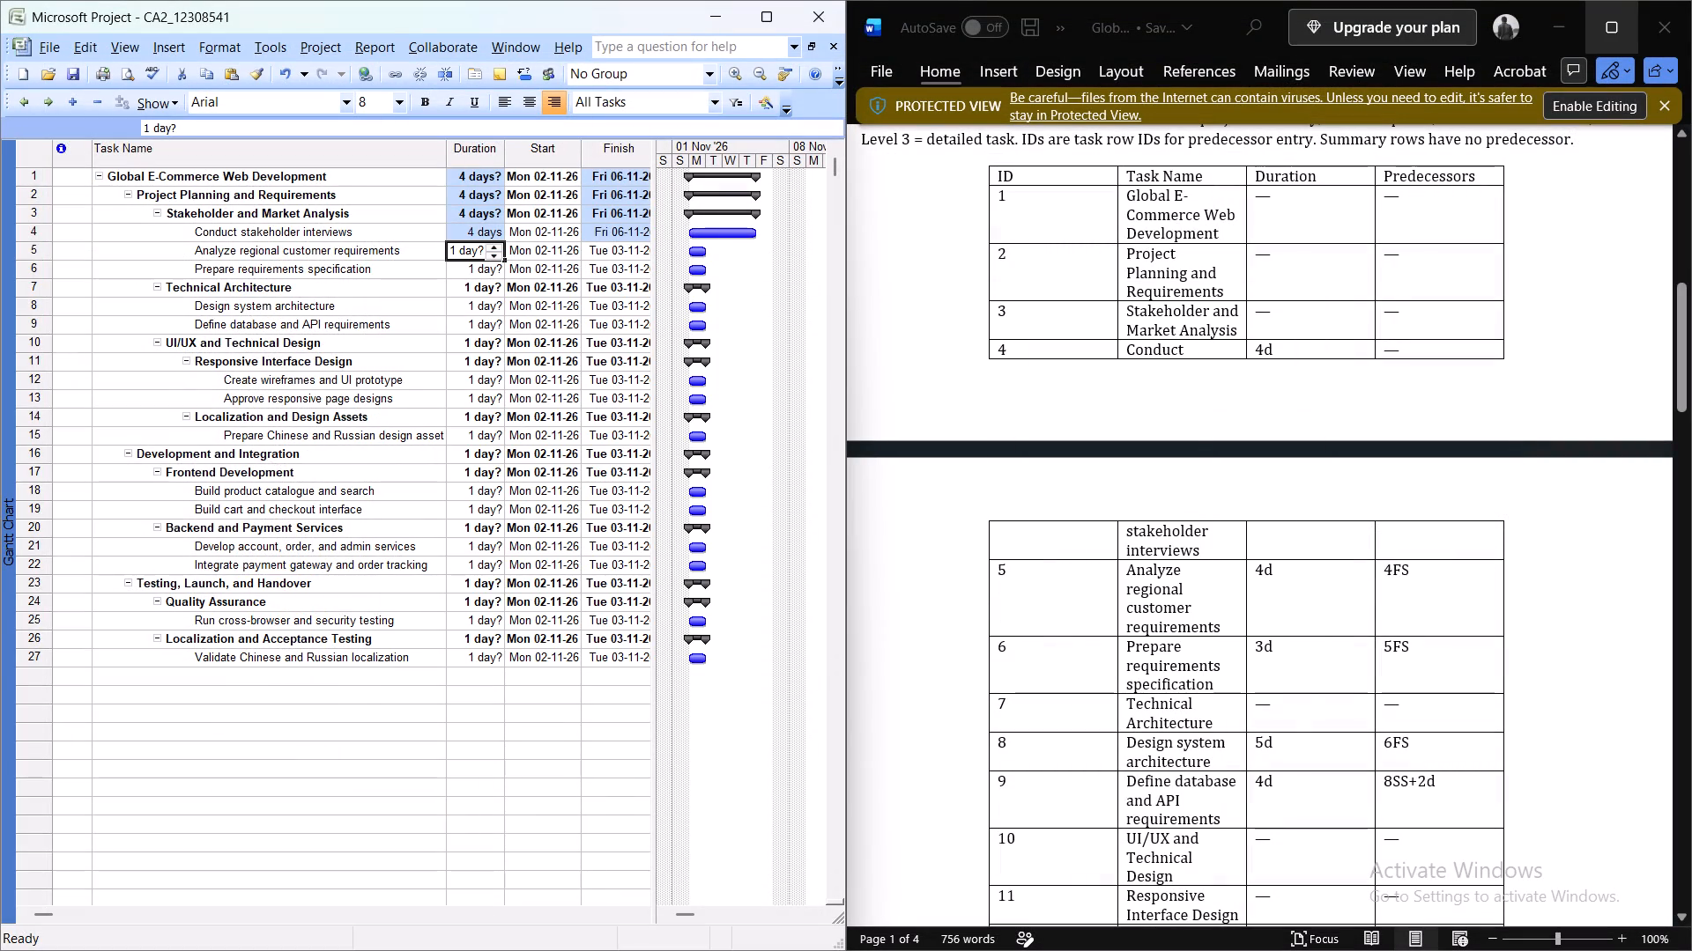
key("4")
key("Return")
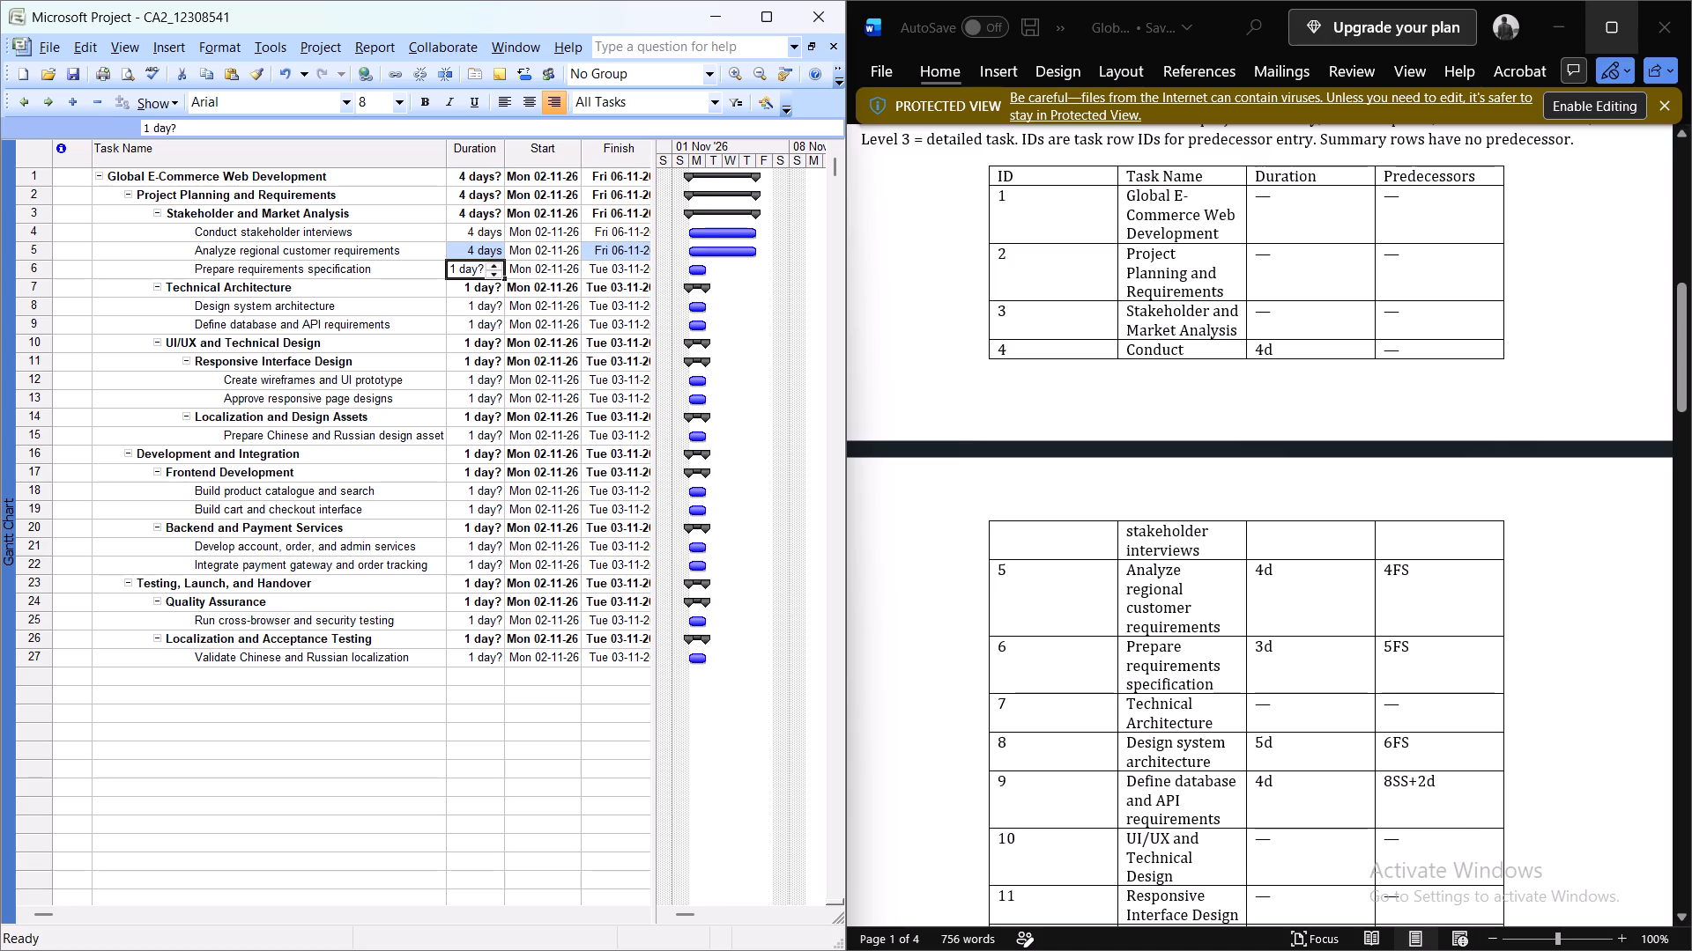
key("3")
key("Return")
Set the duration of Design system architecture to 5 days and Define database and API requirements to 4 days.
key("Down")
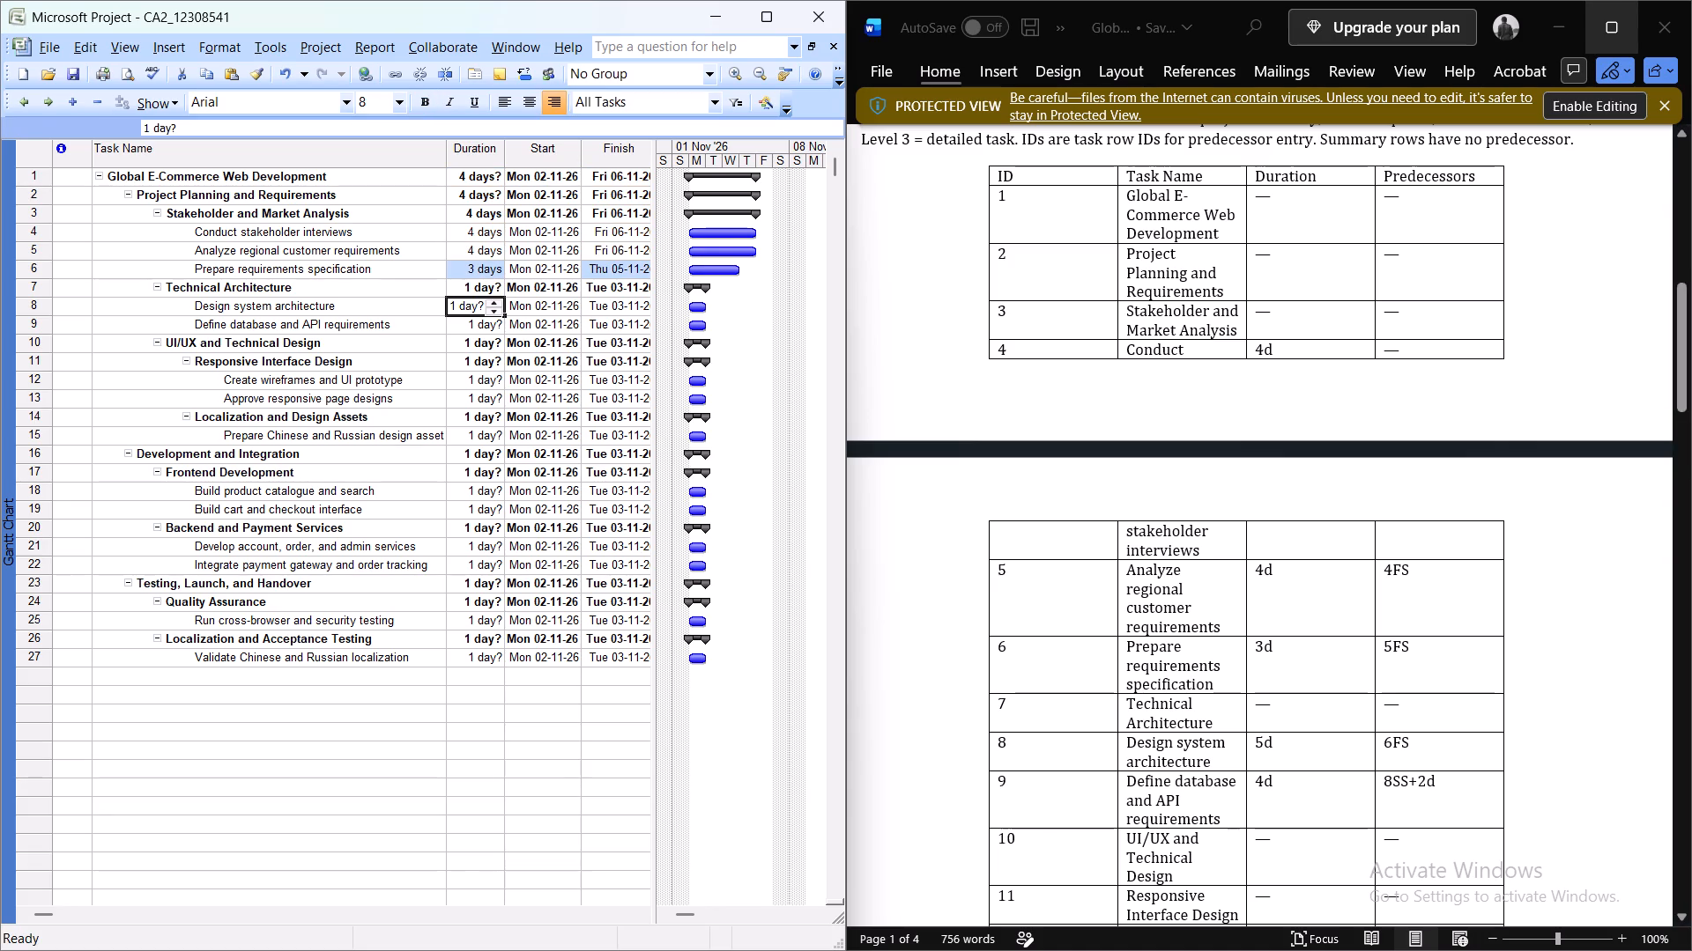
scroll(1592, 859, "down", 2)
key("5")
key("Return")
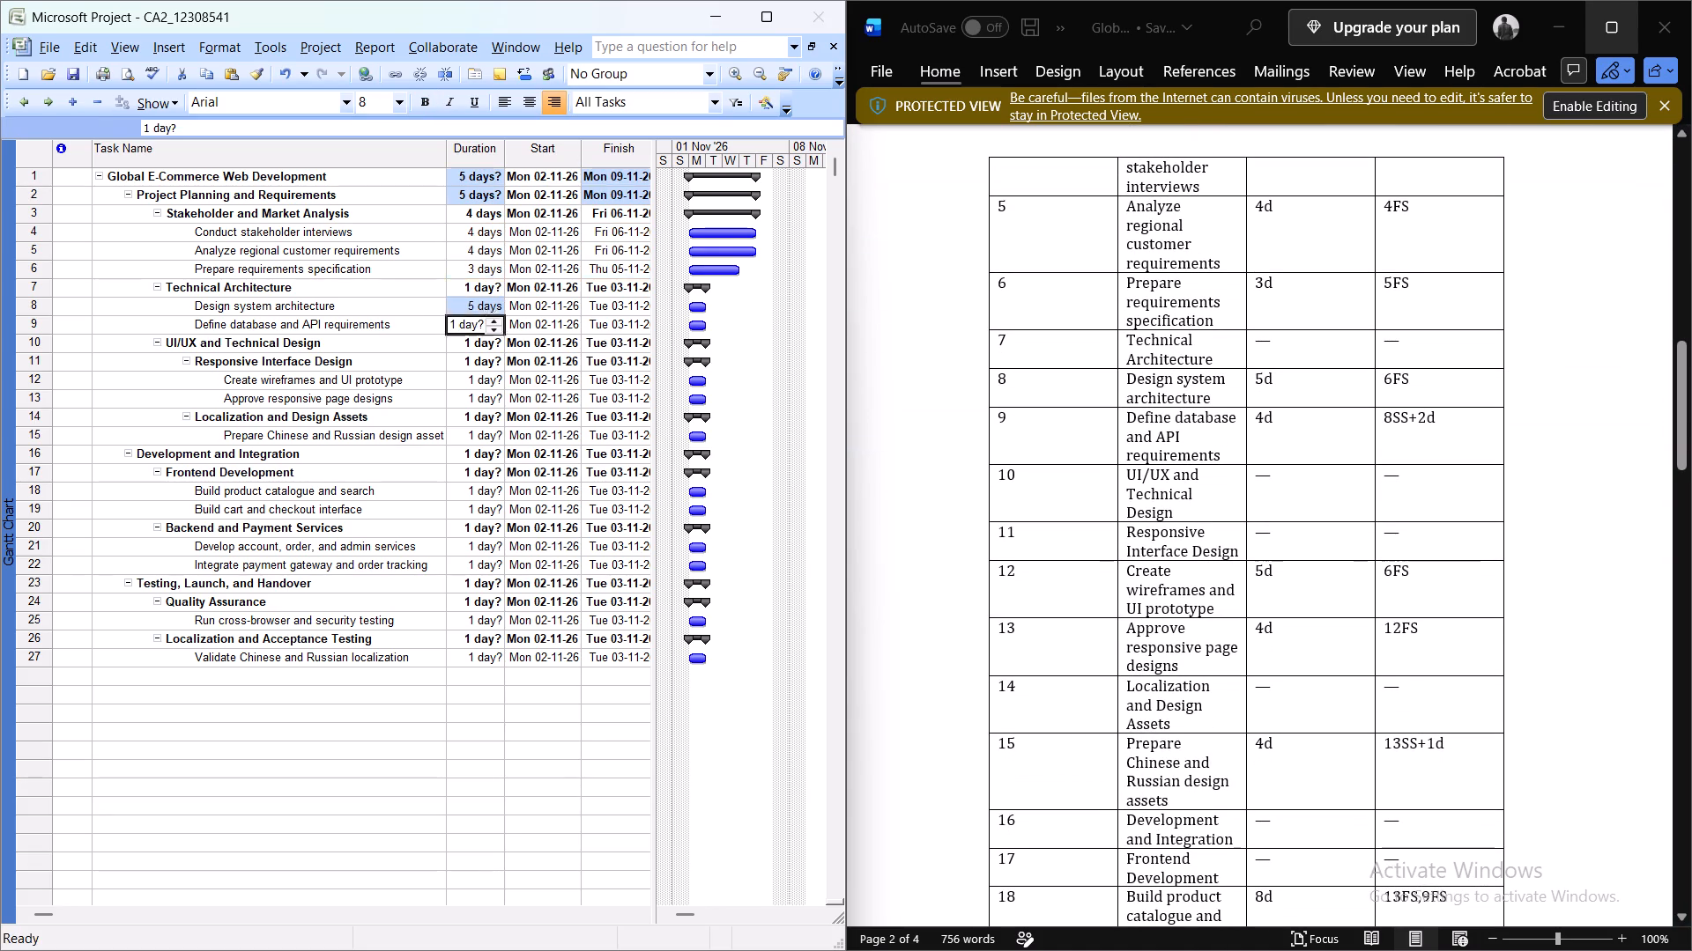
key("4")
key("Return")
Set the durations of tasks 12, 13 and 15 under UI/UX and Technical Design to 5, 4 and 4 days respectively.
key("Down")
key("Down")
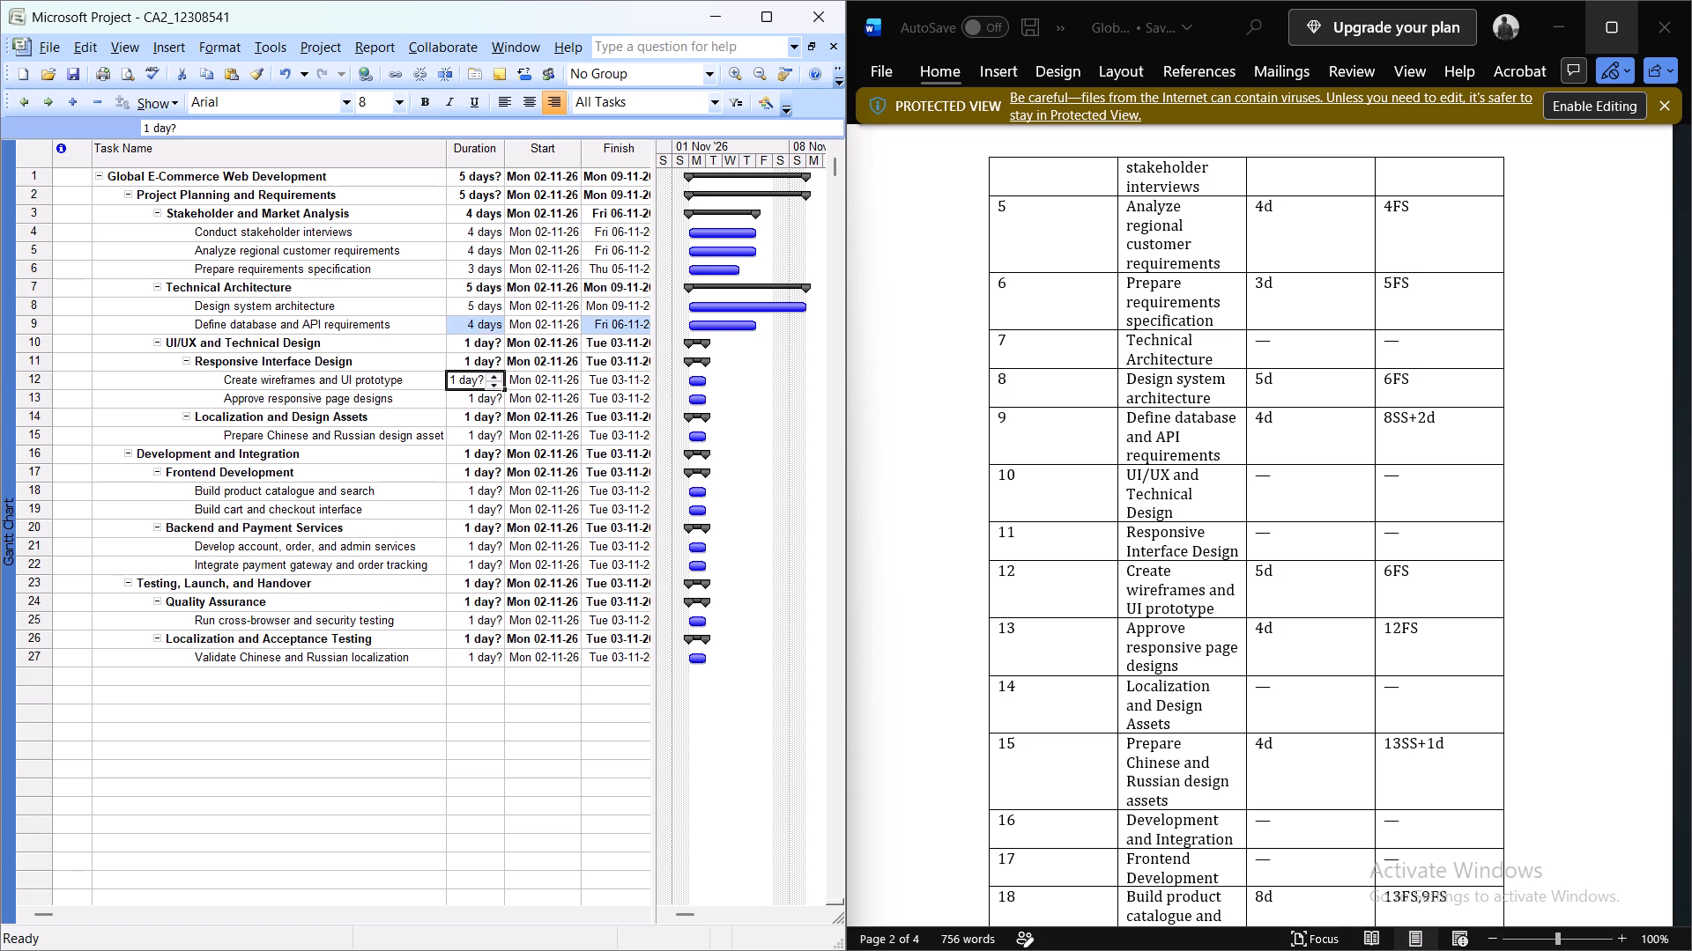
key("5")
key("Return")
key("4")
key("Return")
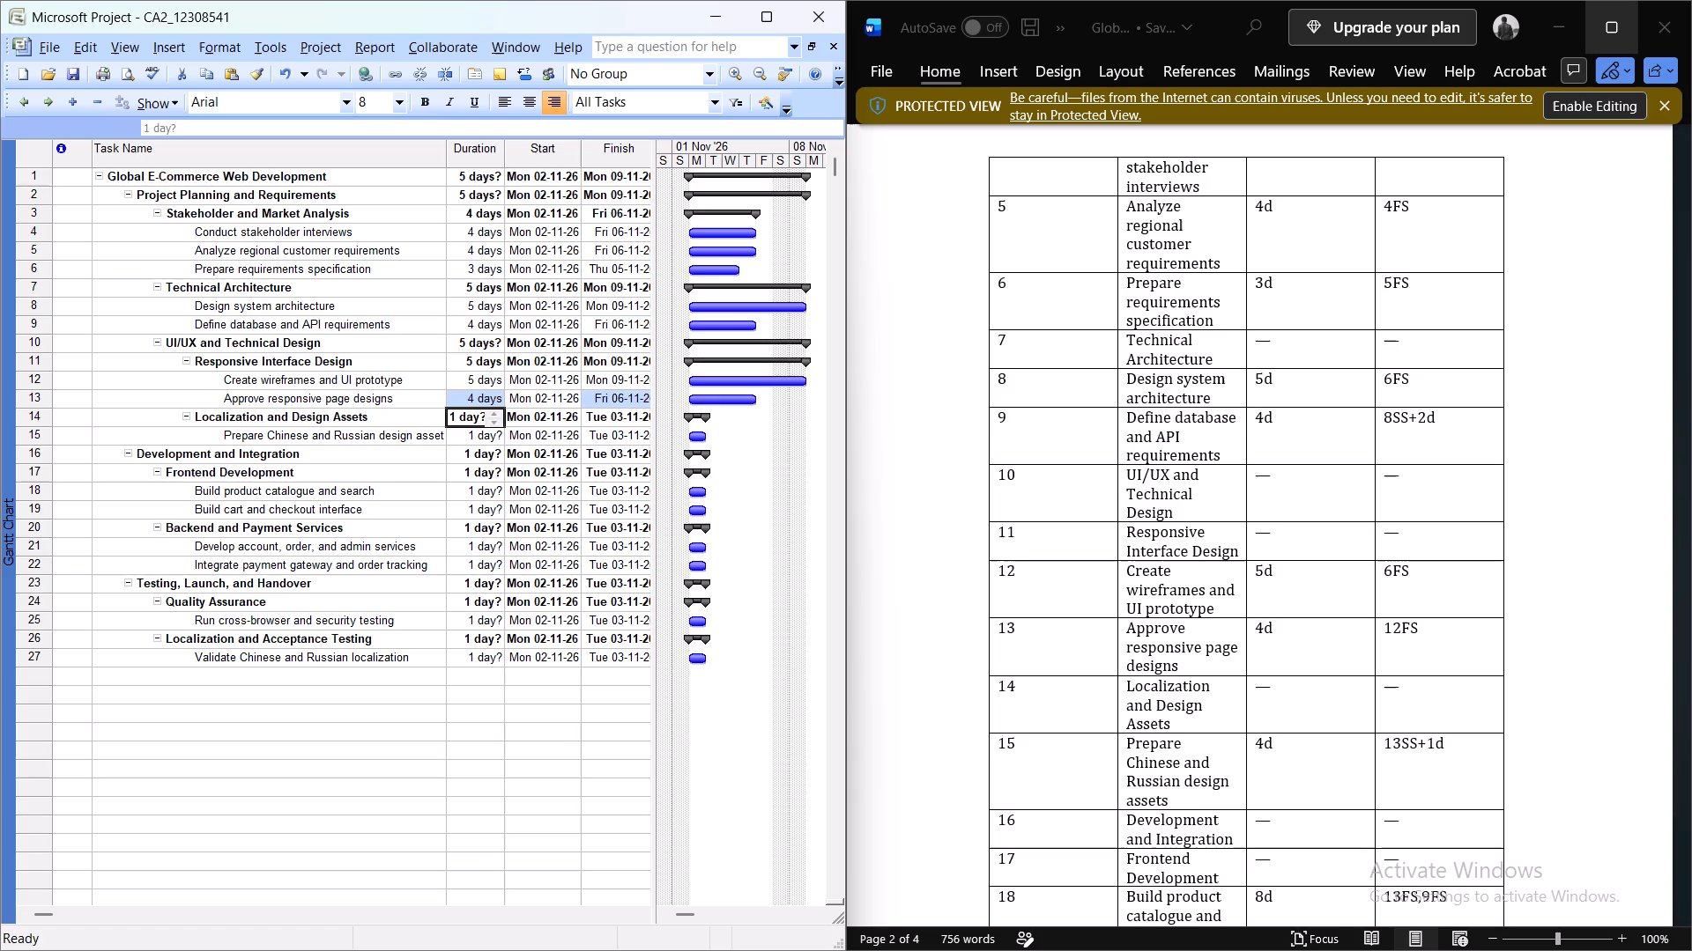
key("Down")
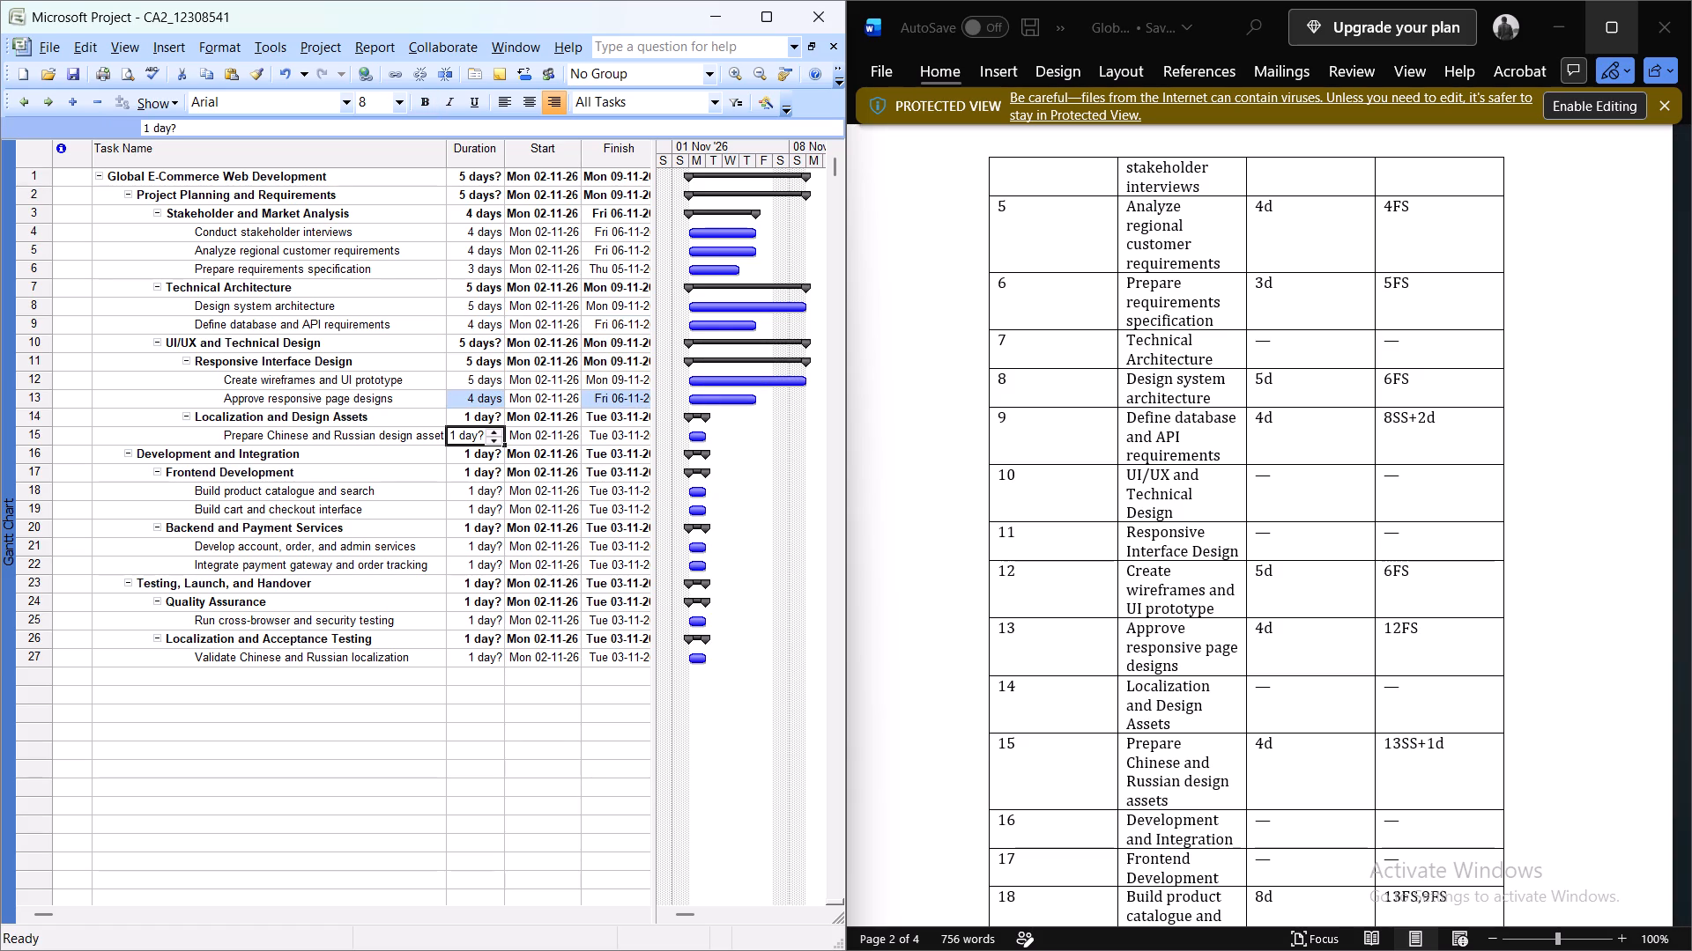
key("4")
key("Return")
Set the duration of Build product catalogue and search to 8 days and Build cart and checkout interface to 7 days.
key("Return")
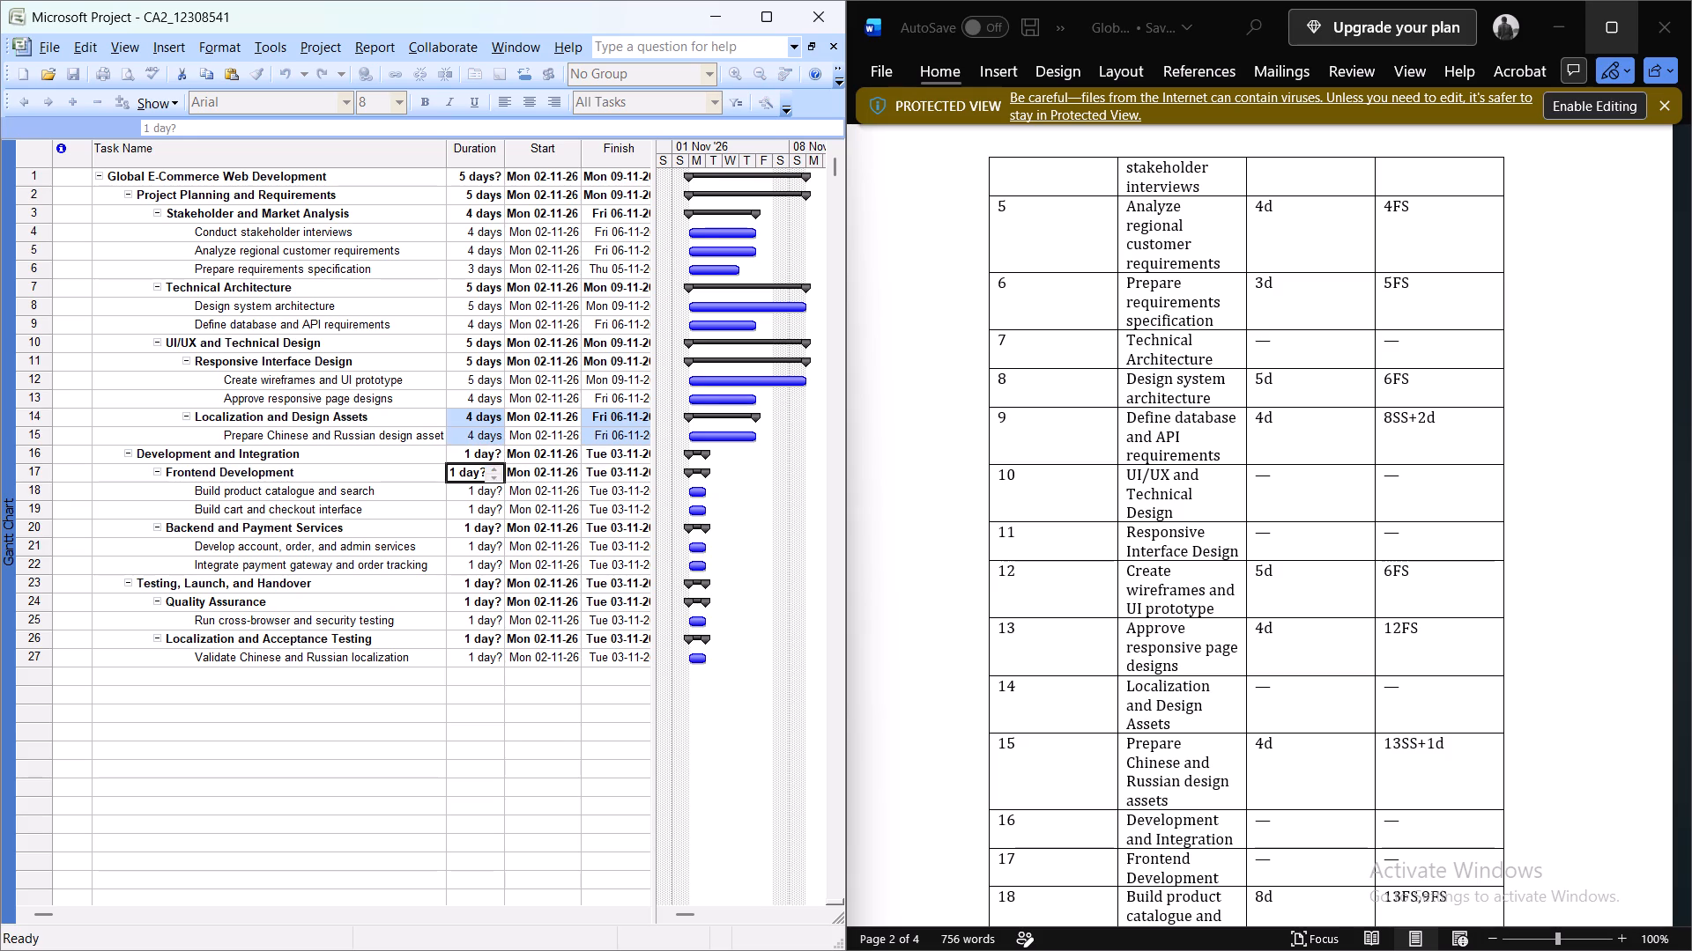
key("Return")
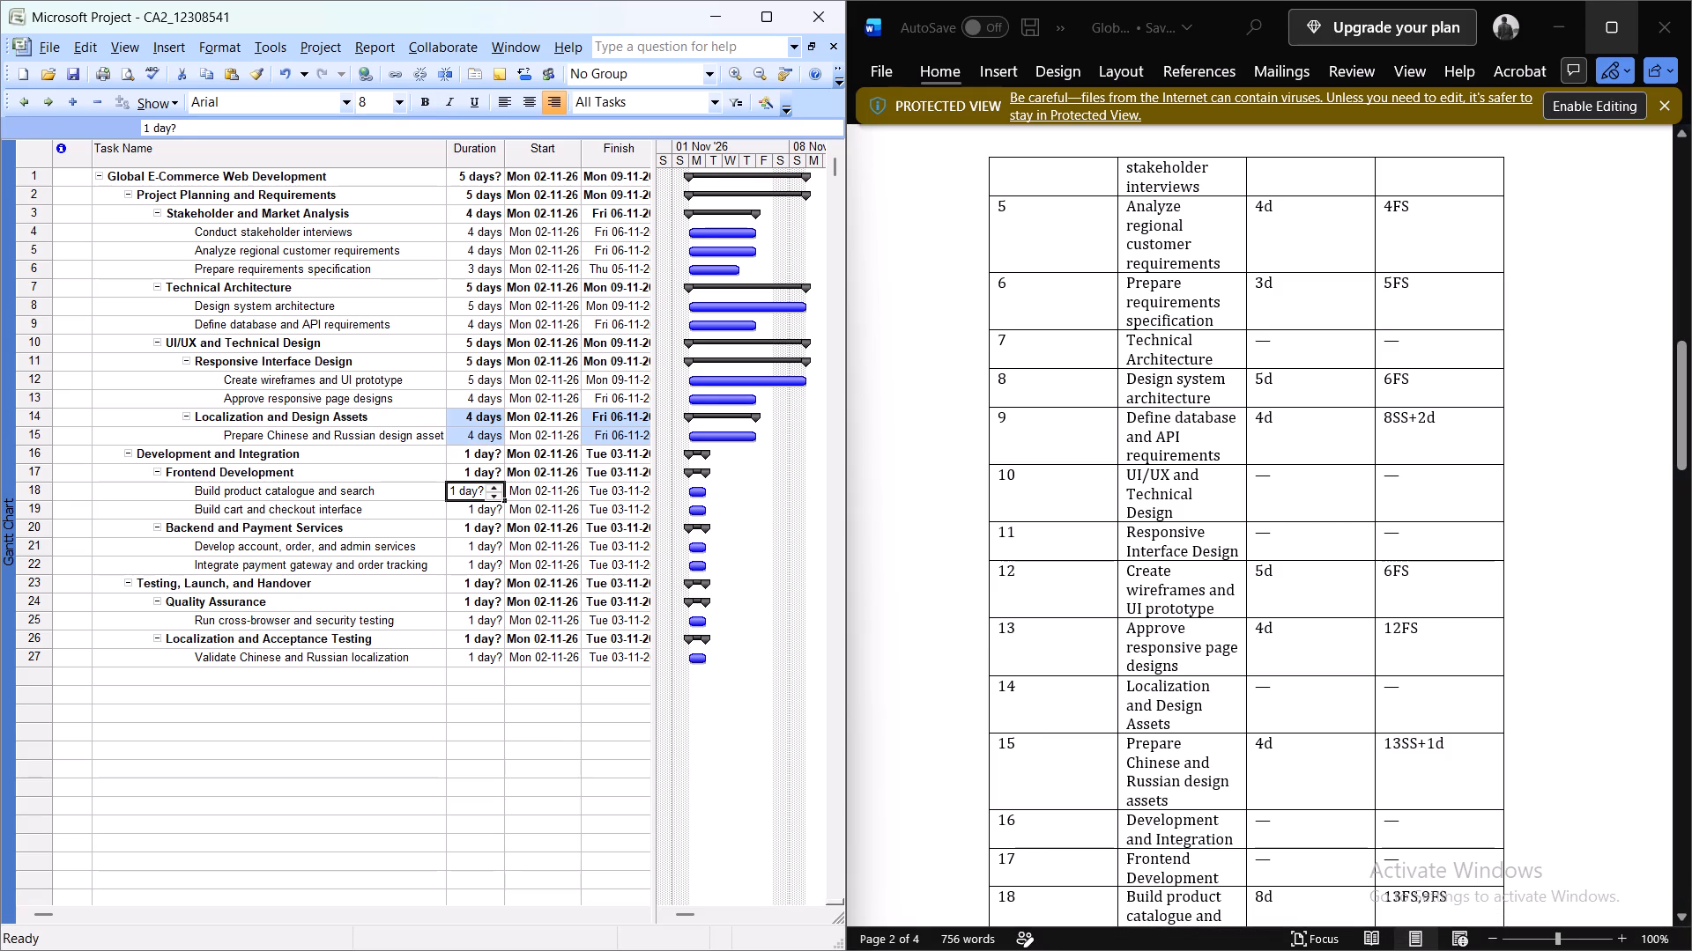
scroll(1404, 788, "down", 1)
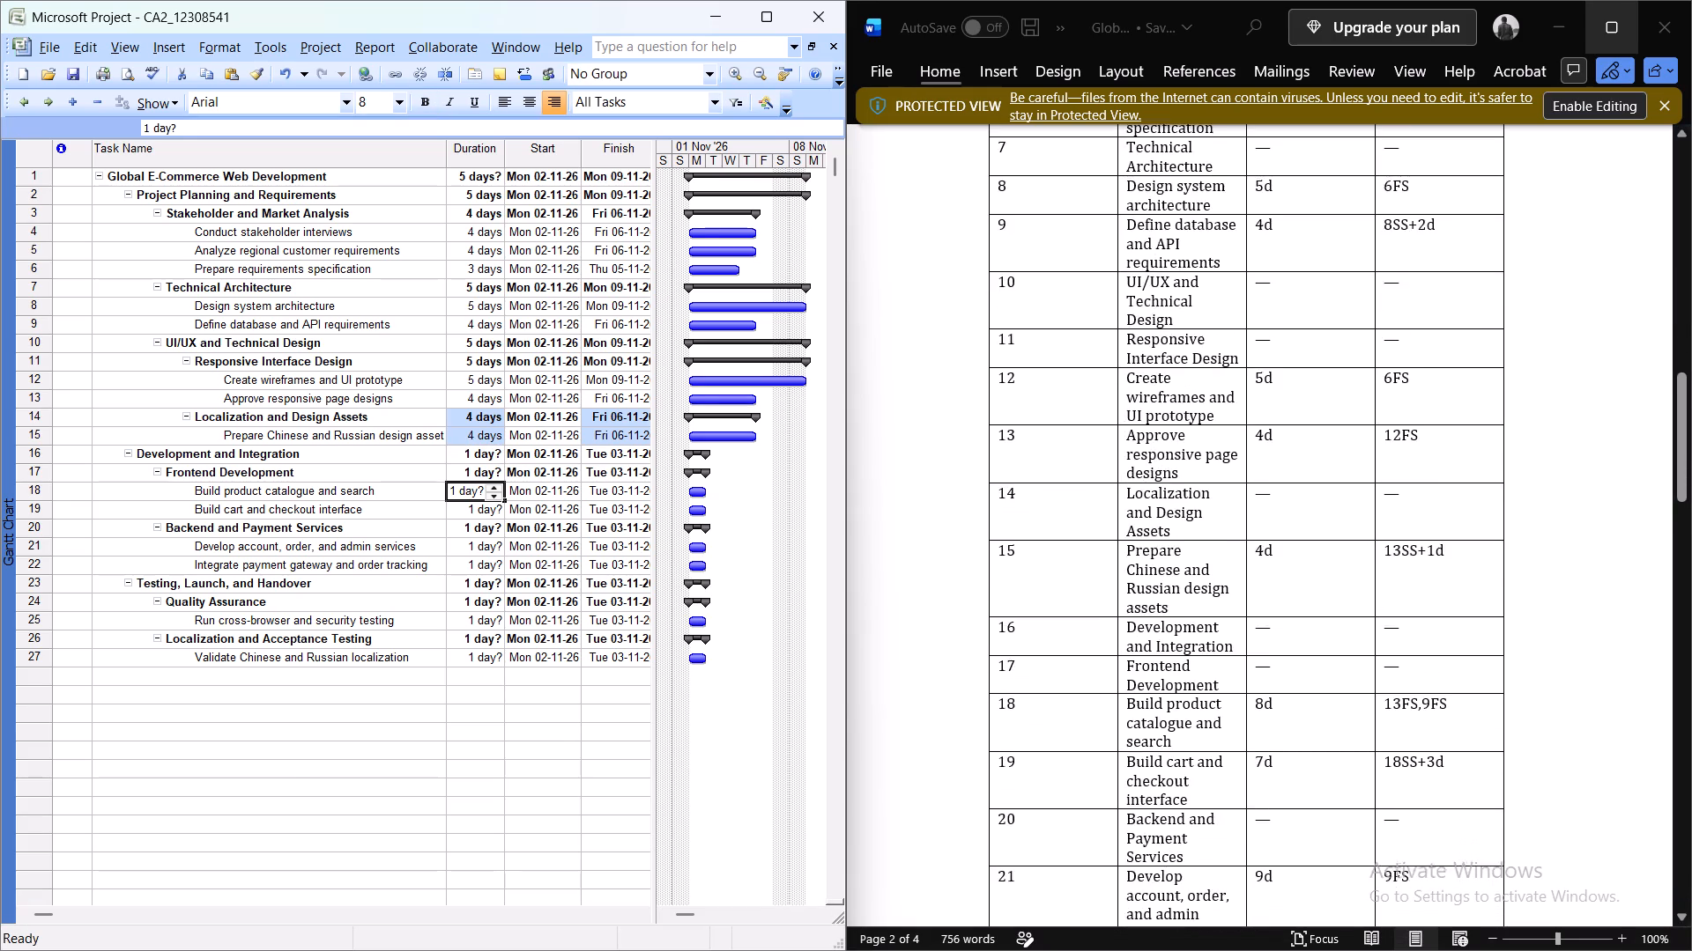
scroll(1404, 788, "down", 3)
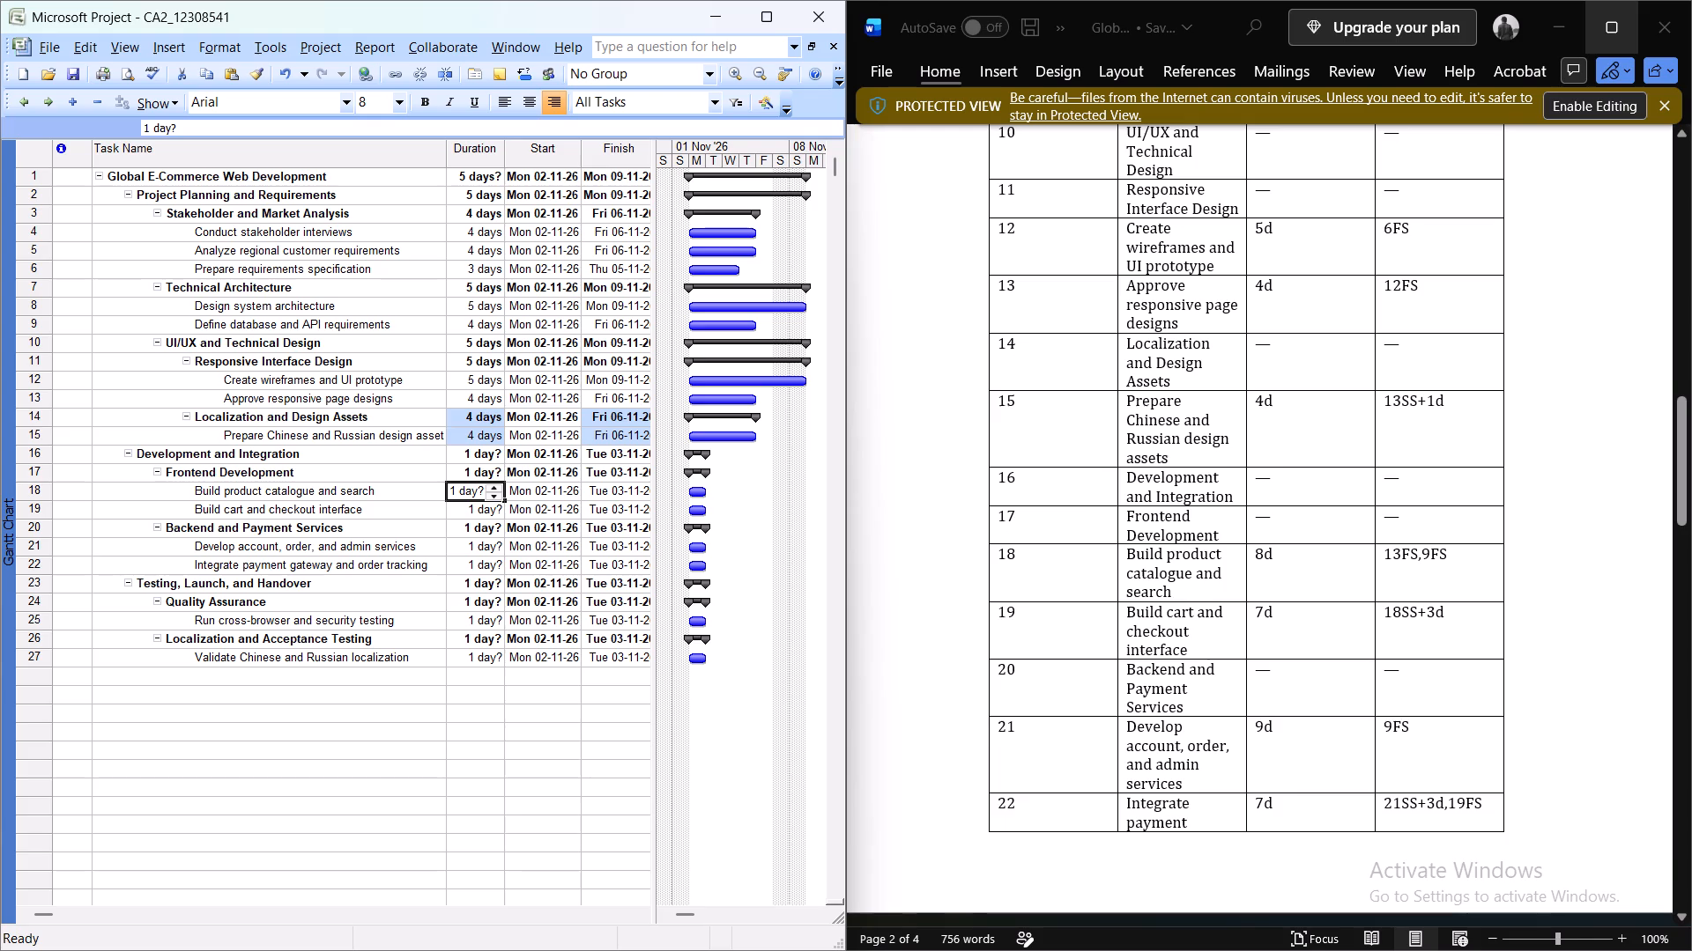
scroll(1404, 788, "down", 2)
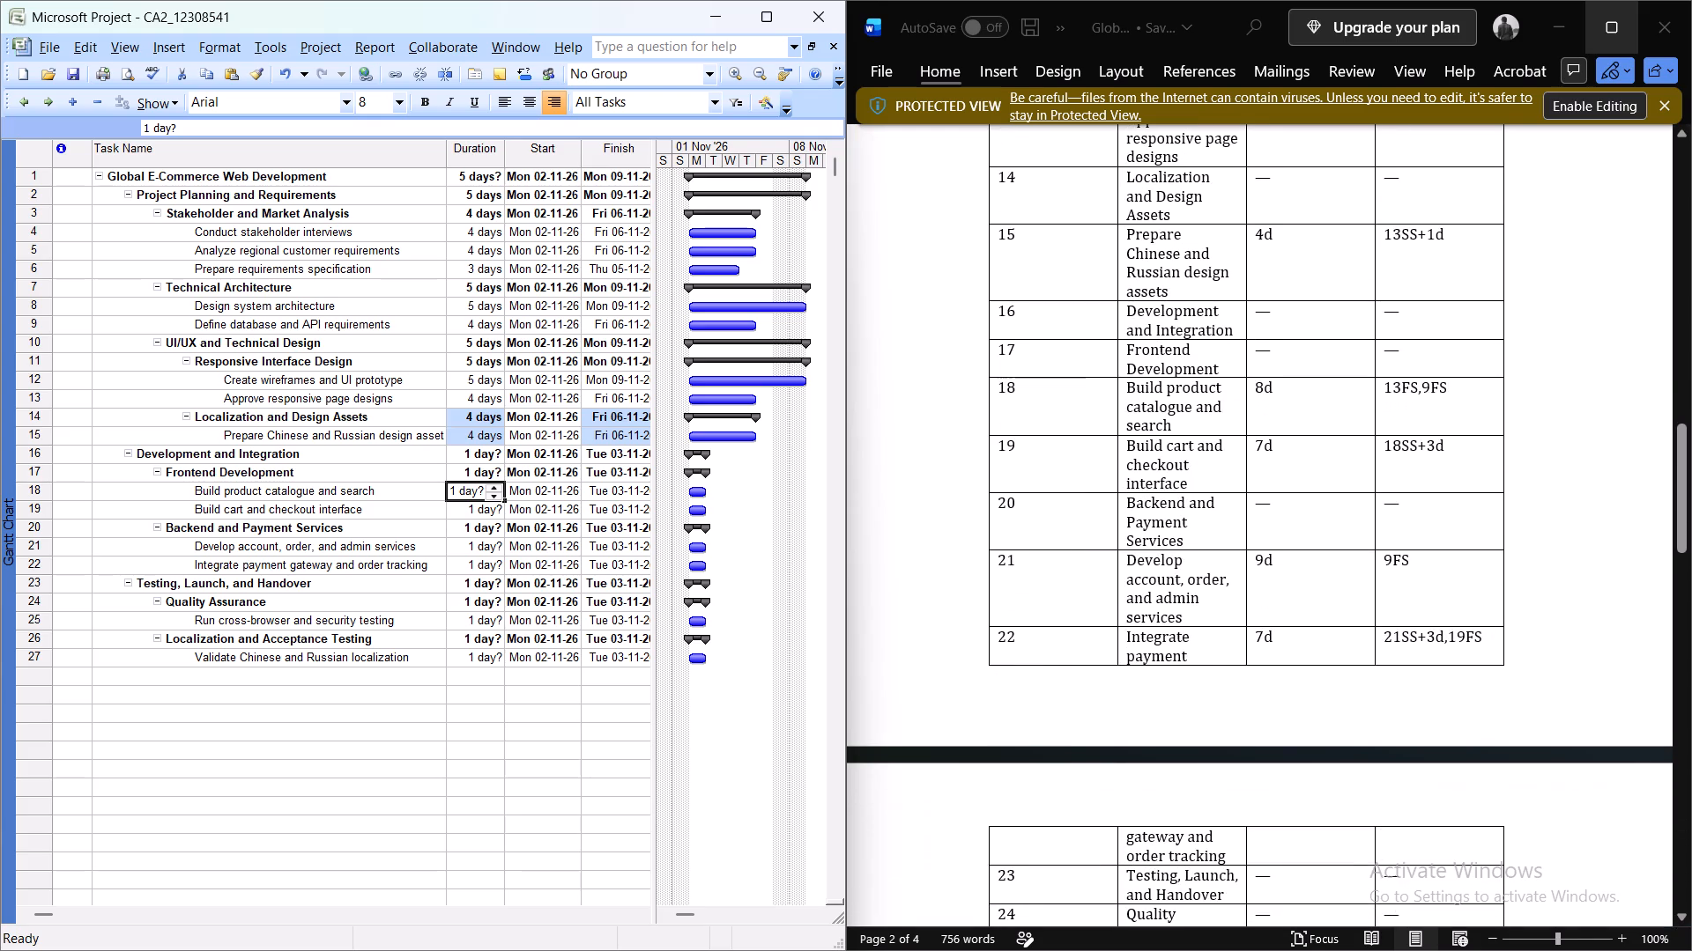
key("8")
key("Return")
key("7")
key("Return")
Set the durations of tasks 21 and 22 under Backend and Payment Services to 9 and 7 days respectively.
key("Down")
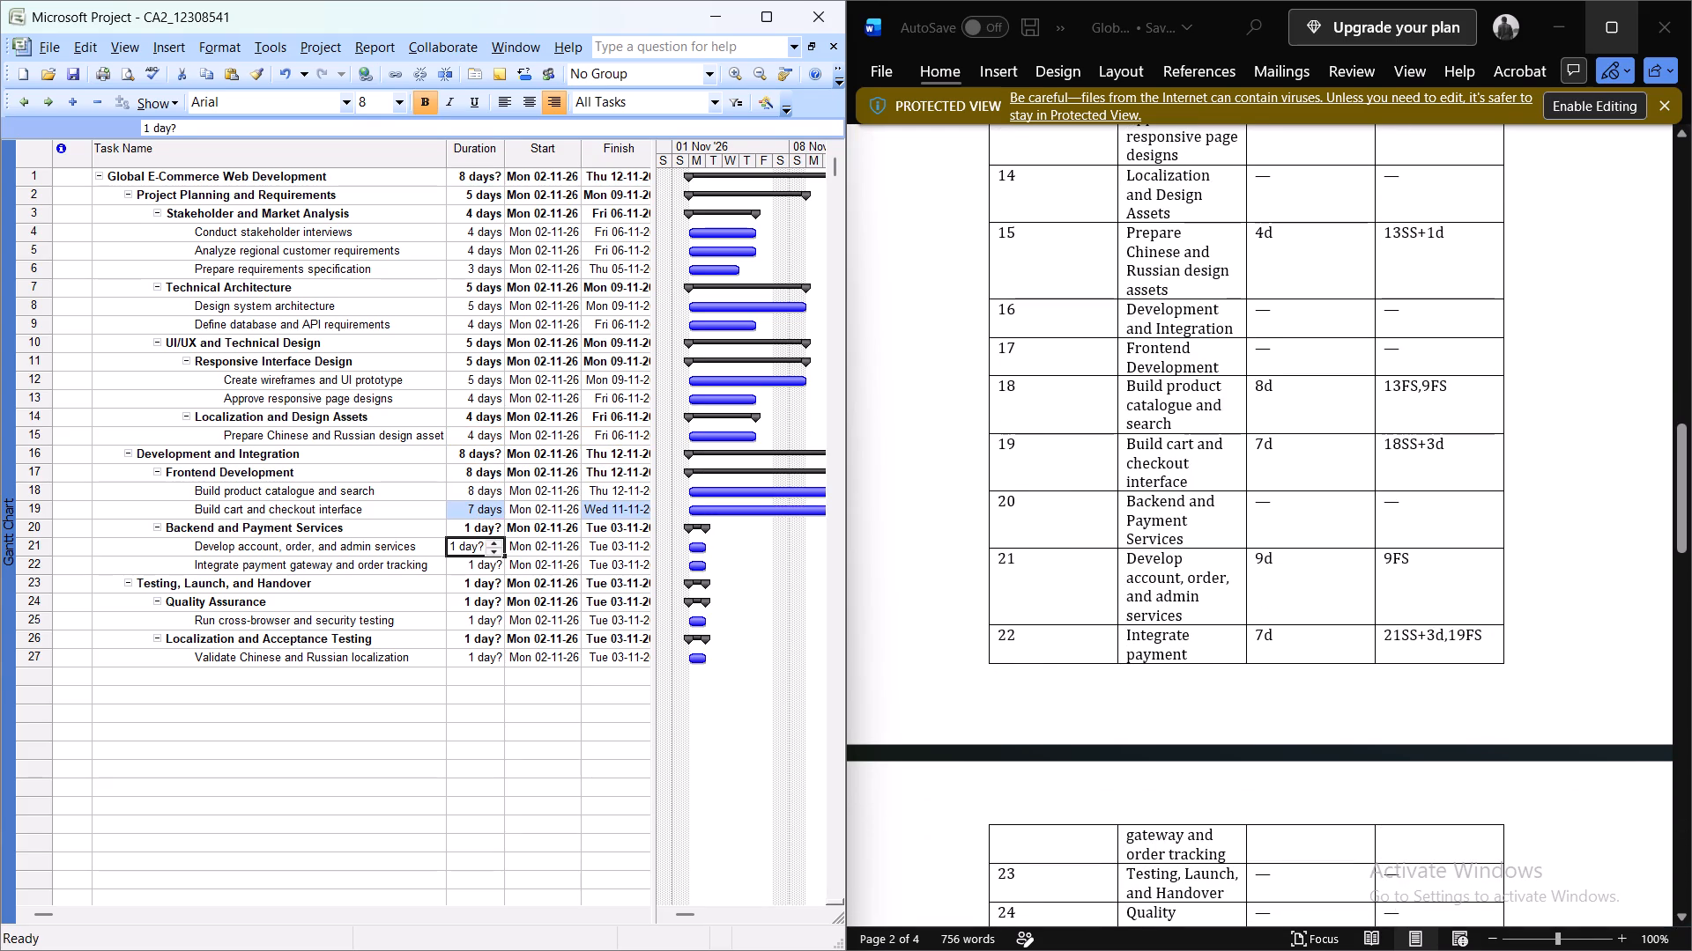
key("Down")
key("Up")
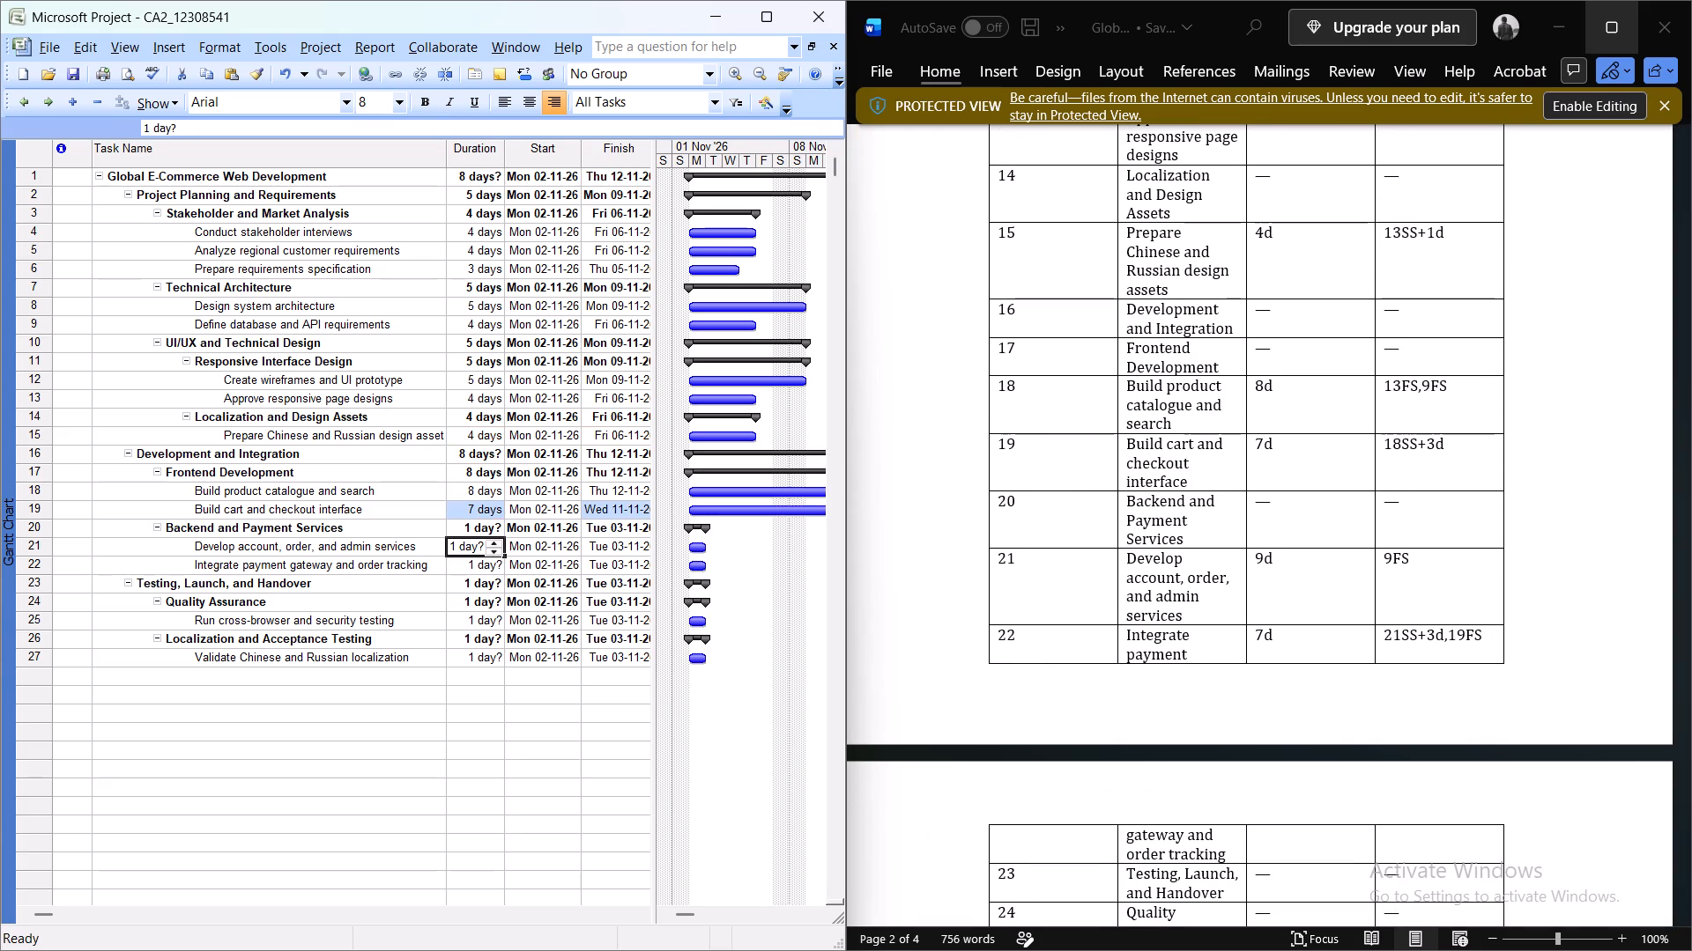
key("9")
key("Return")
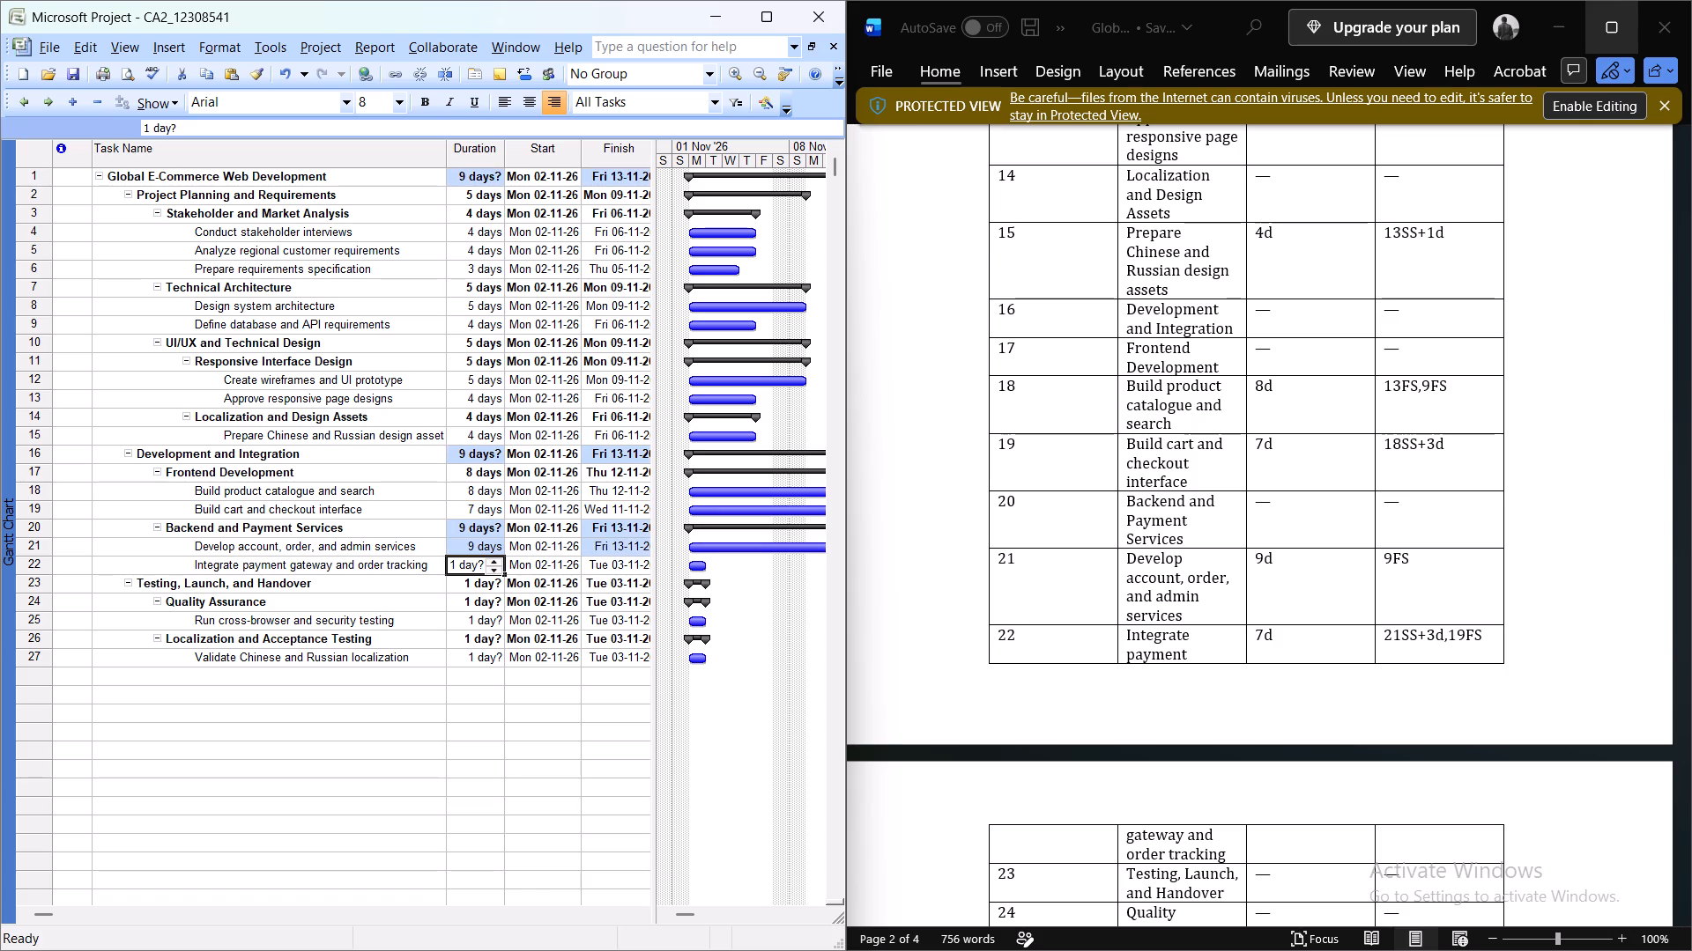
key("7")
key("Return")
Set the durations of task 25, cross-browser and security testing, to 6 days and task 27, localization validation, to 5 days.
scroll(1497, 832, "down", 1)
key("Down")
key("Down")
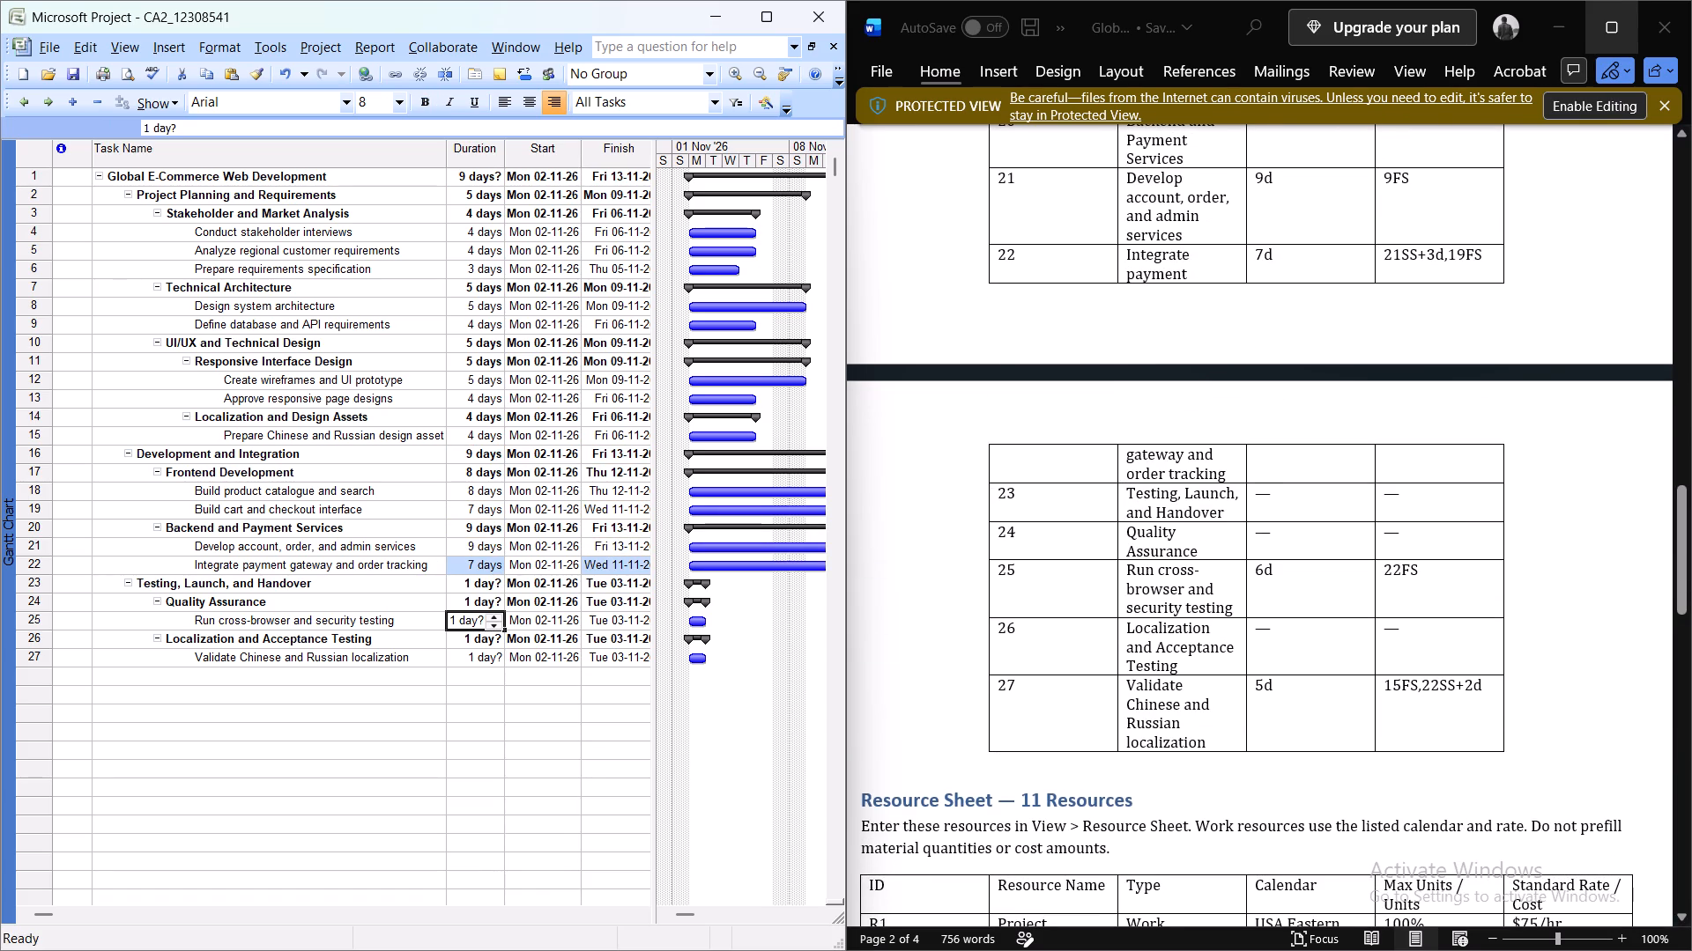
key("6")
key("Return")
key("Return")
key("5")
key("Return")
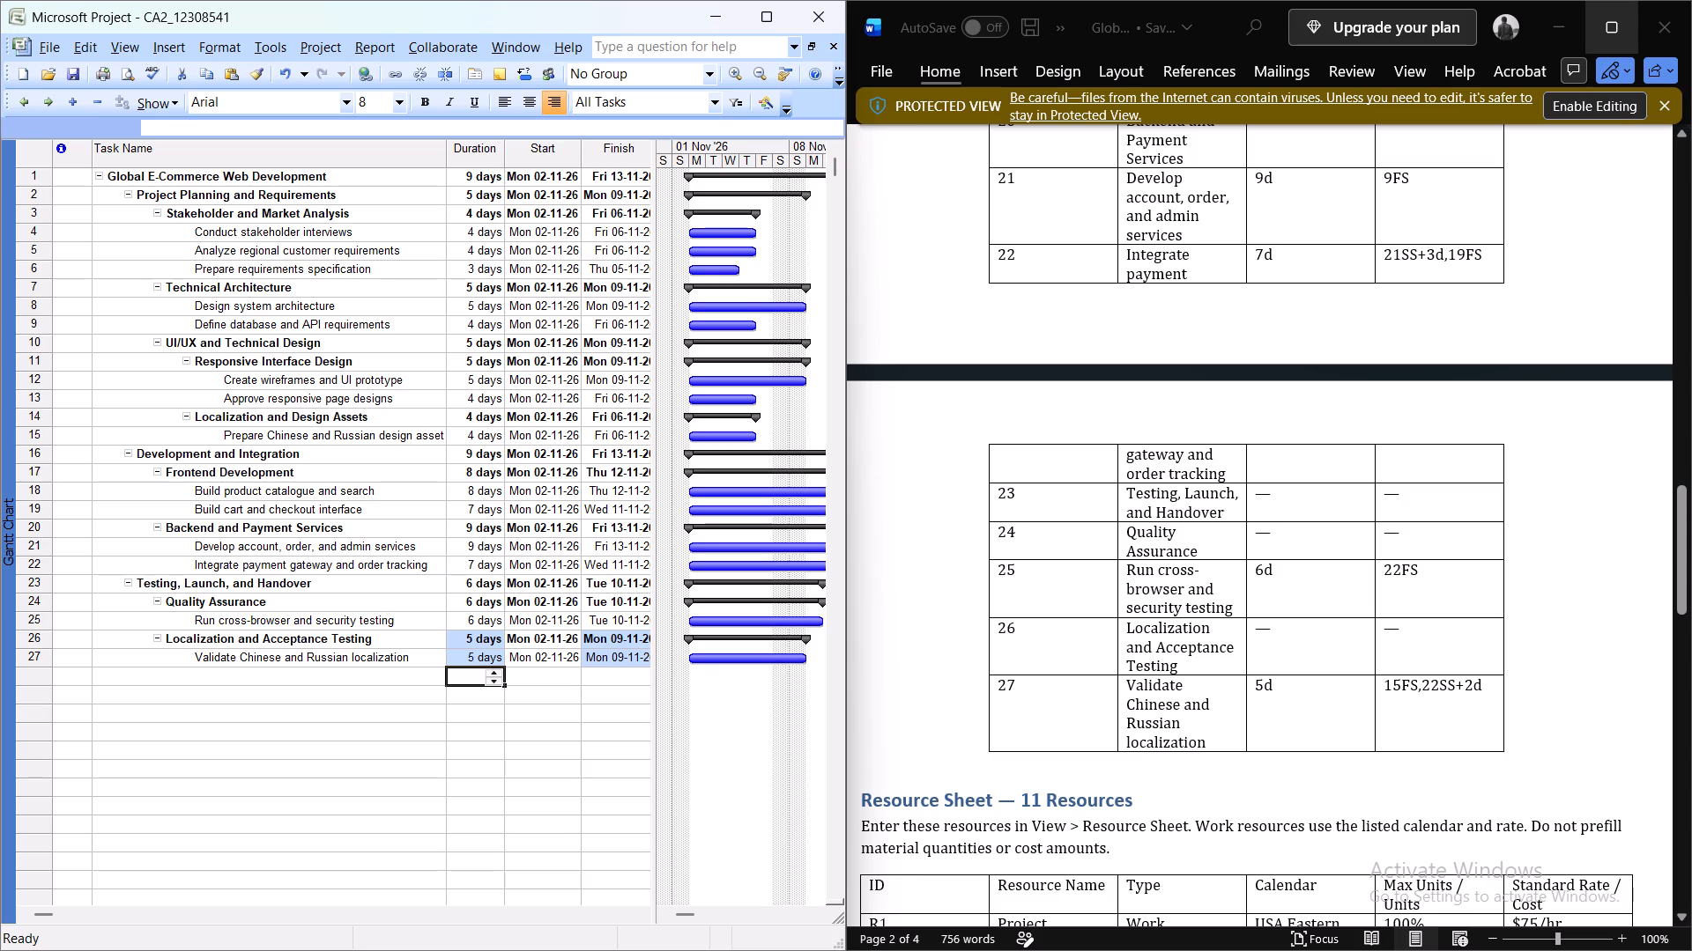
Widen the task table over the Gantt chart to reveal the Predecessors column.
scroll(379, 487, "up", 5)
scroll(412, 455, "left", 1)
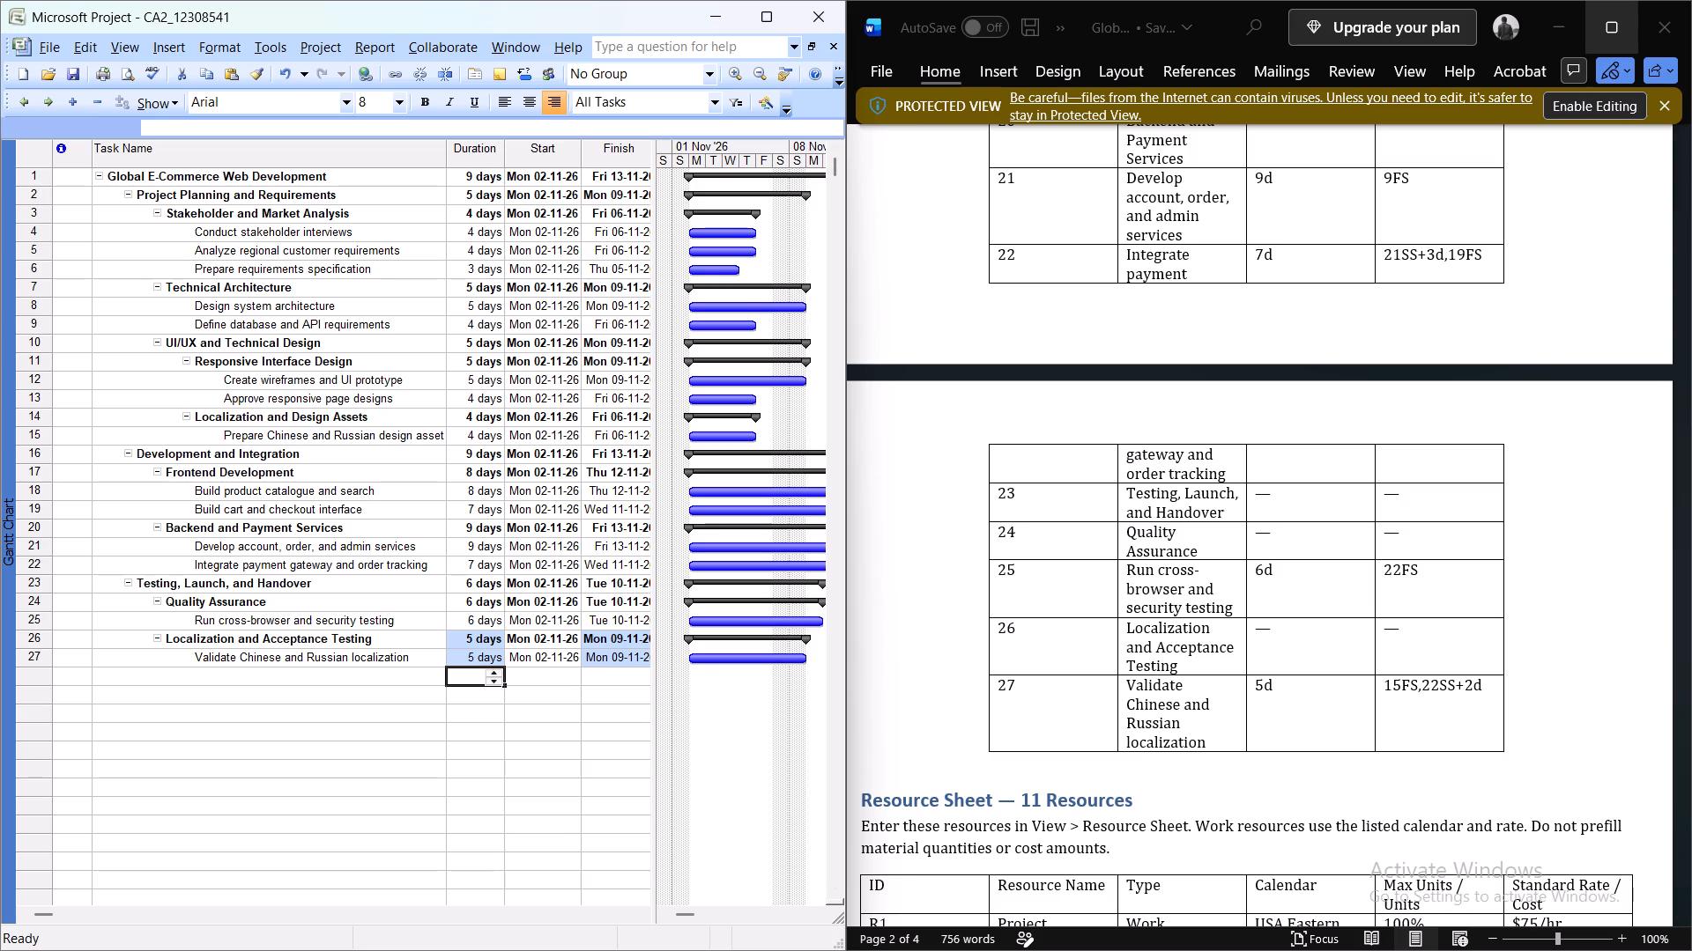
left_click_drag(653, 394, 789, 373)
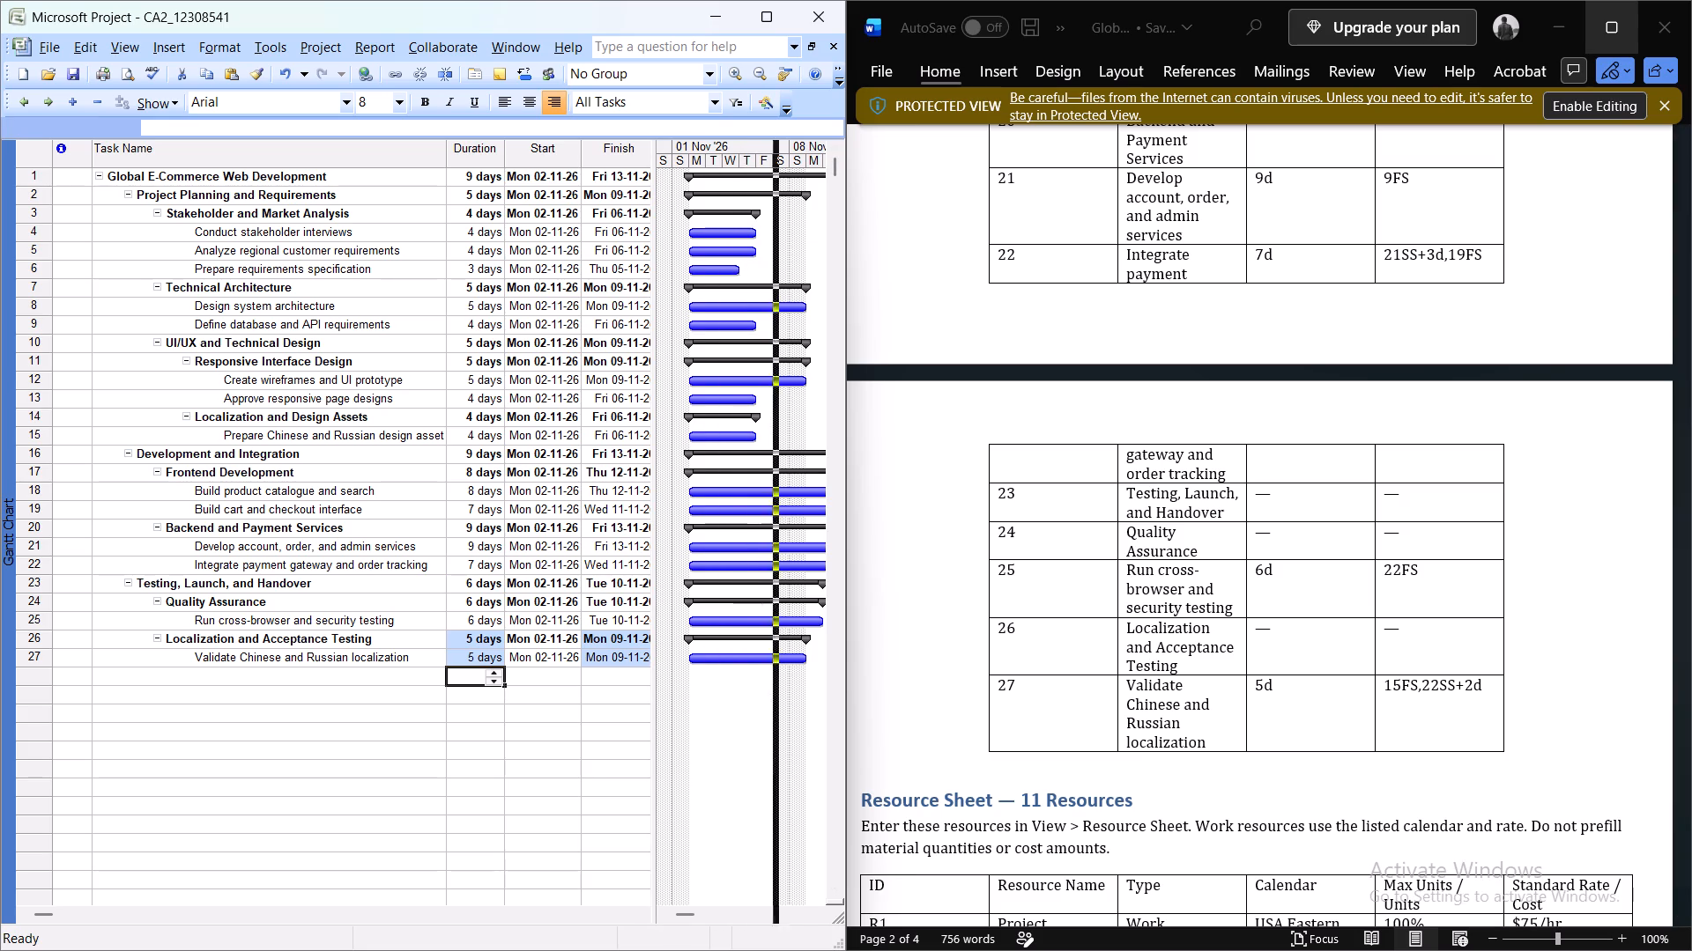
left_click_drag(789, 373, 787, 374)
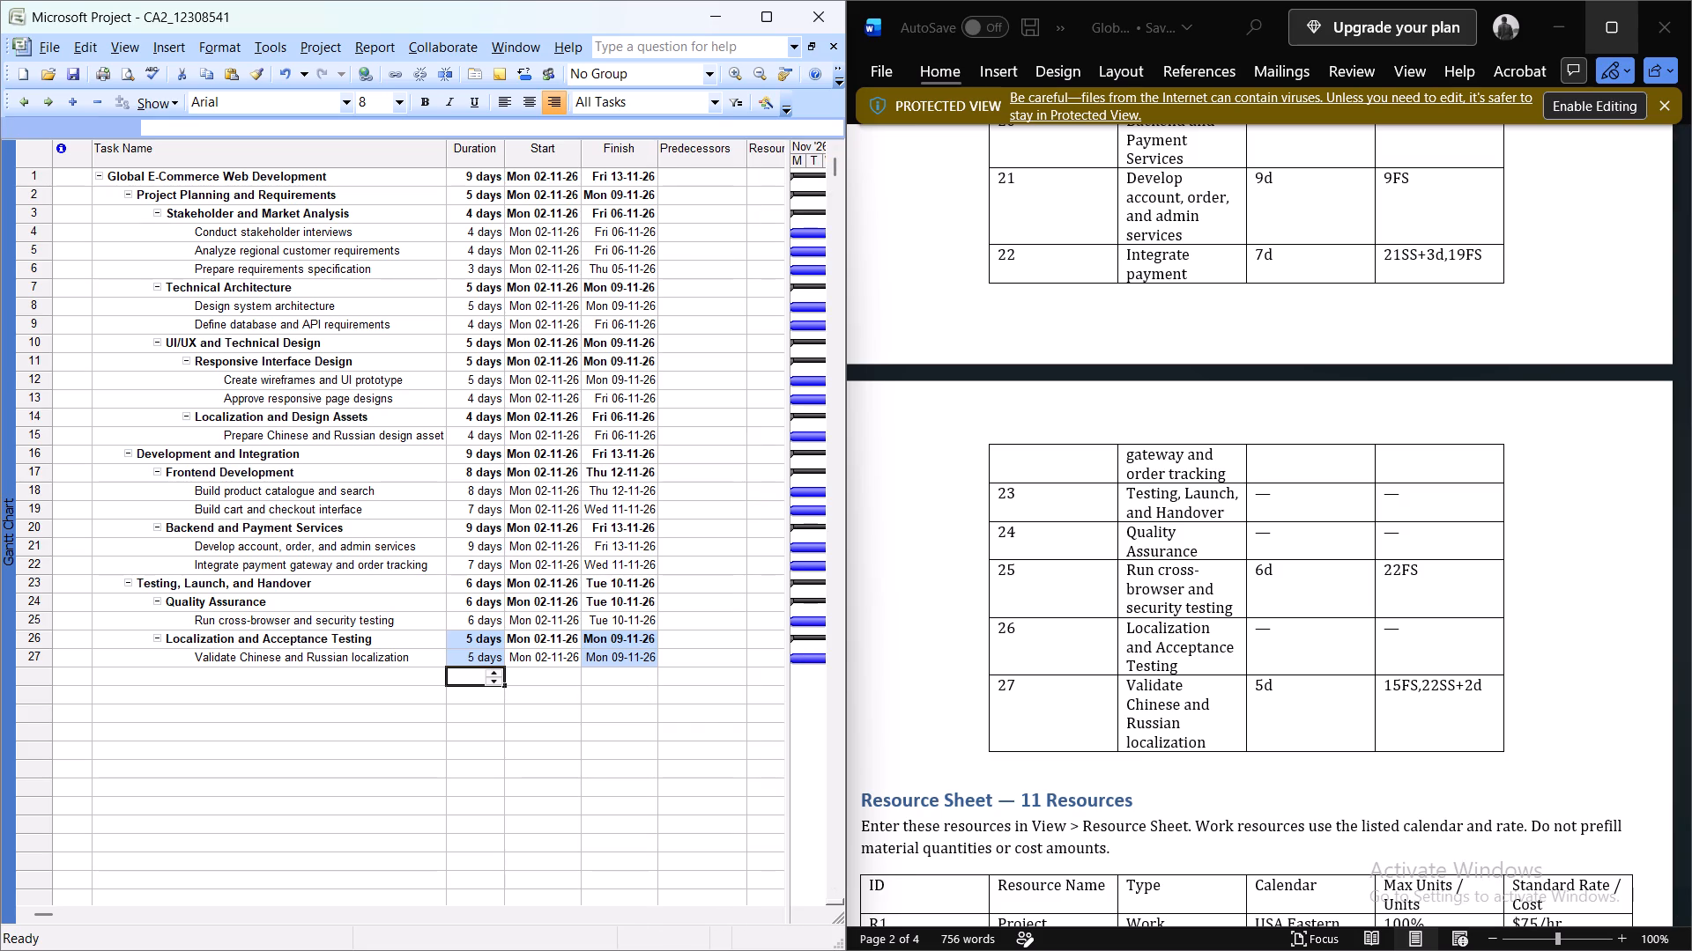
Review the start date and calendar settings in the project information.
left_click(306, 43)
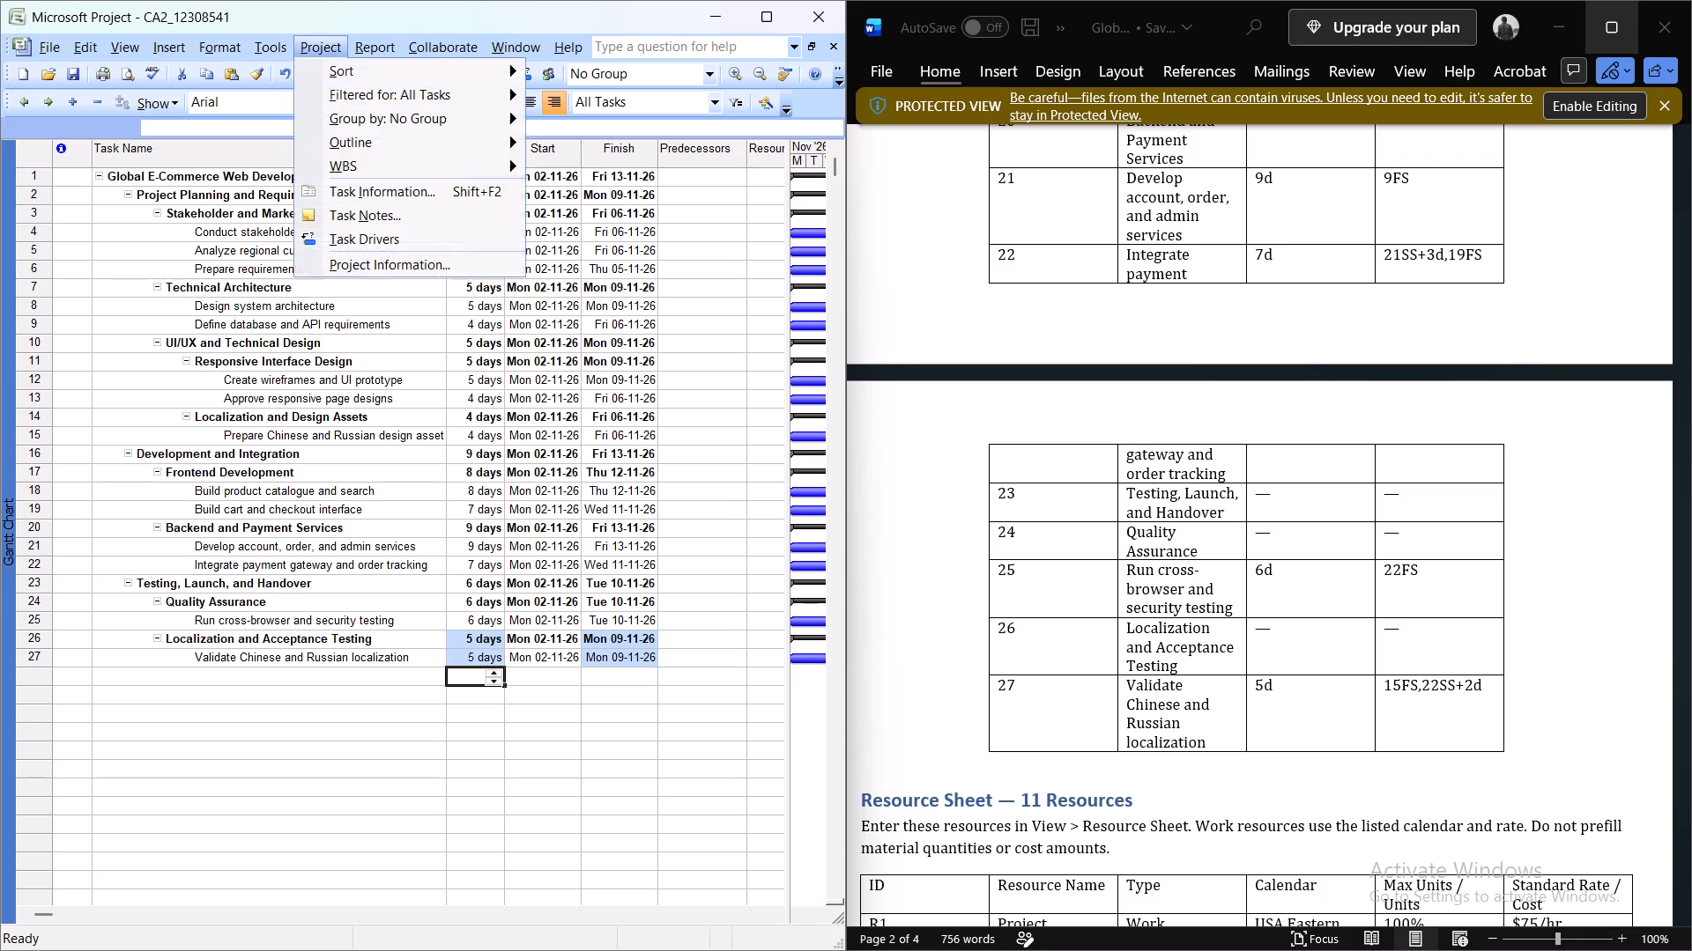
left_click(355, 260)
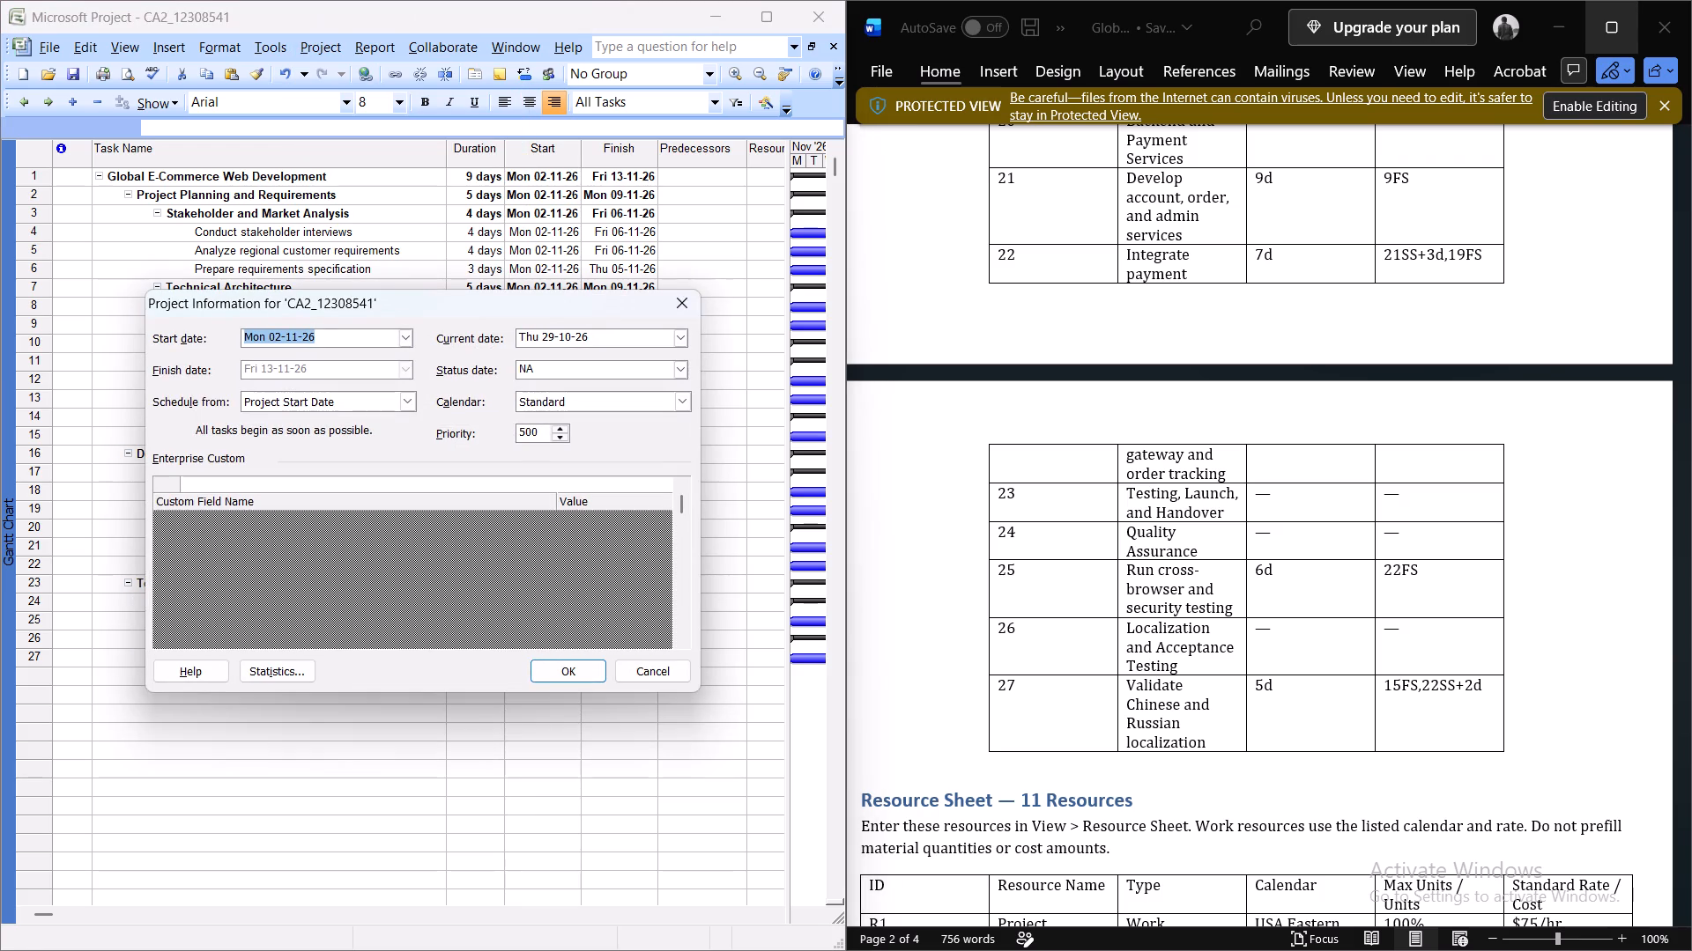
left_click(682, 299)
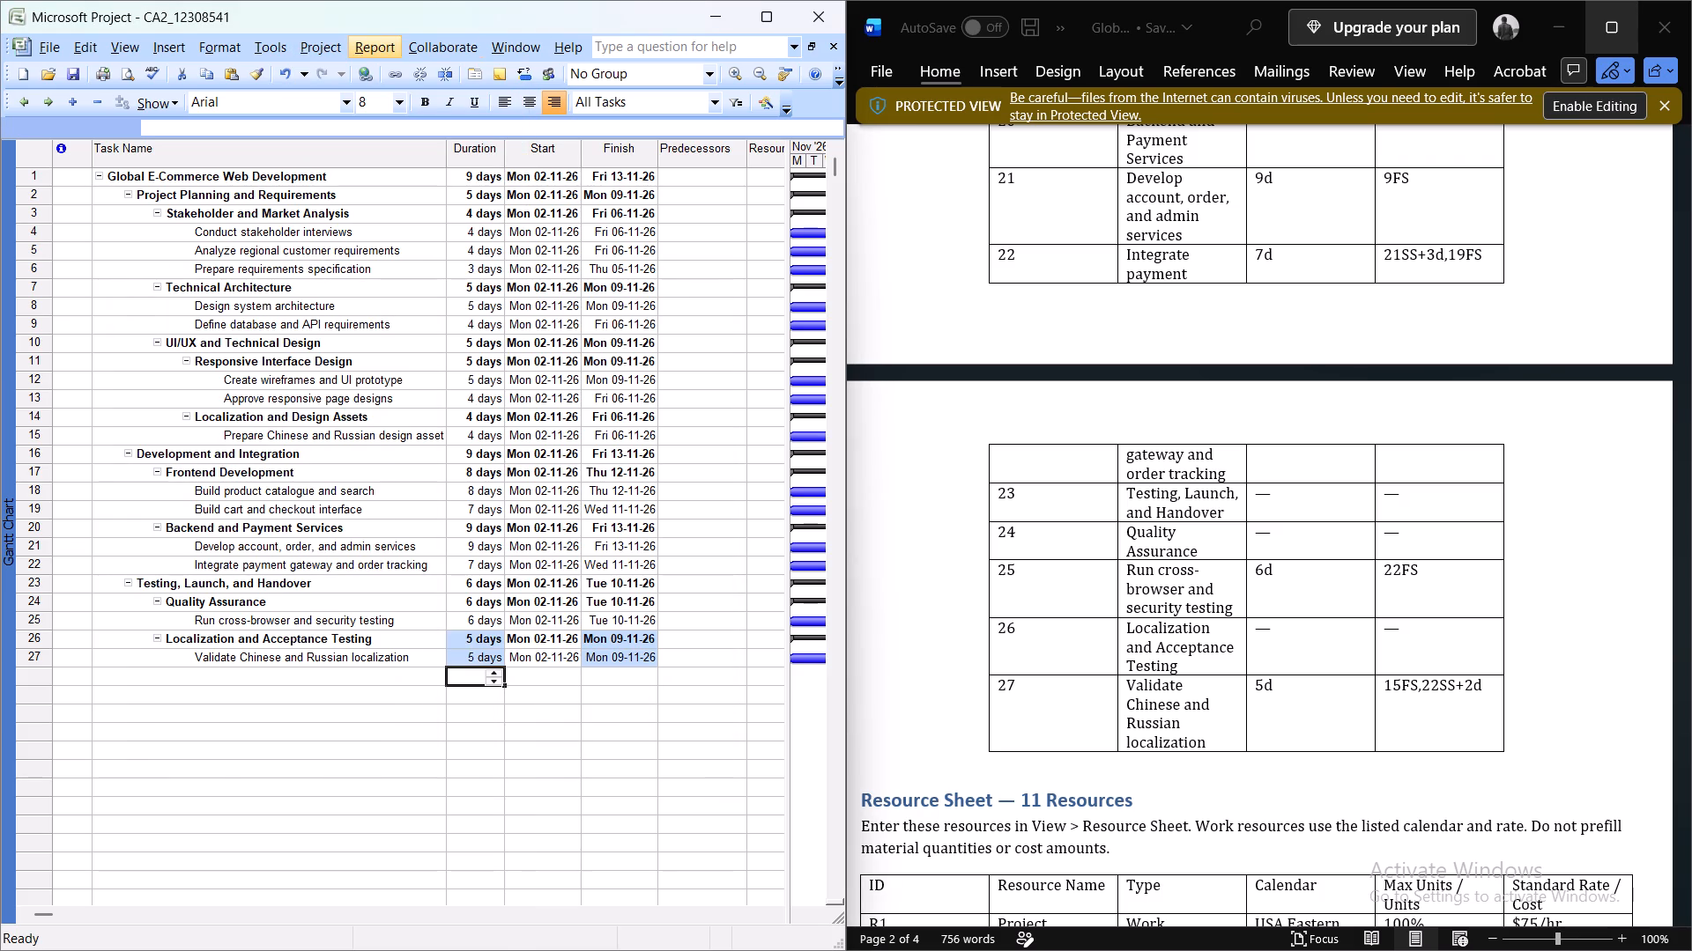
left_click(310, 47)
left_click(345, 262)
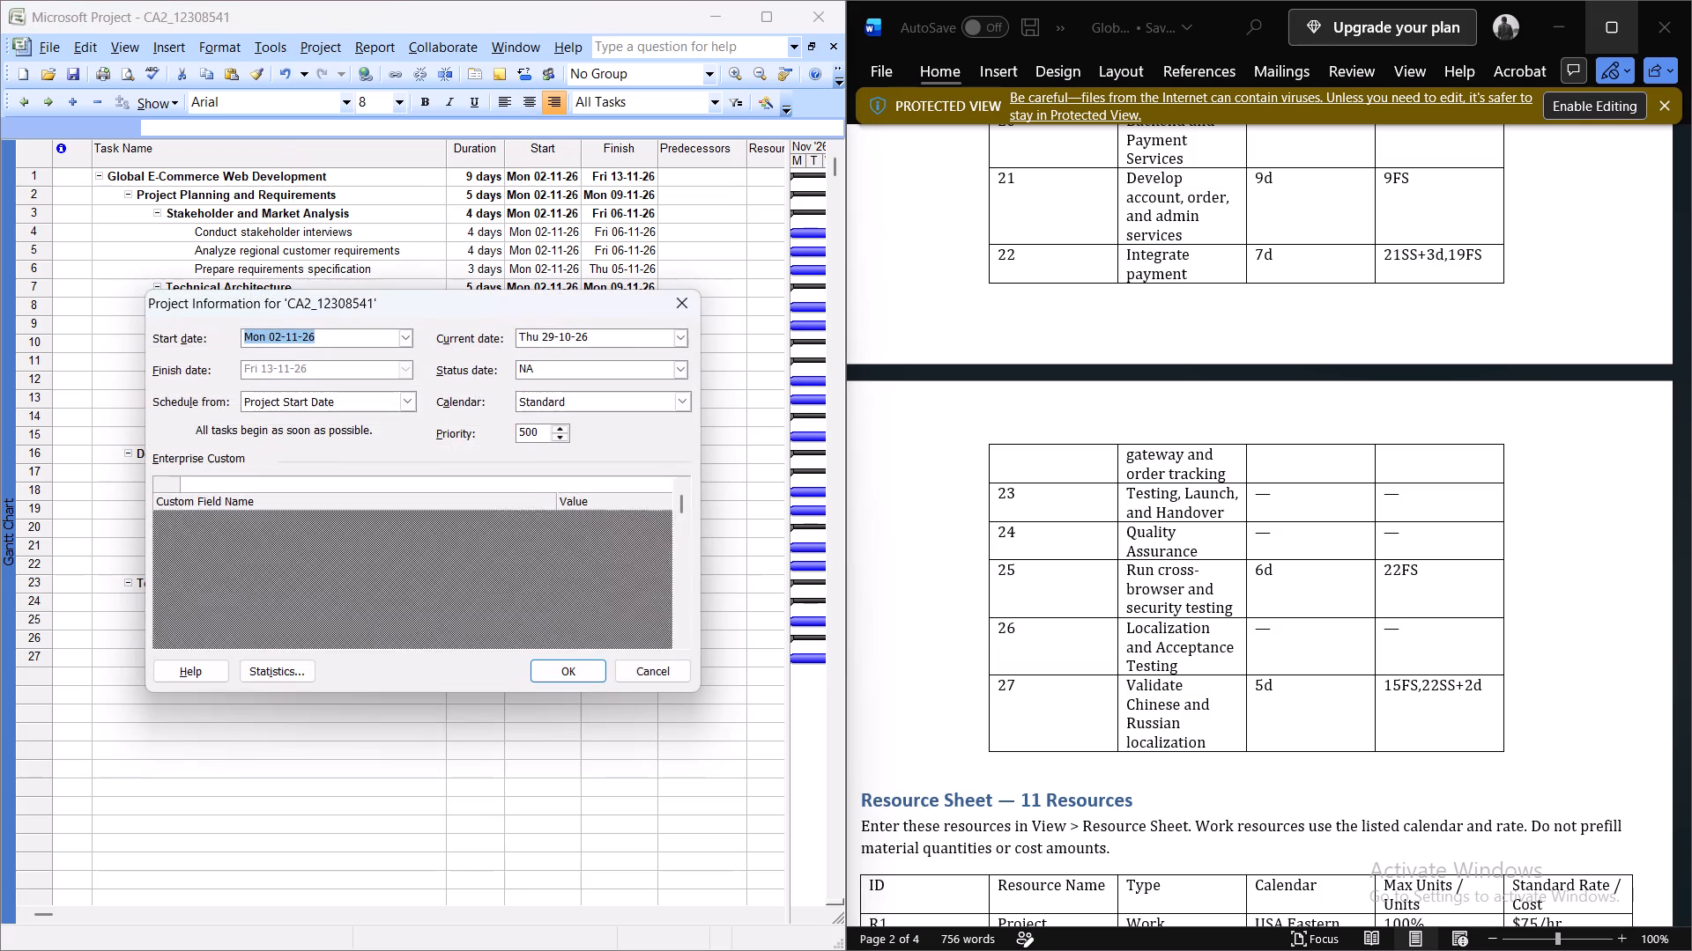
left_click(684, 297)
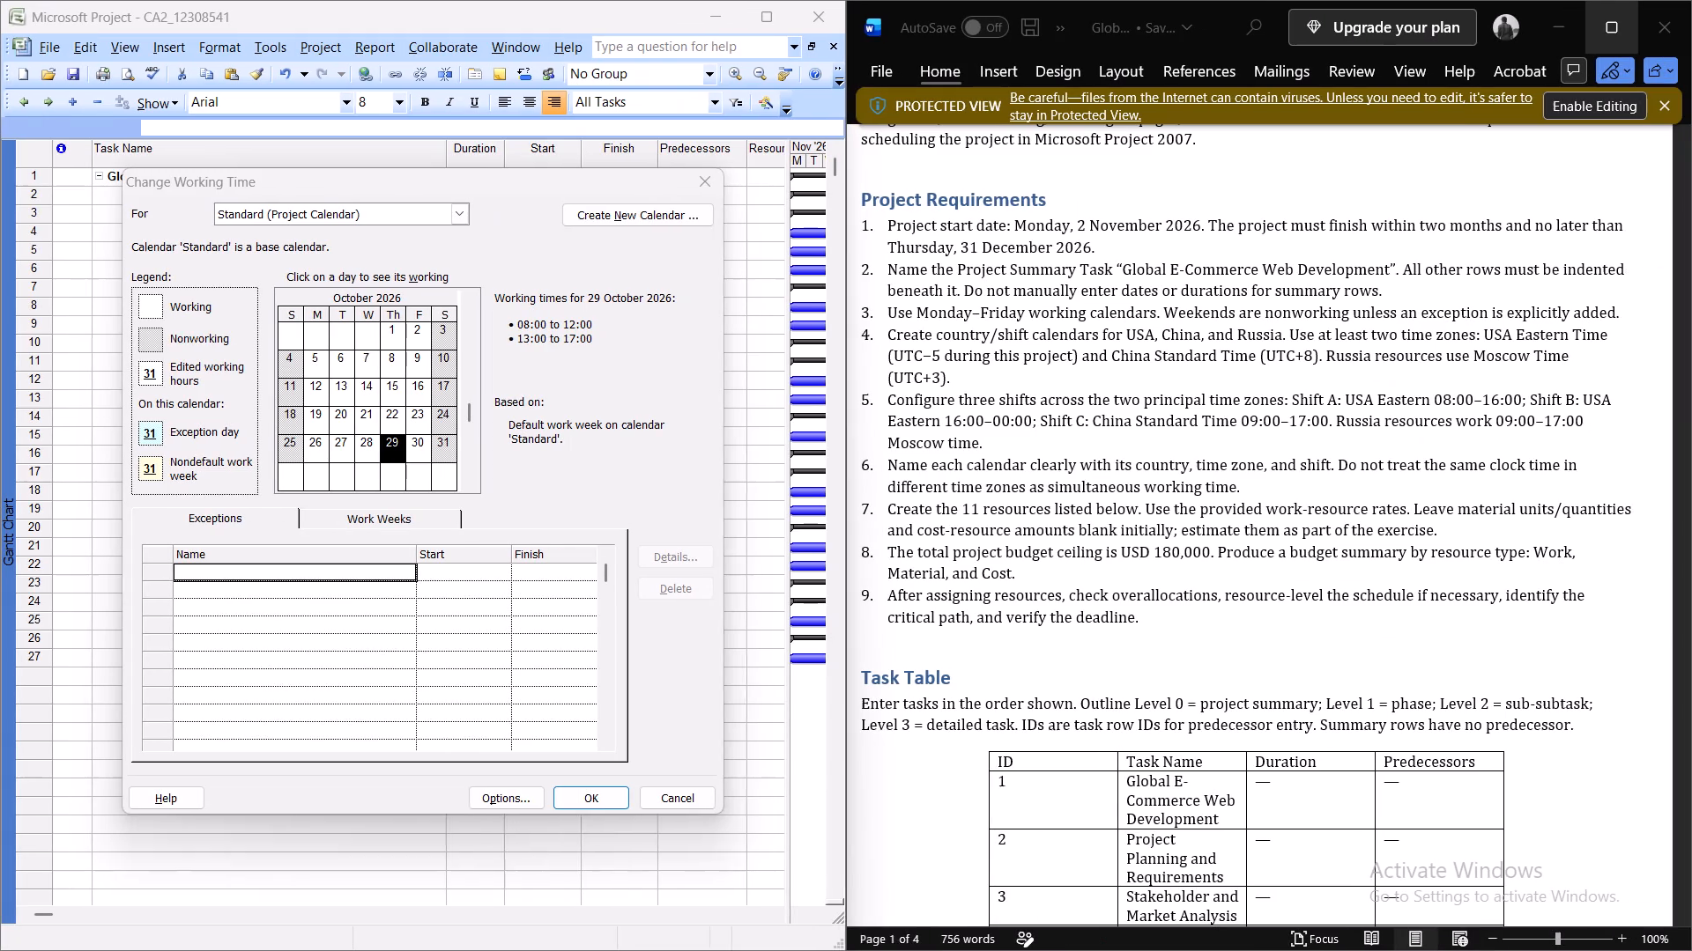
Check the Standard calendar's work weeks and the start date and calendar in the project information.
left_click(365, 511)
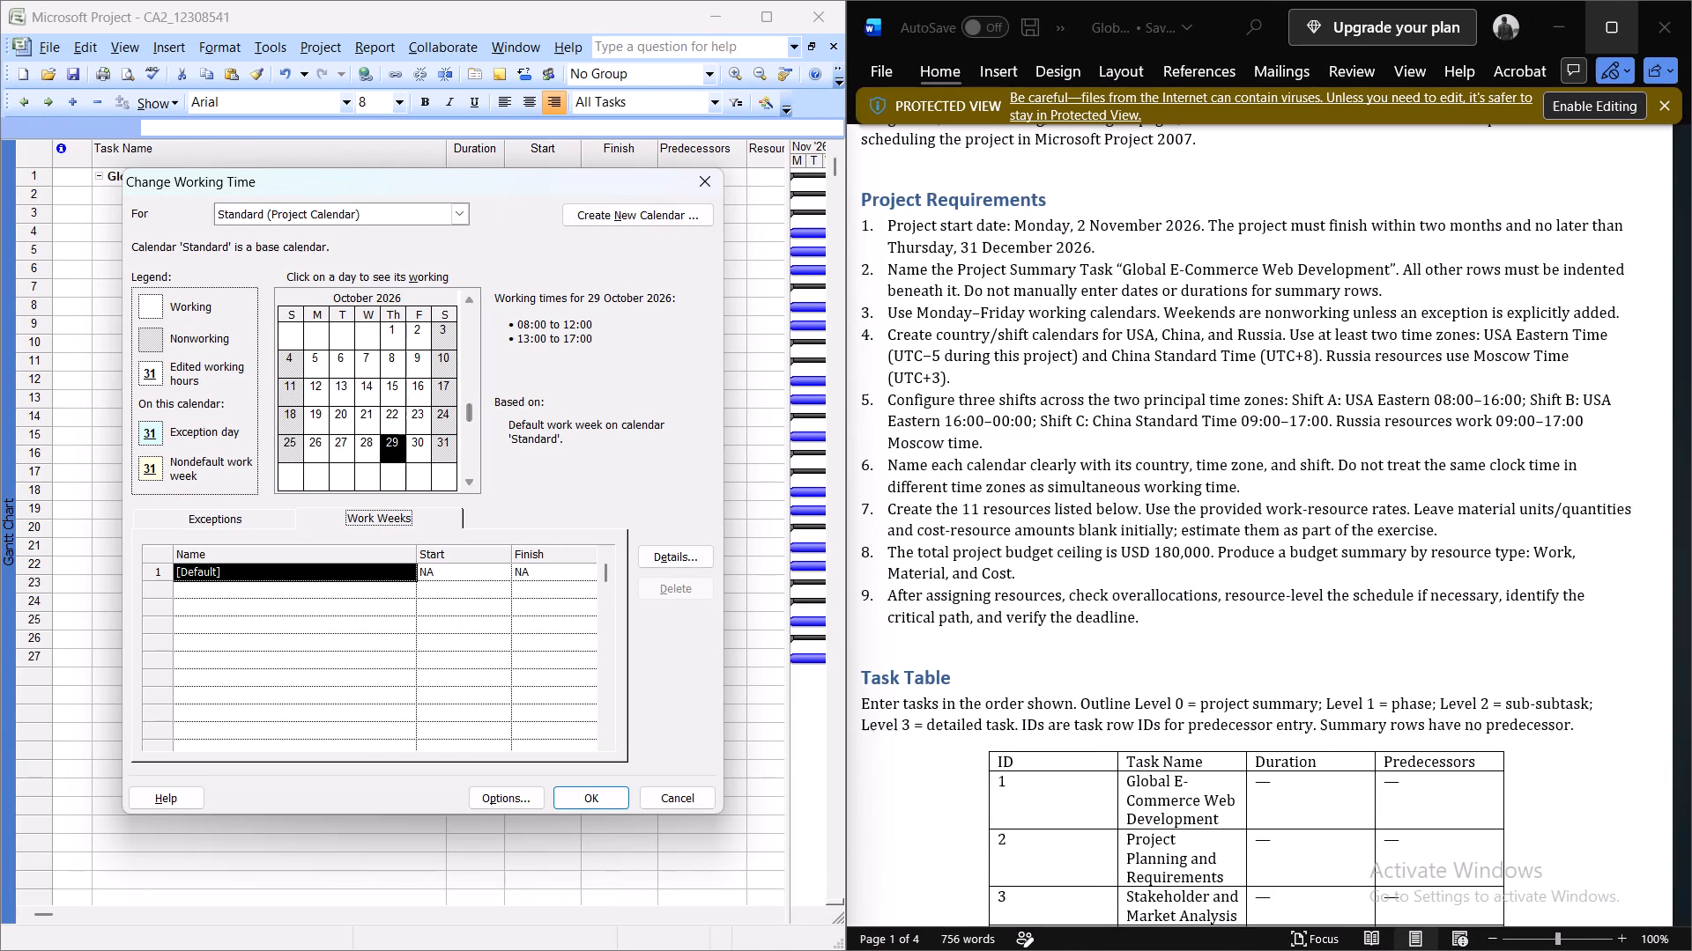
left_click(694, 178)
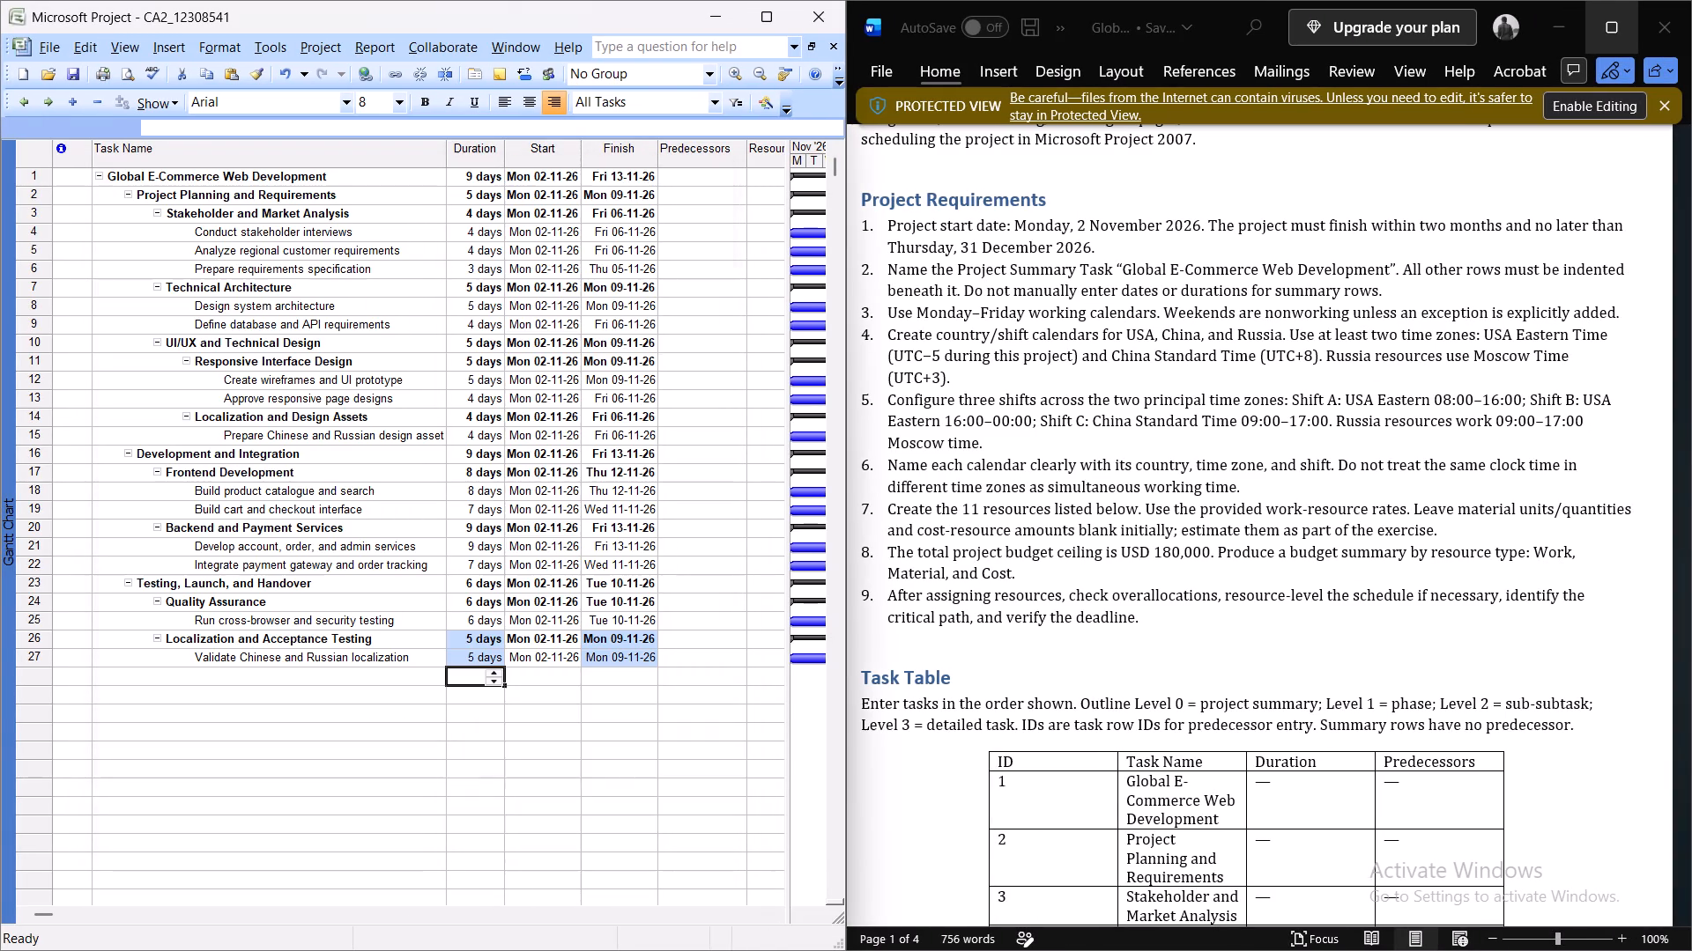
left_click(324, 54)
left_click(377, 263)
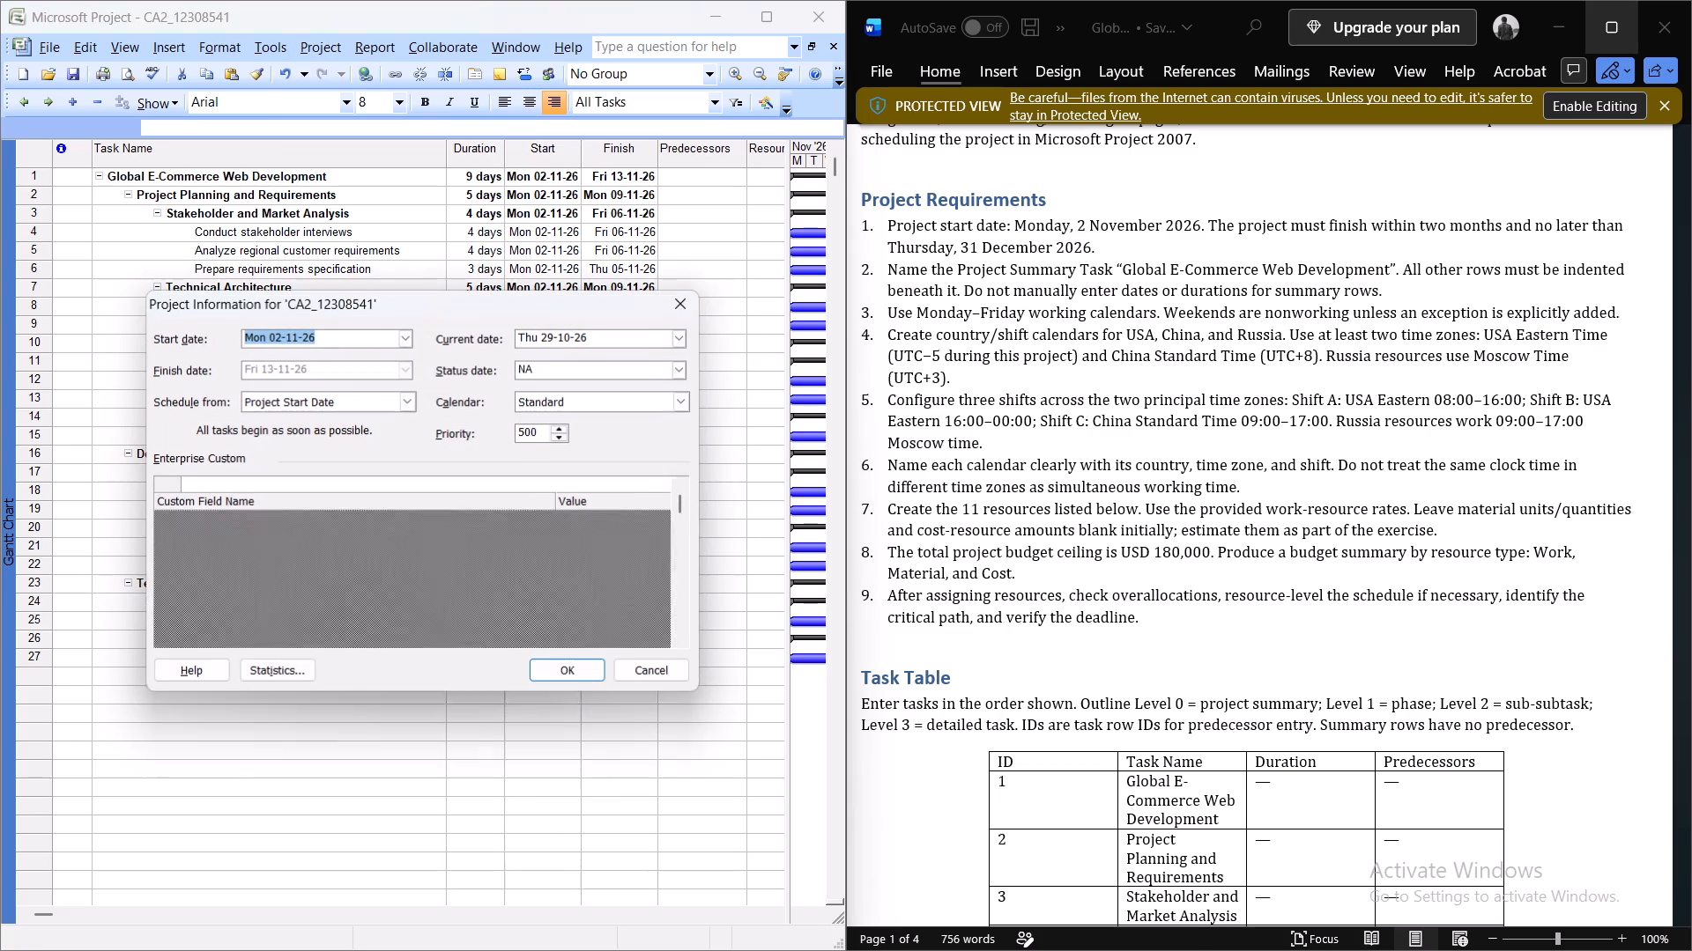
left_click(682, 300)
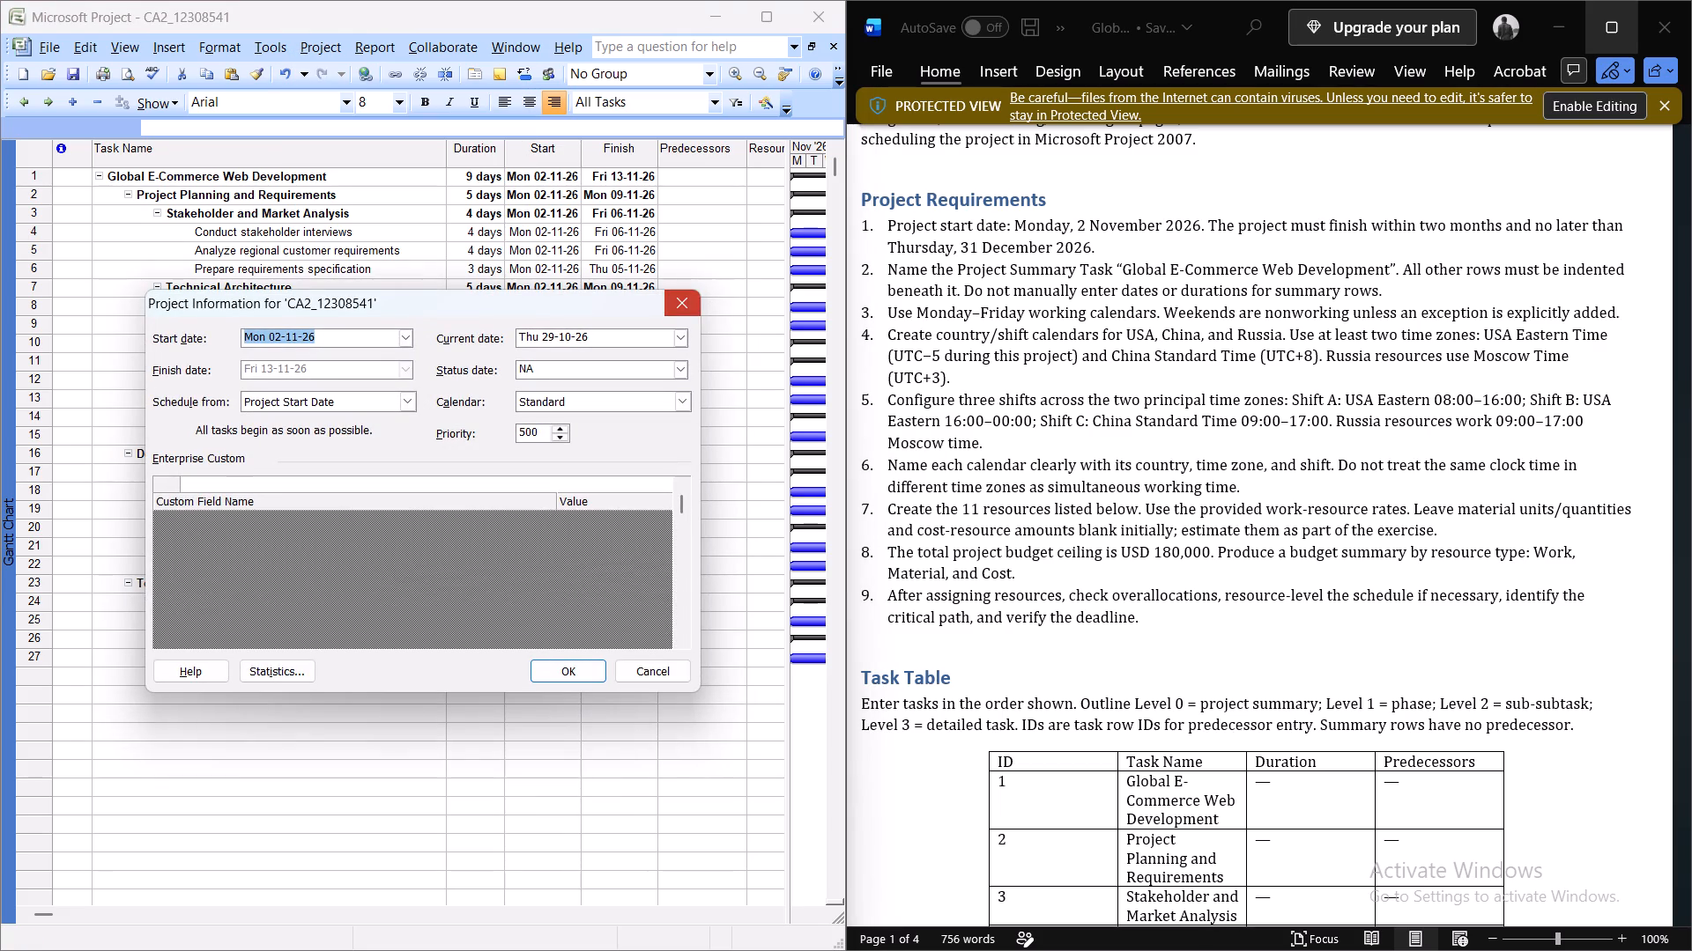
Create a new base calendar named USA as a copy of the Standard calendar.
left_click_drag(268, 40, 338, 173)
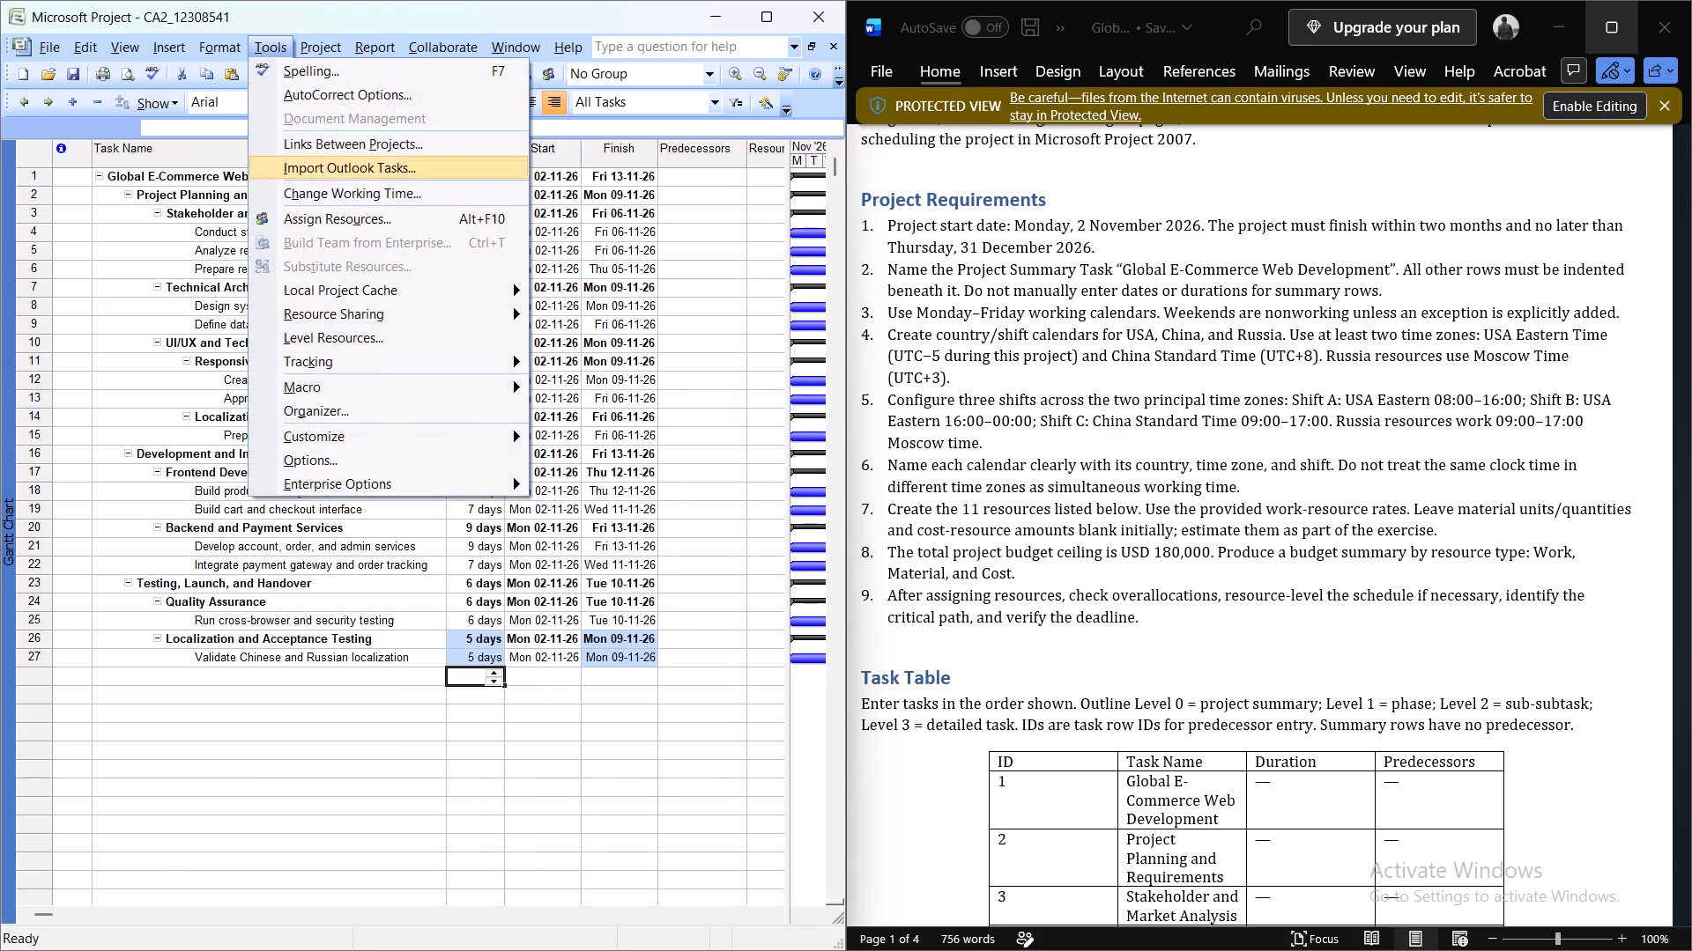
left_click_drag(338, 173, 344, 194)
left_click(344, 194)
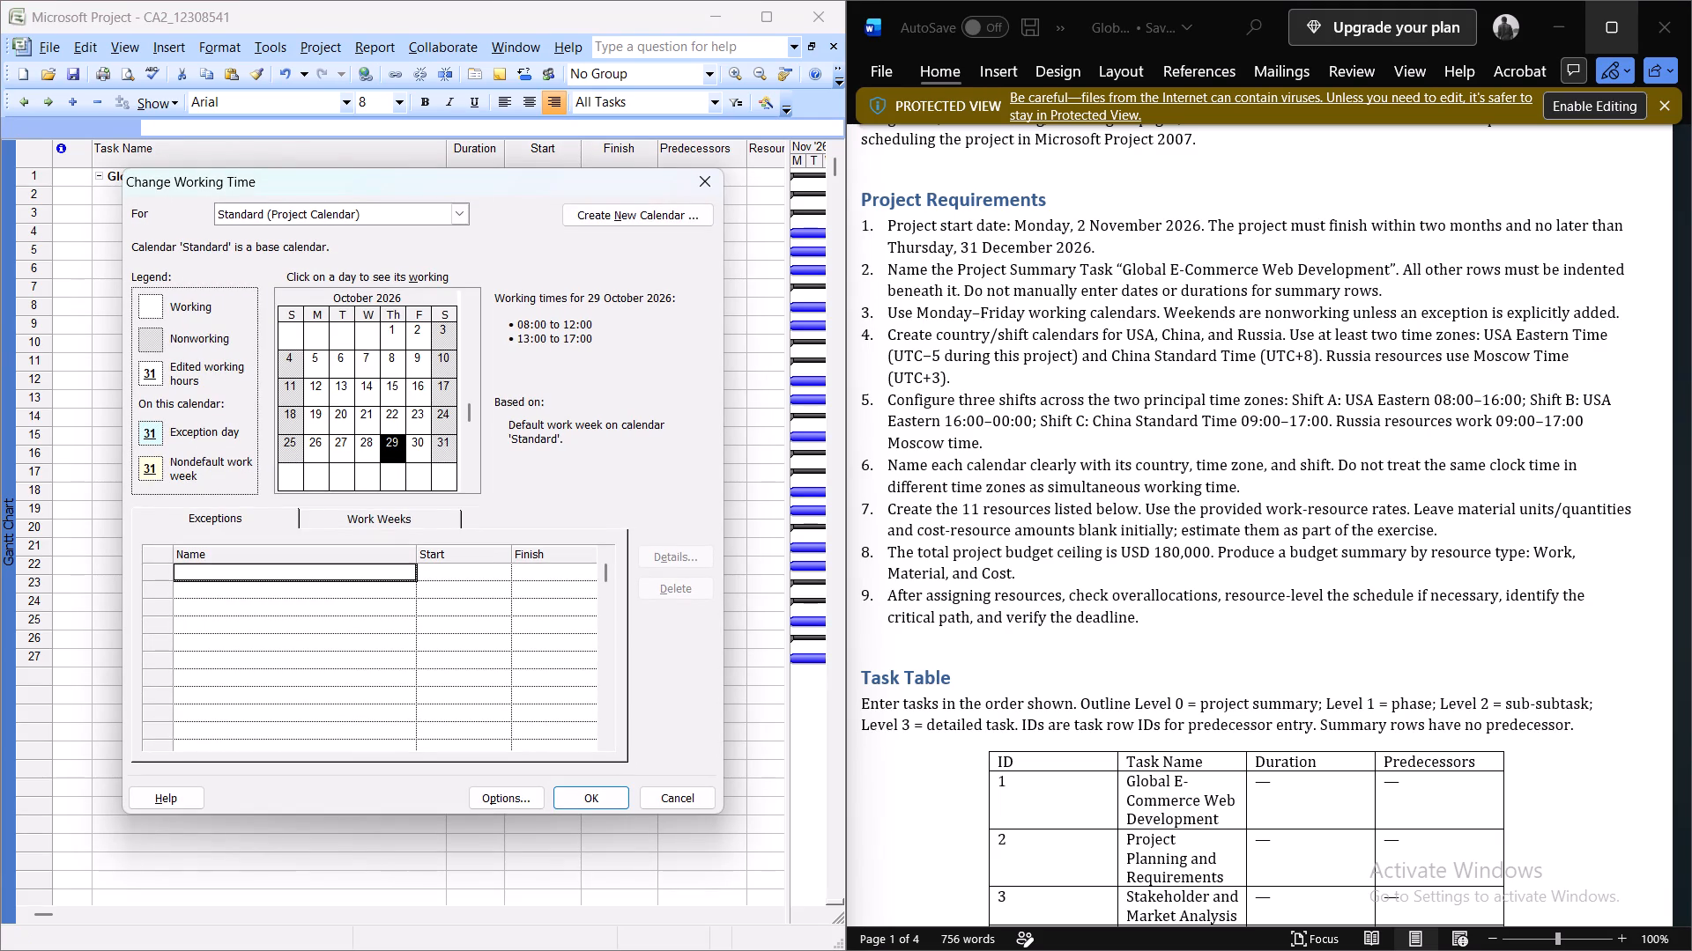
left_click(470, 474)
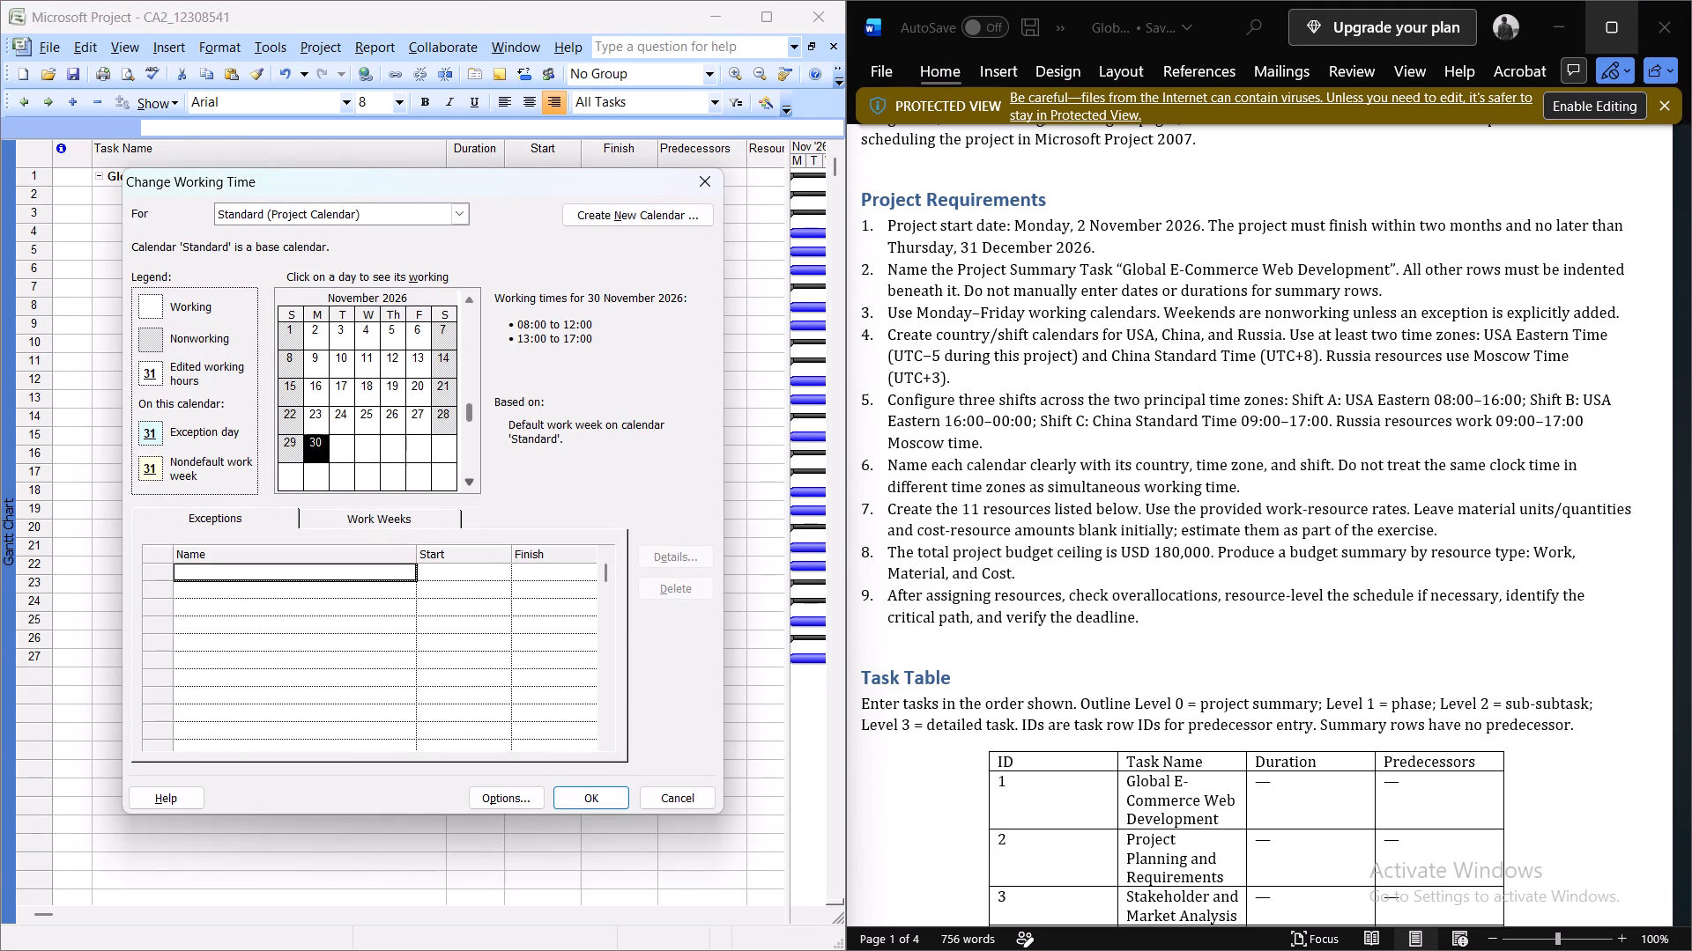
left_click(326, 335)
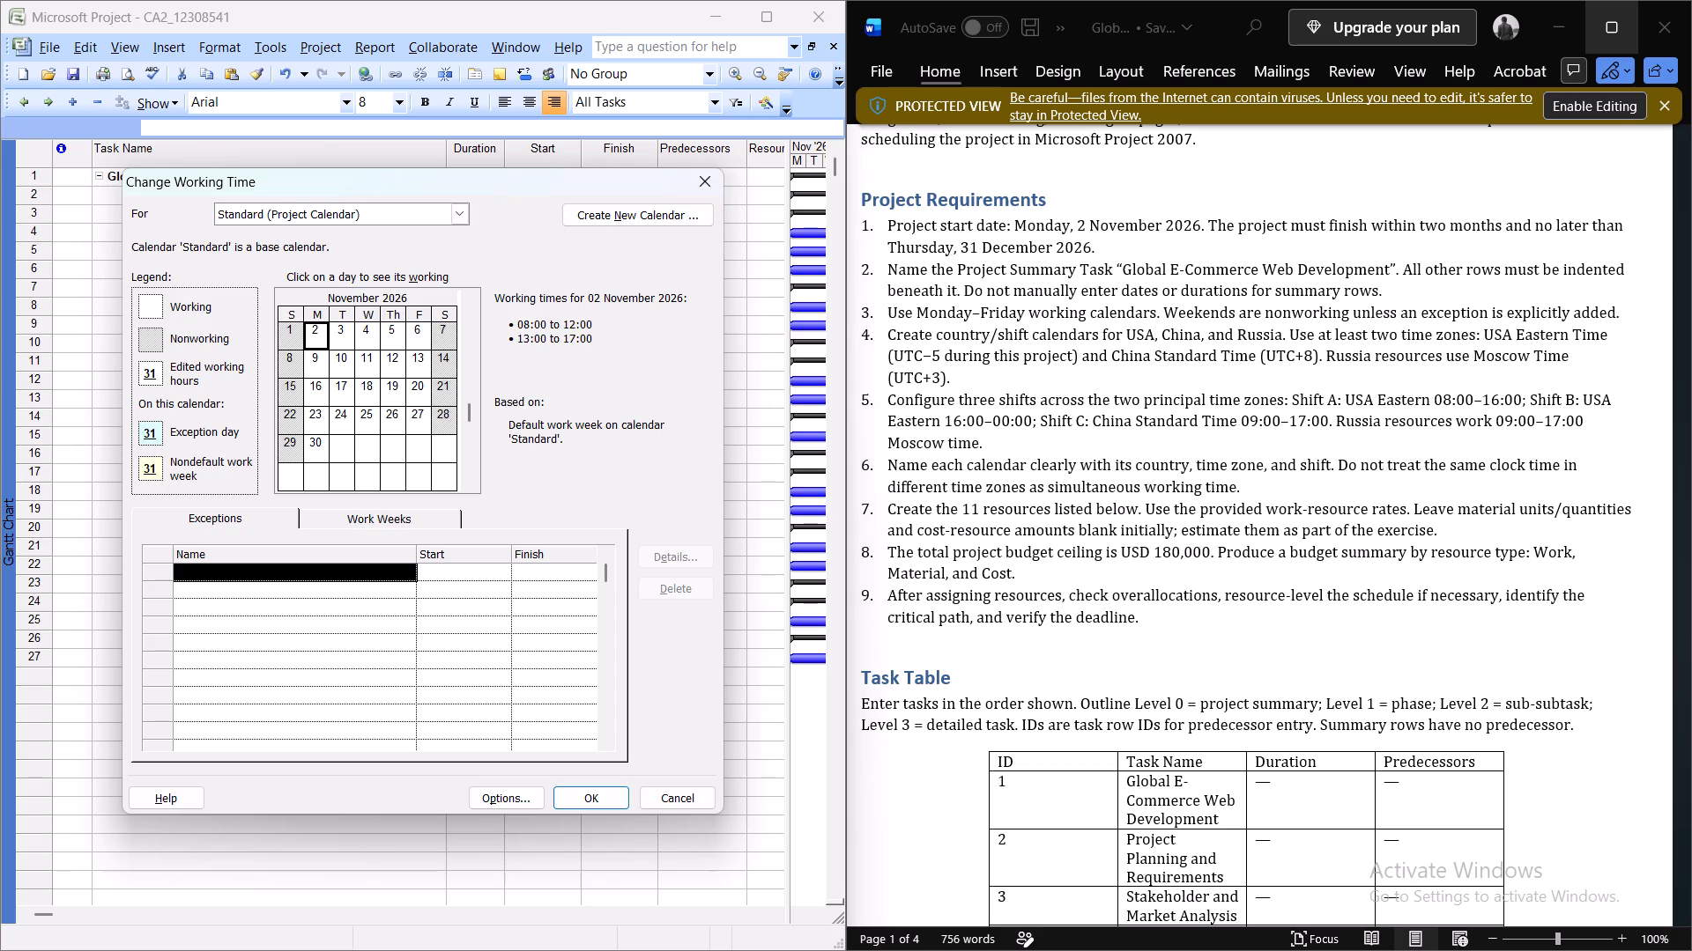
left_click(358, 571)
left_click(355, 576)
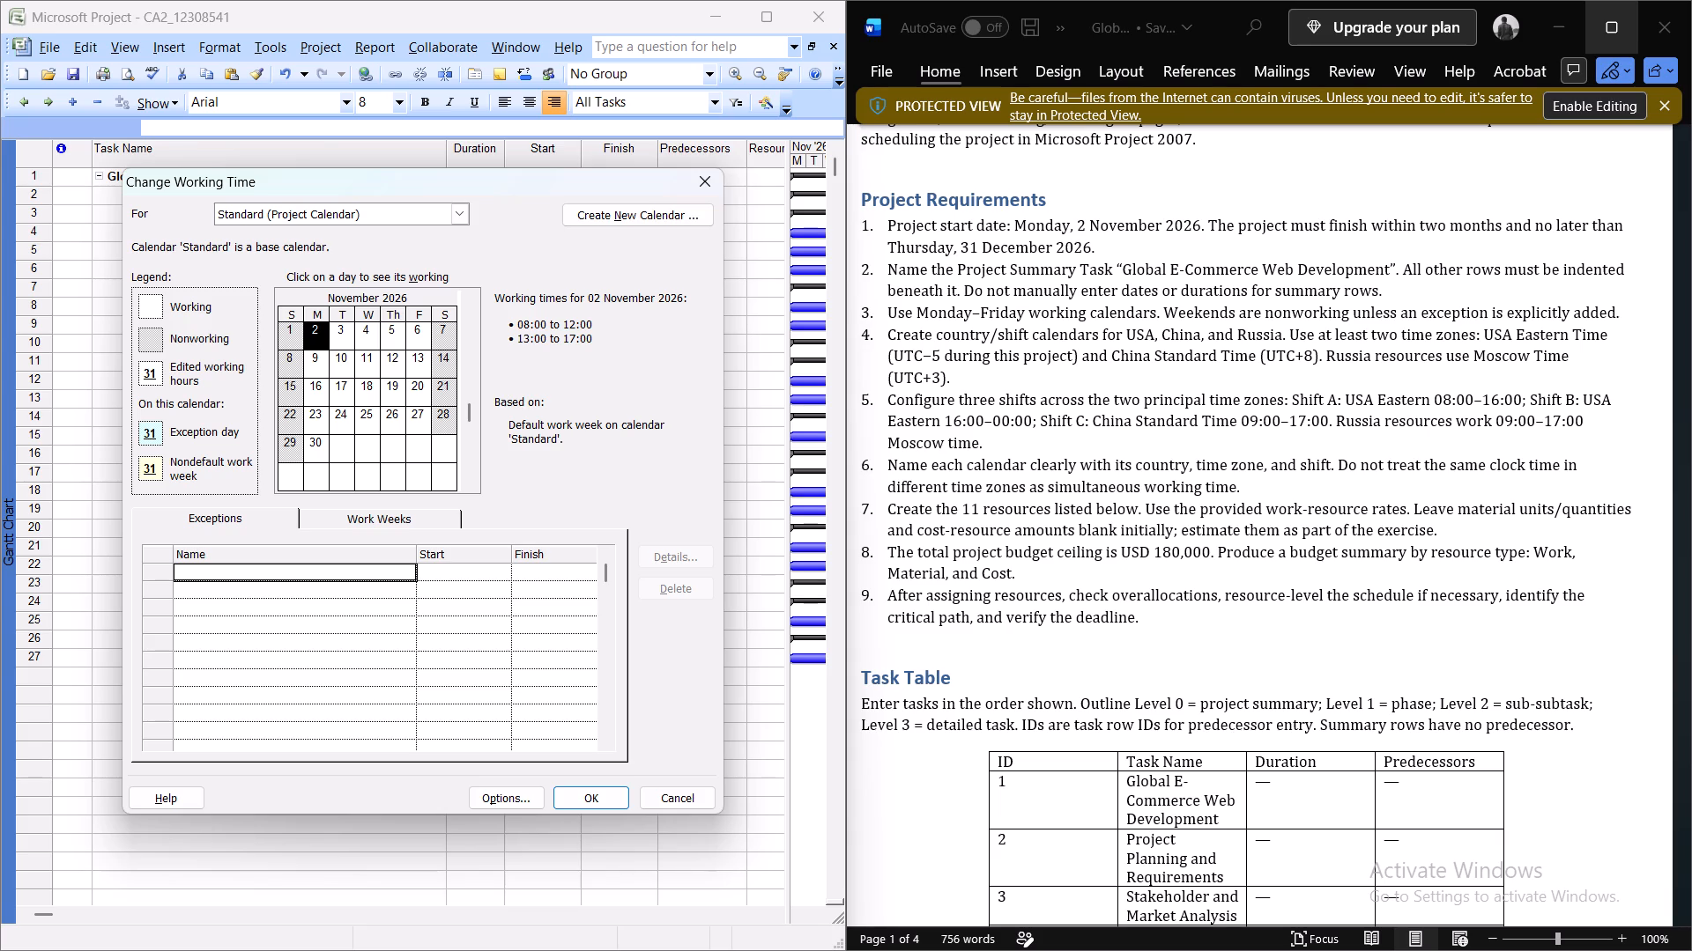
left_click(591, 225)
key("BackSpace")
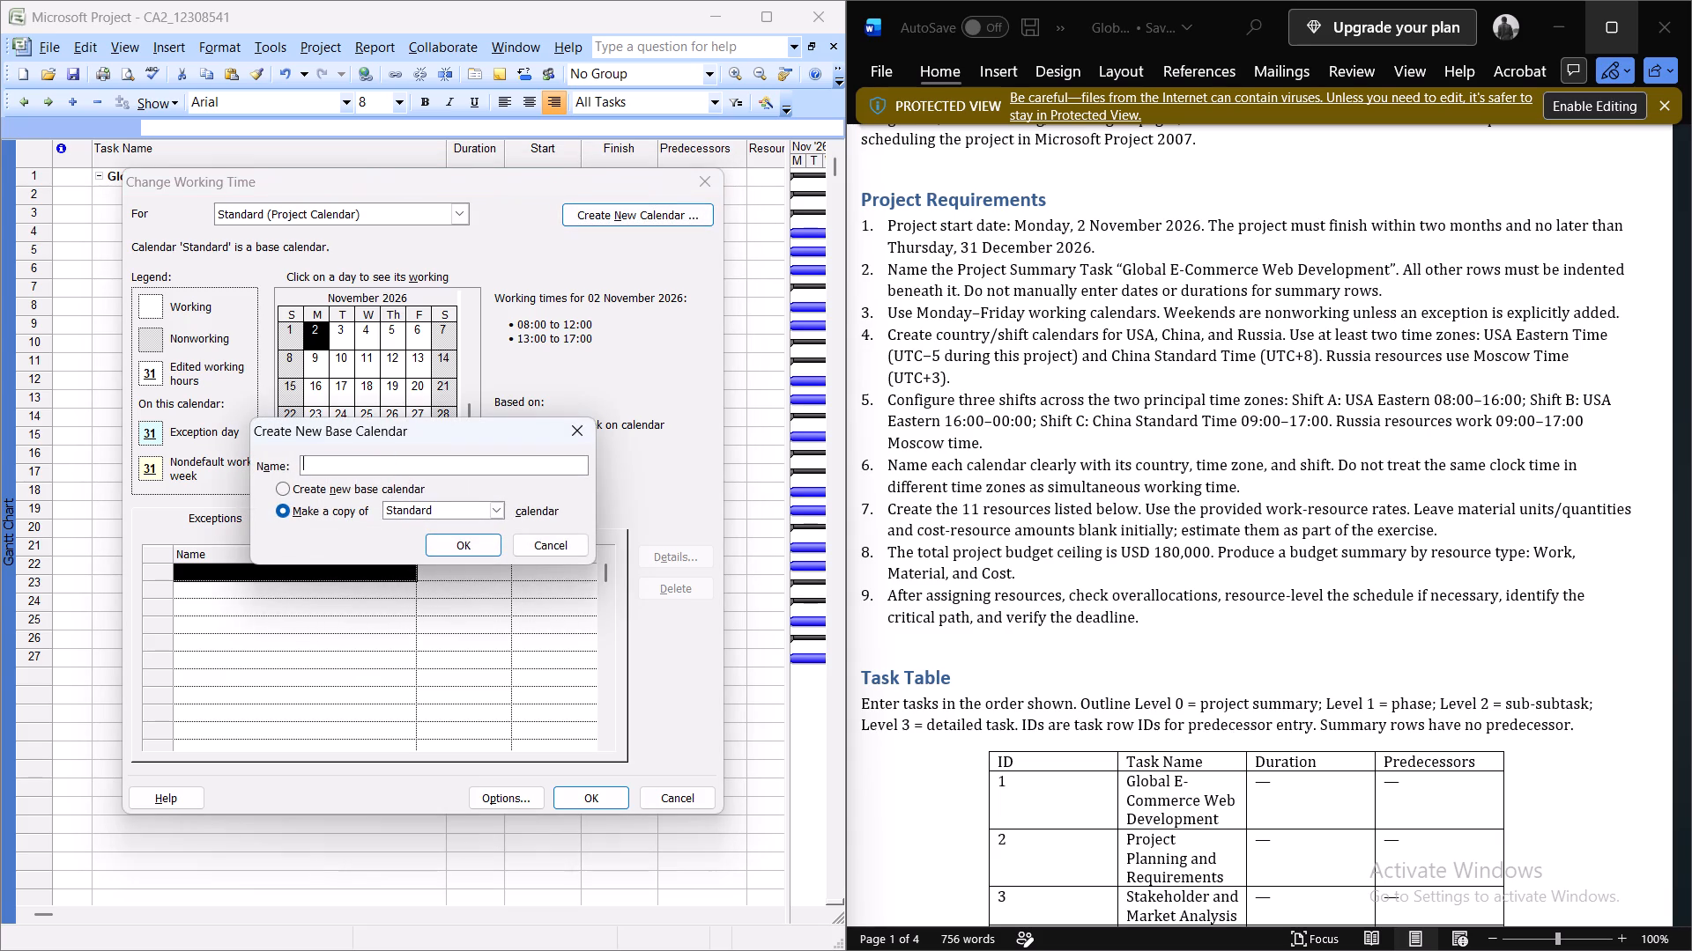
type("USA")
left_click(455, 549)
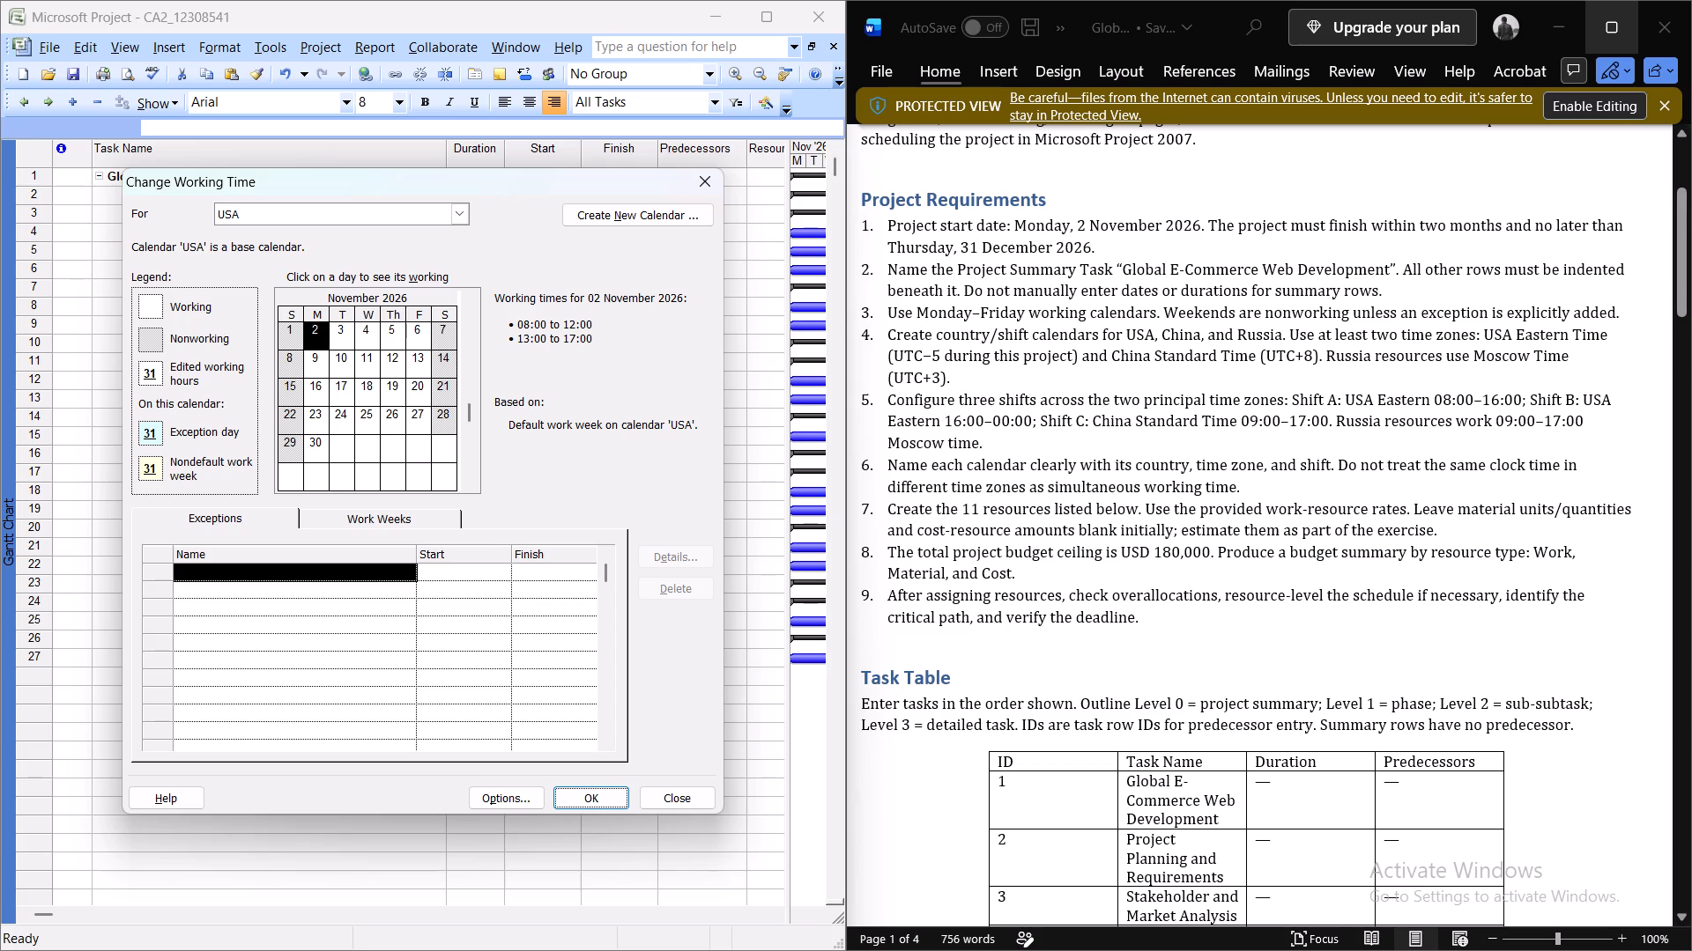
Read the calendar naming, resource and budget requirements in the Word question document.
left_click(1117, 471)
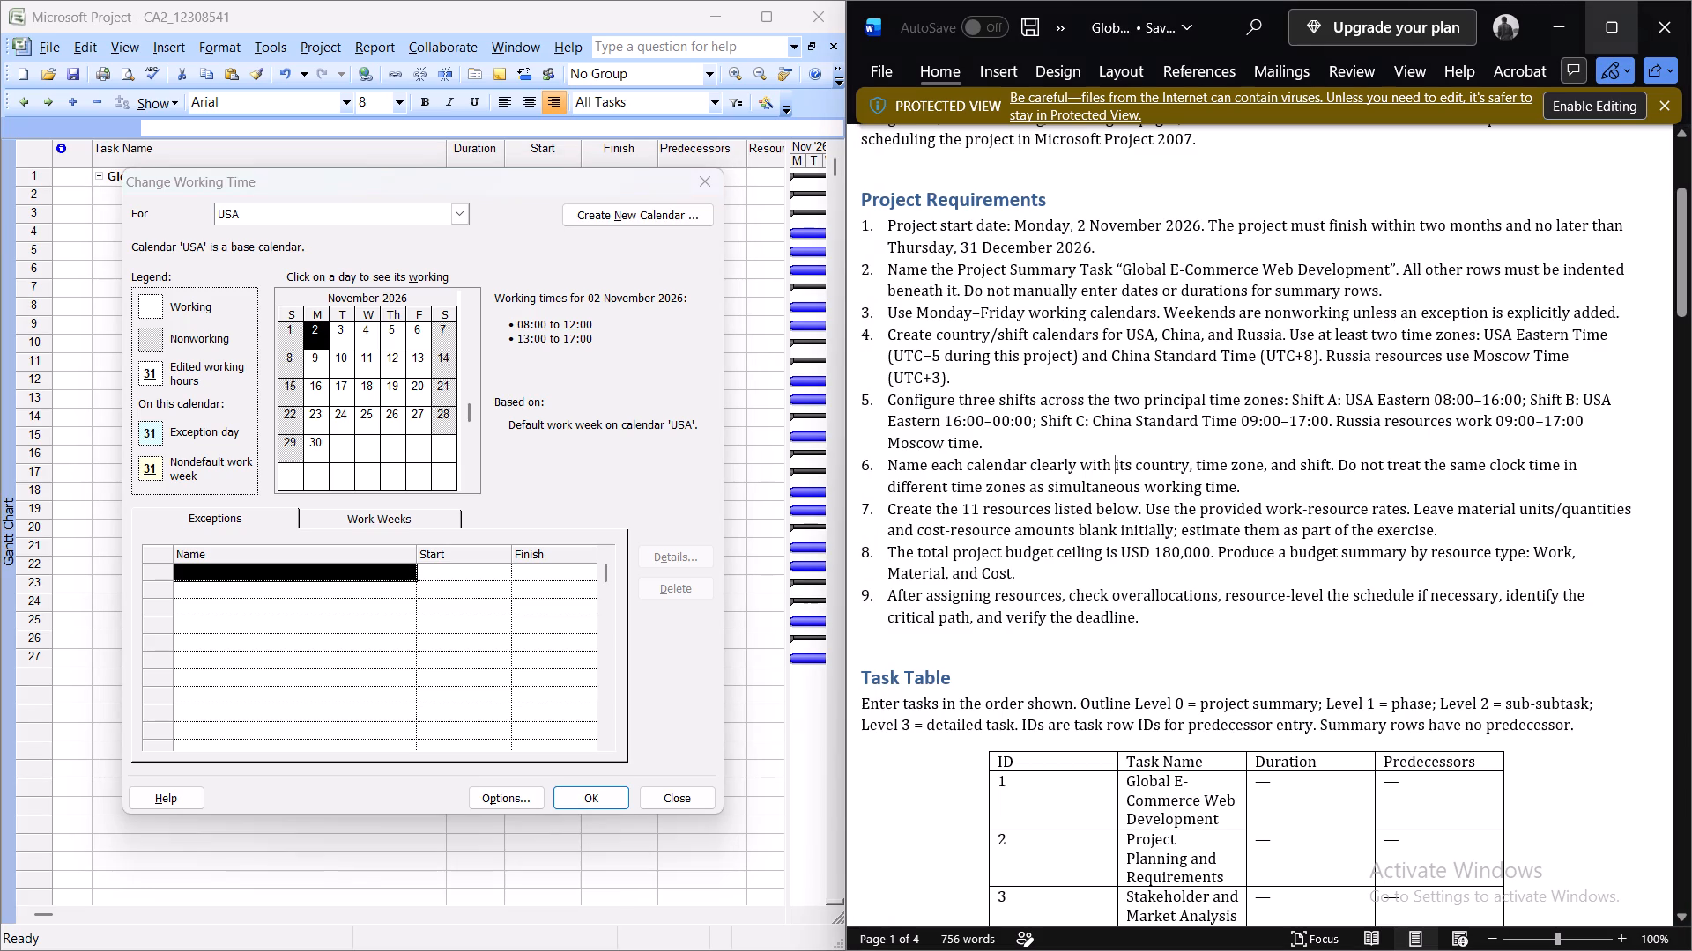
left_click(1142, 478)
left_click(1126, 516)
left_click(1076, 543)
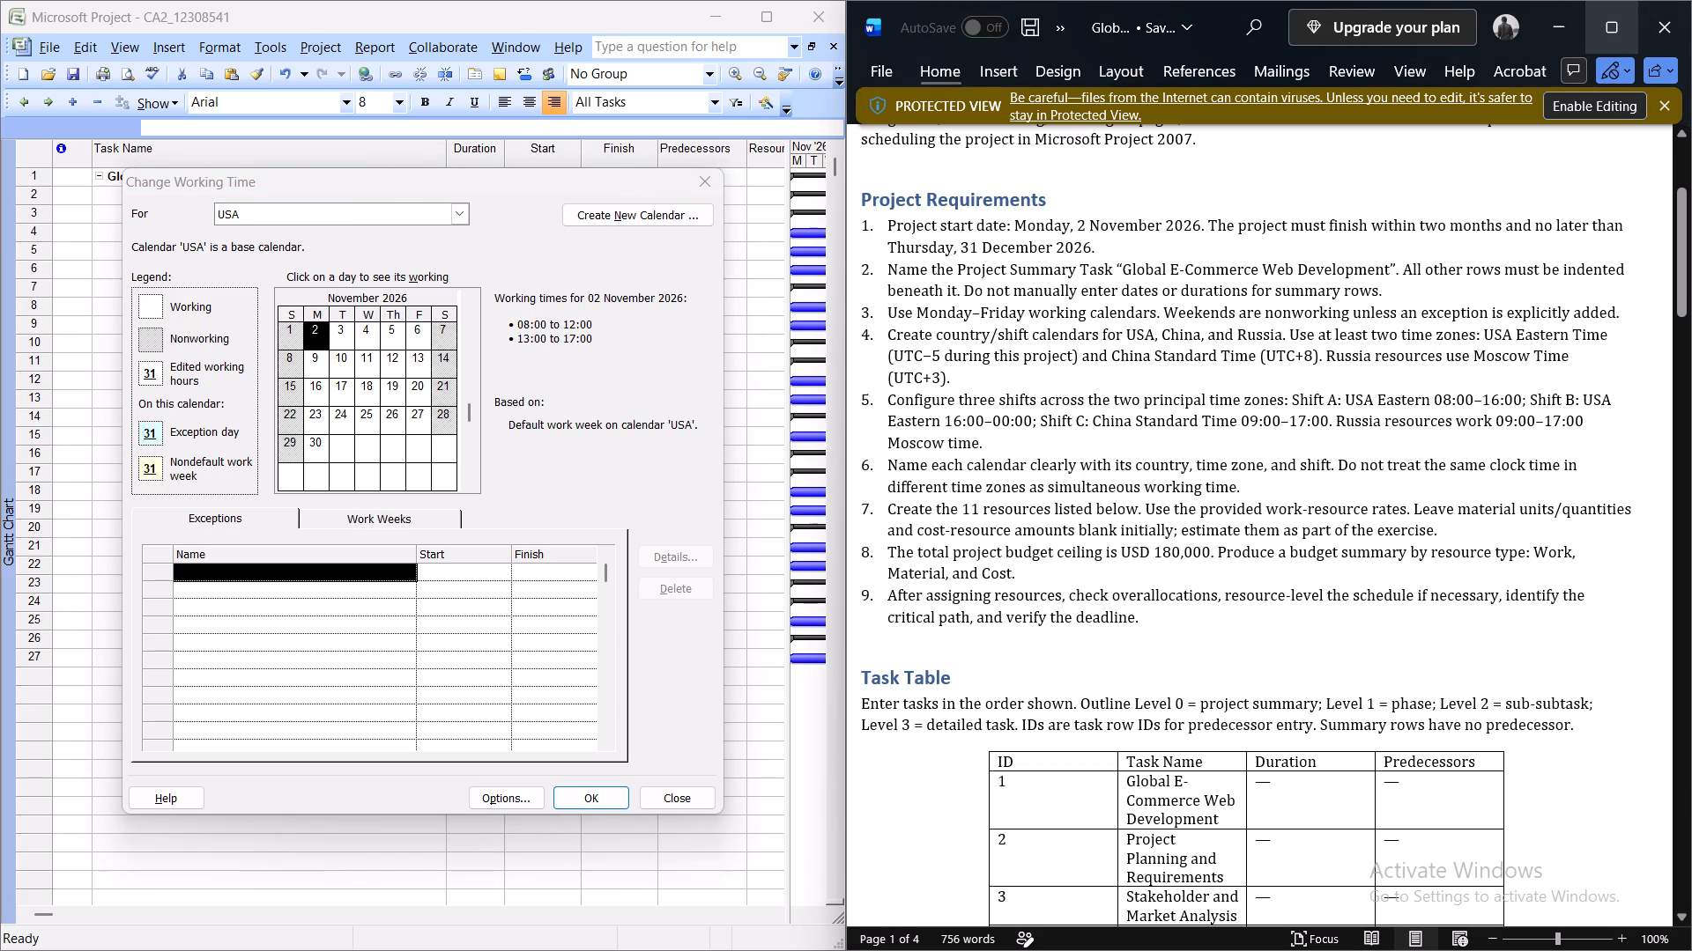
left_click(1102, 533)
left_click(994, 586)
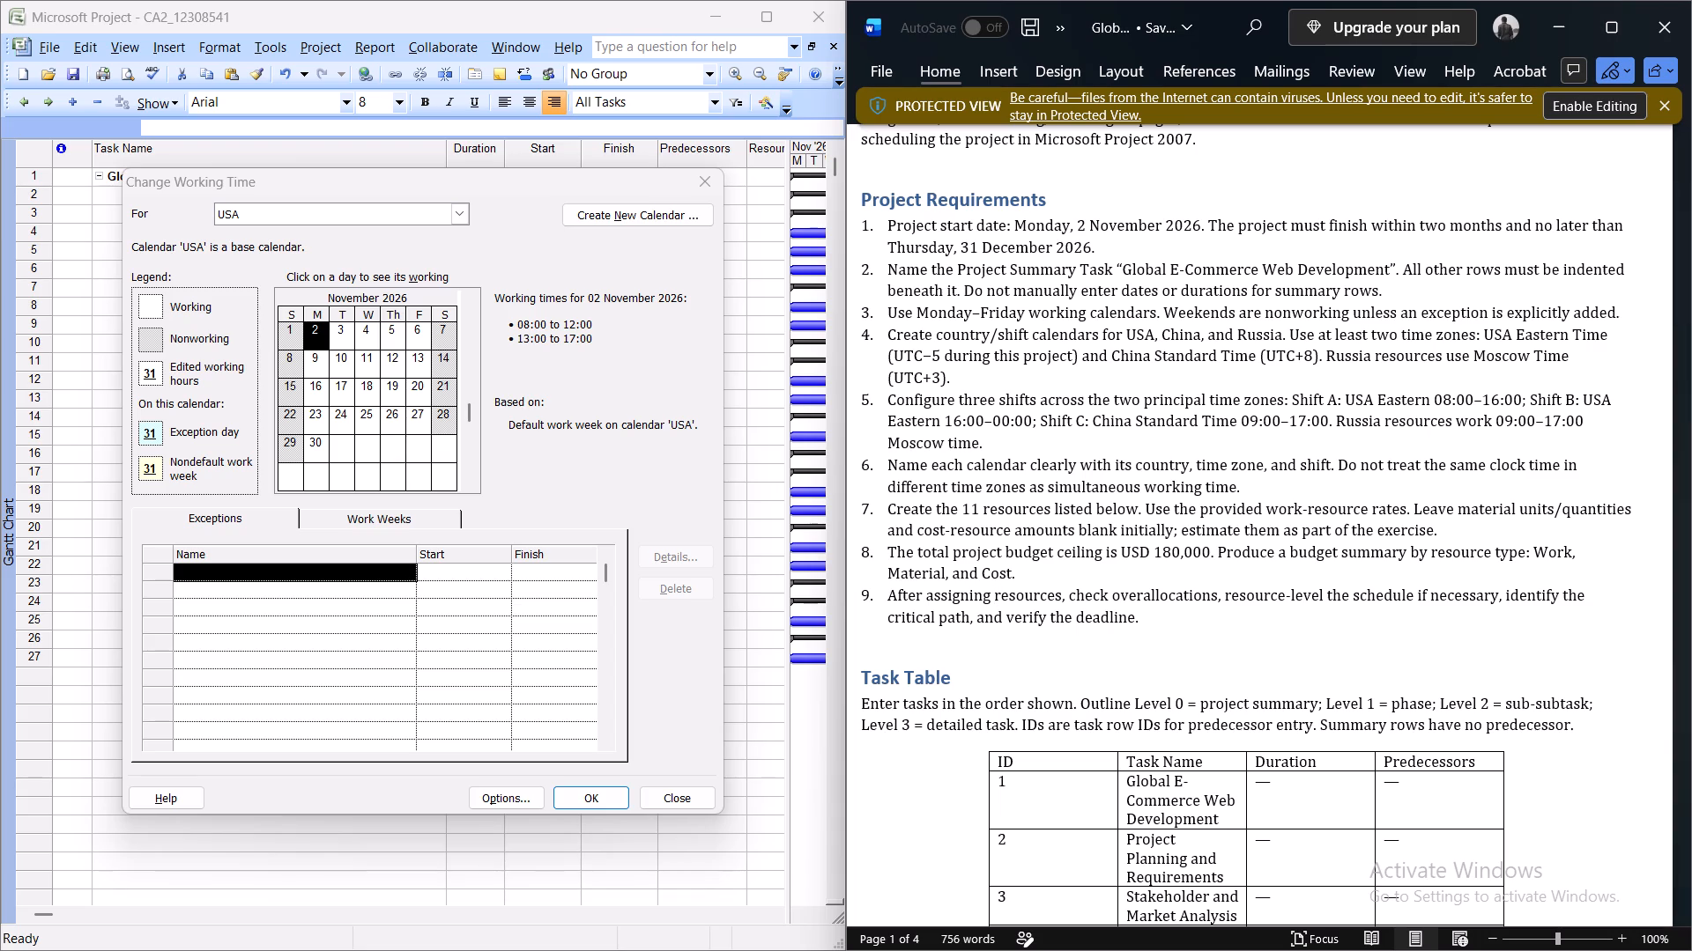
Copy the 11 resource names from the Word document's resource table into the Resource Name column of Project's Resource Sheet.
scroll(1007, 513, "down", 9)
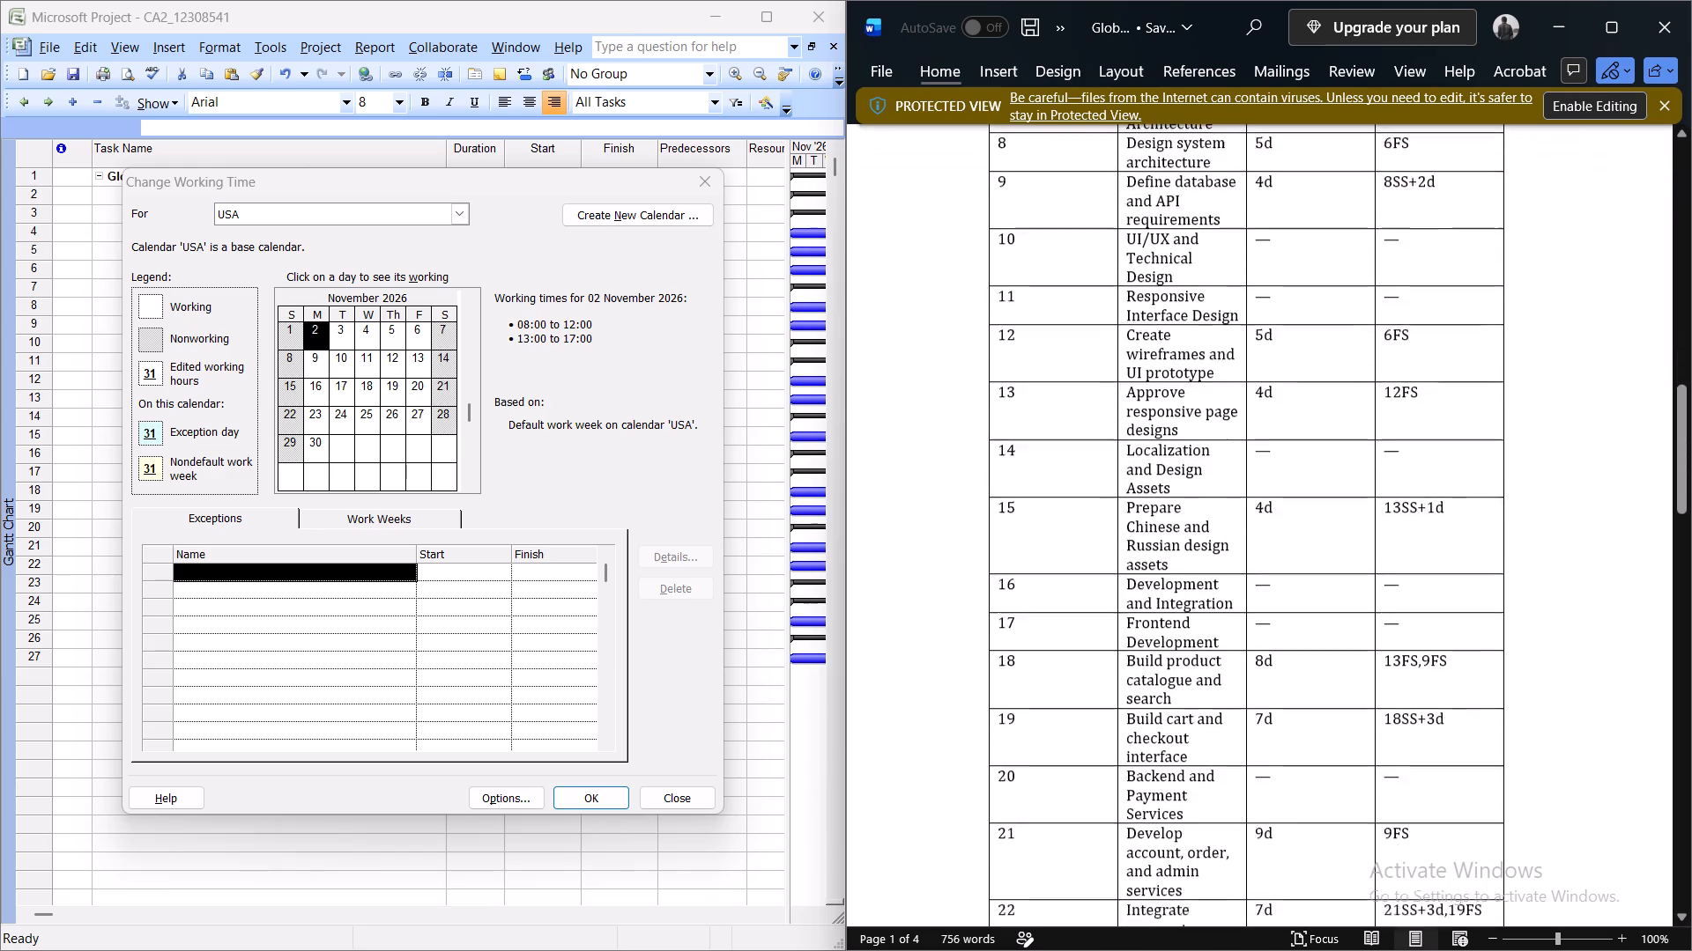
scroll(1007, 513, "down", 4)
scroll(1007, 513, "up", 1)
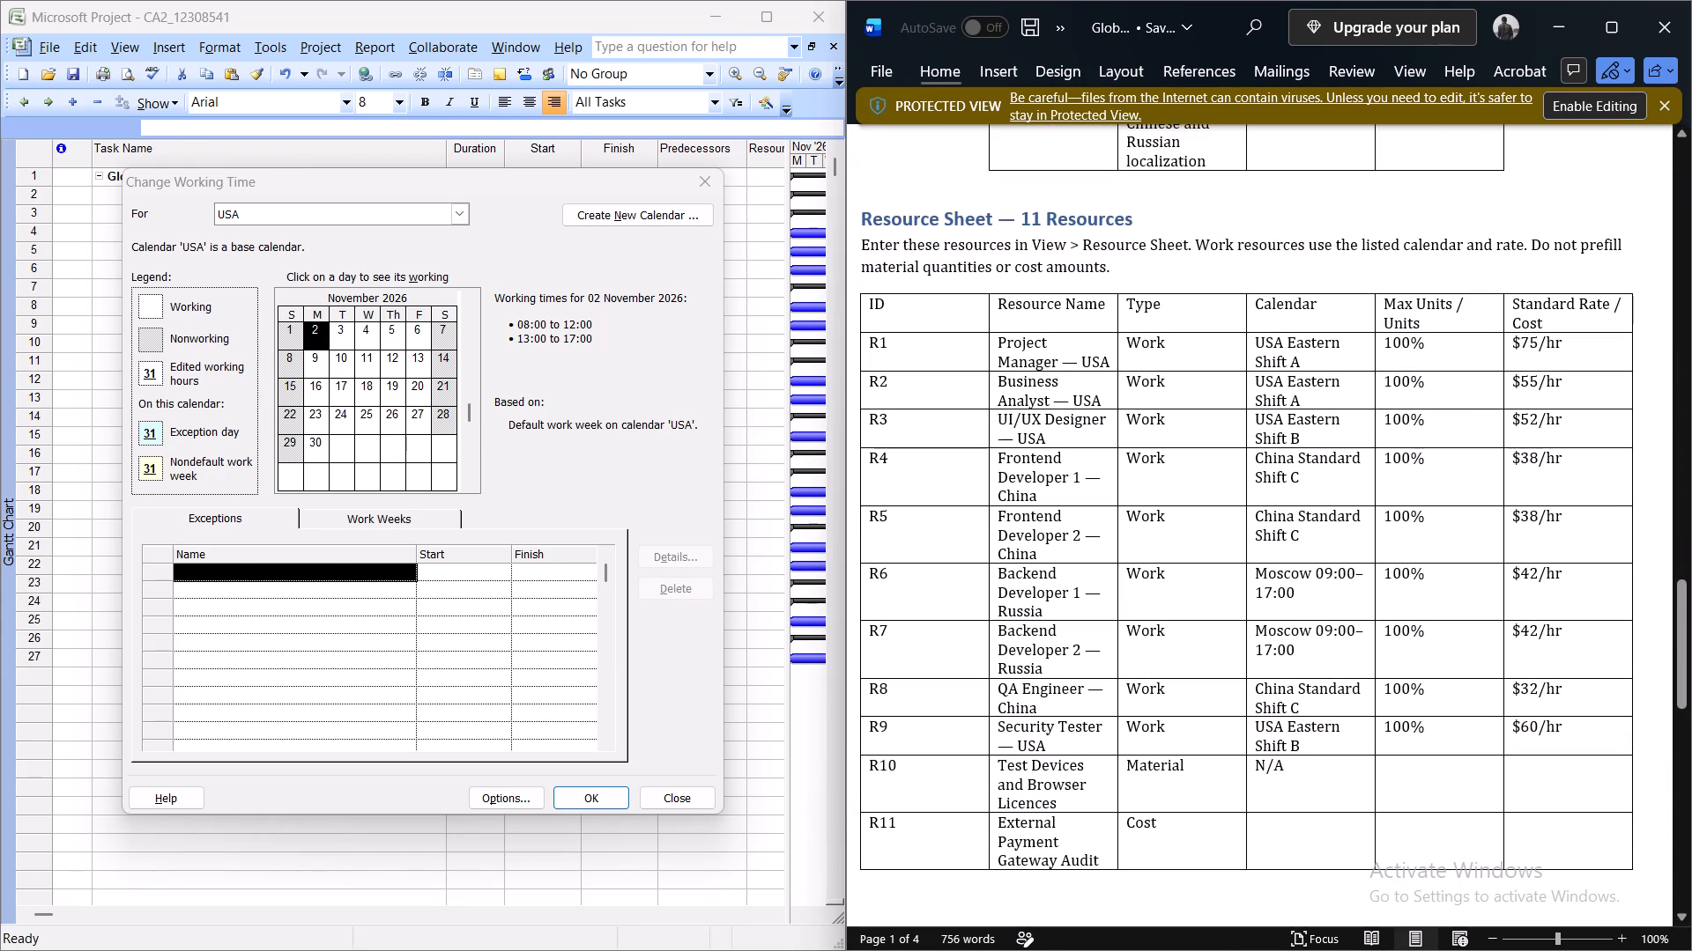
left_click_drag(998, 342, 1054, 950)
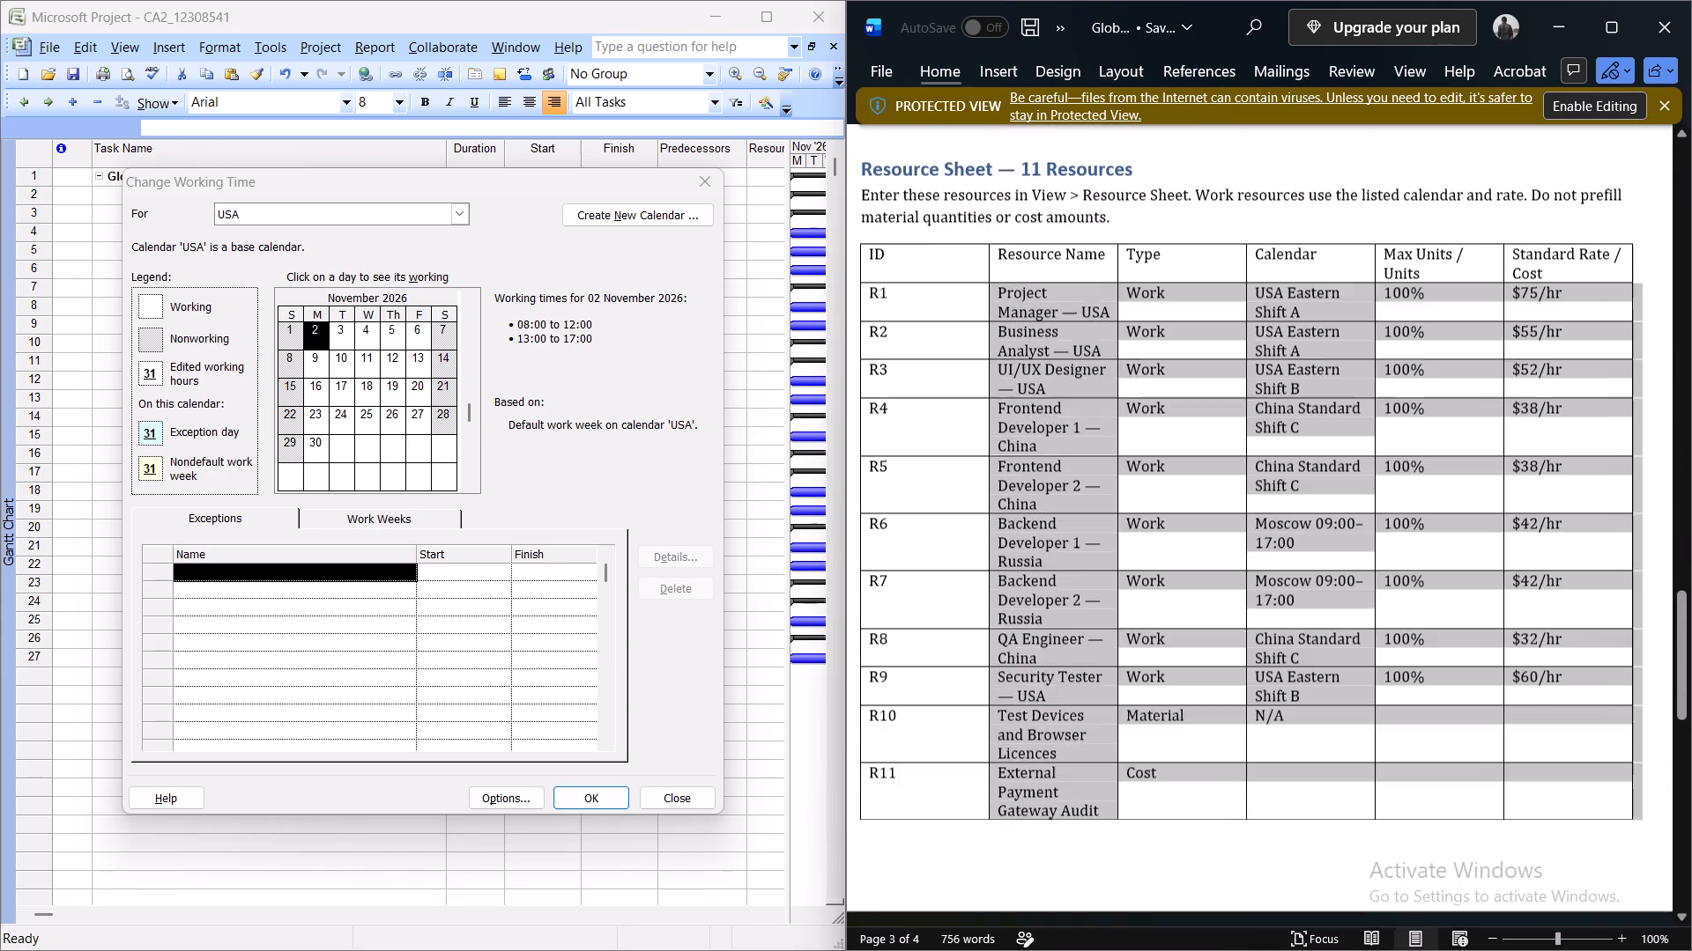
left_click_drag(1054, 950, 1082, 449)
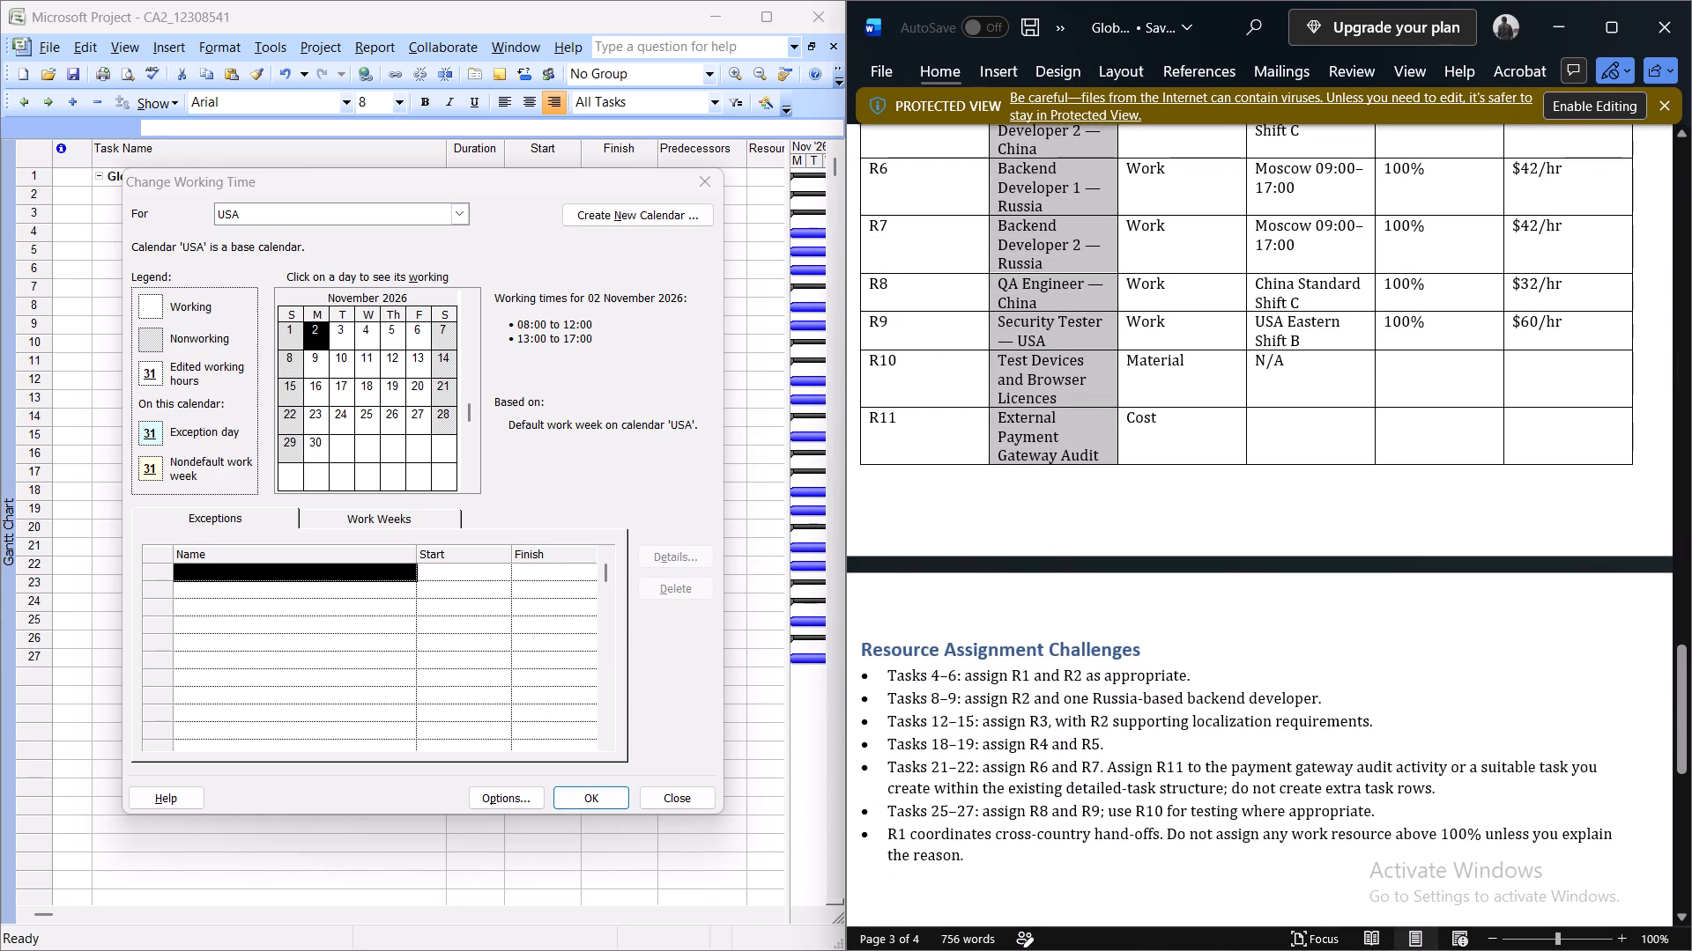
key("ctrl+c")
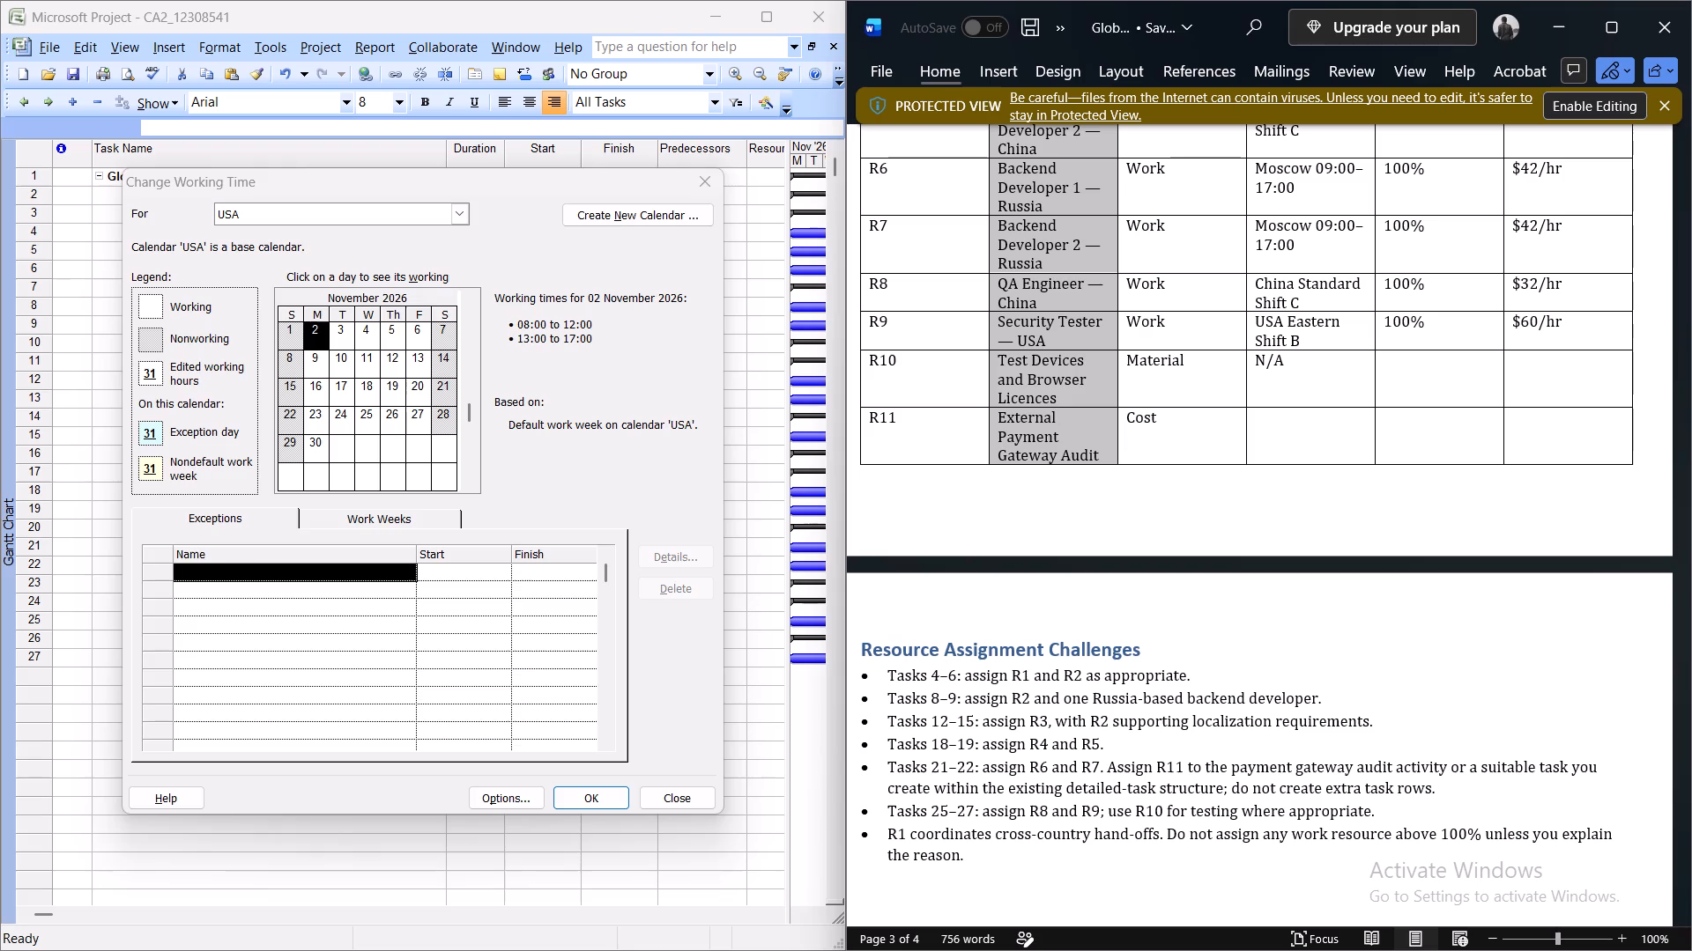
left_click(708, 186)
left_click(114, 42)
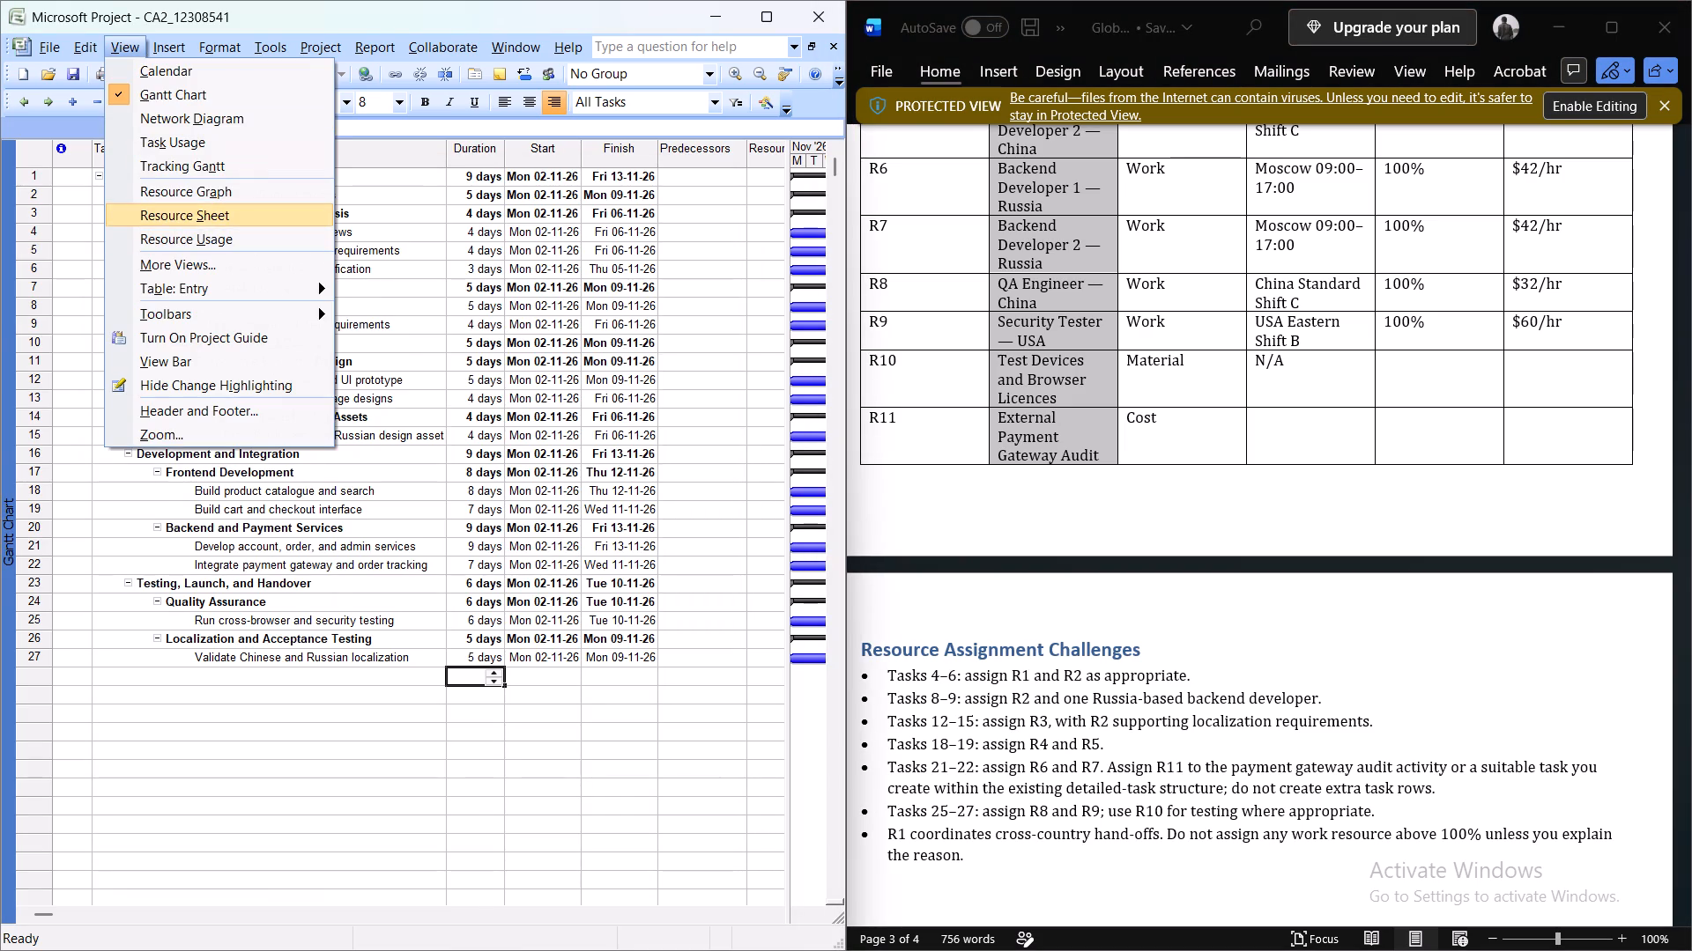
left_click(156, 210)
left_click(186, 164)
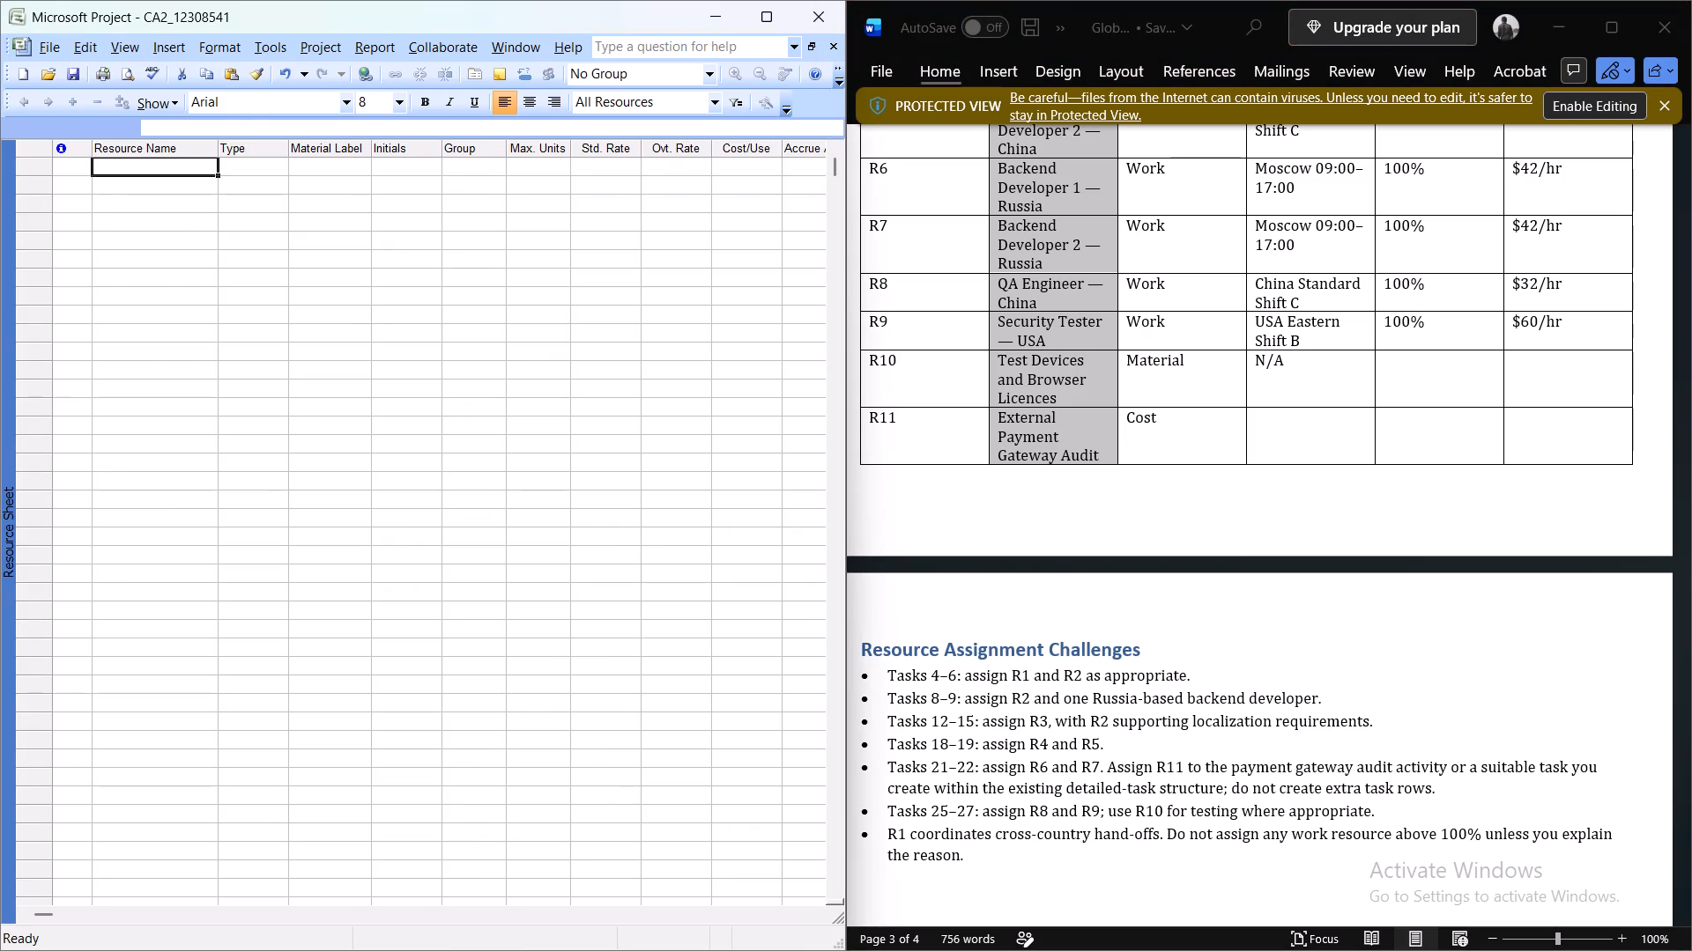
key("ctrl+v")
Set the type of the Test Devices and Browser Licences resource to Material.
left_click(276, 216)
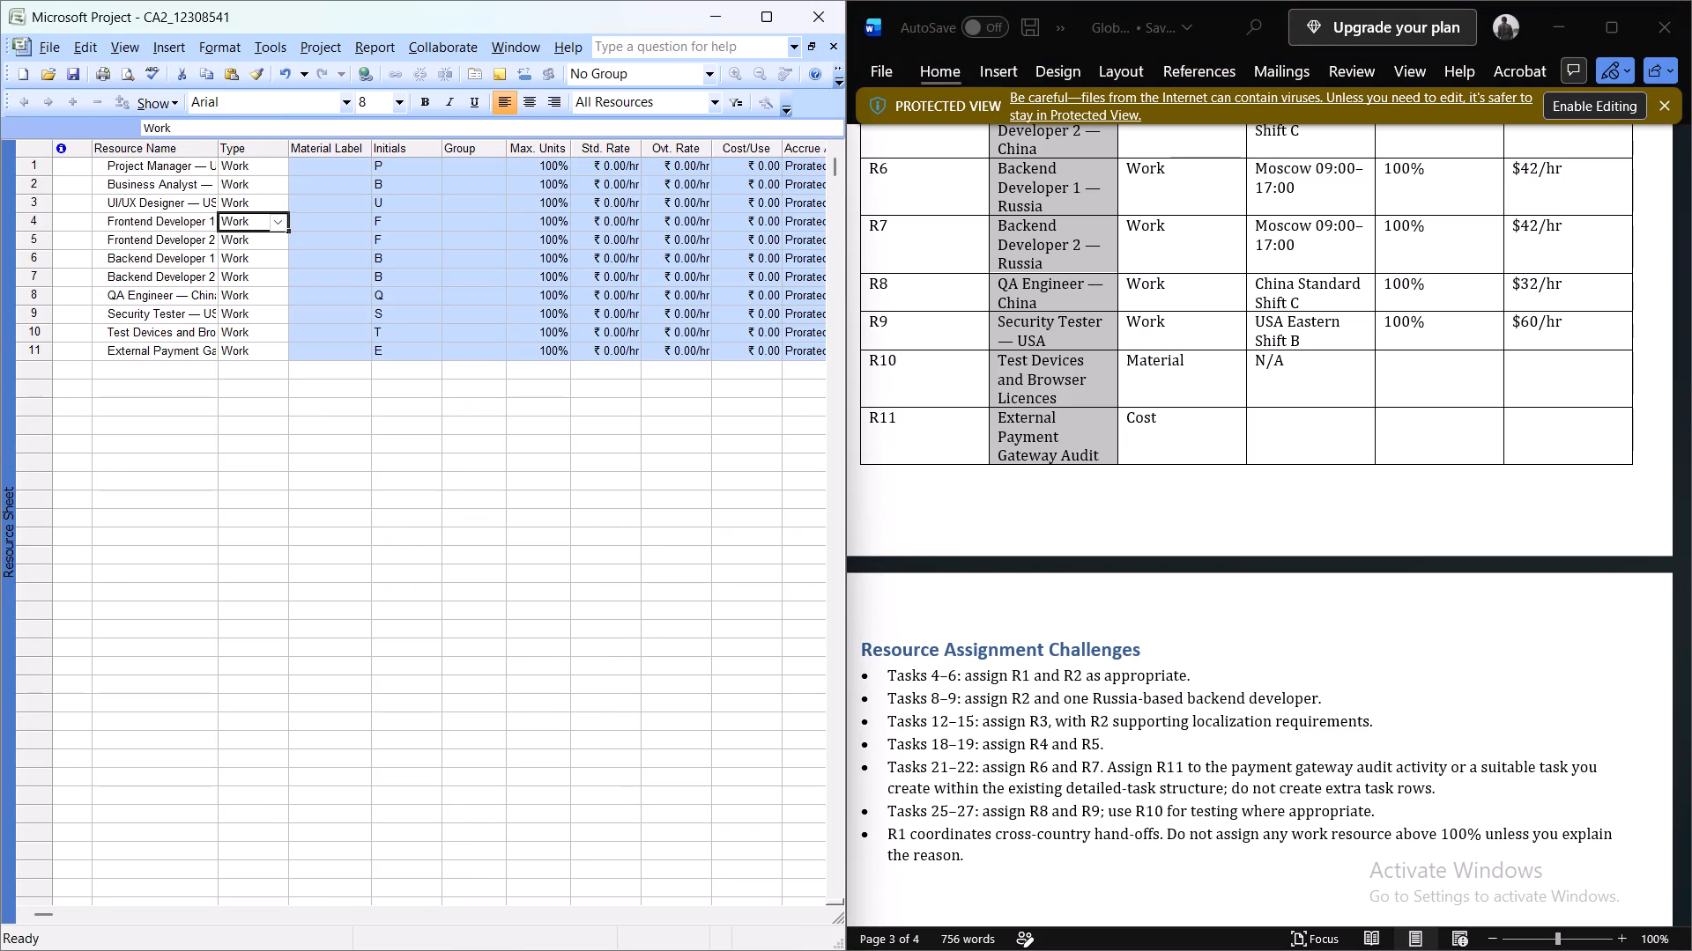
scroll(1100, 454, "up", 1)
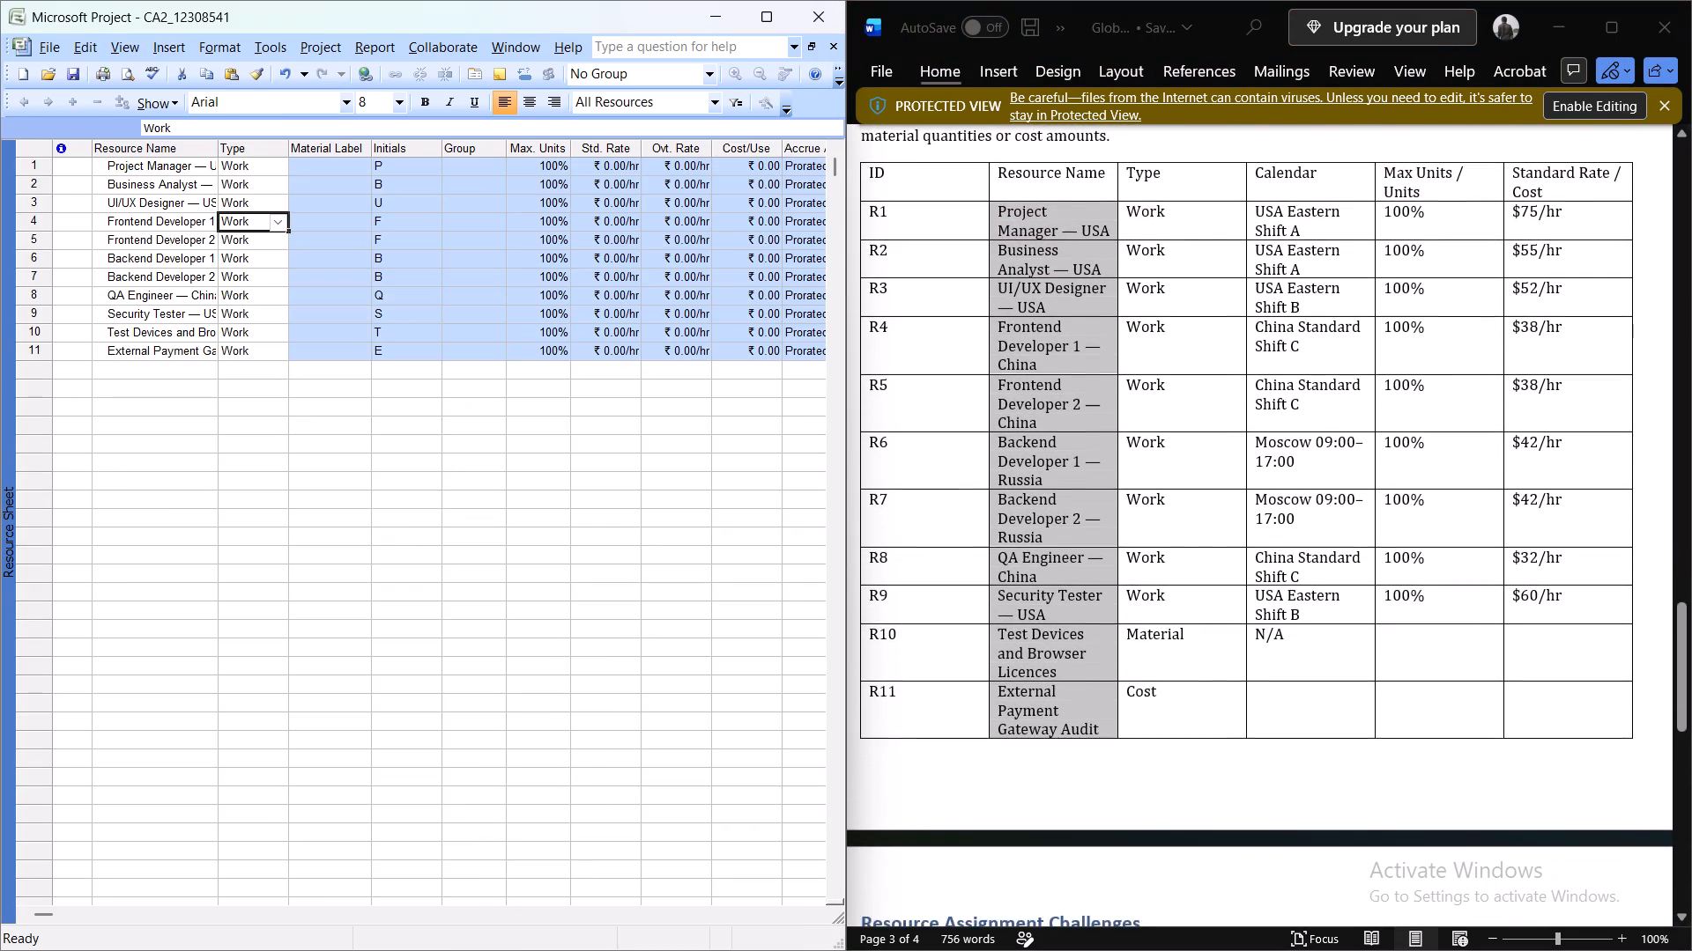
left_click(239, 329)
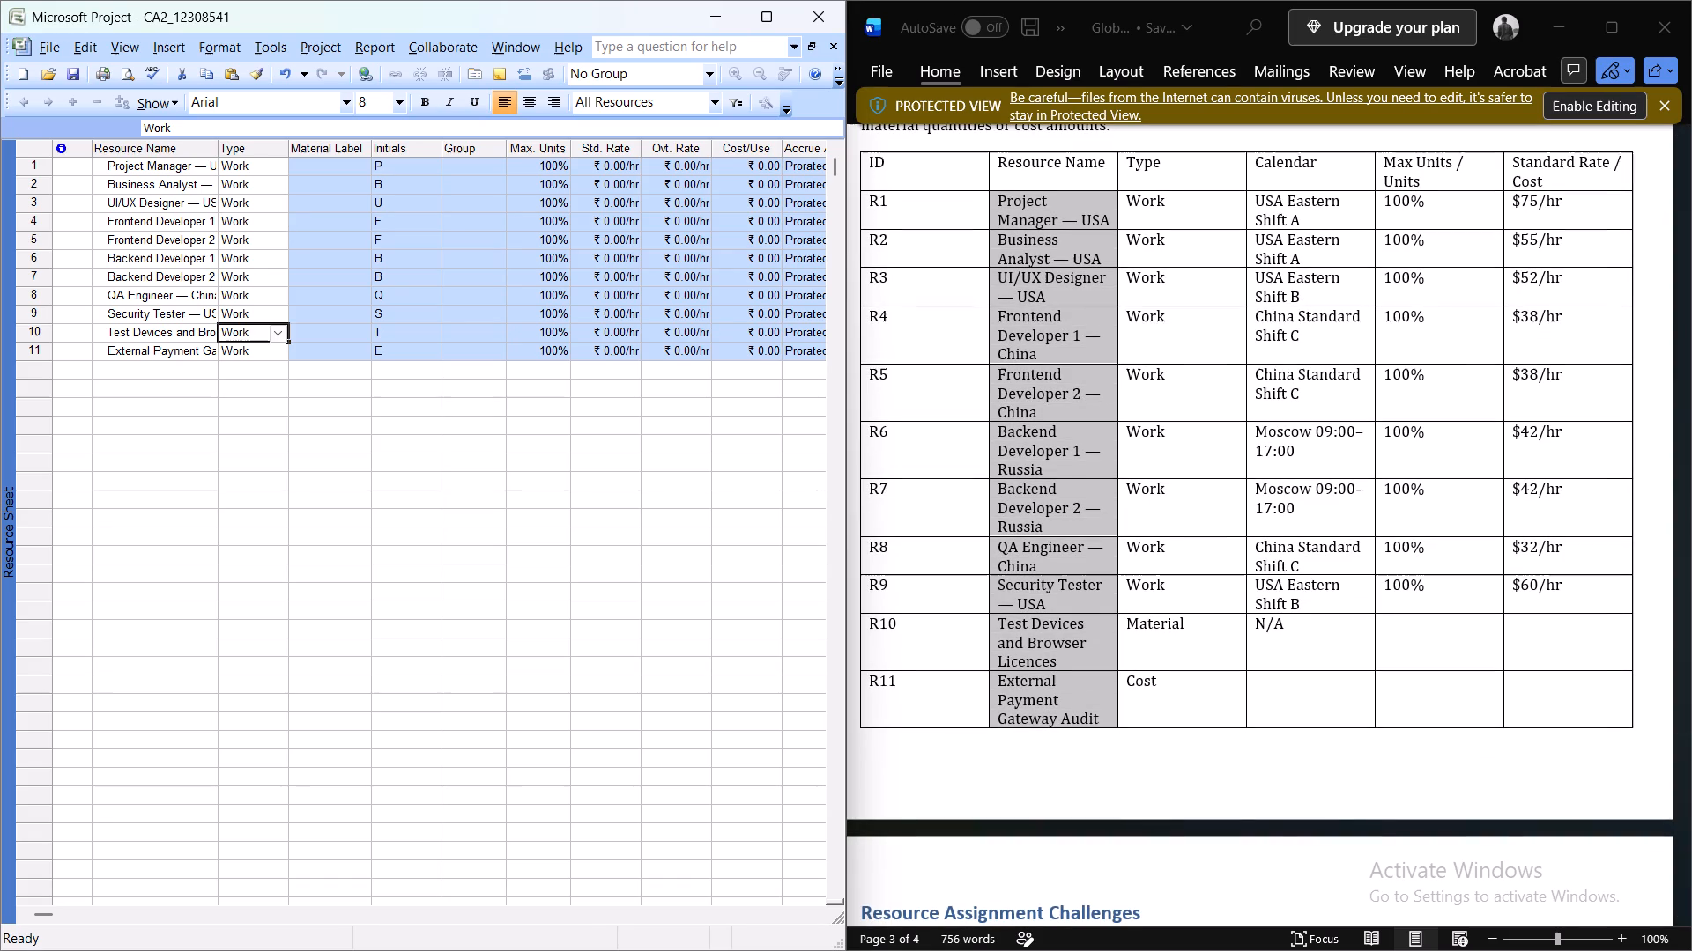
left_click(274, 332)
left_click(257, 367)
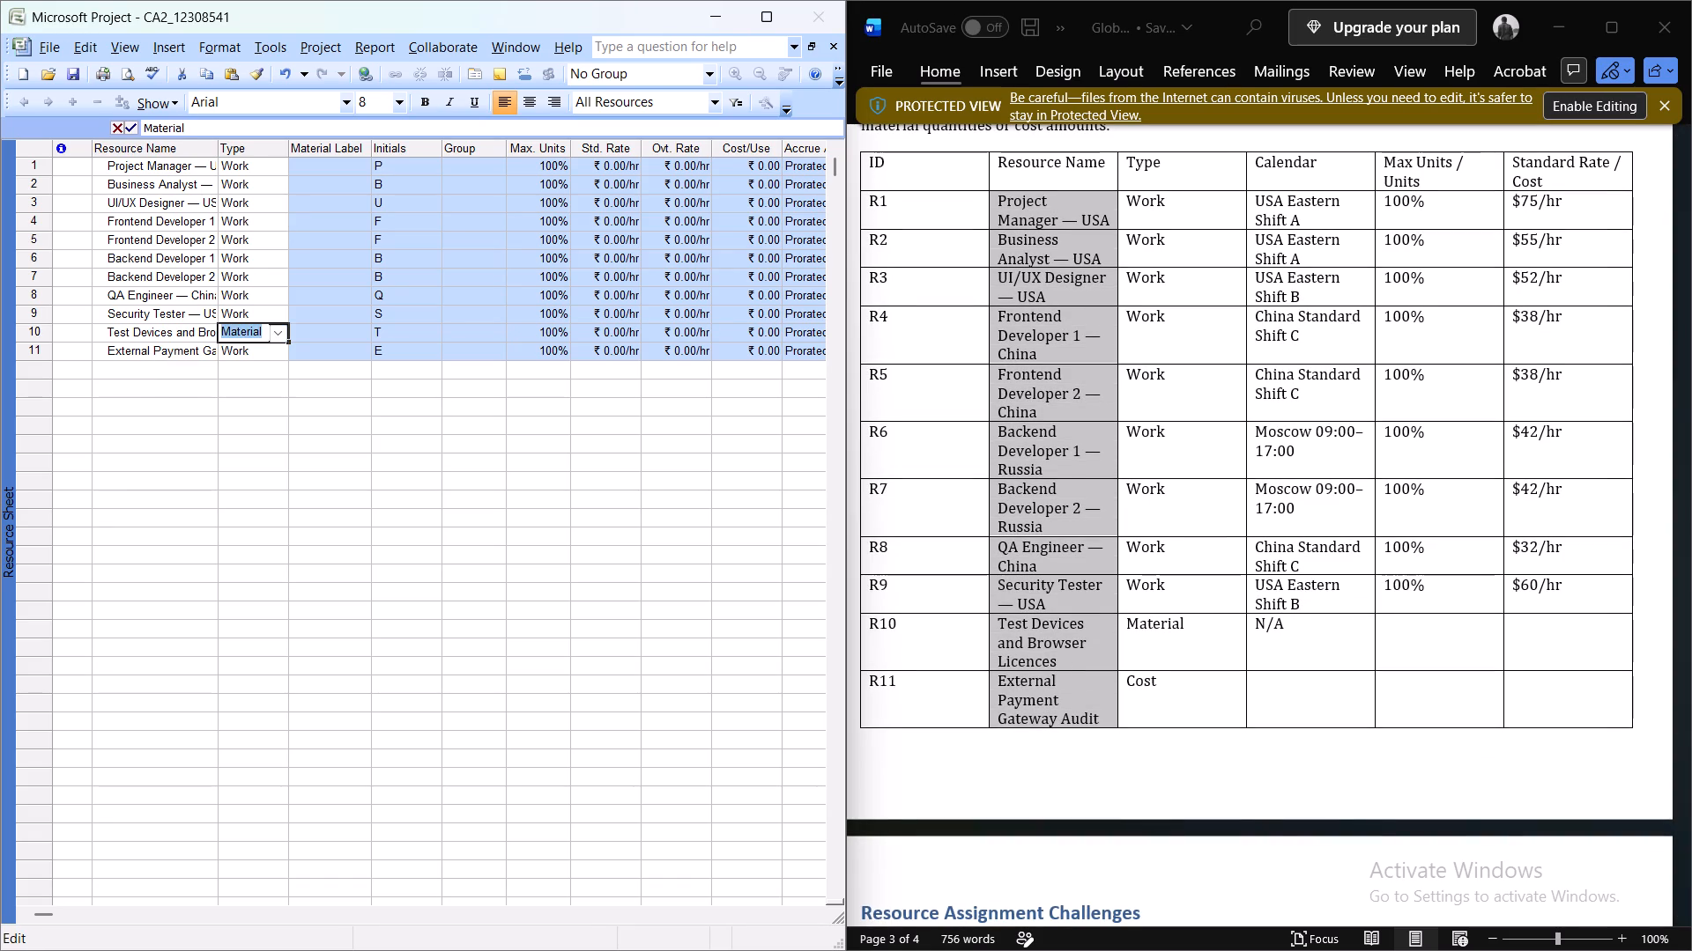
Set the type of the External Payment Gateway Audit resource to Cost.
left_click(272, 349)
left_click_drag(275, 350, 262, 401)
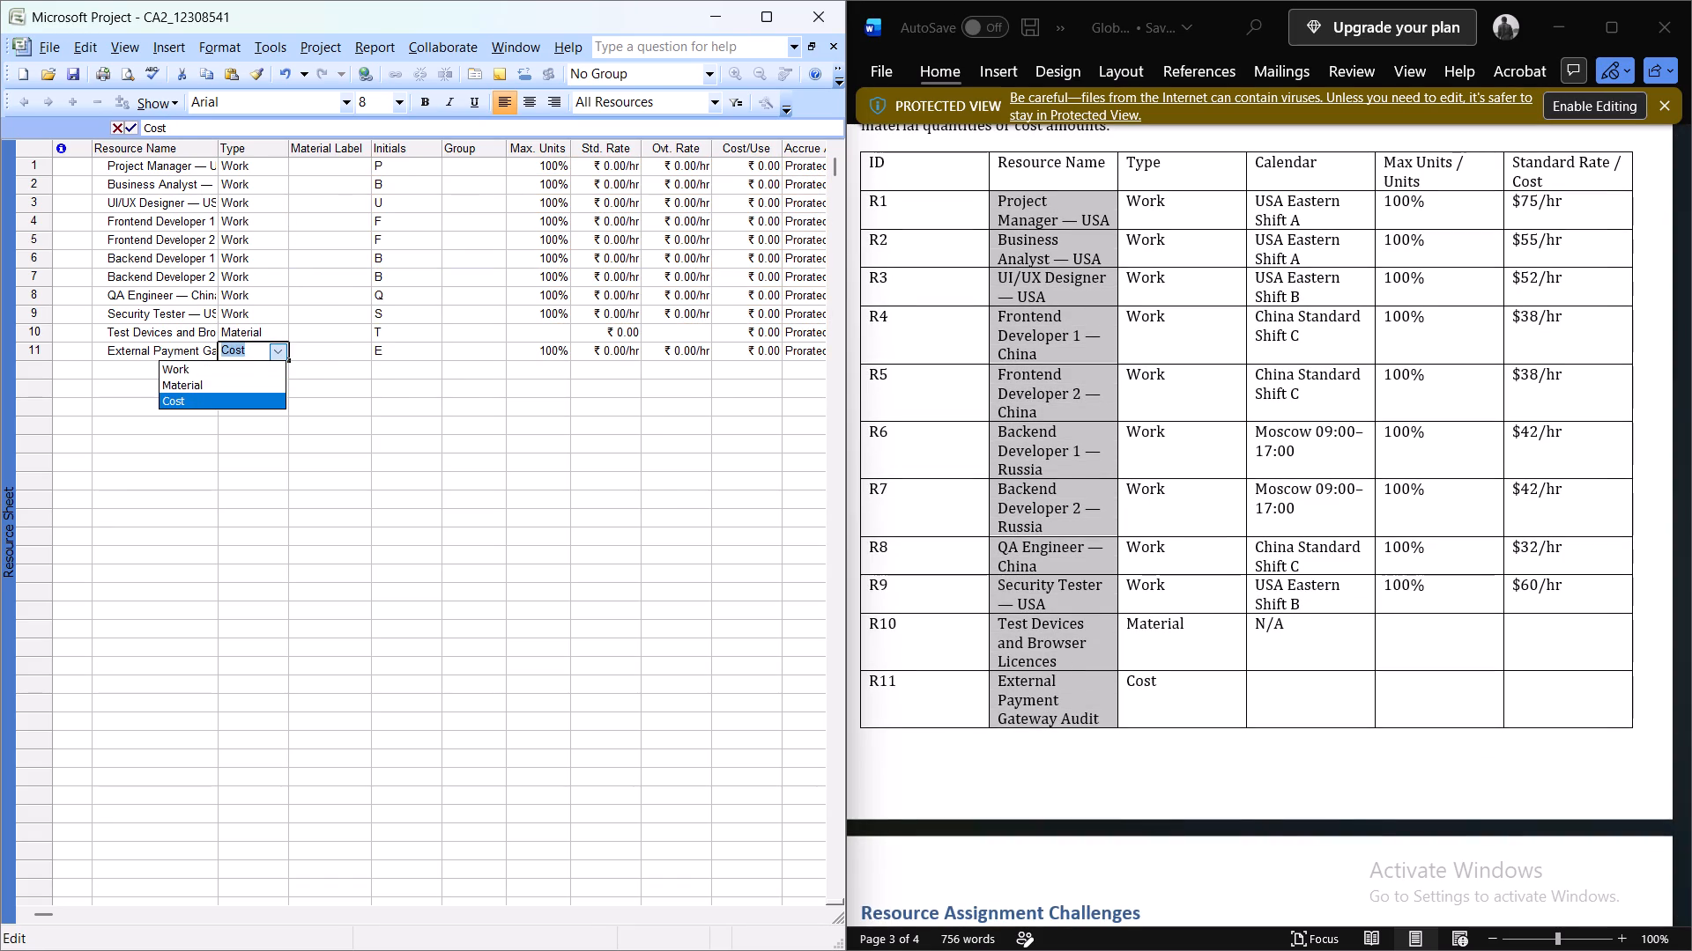
left_click_drag(262, 401, 262, 400)
left_click(262, 400)
scroll(554, 287, "left", 1)
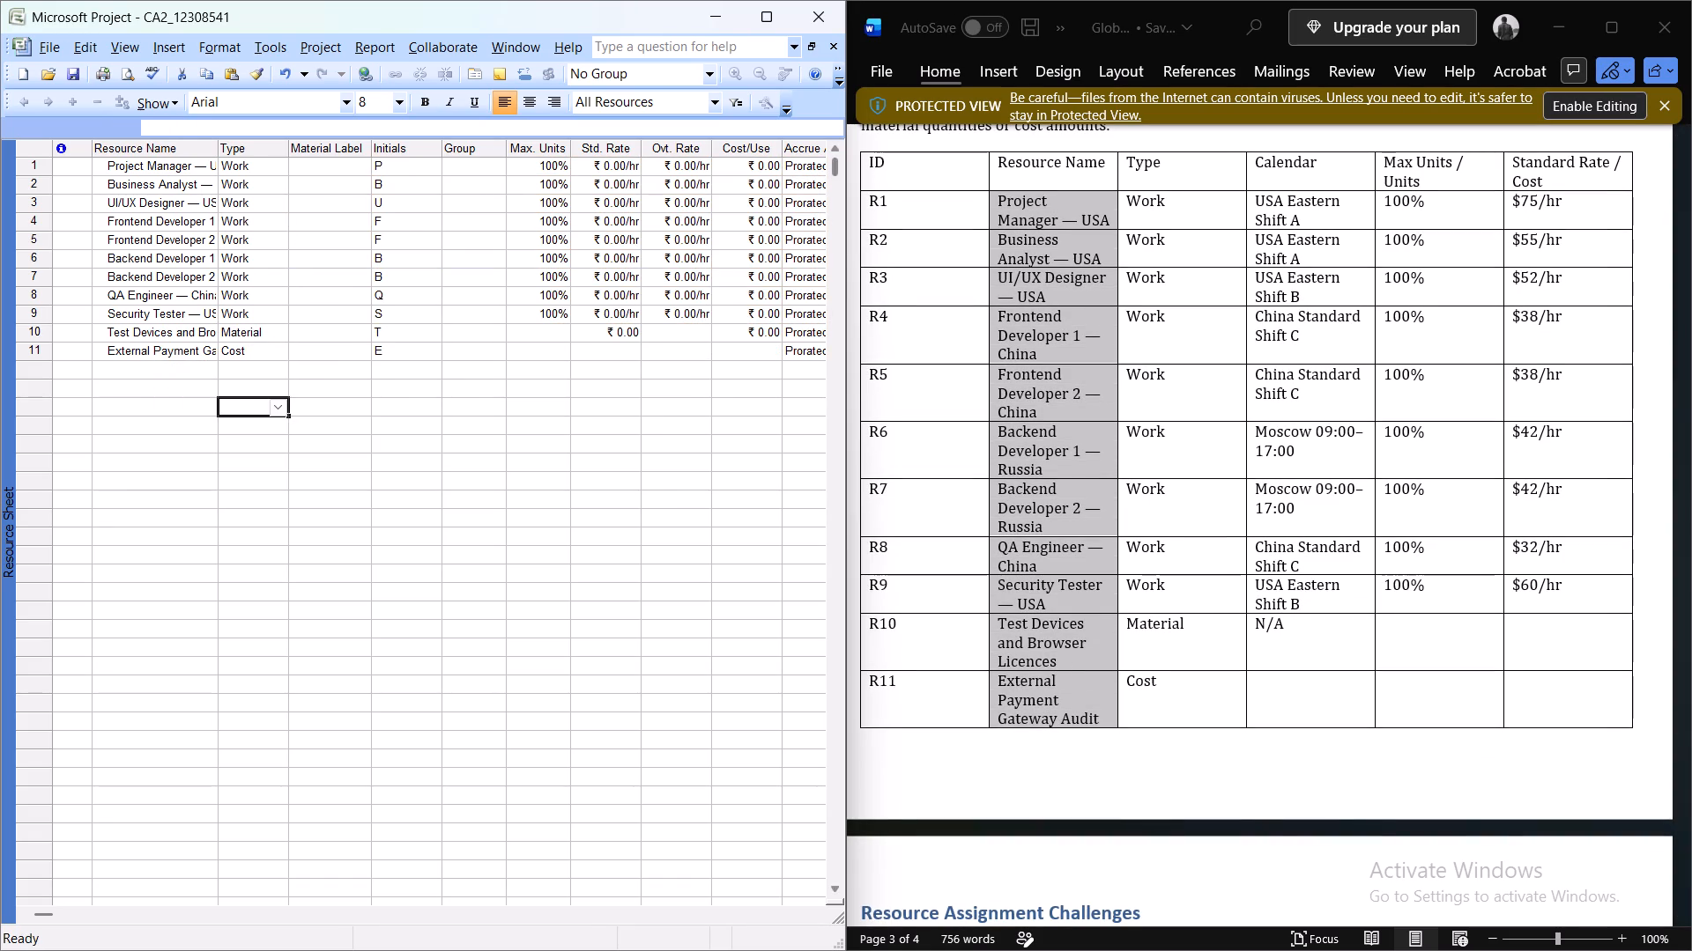
Enter hourly standard rates of 75, 55, 52, 38 and 38 for the Project Manager, Business Analyst, UI/UX Designer and two Frontend Developers.
scroll(674, 335, "up", 1)
left_click(618, 172)
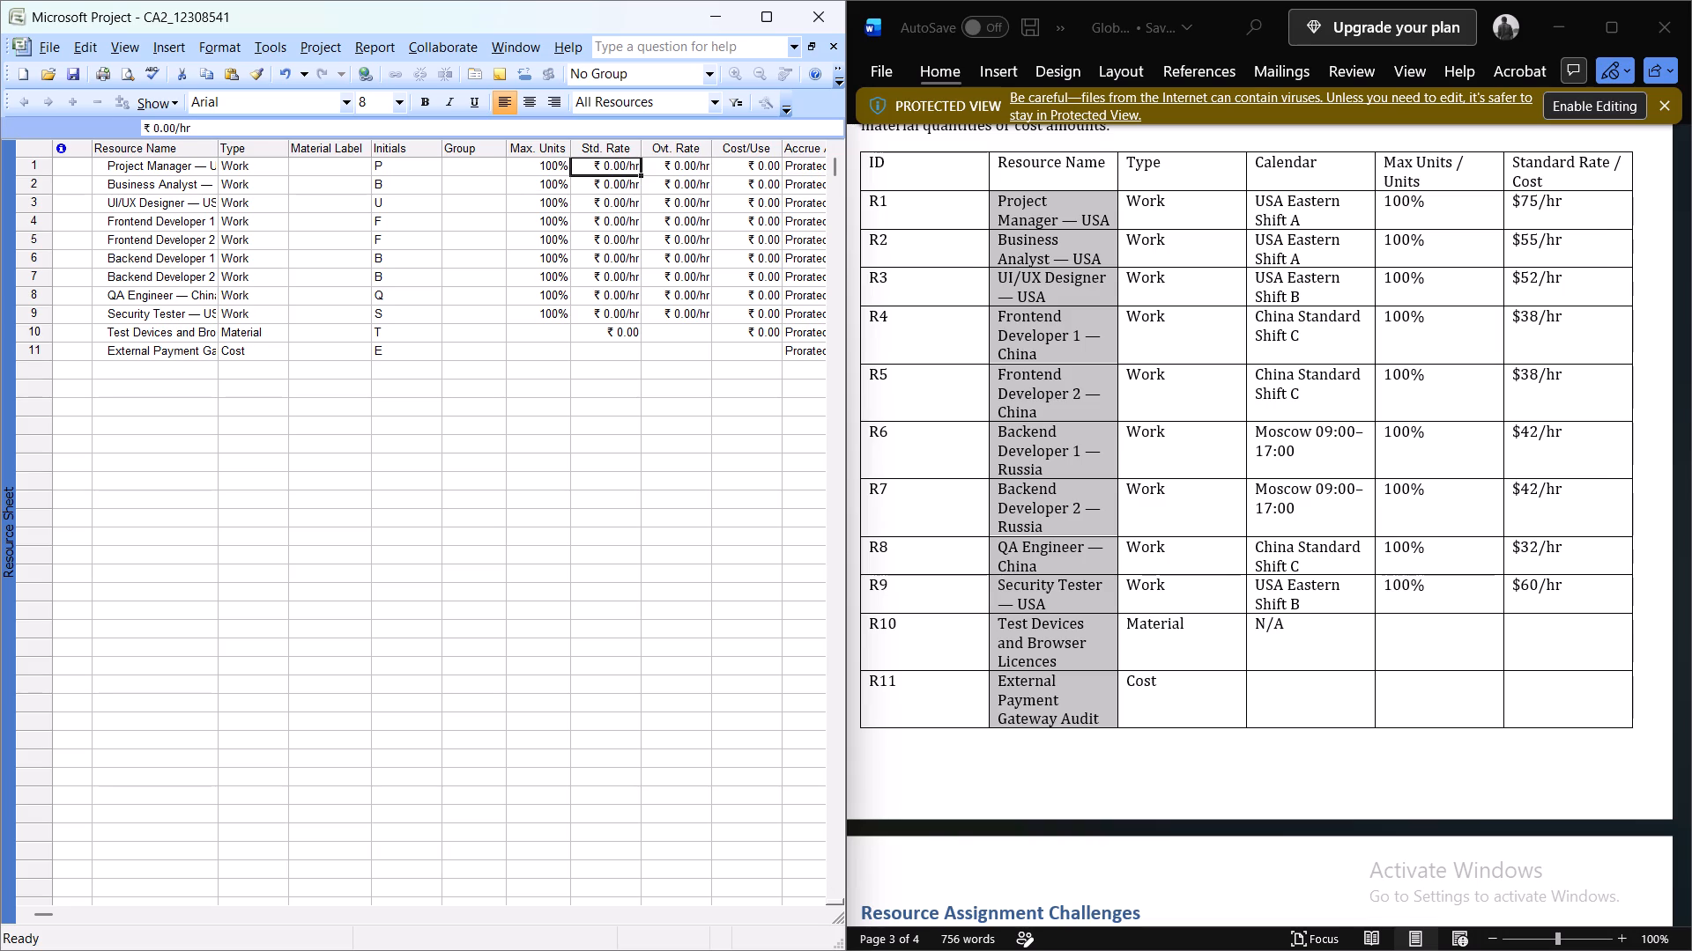
type("75")
key("Return")
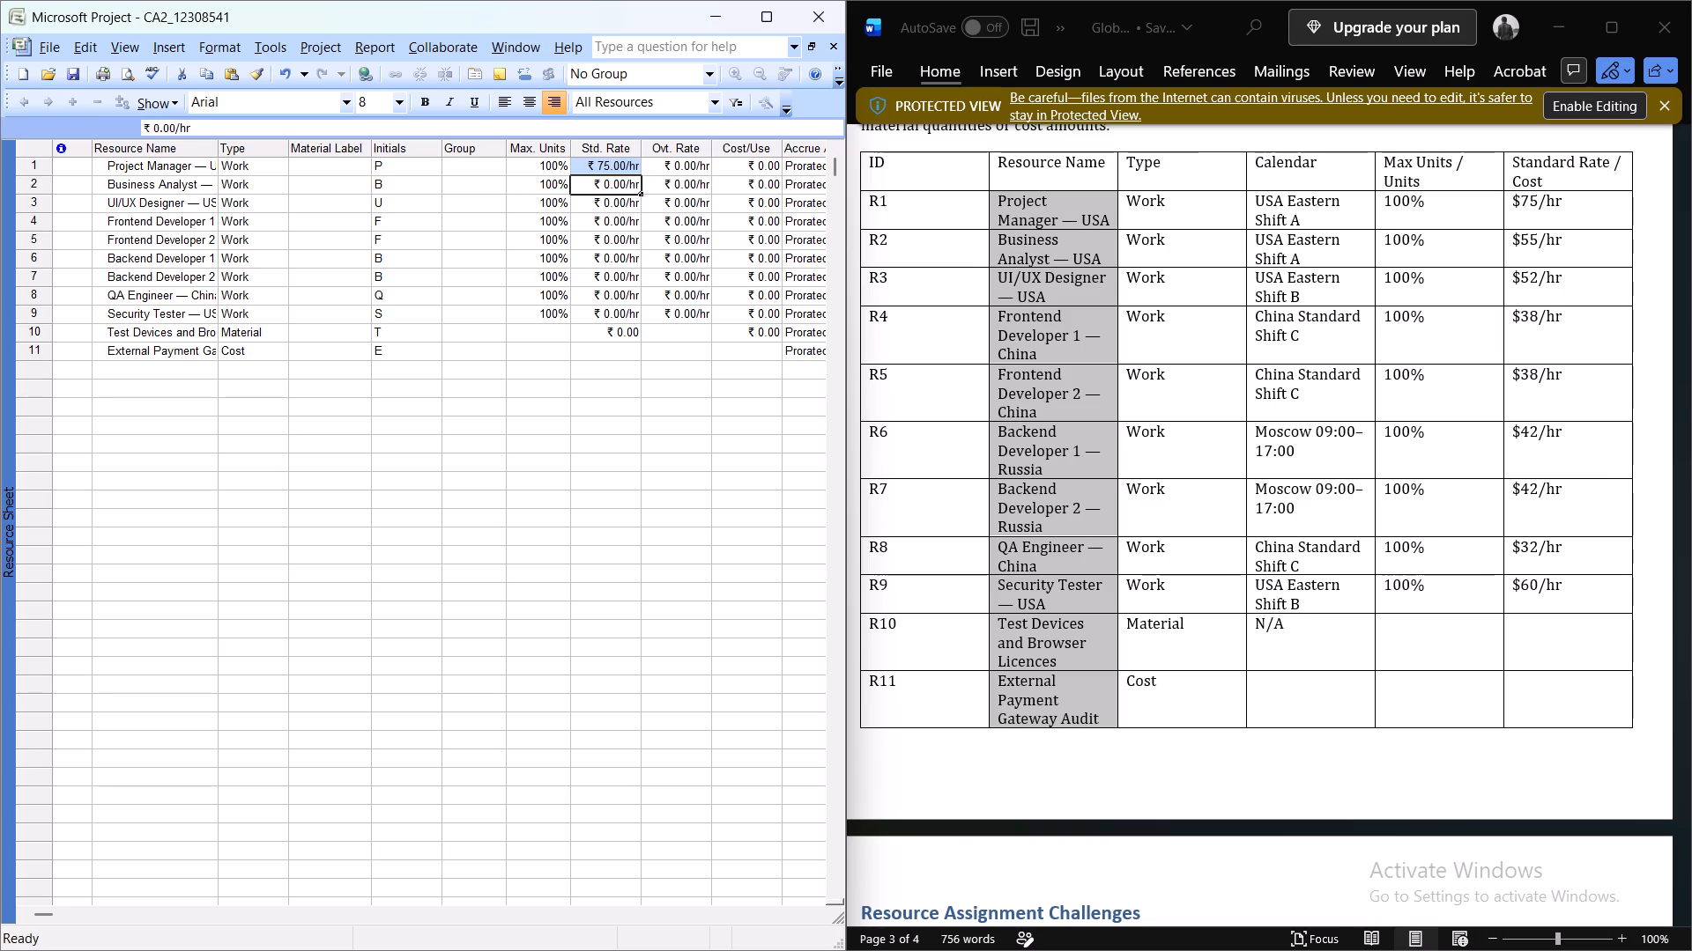
type("55")
key("Return")
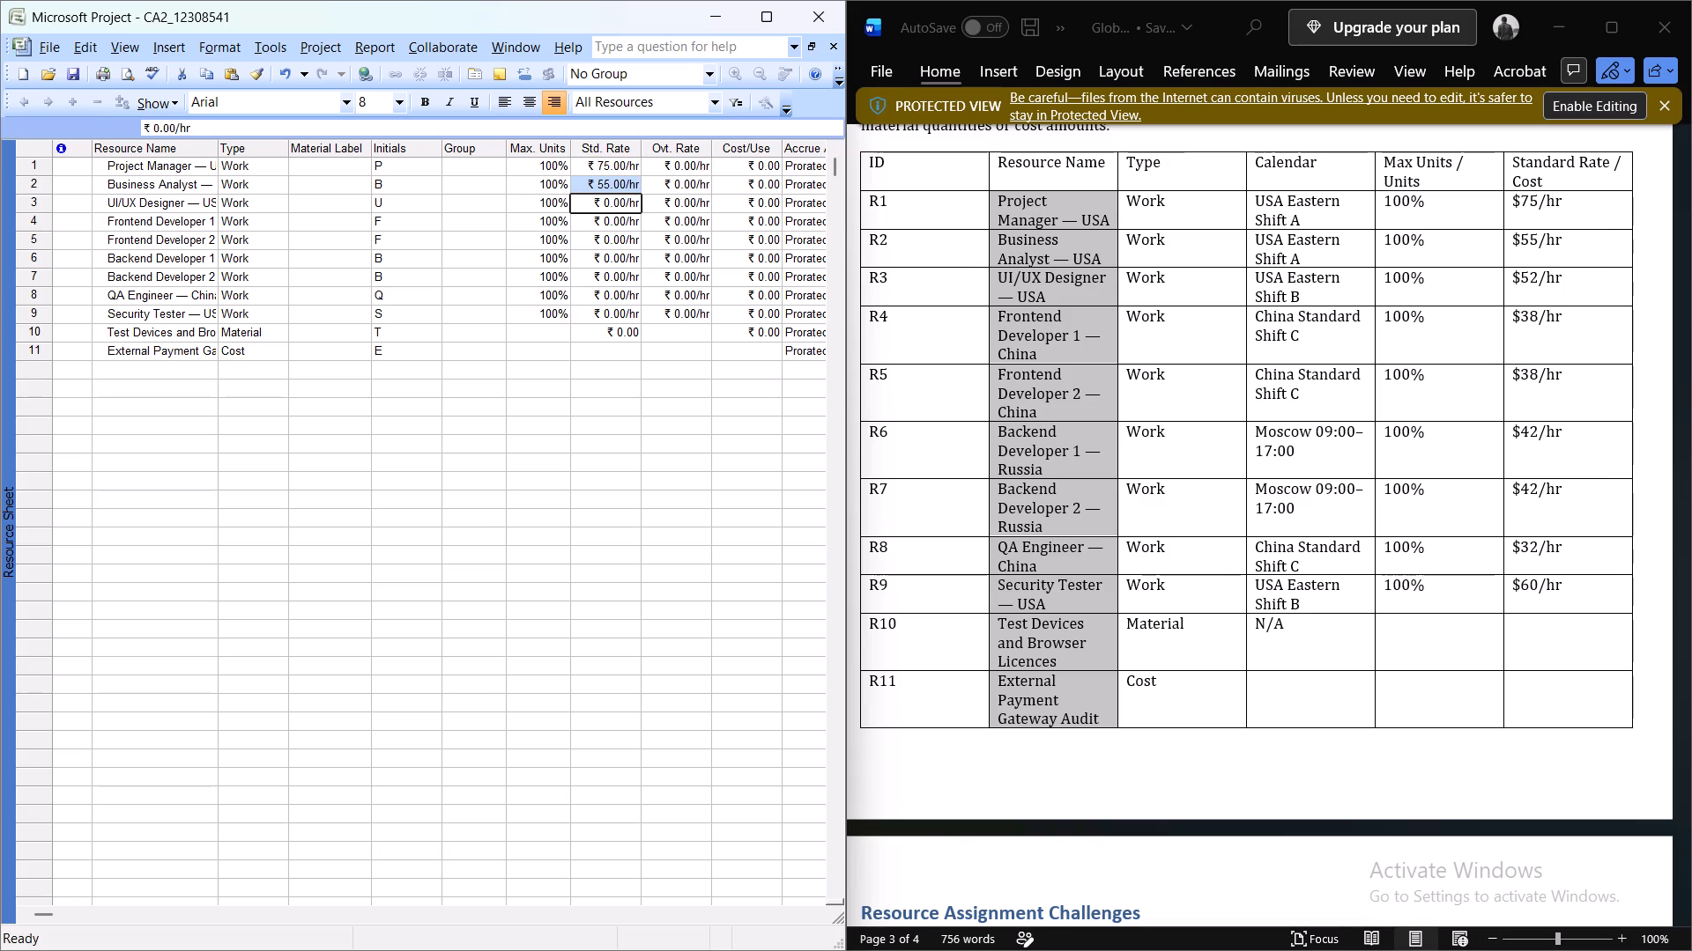
type("52")
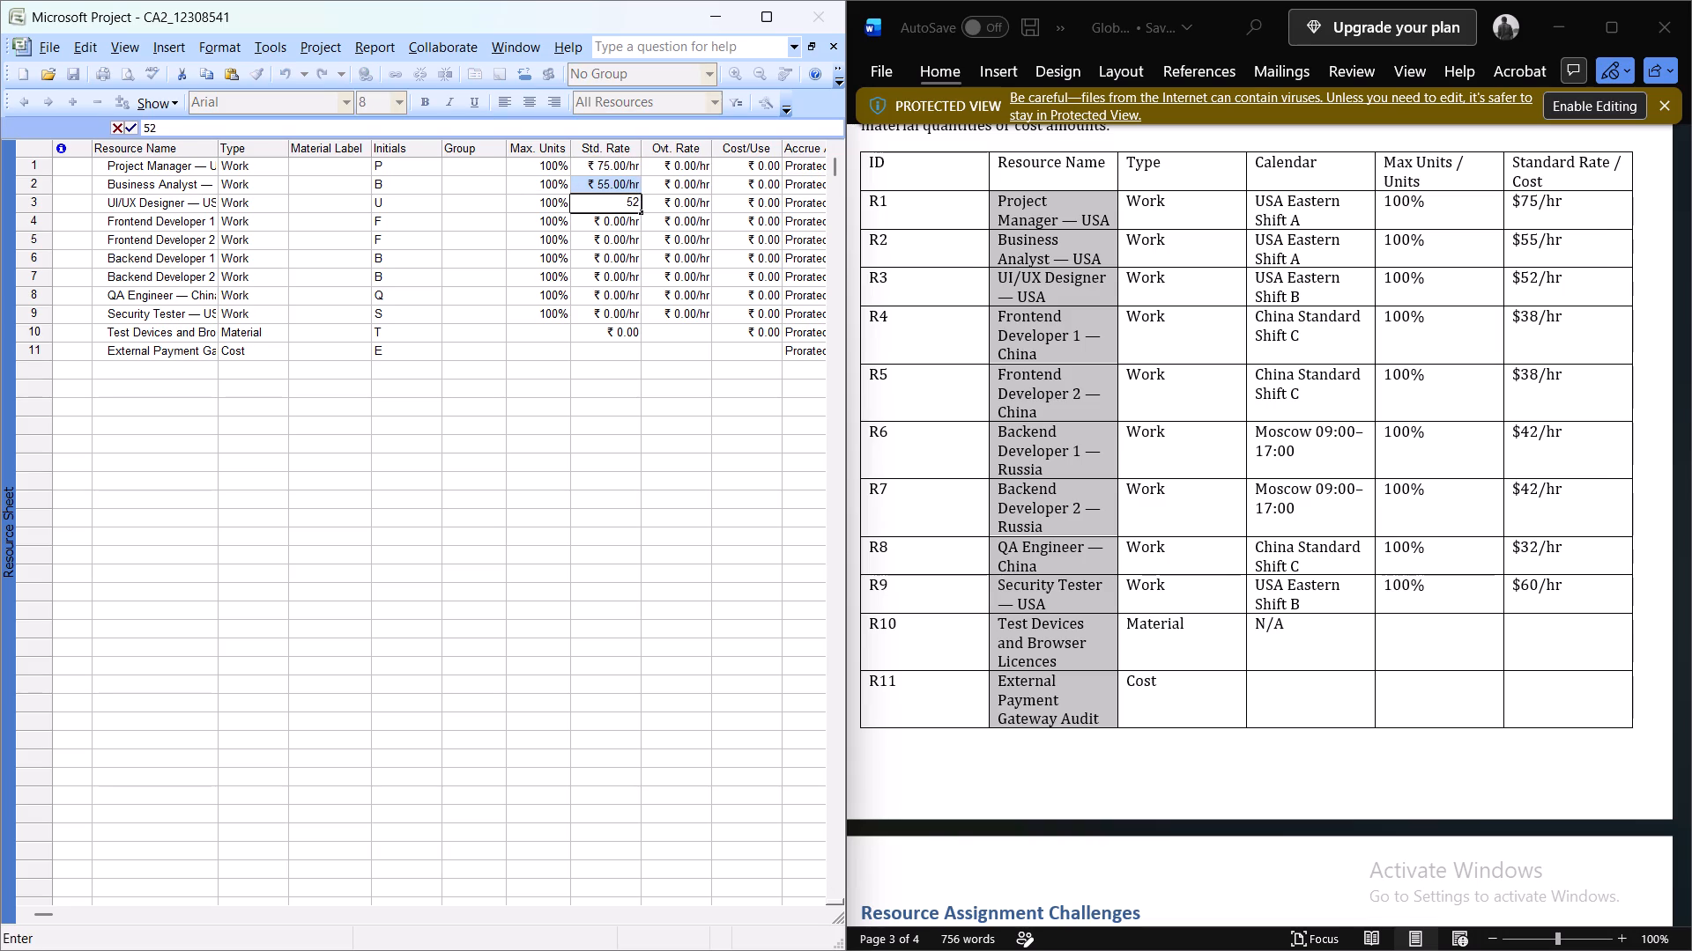
key("Return")
type("38")
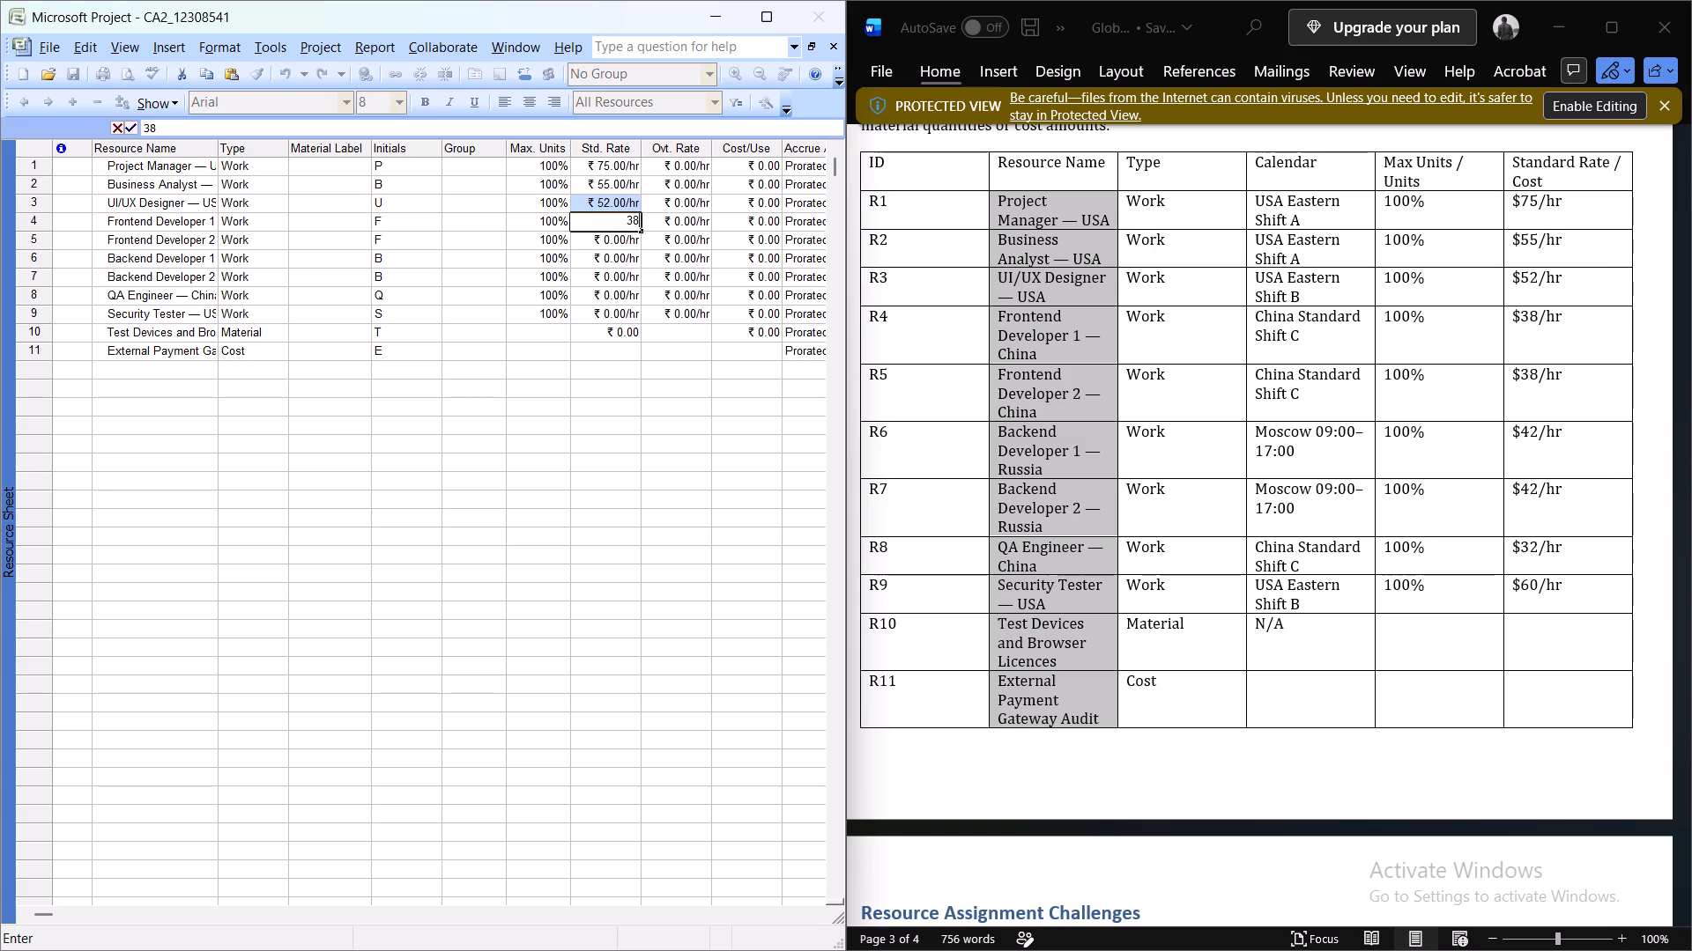
key("Return")
type("38")
key("Return")
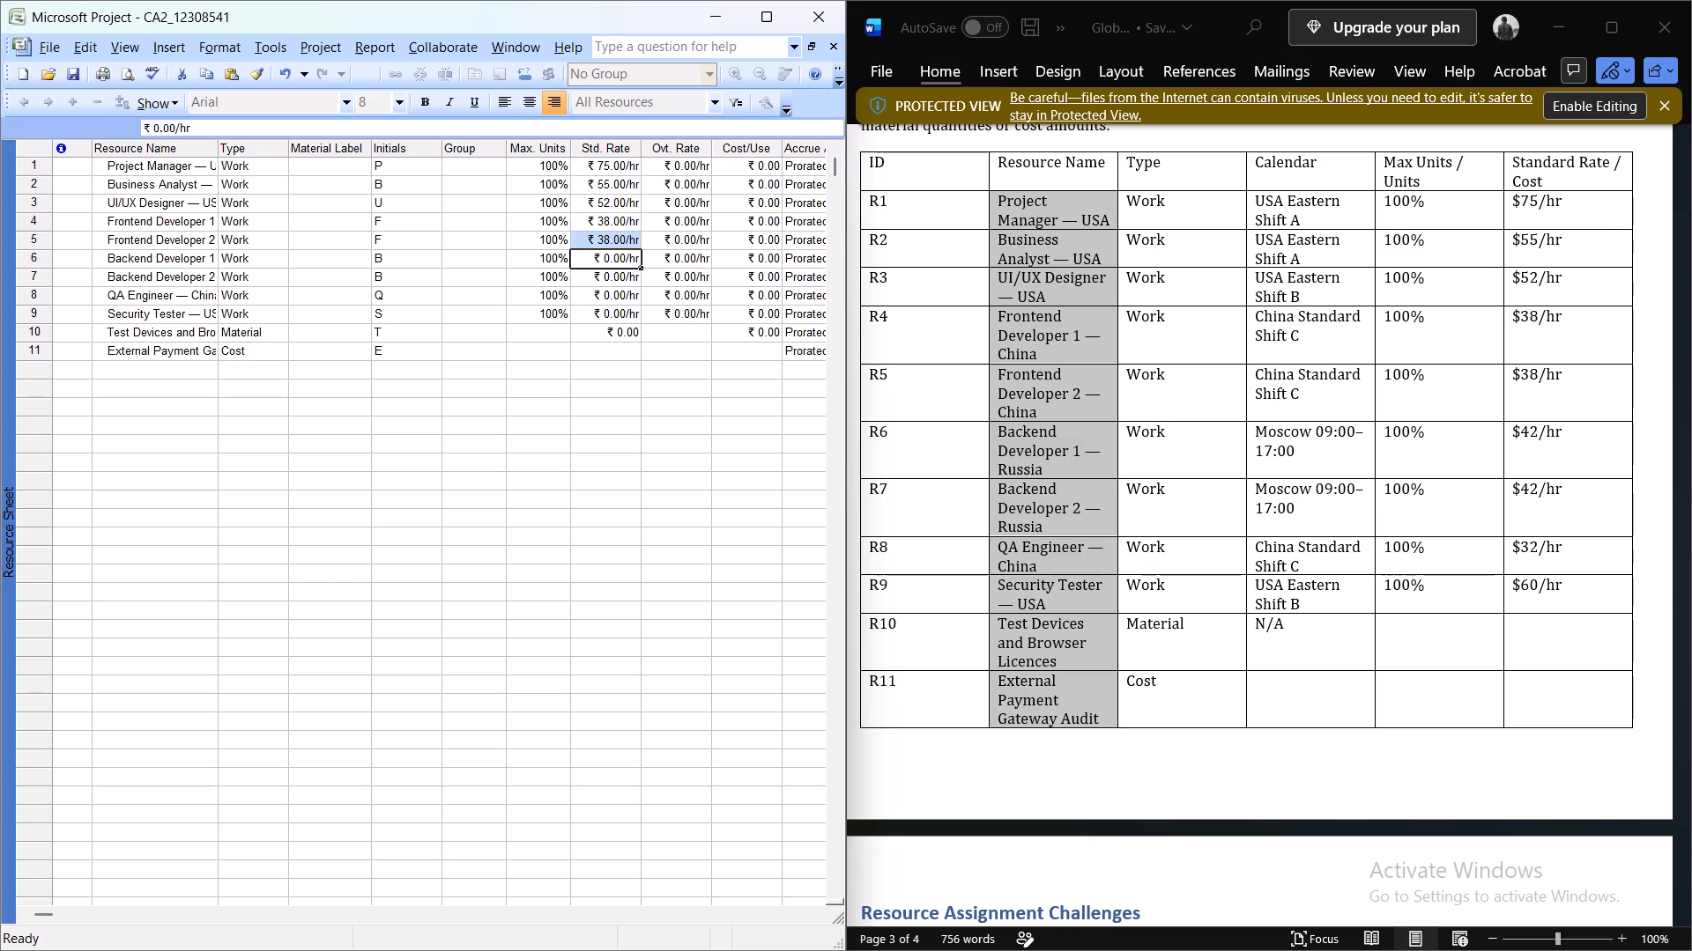
Enter hourly standard rates of 42, 42, 32 and 60 for the two Backend Developers, QA Engineer and Security Tester.
type("42")
key("Return")
type("42")
key("Return")
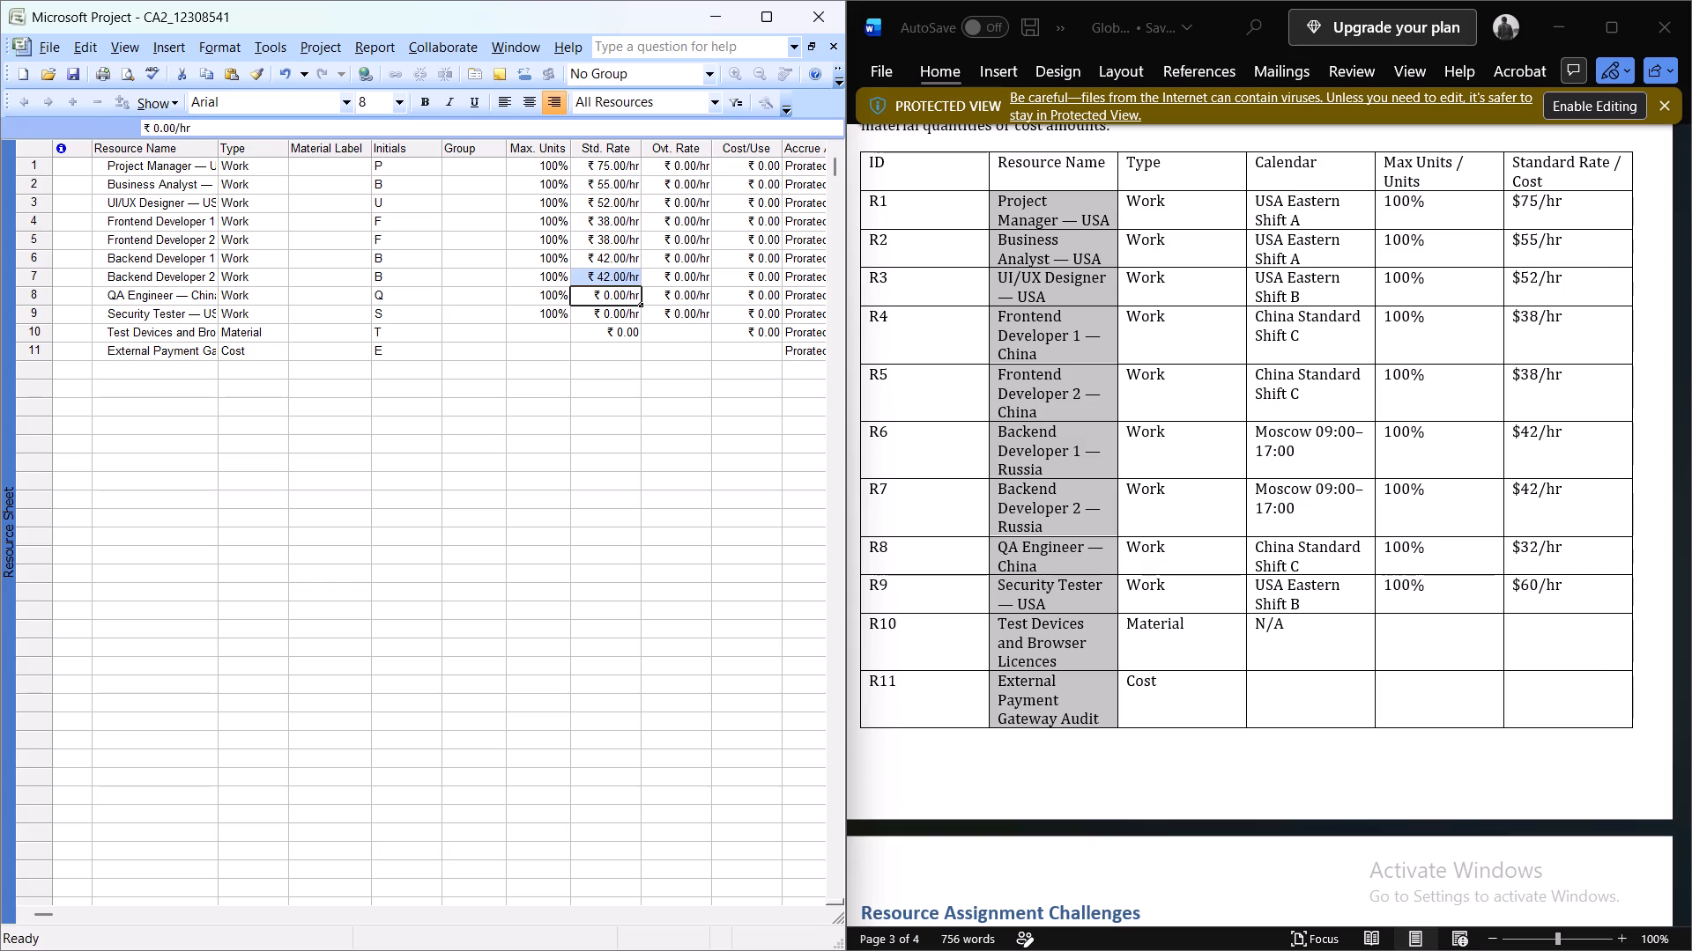
type("32")
key("Return")
type("60")
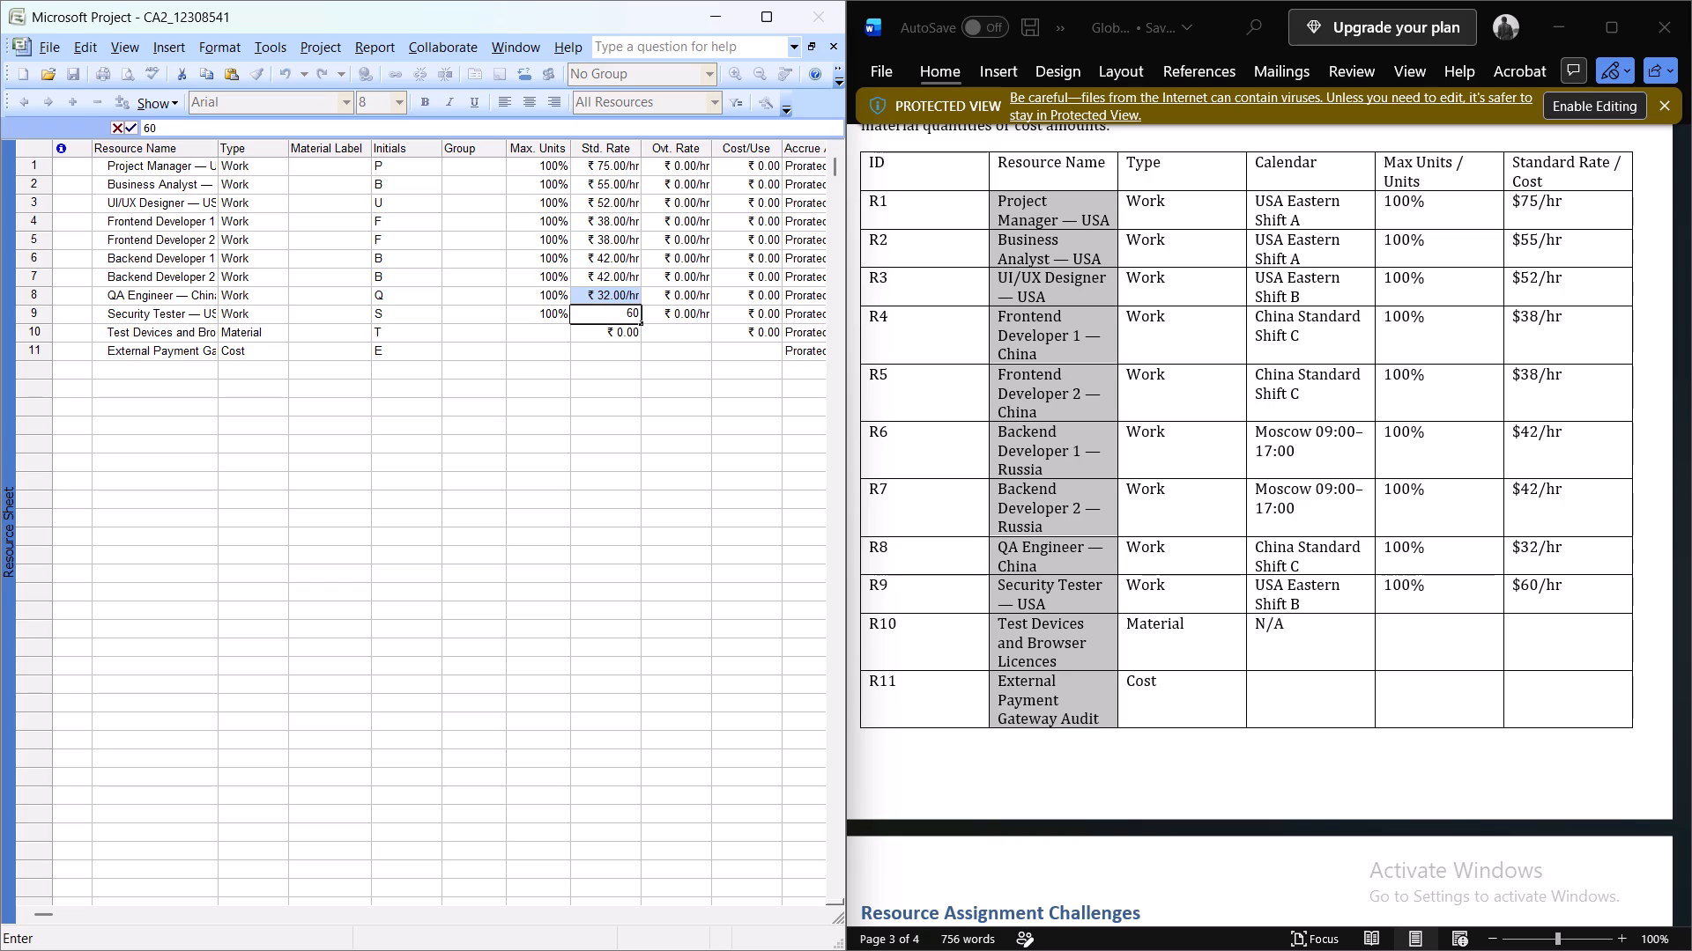
key("Return")
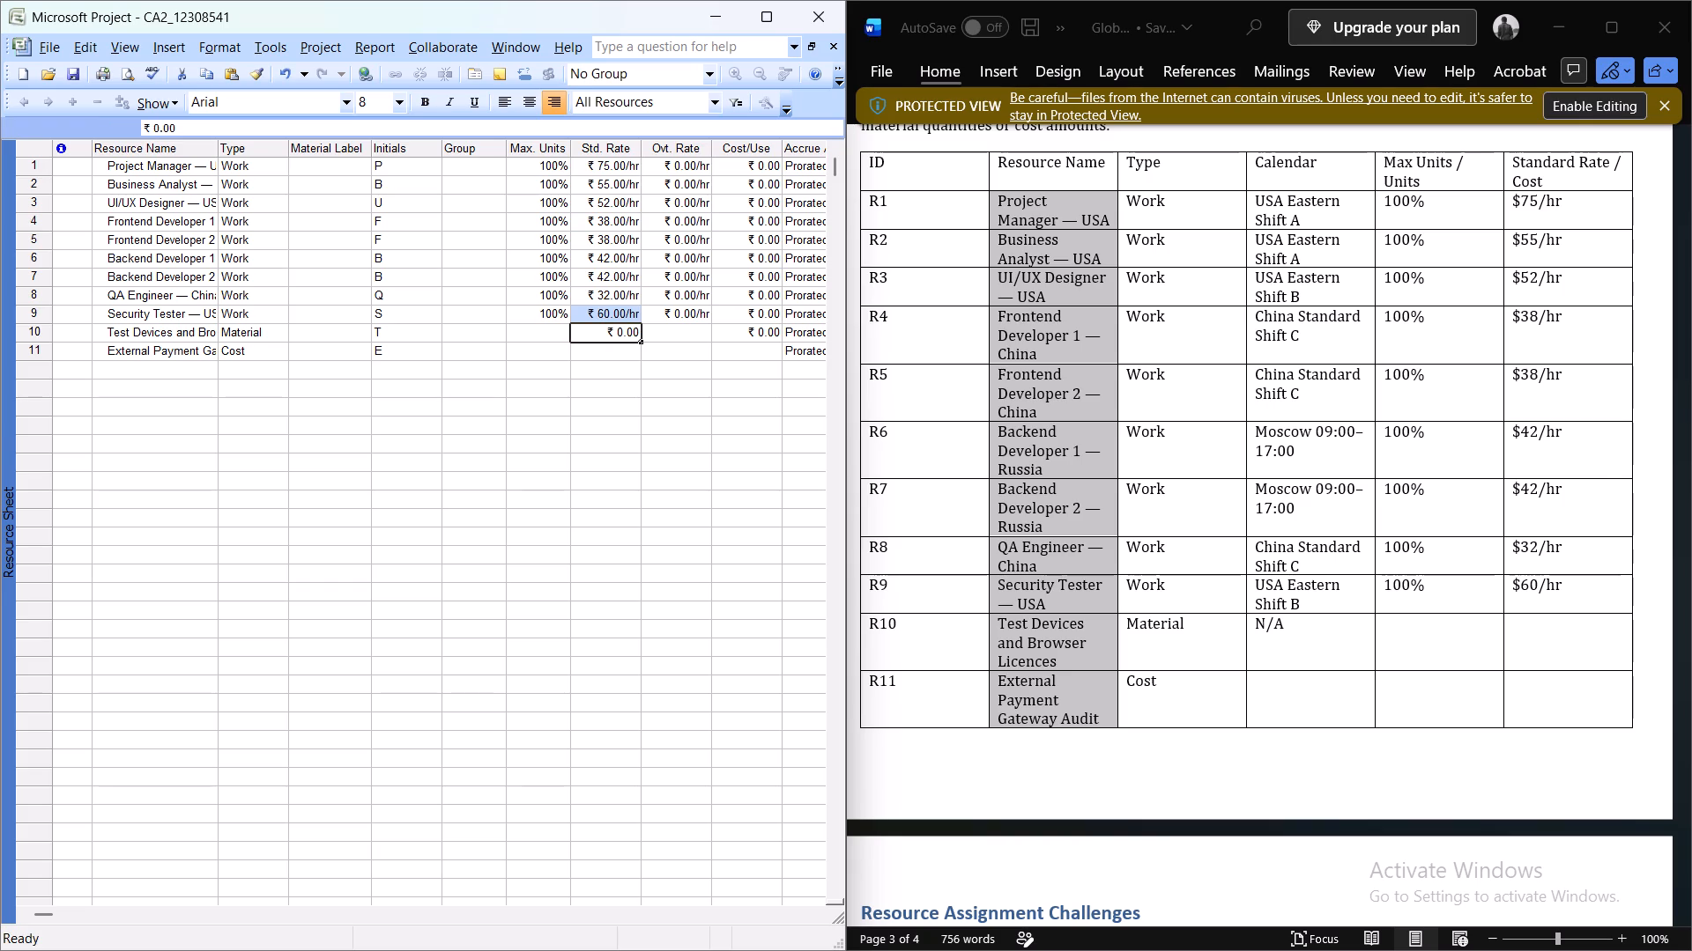
left_click(296, 402)
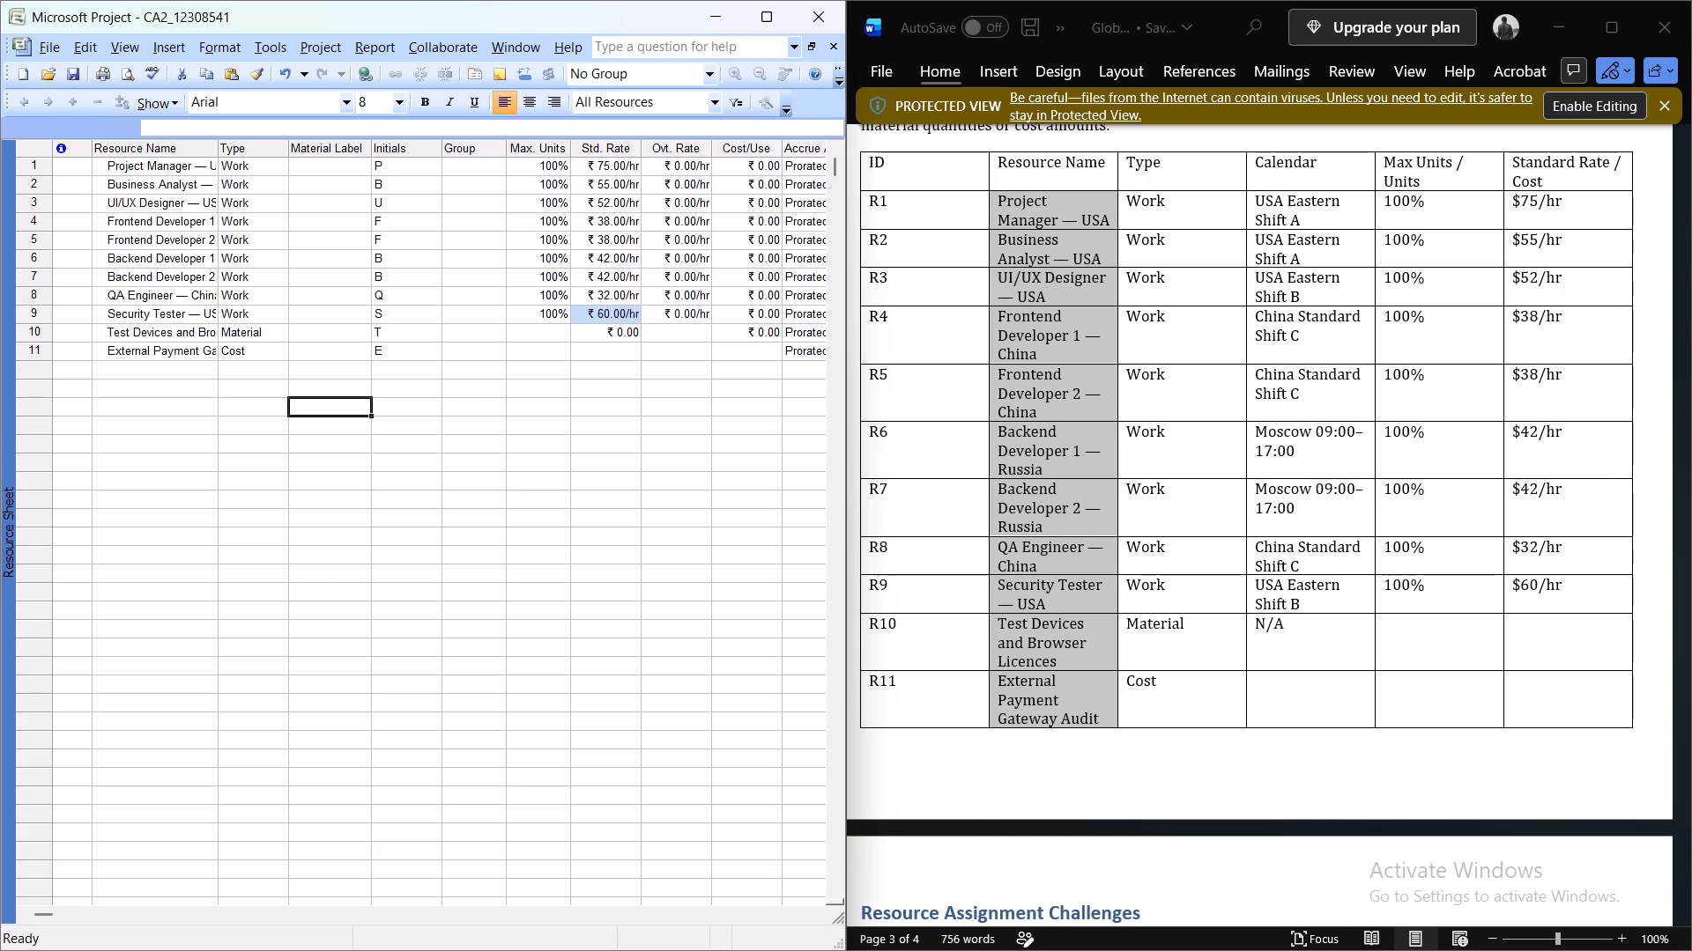
left_click(281, 43)
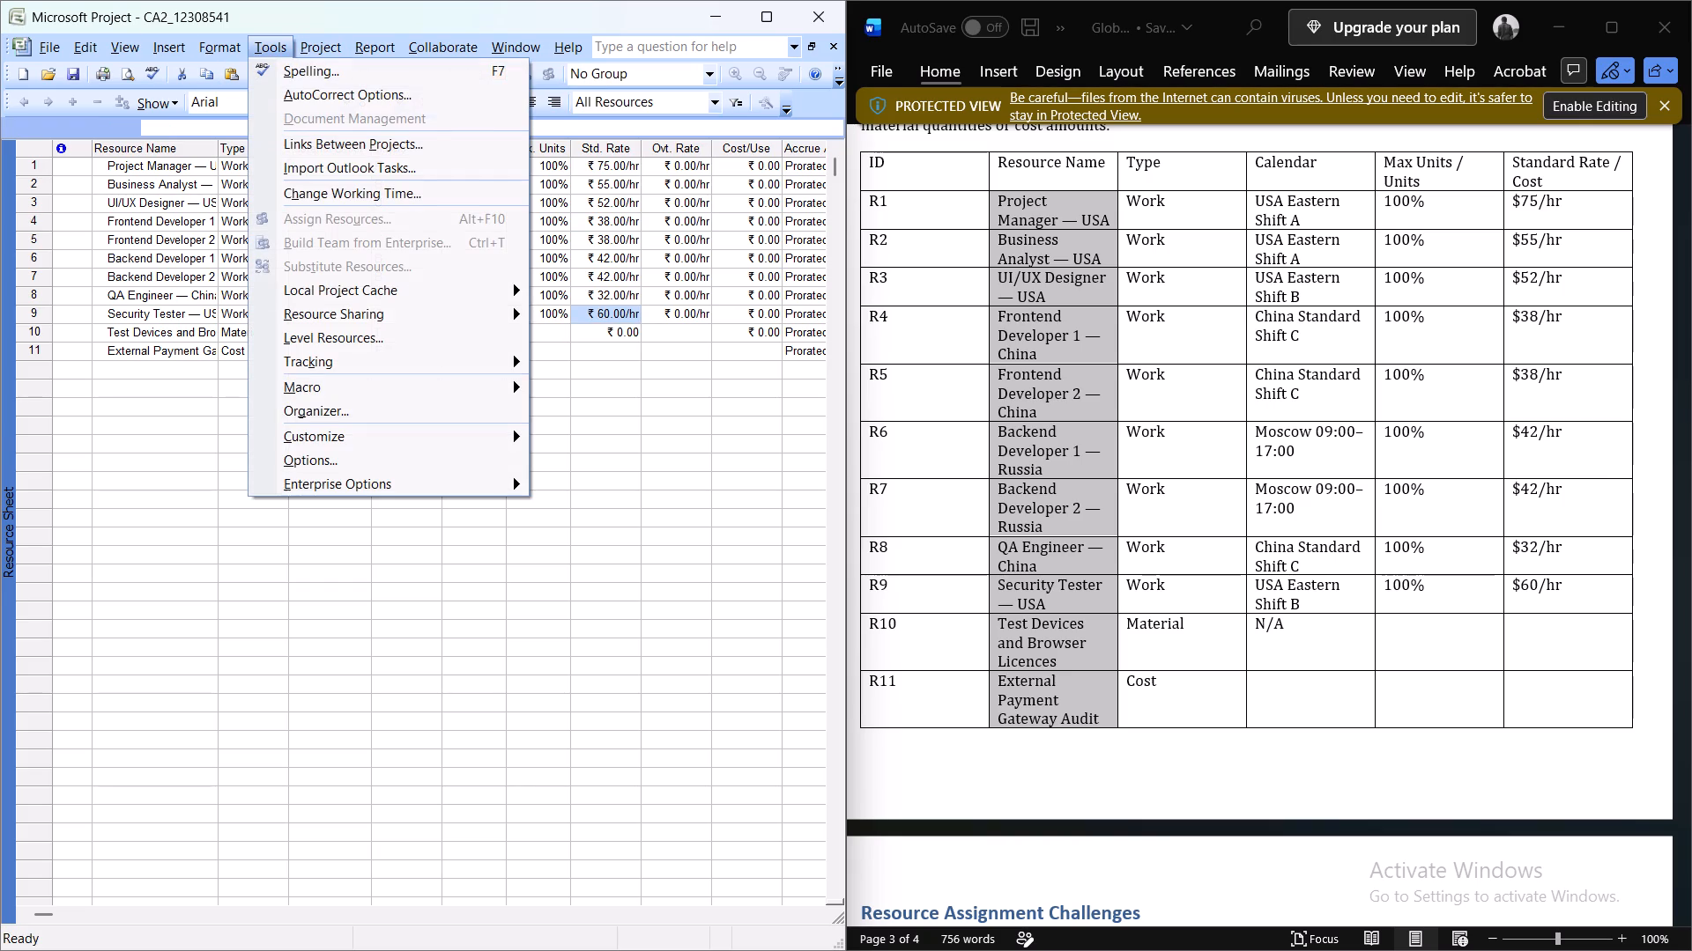
left_click(332, 452)
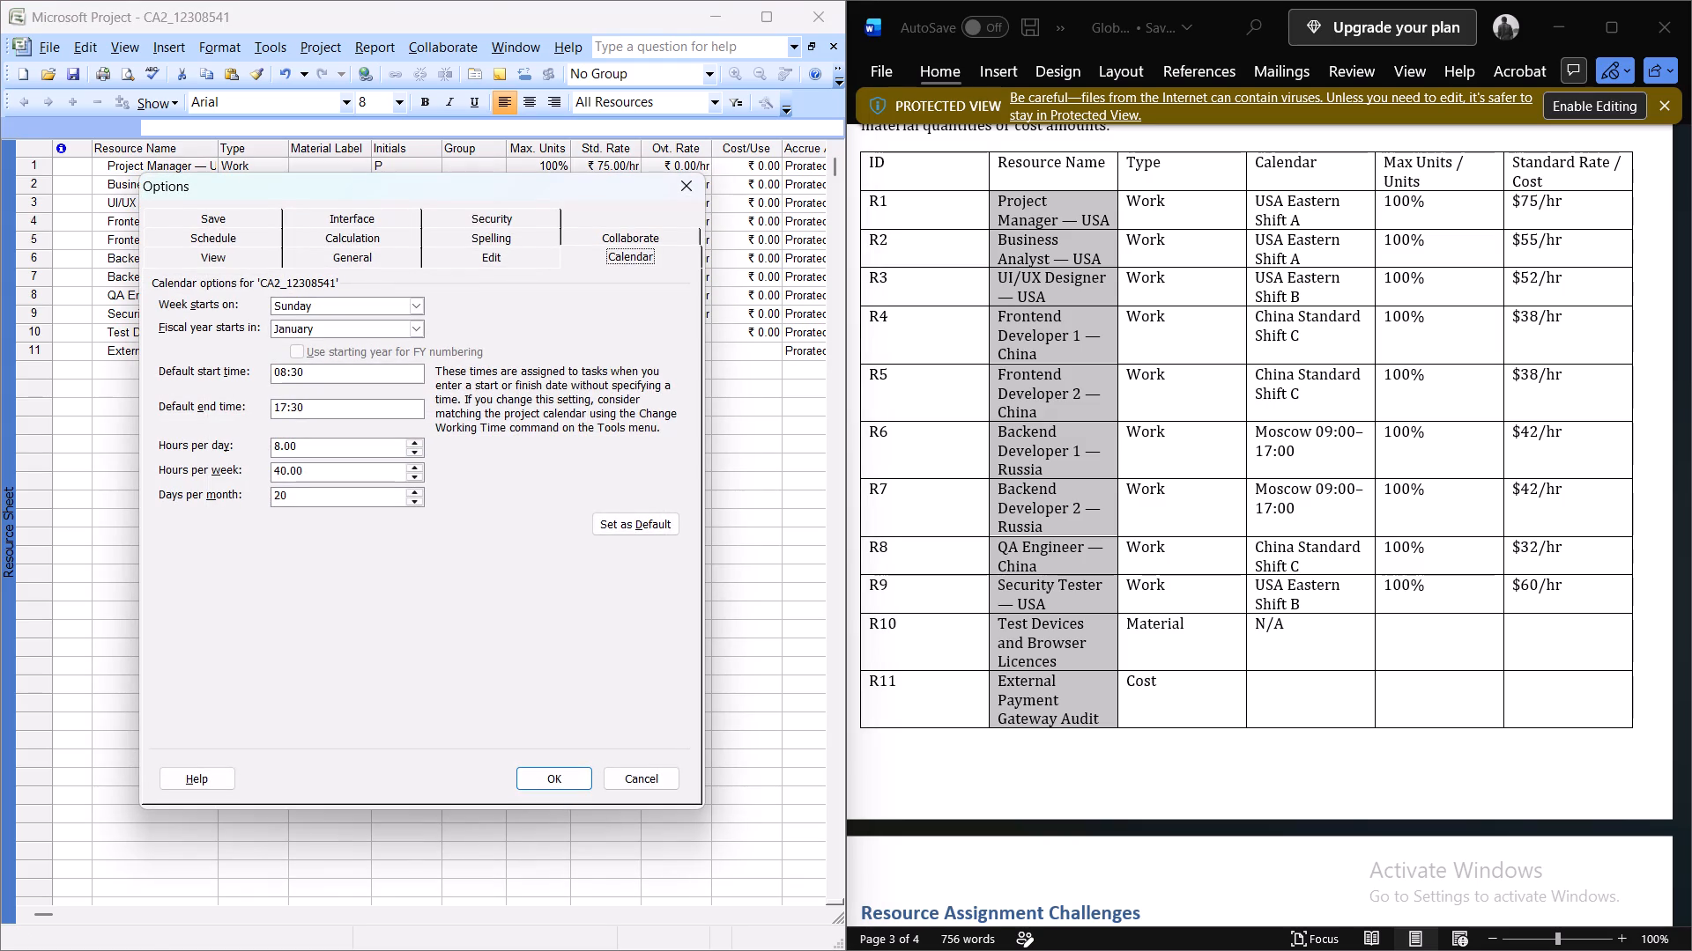
left_click(240, 255)
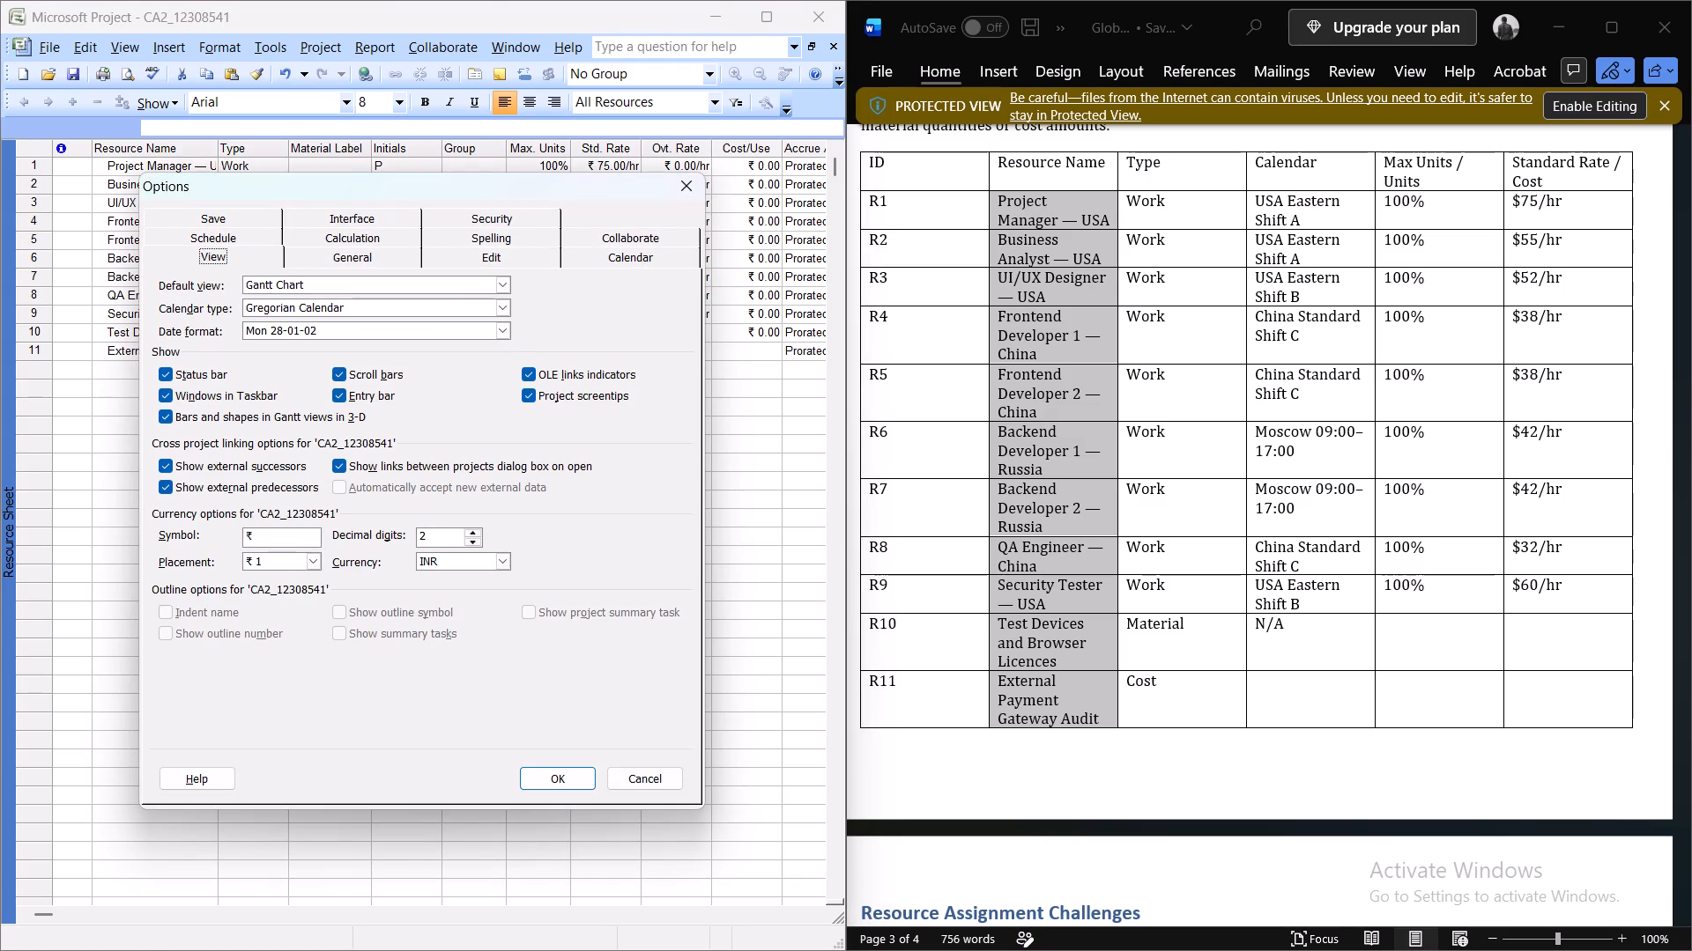
left_click(461, 571)
left_click(486, 566)
left_click_drag(504, 676, 504, 792)
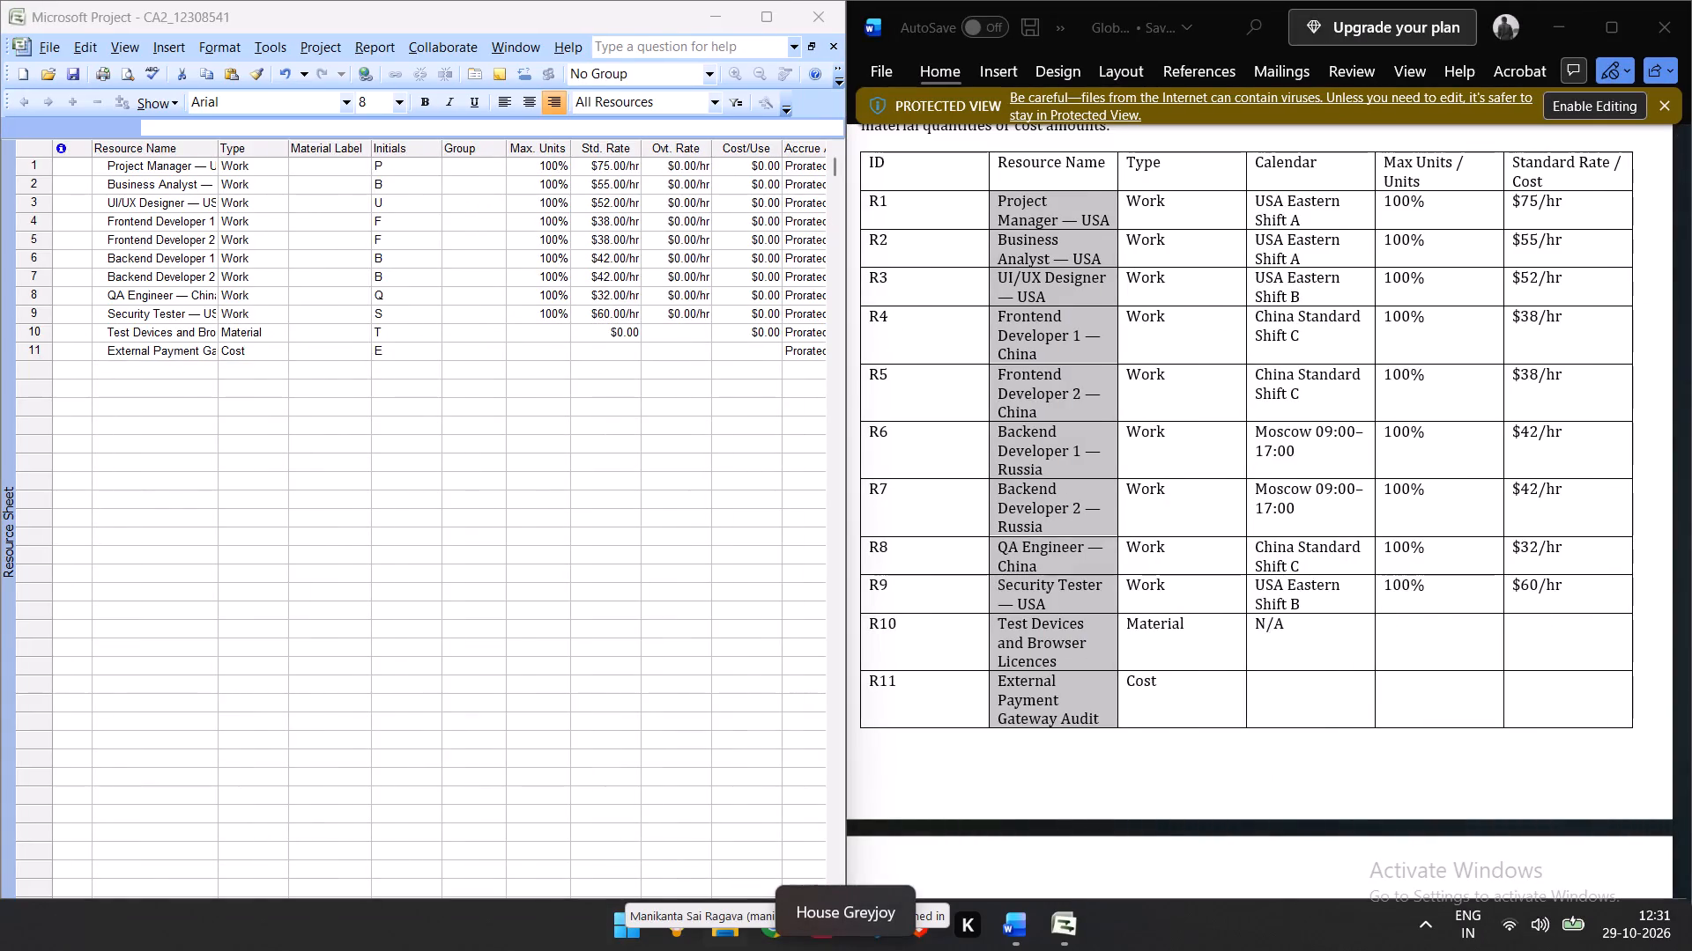
Open the downloaded Global_Ecommerce_MS_Project_Complete_Solution Word document from the Downloads folder.
right_click(728, 929)
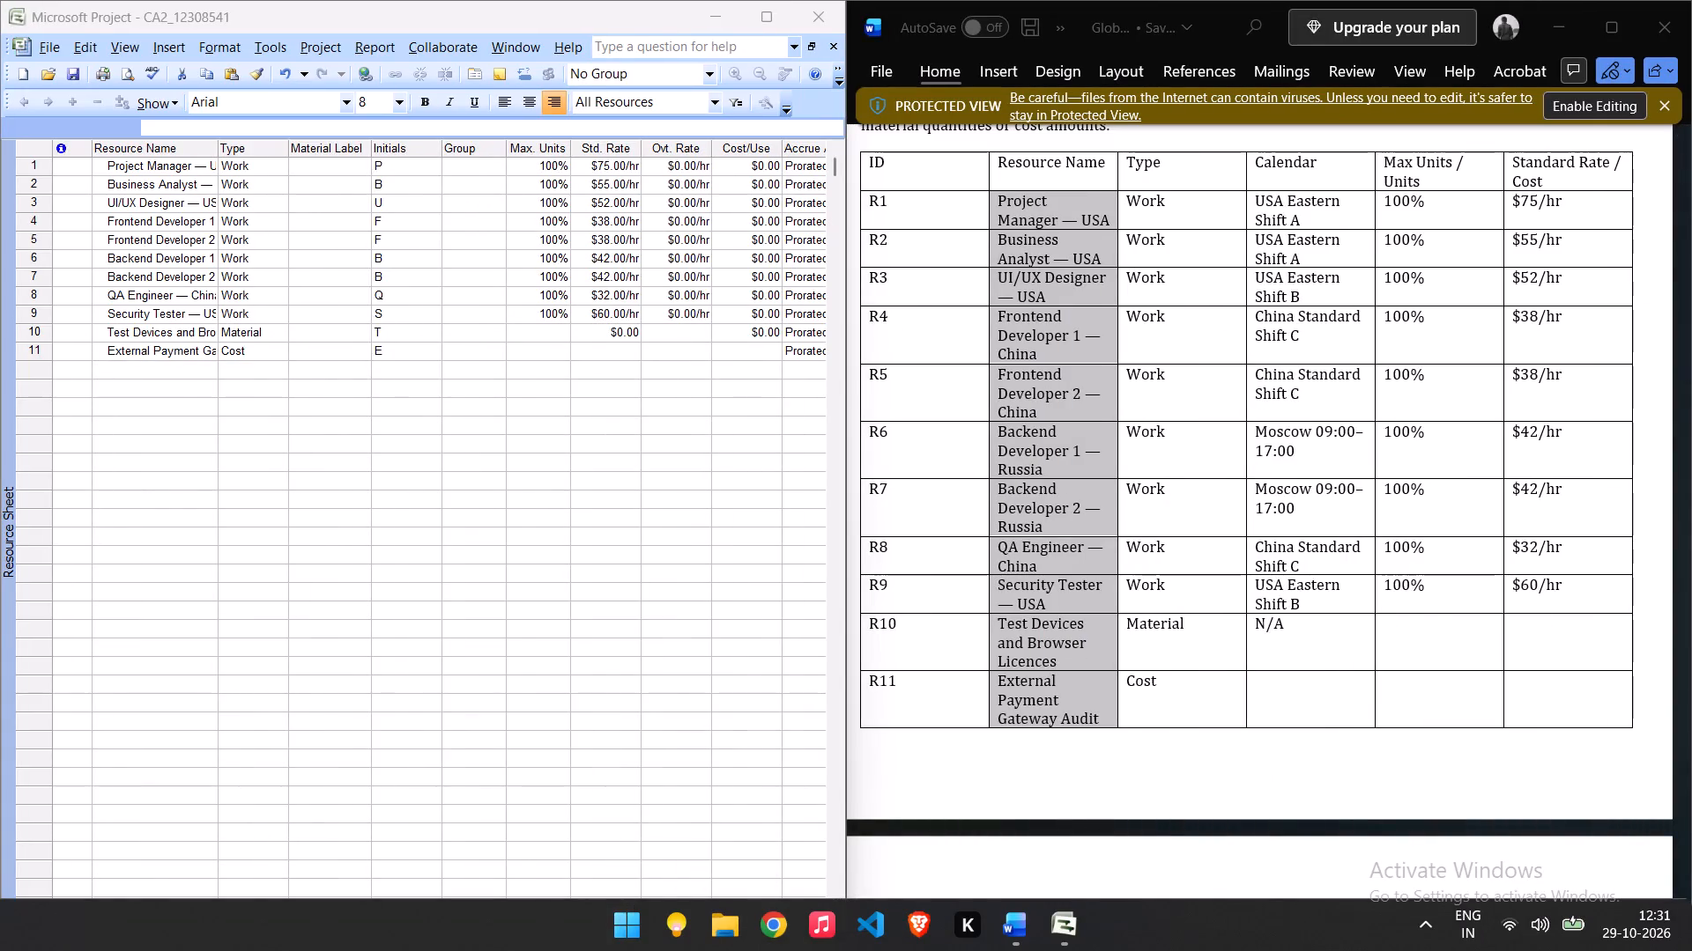
scroll(754, 785, "up", 1)
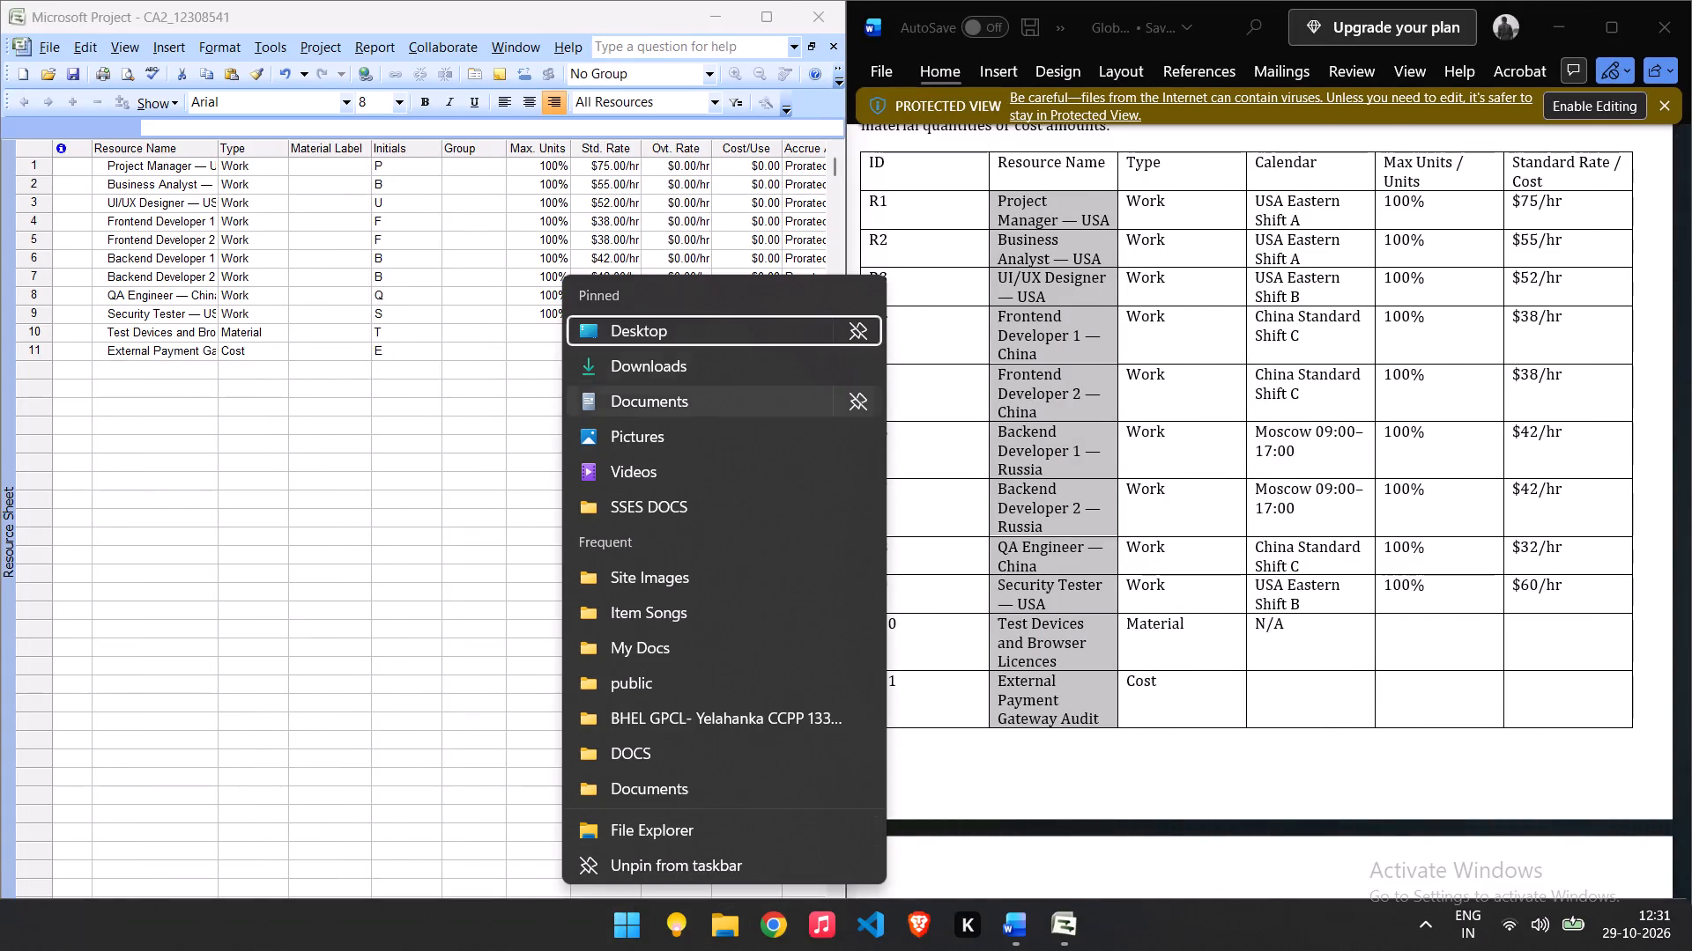
left_click(685, 359)
left_click(683, 359)
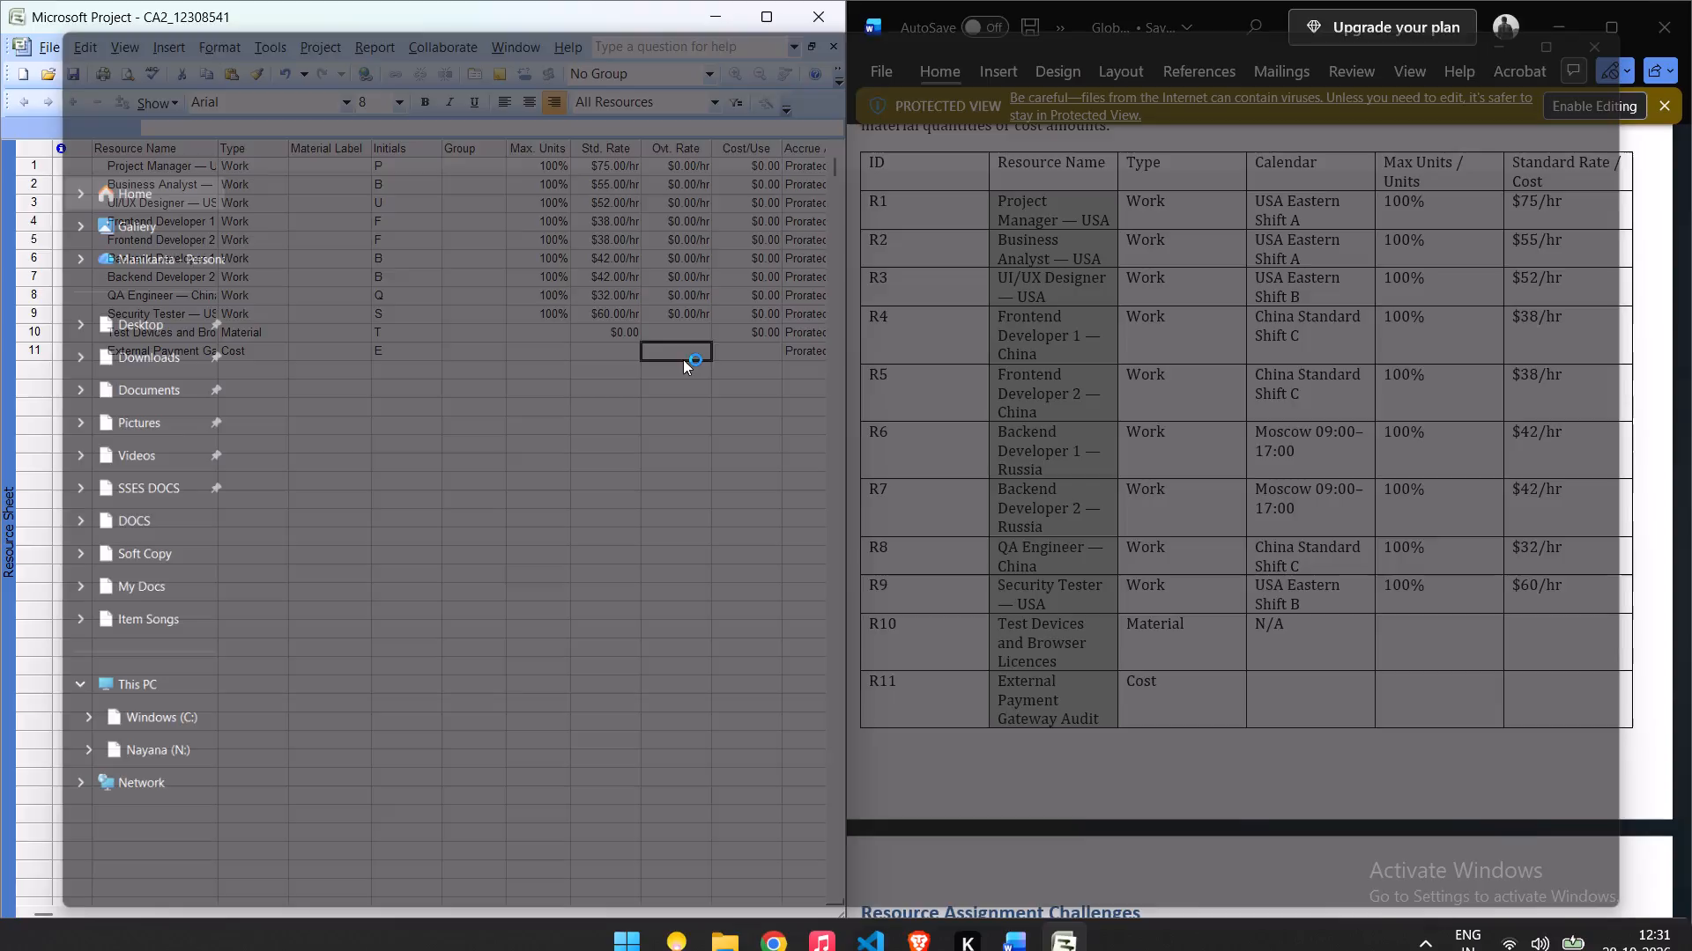
left_click(404, 227)
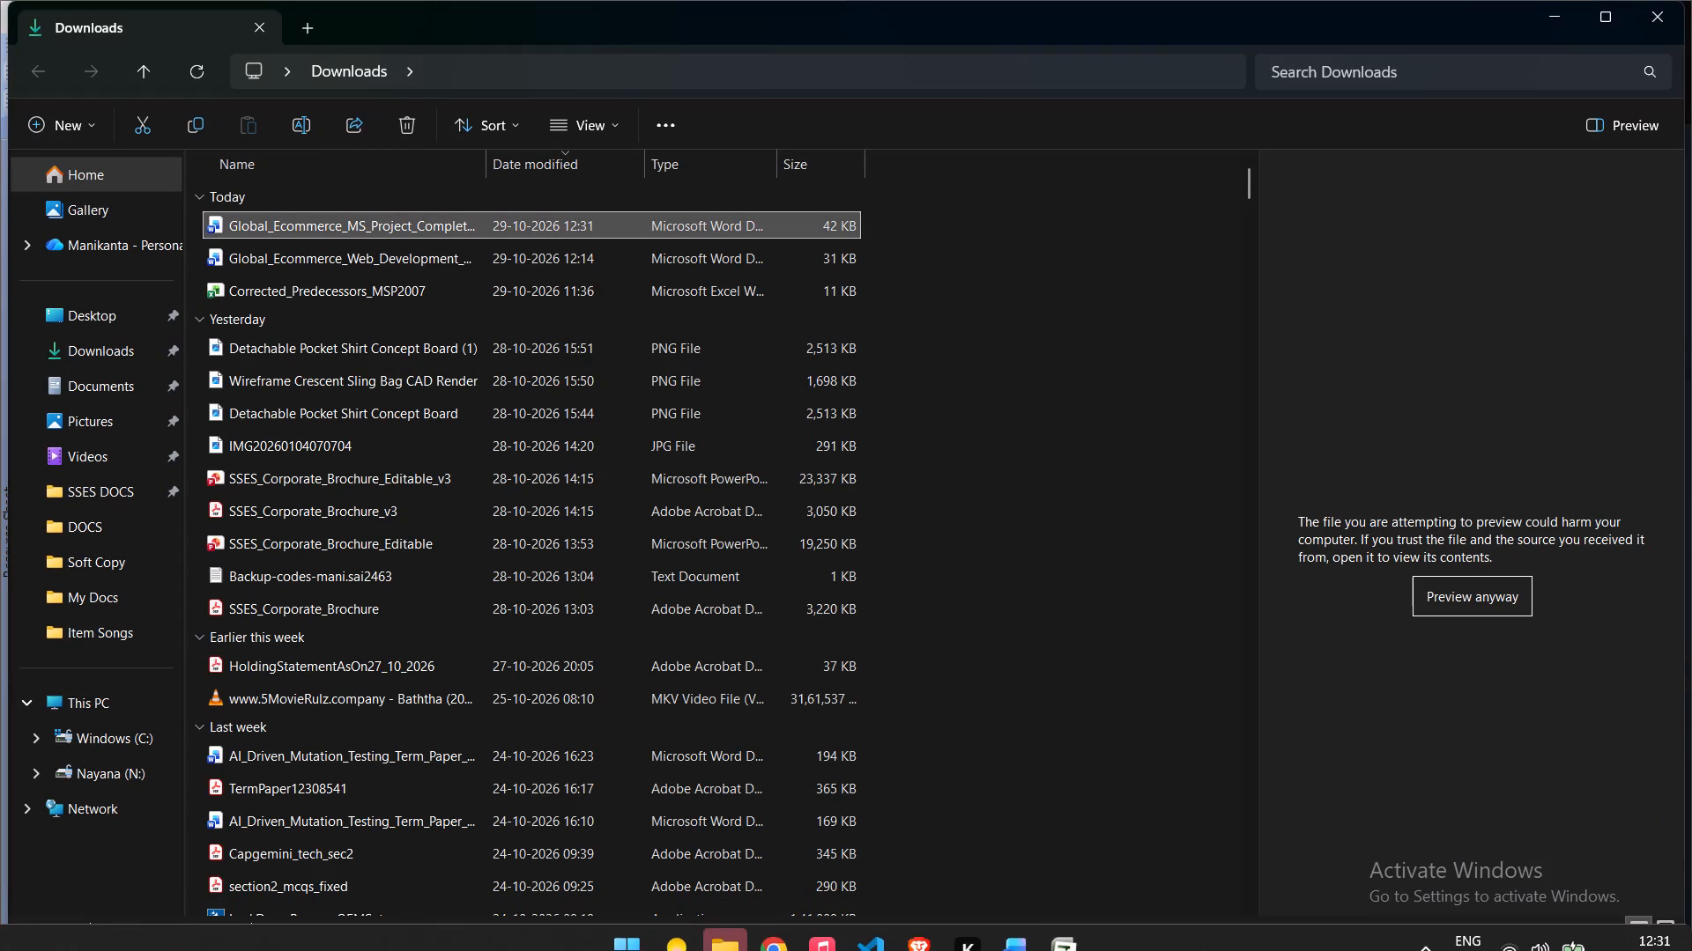
key("Return")
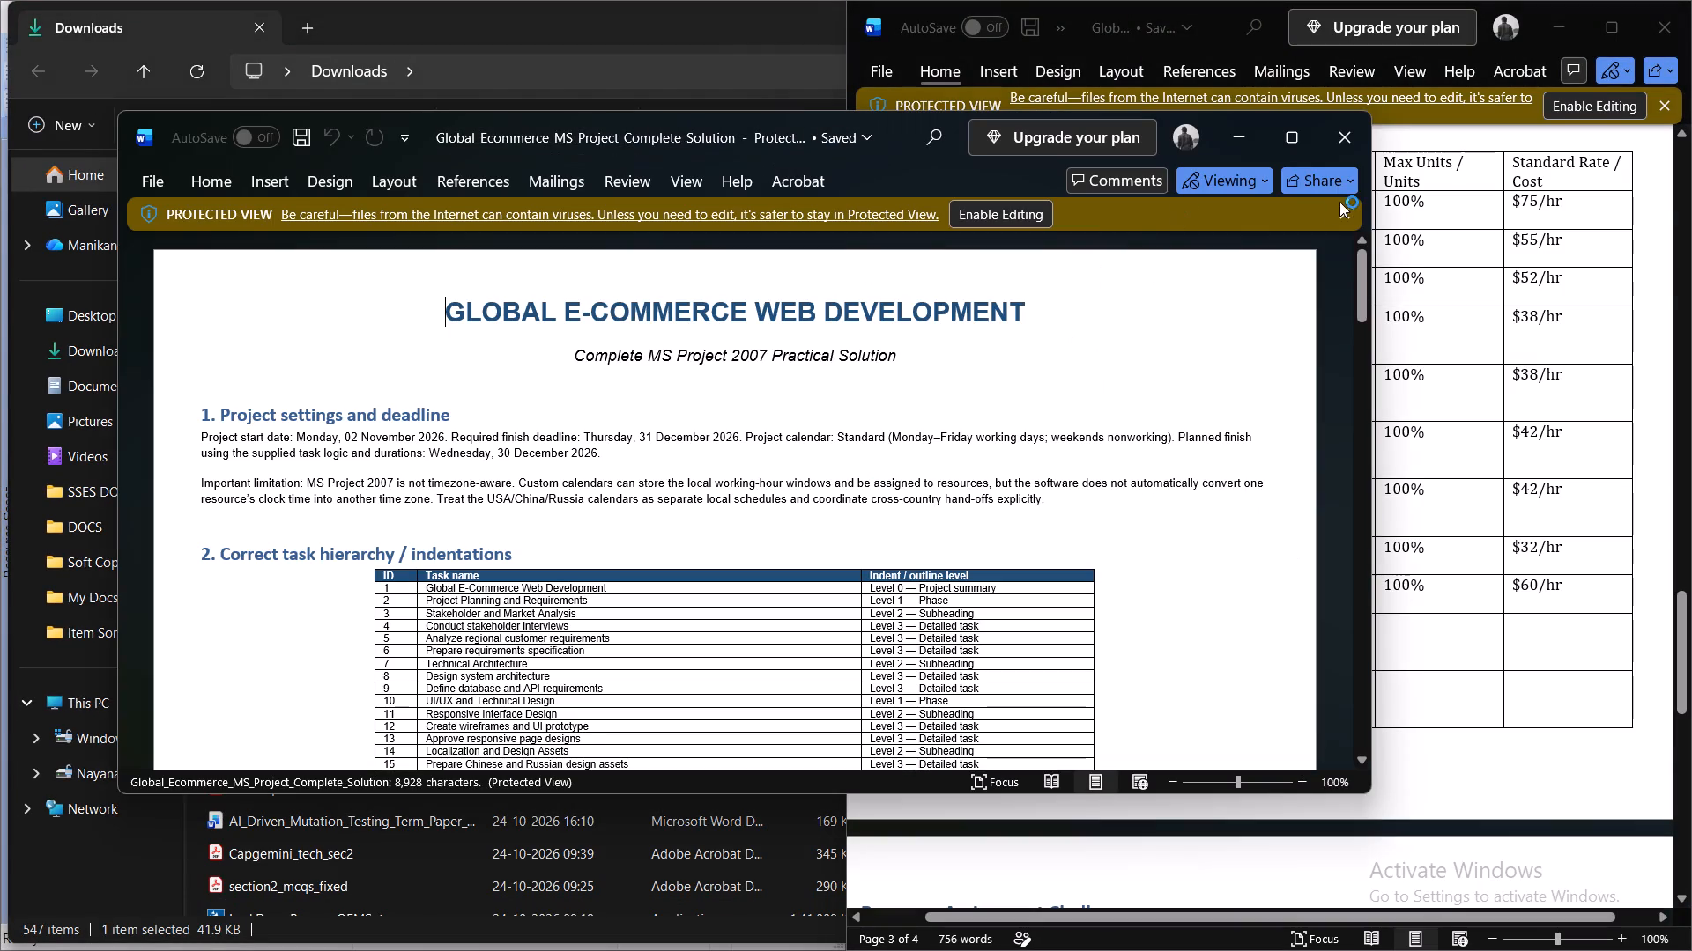
Arrange the solution document side by side with the Microsoft Project Resource Sheet.
left_click(1289, 137)
key("super+Right")
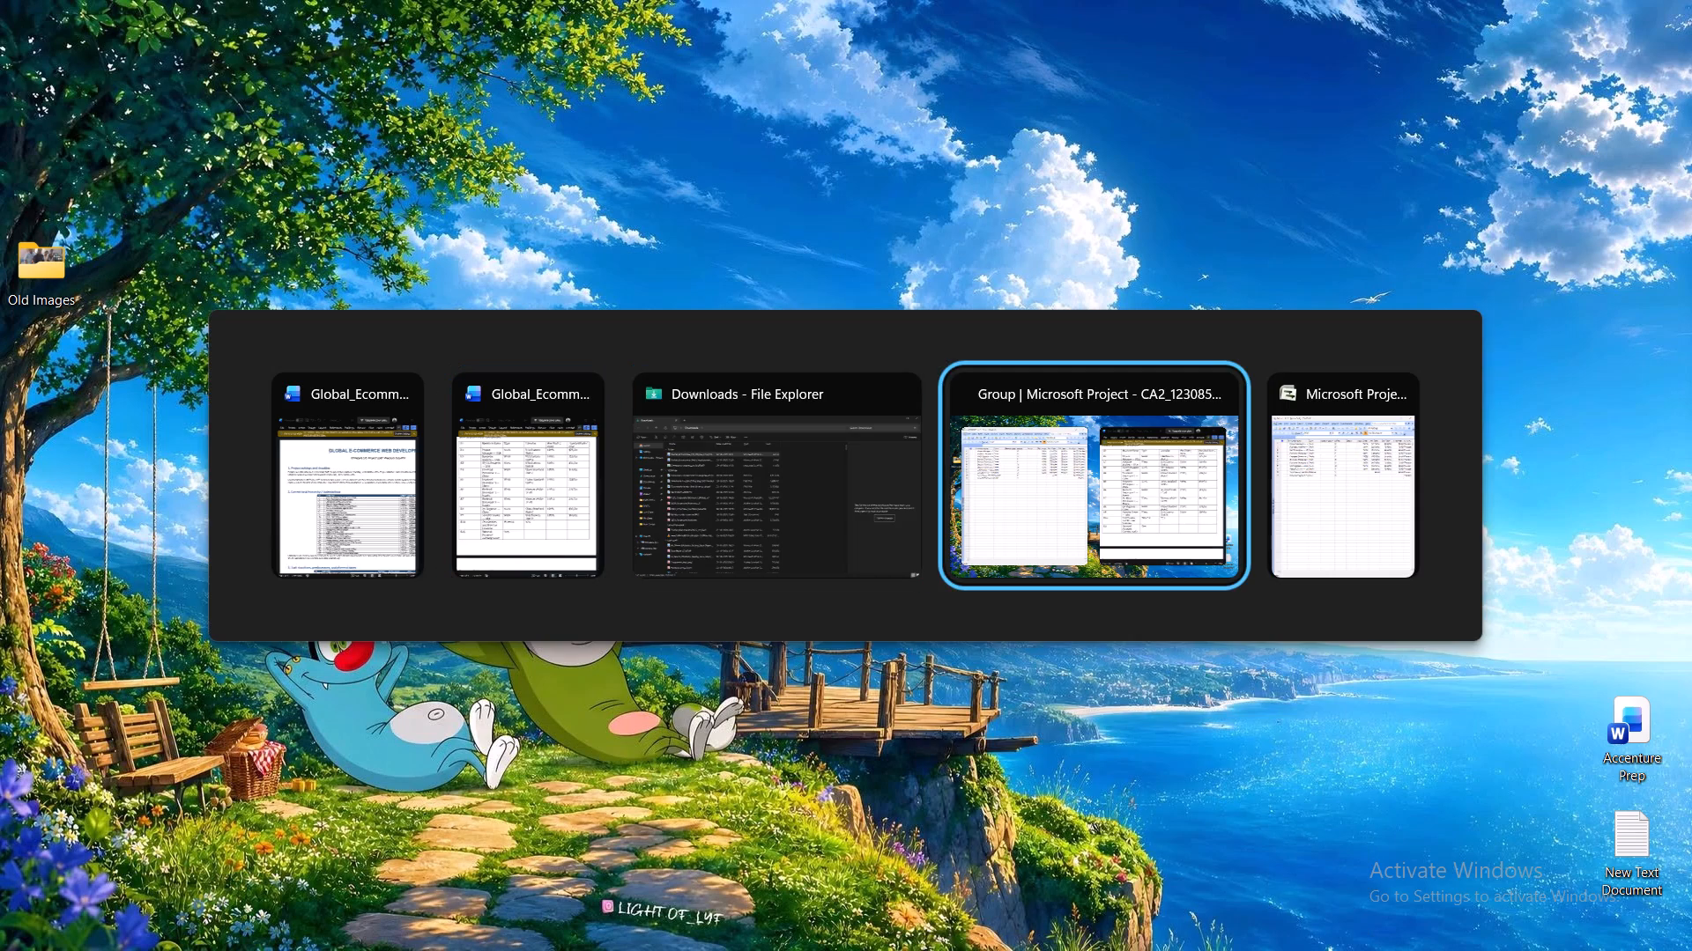
left_click(995, 490)
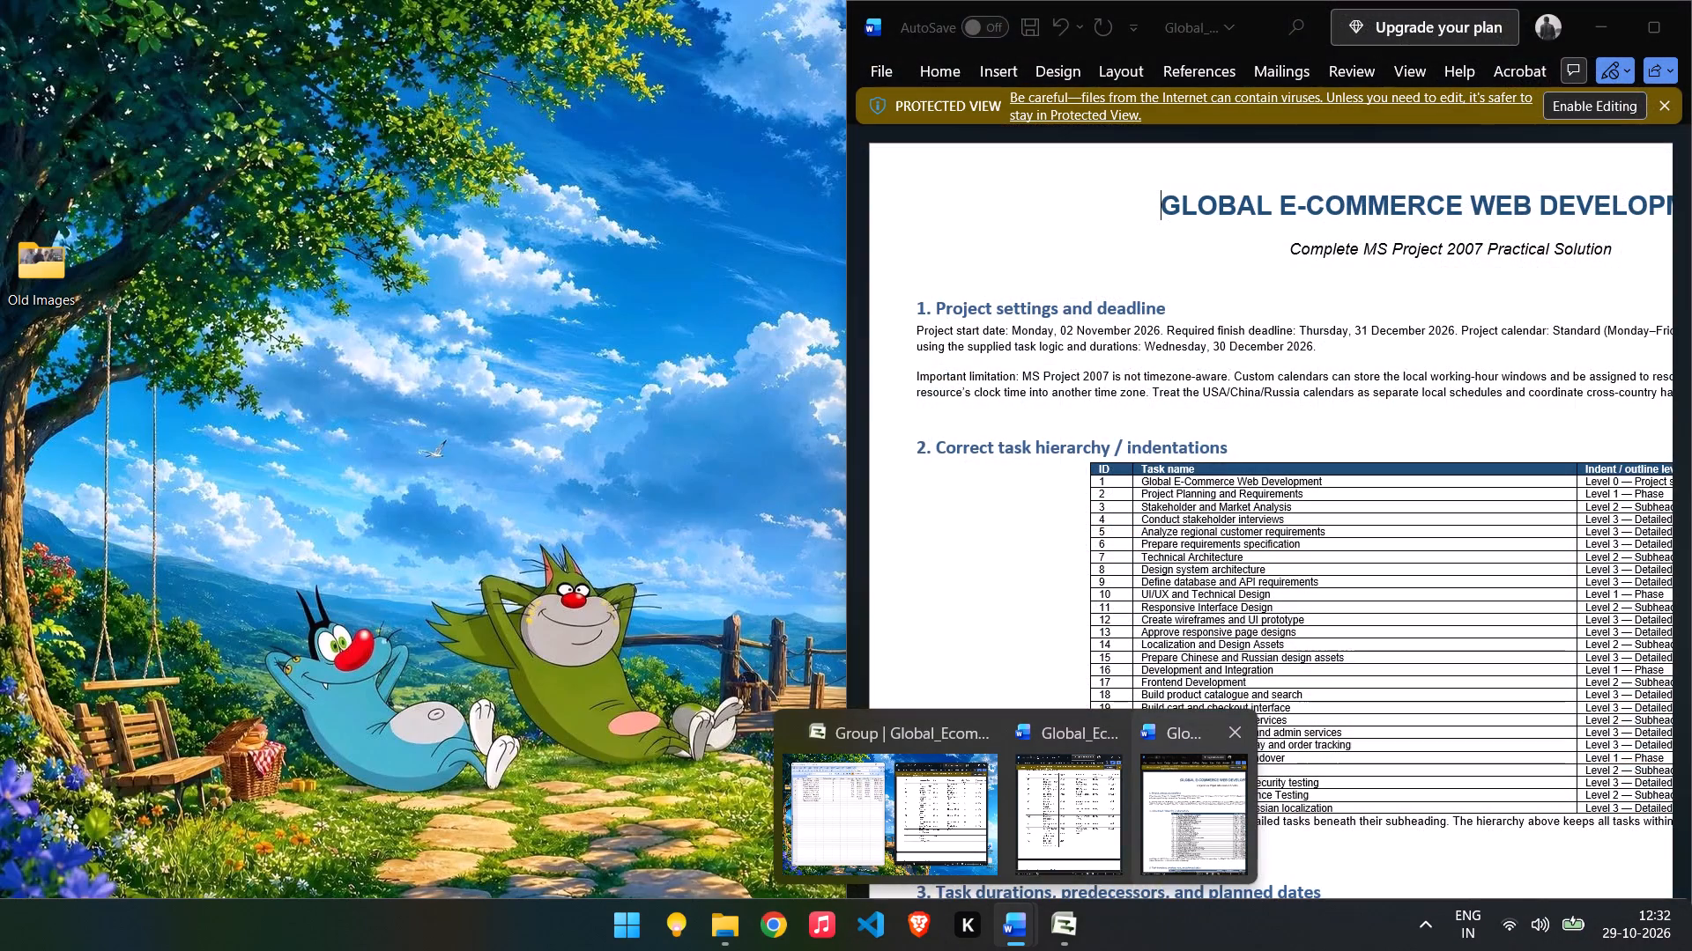
left_click(1161, 807)
Review the solution document's task hierarchy, durations, resource sheet, shift calendars and task assignments.
scroll(1261, 608, "left", 1)
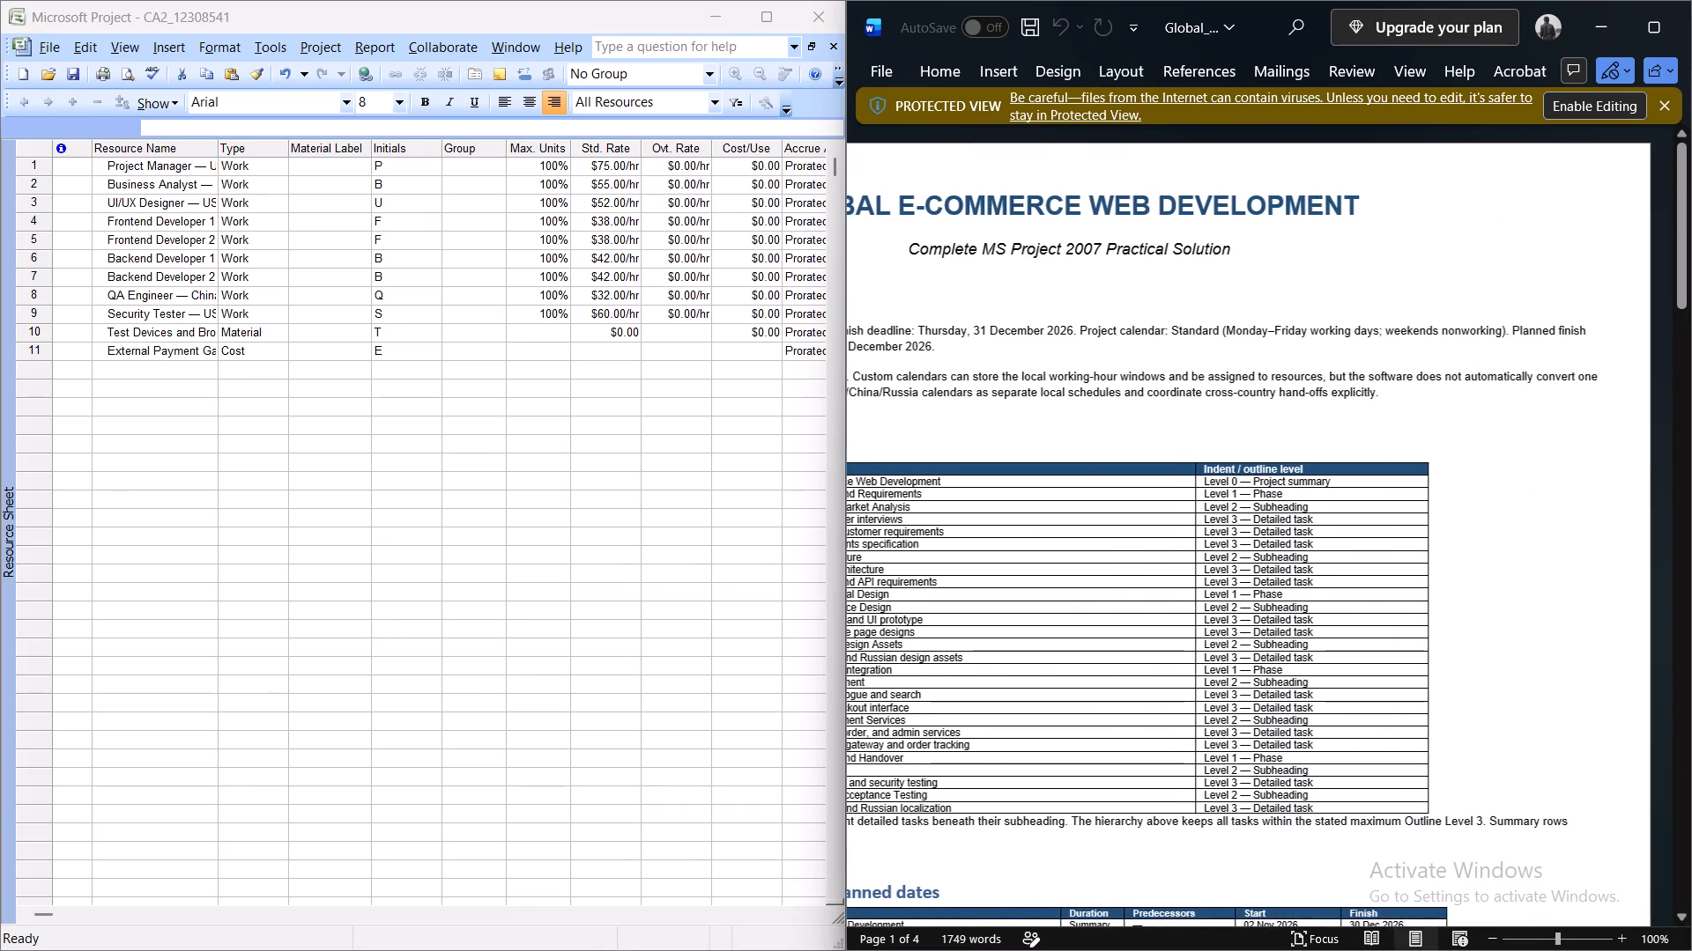
scroll(1261, 608, "down", 1)
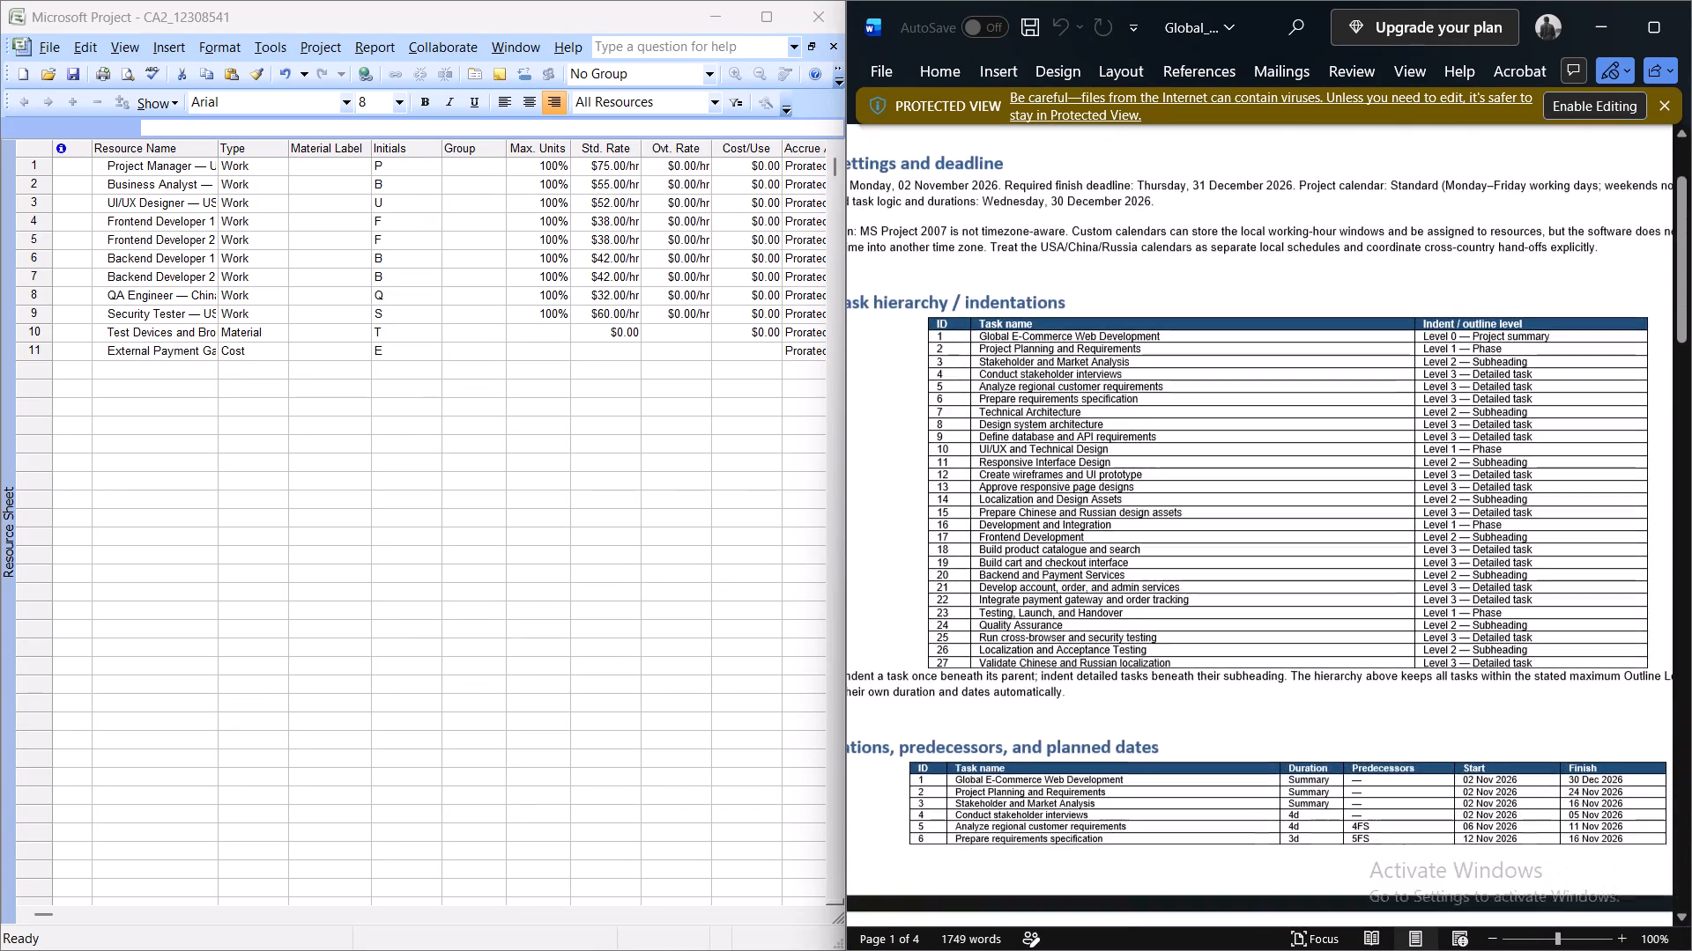
scroll(1261, 608, "down", 2)
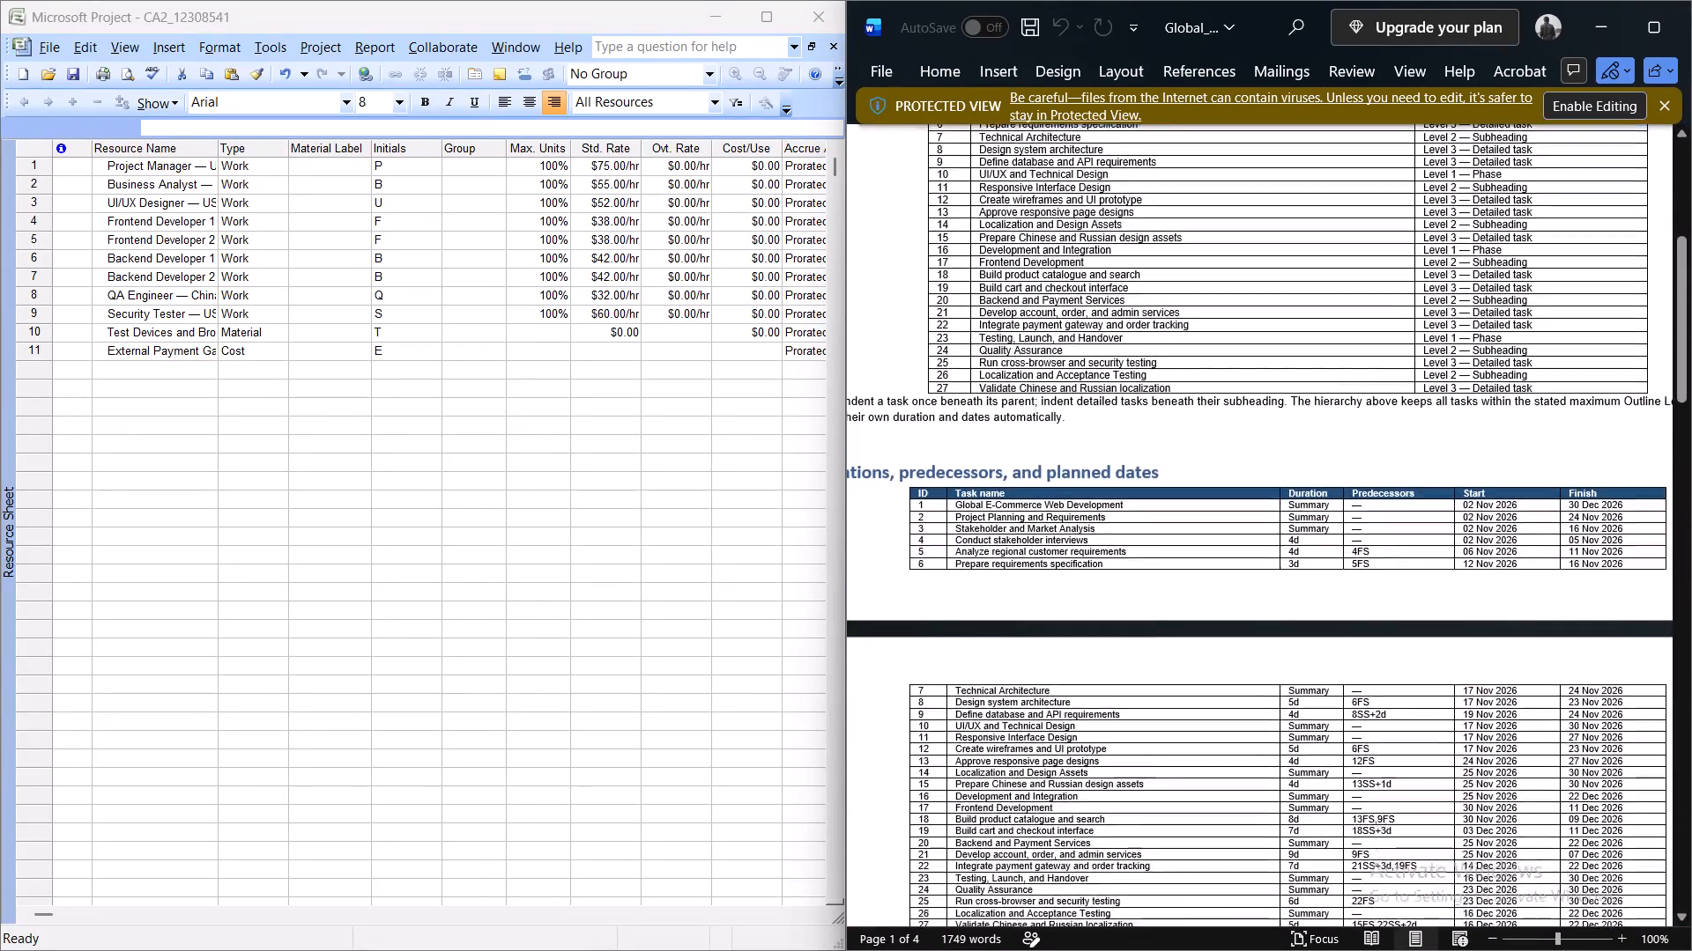
scroll(1261, 608, "down", 3)
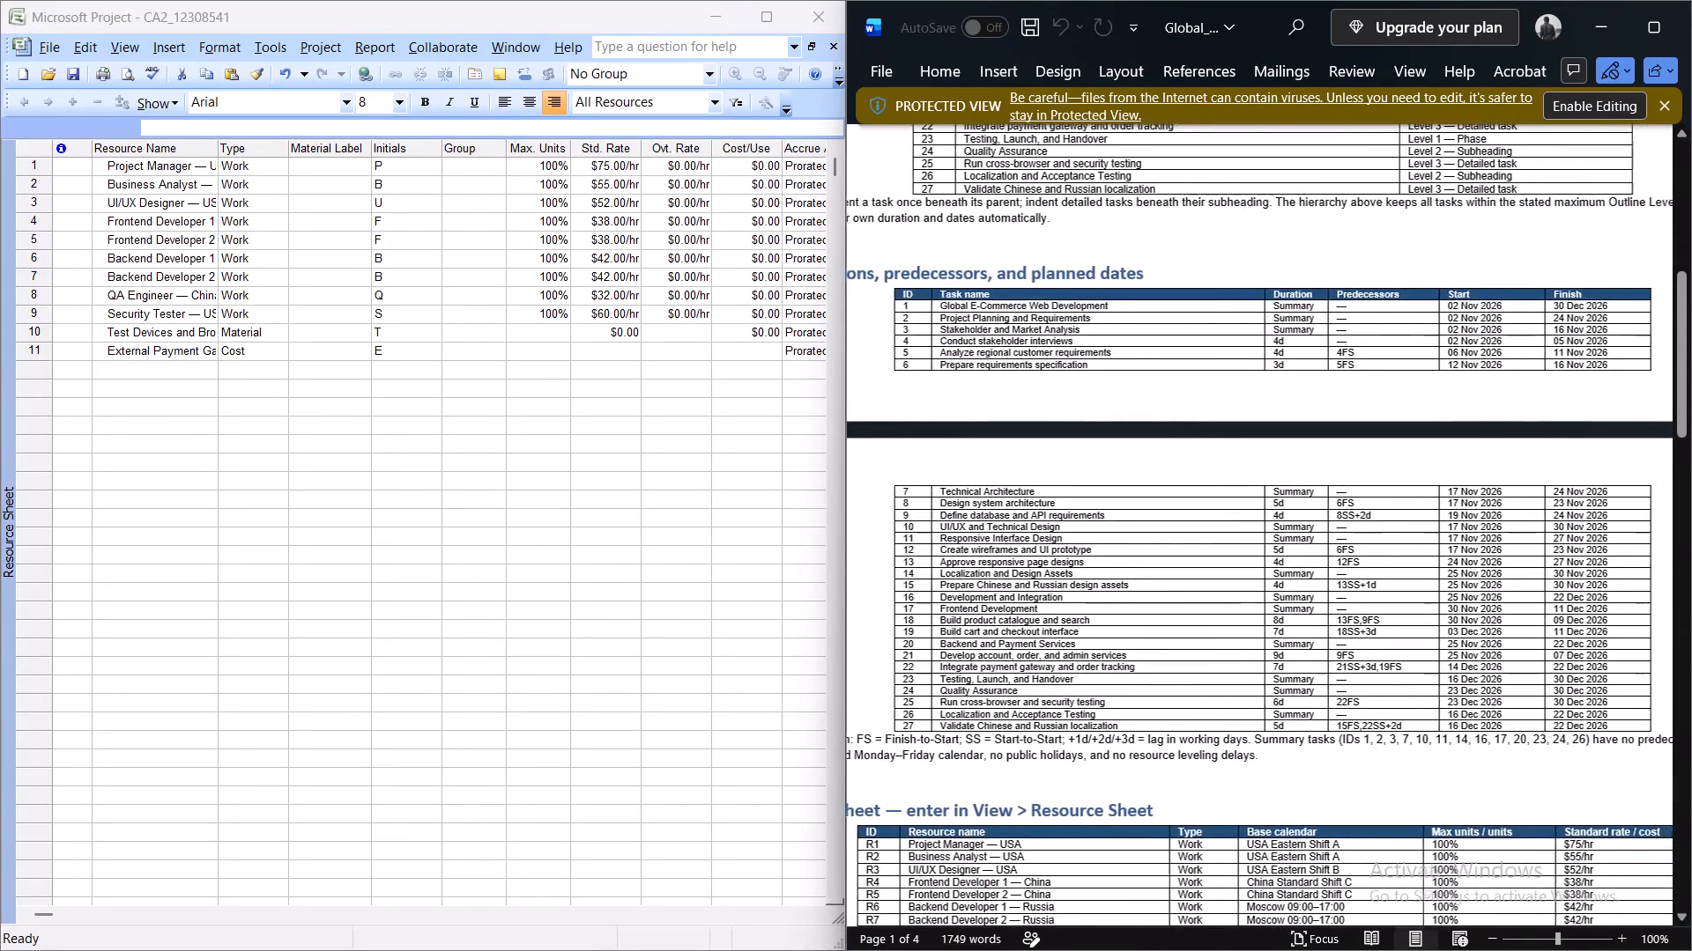
scroll(1261, 608, "down", 2)
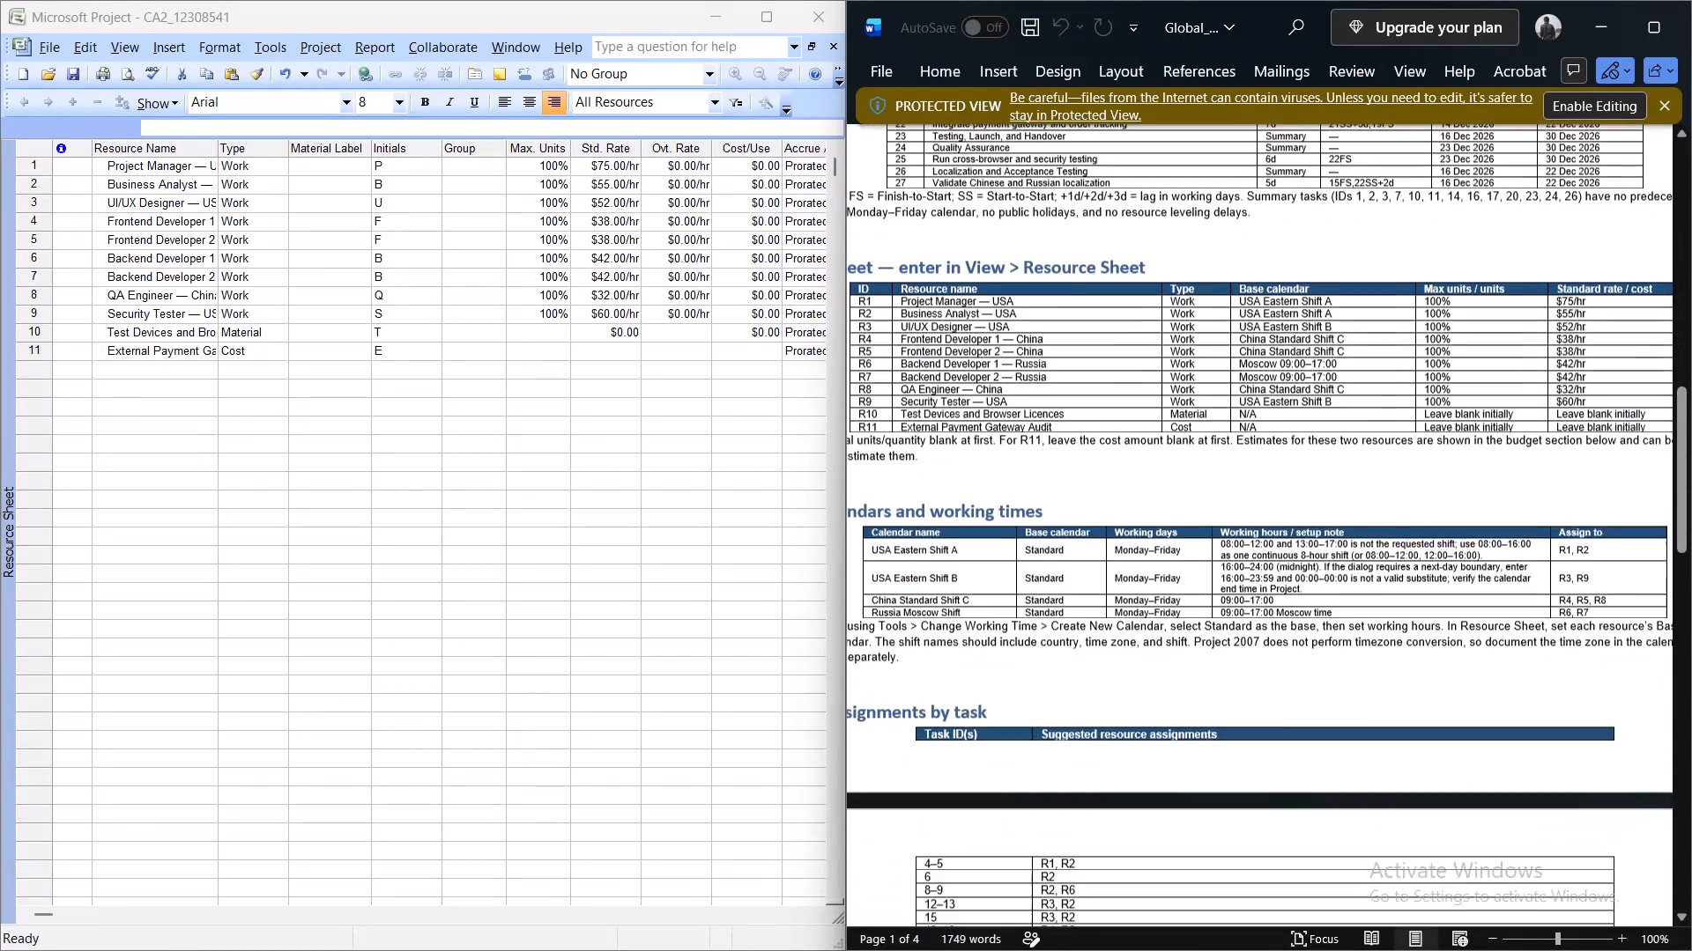
scroll(1261, 608, "down", 1)
scroll(1261, 608, "right", 1)
scroll(1261, 608, "down", 1)
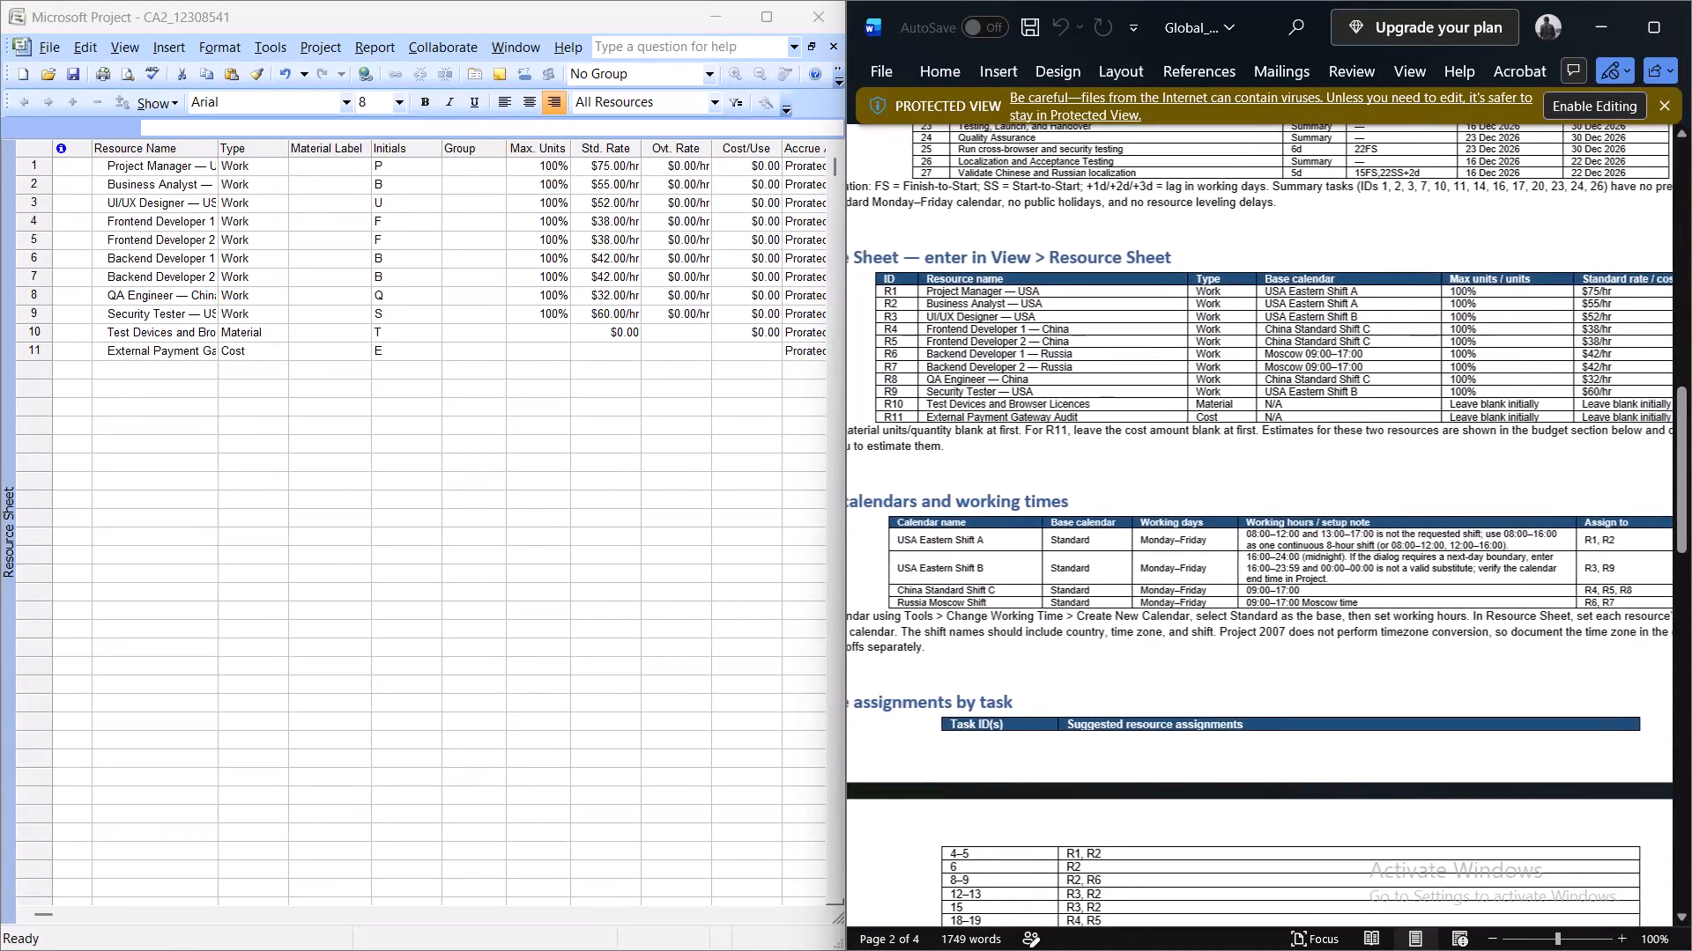
scroll(1261, 608, "down", 1)
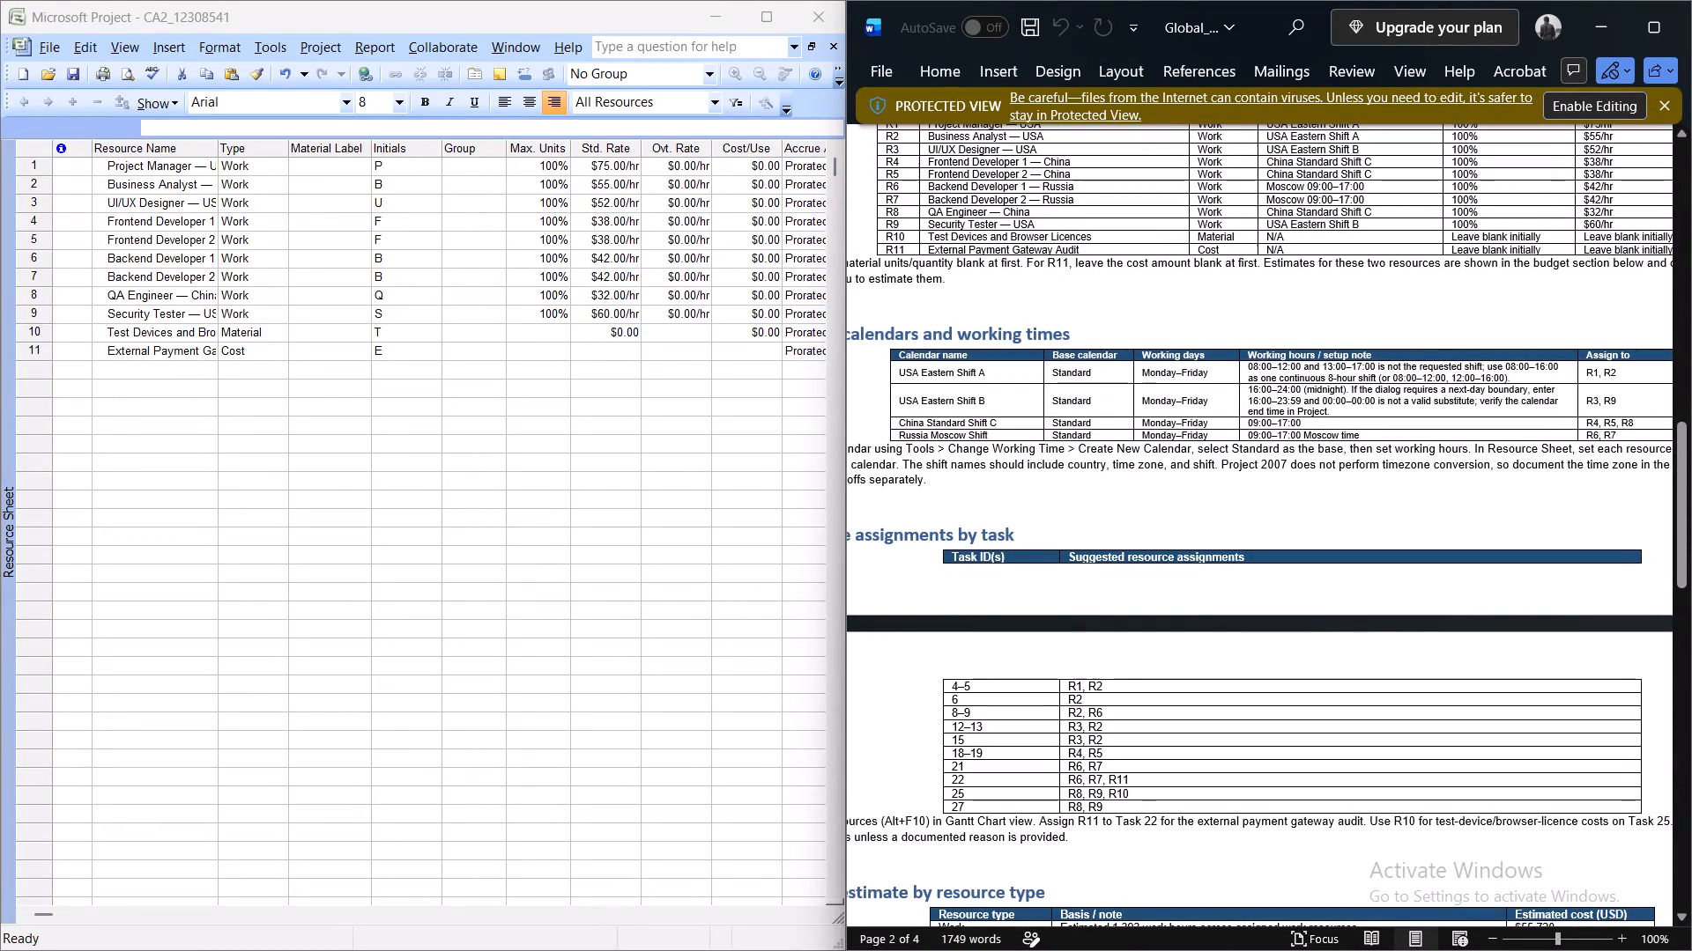
Create a base calendar named USA Eastern Shift A as a copy of the Standard calendar.
left_click(215, 42)
left_click(267, 48)
left_click(344, 197)
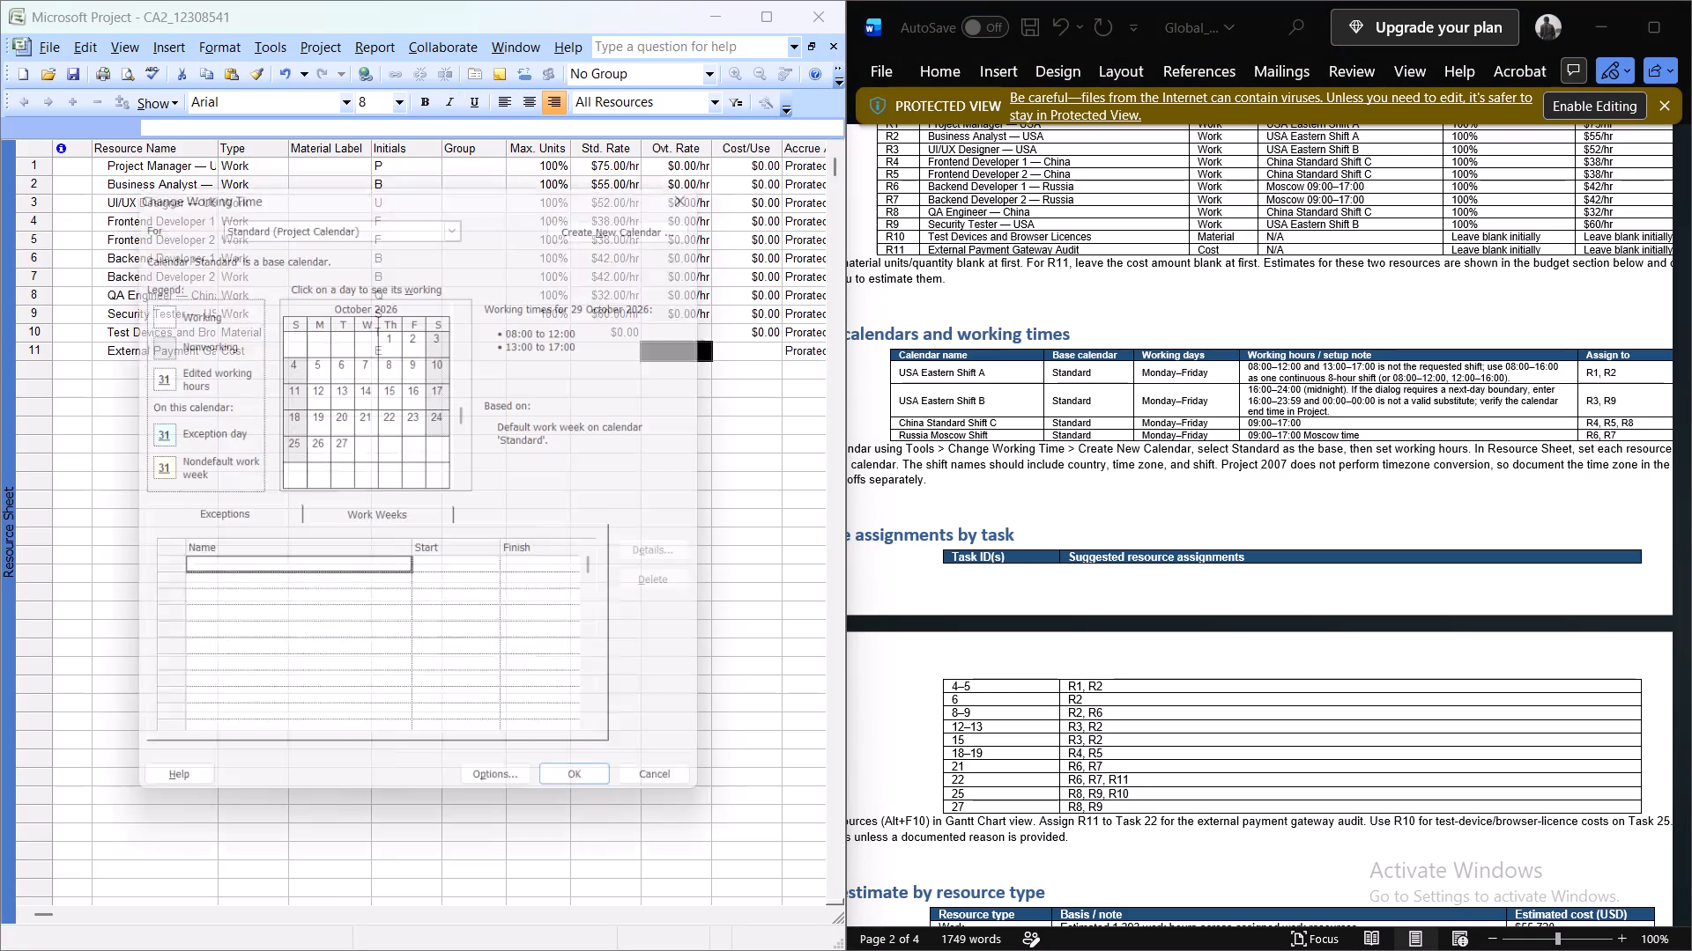
left_click(622, 223)
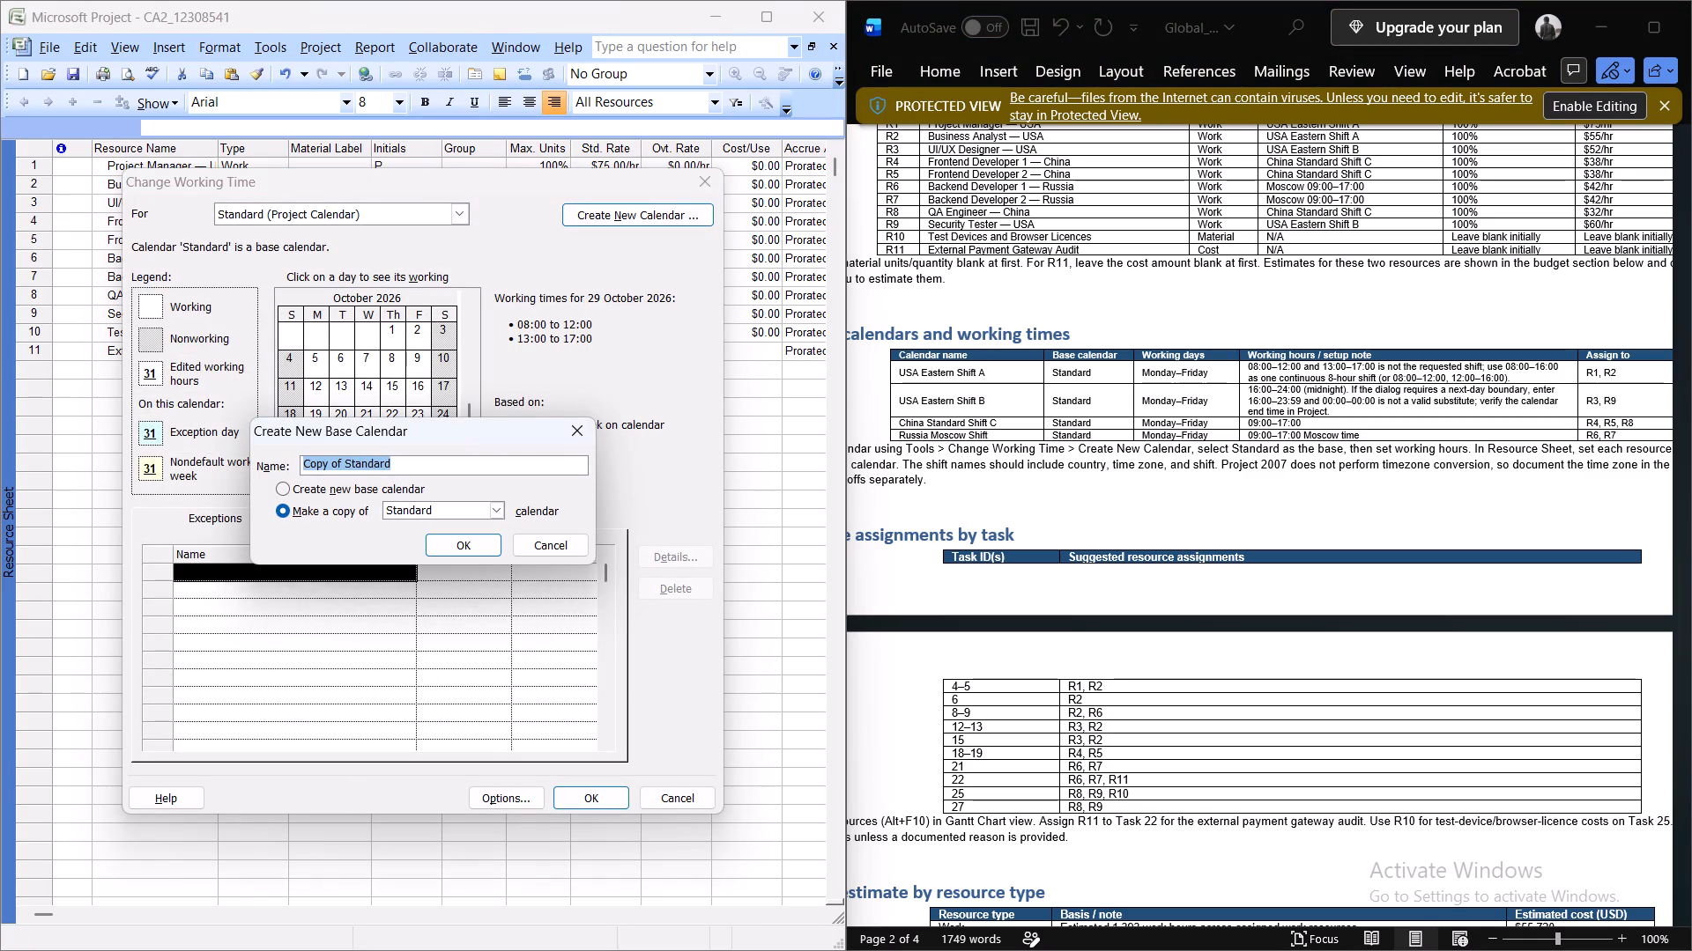
key("BackSpace")
type("USA")
key("space")
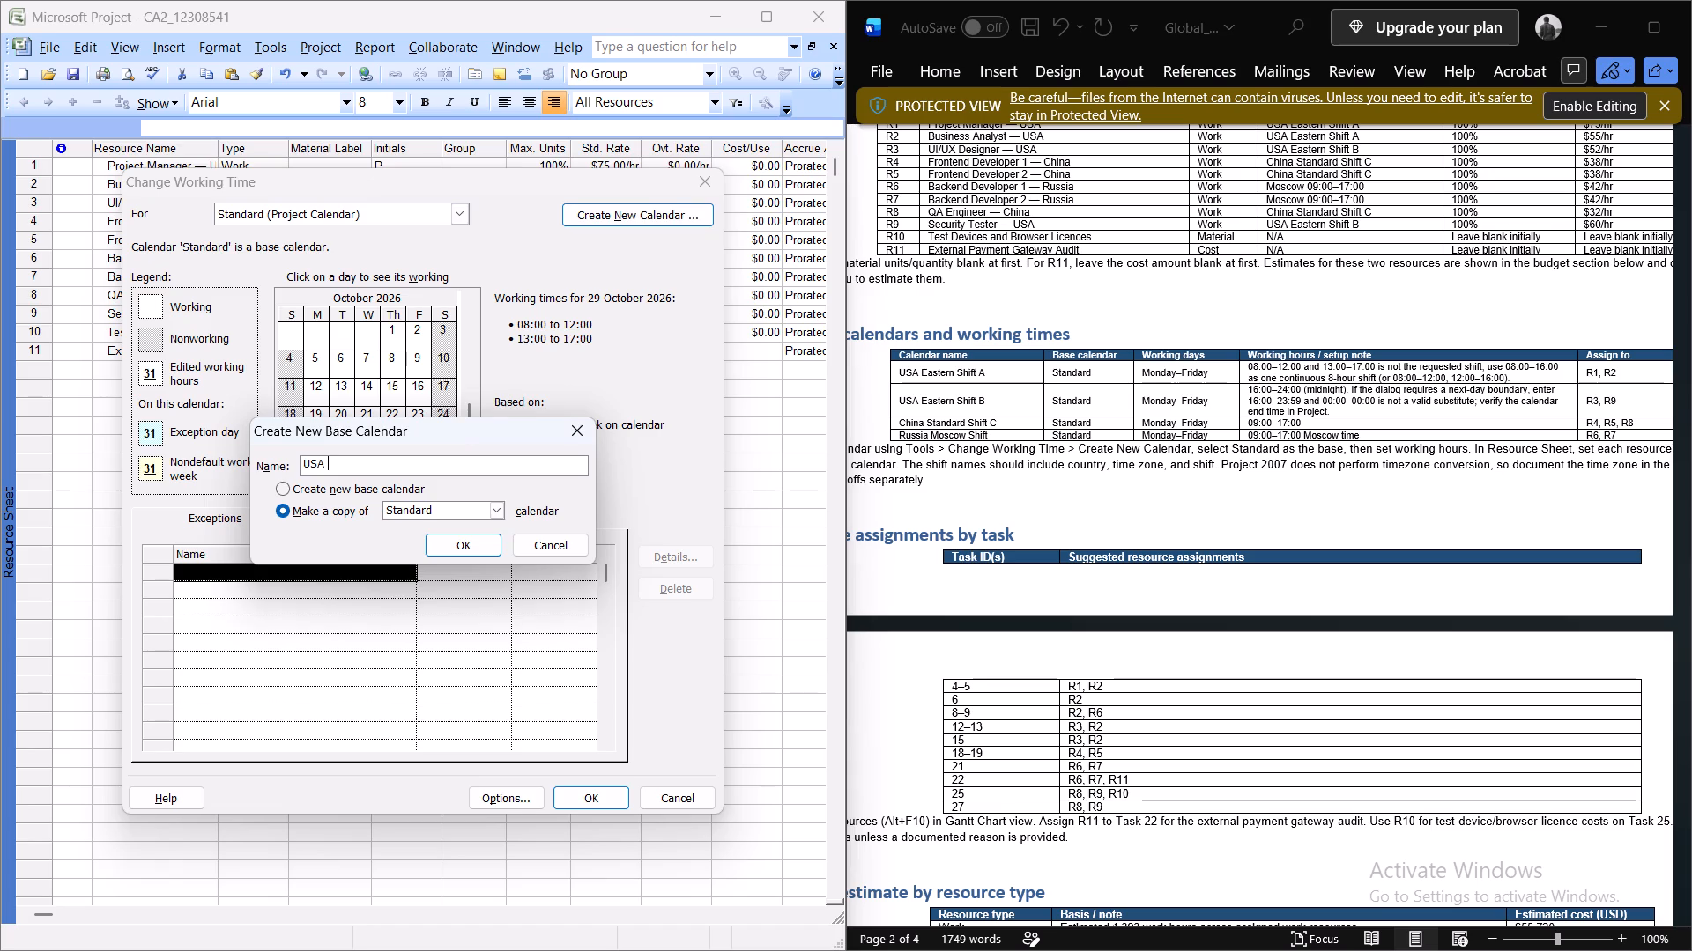
key("e")
key("BackSpace")
key("BackSpace")
key("BackSpace")
key("BackSpace")
key("BackSpace")
key("BackSpace")
type("hiftA")
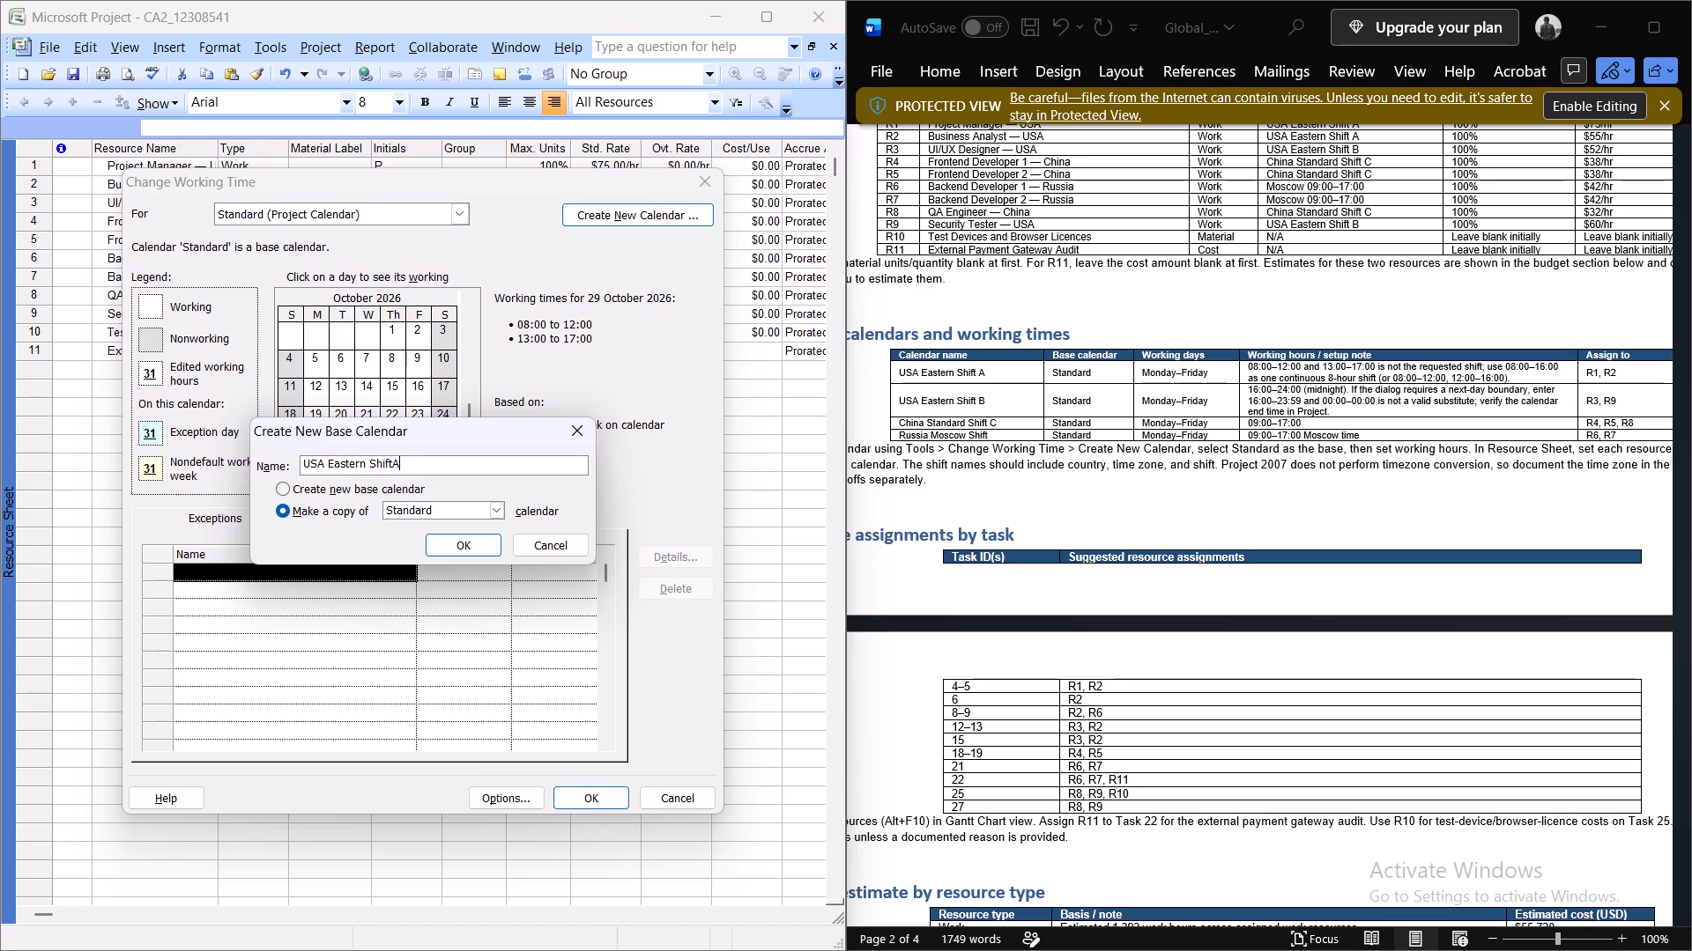
key("Left")
key("space")
left_click(461, 544)
Create a base calendar named Copy of USA Eastern Shift B as a copy of USA Eastern Shift A.
left_click(661, 225)
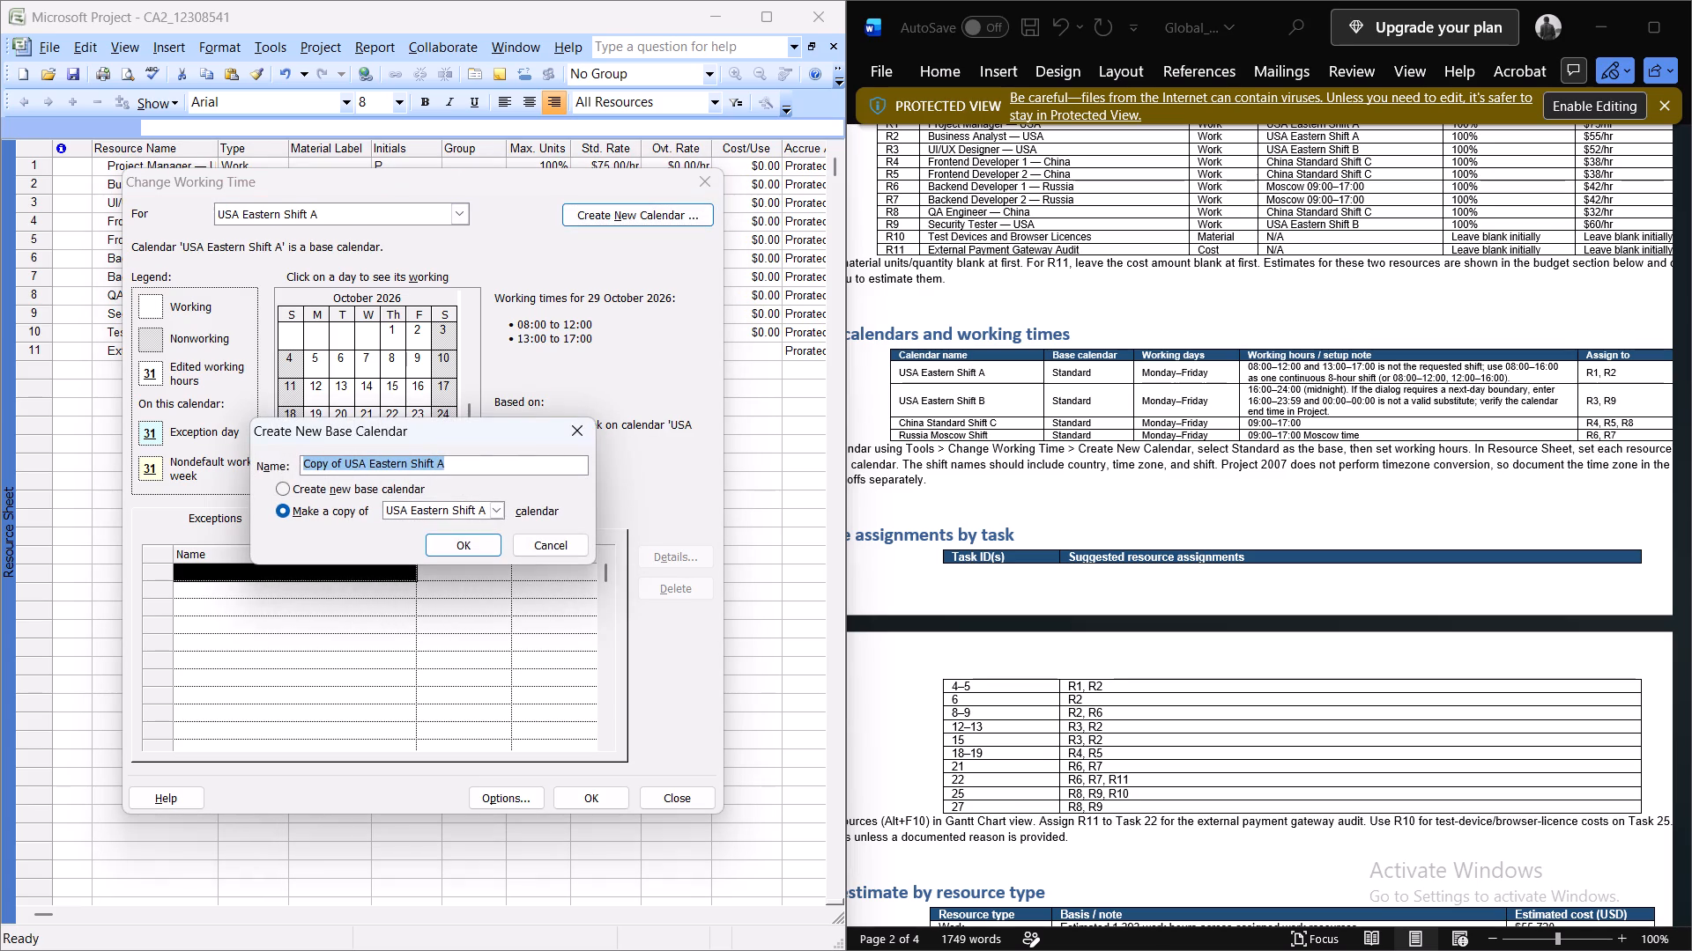
left_click(457, 463)
key("BackSpace")
key("shift+b")
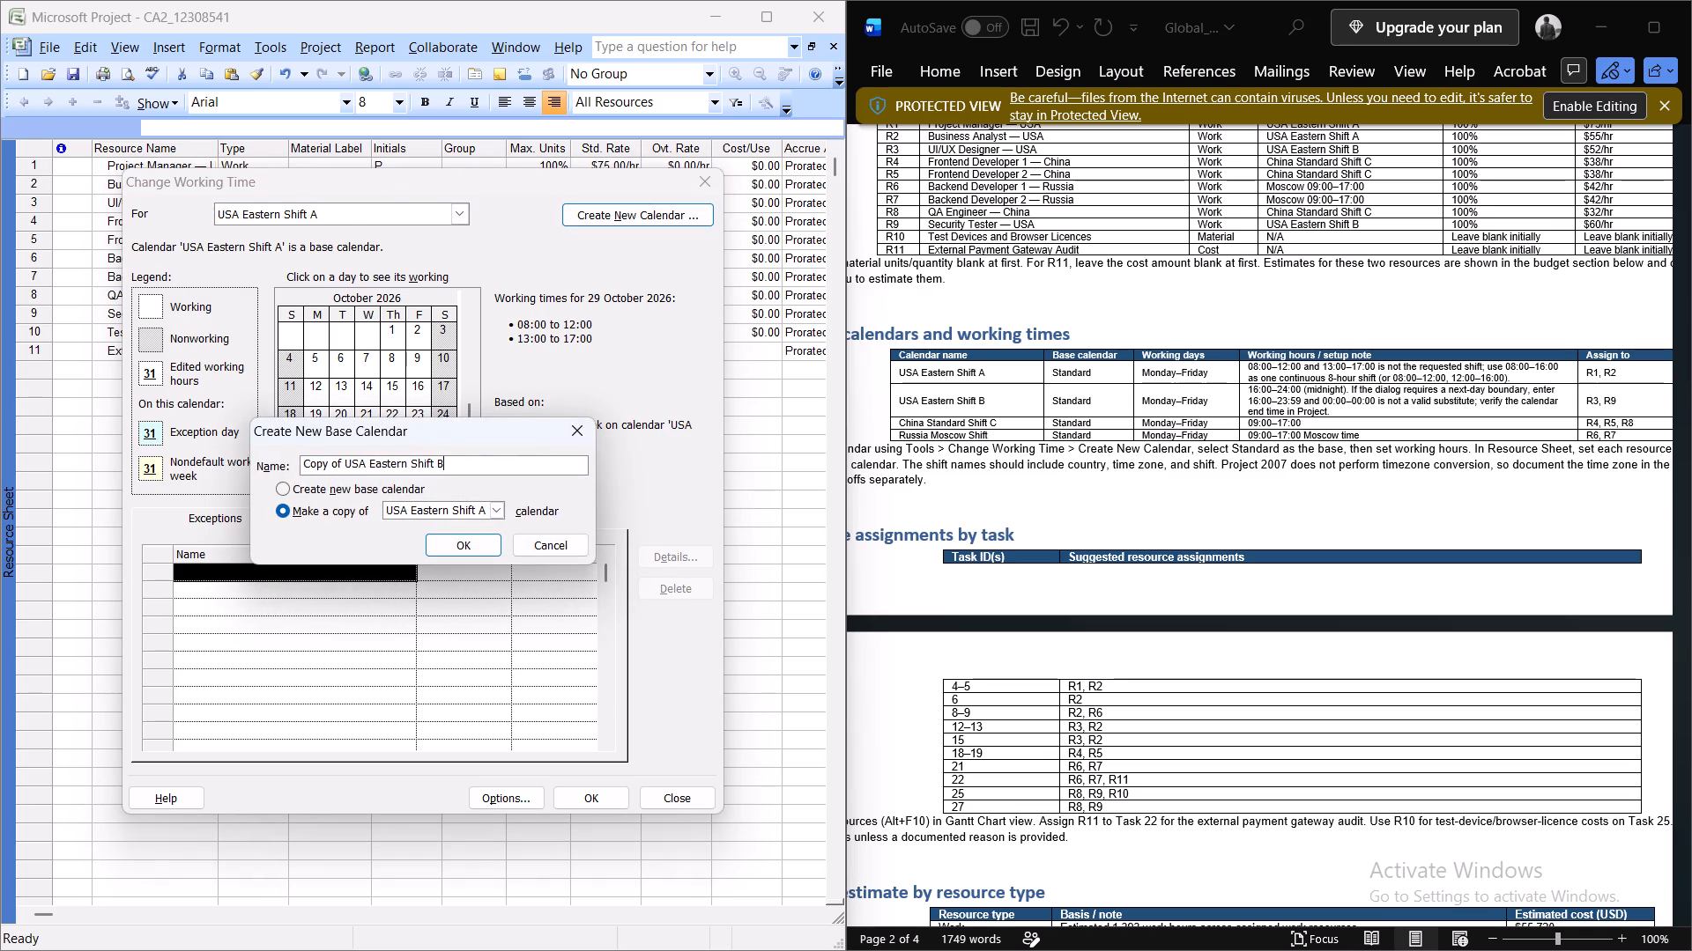
left_click(456, 553)
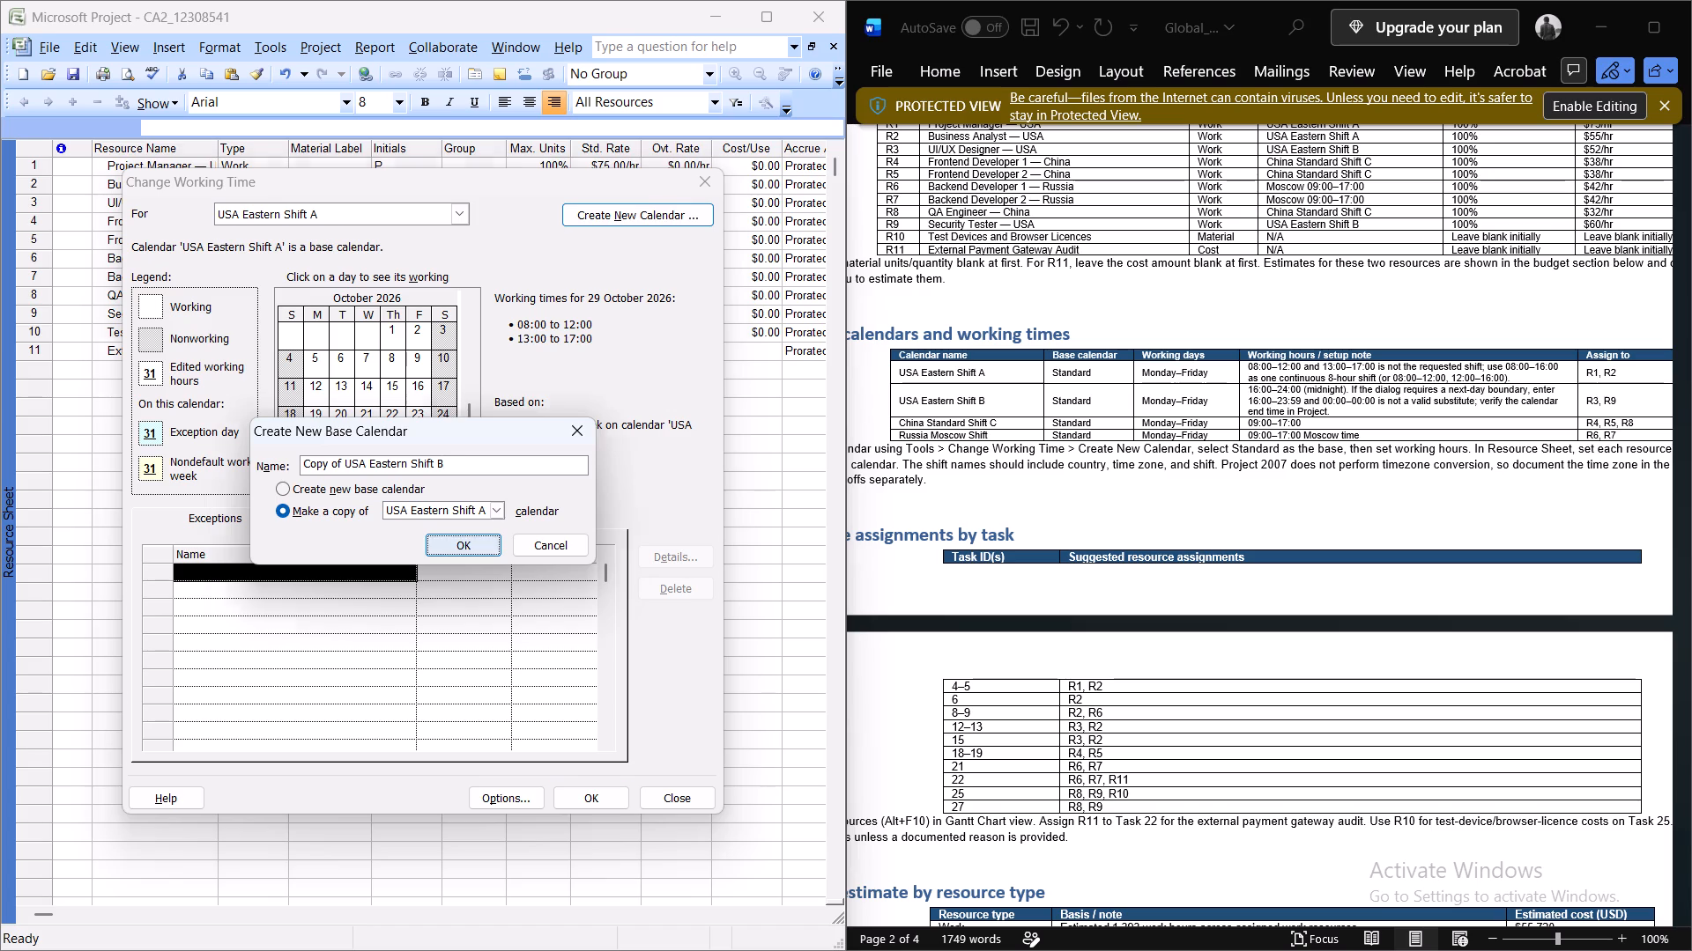
Create a base calendar named China Standard Shift C as a copy of Copy of USA Eastern Shift B.
left_click(590, 207)
key("BackSpace")
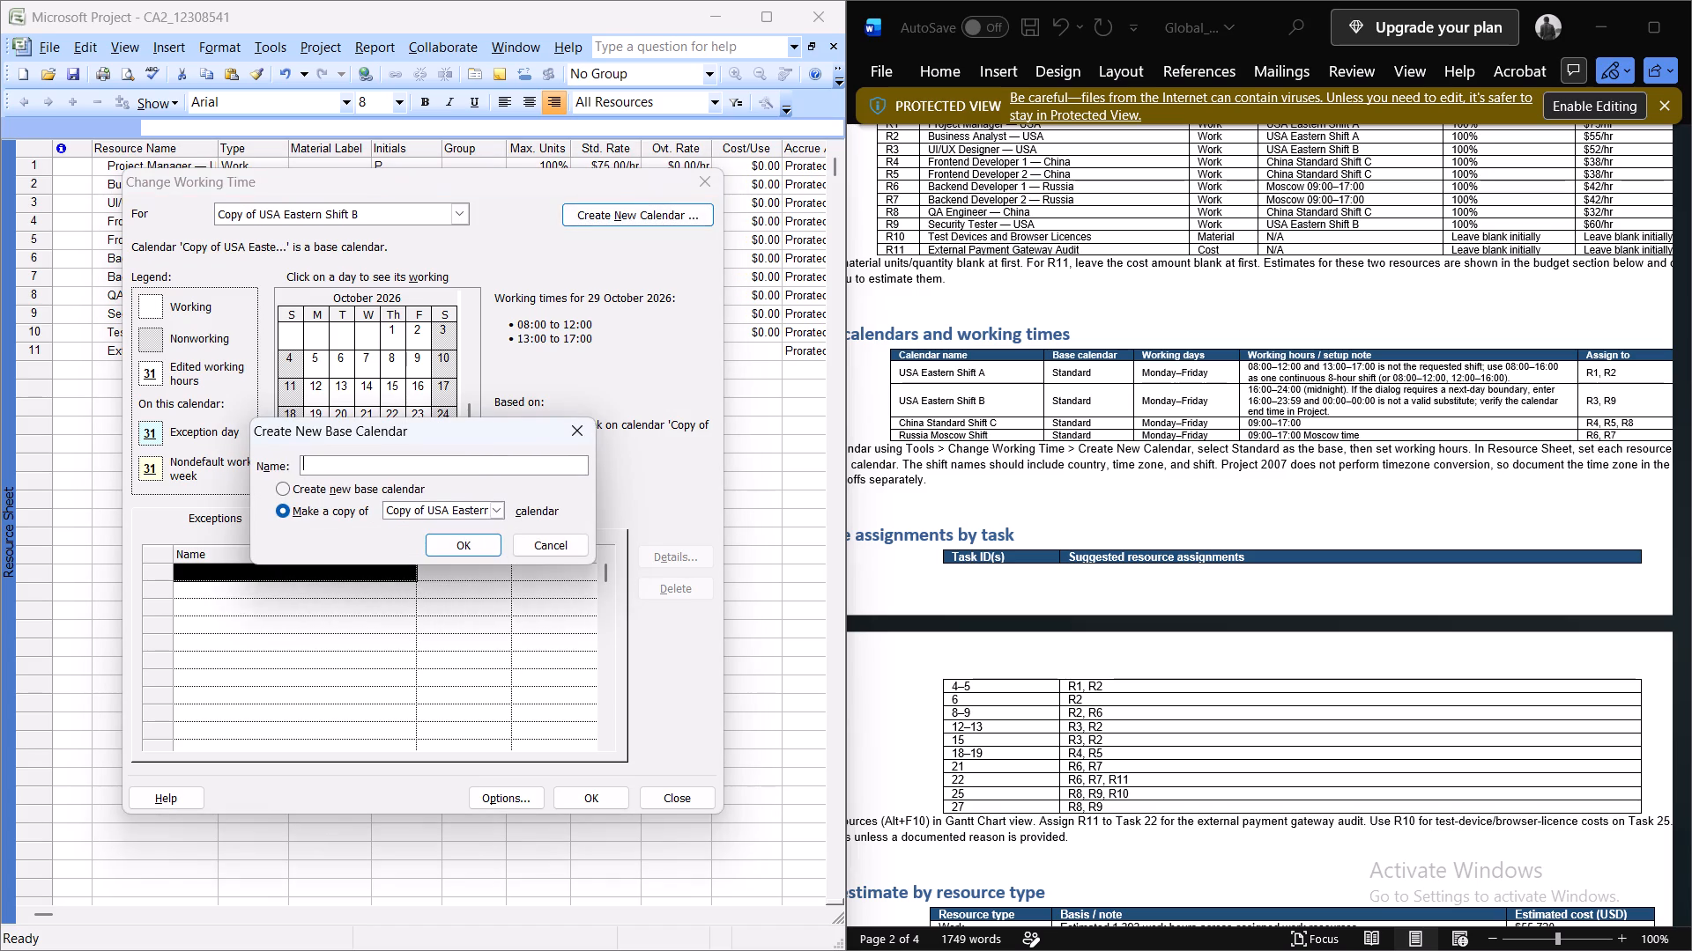
type("China Standard Shift")
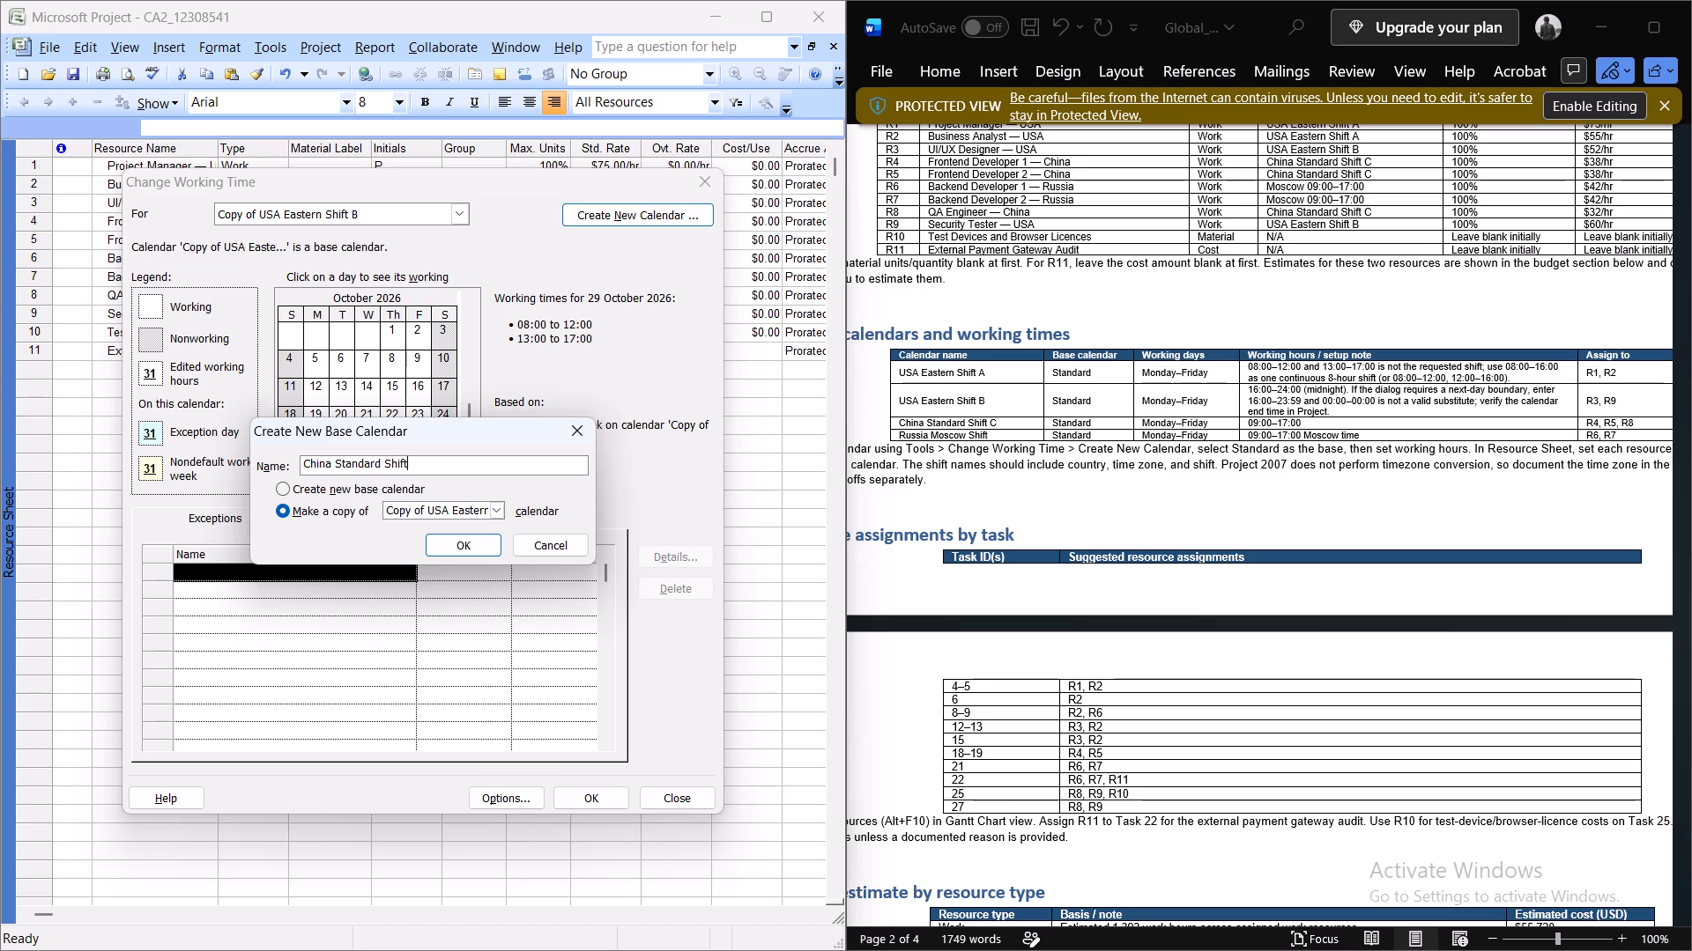
key("space")
key("shift+c")
left_click(449, 543)
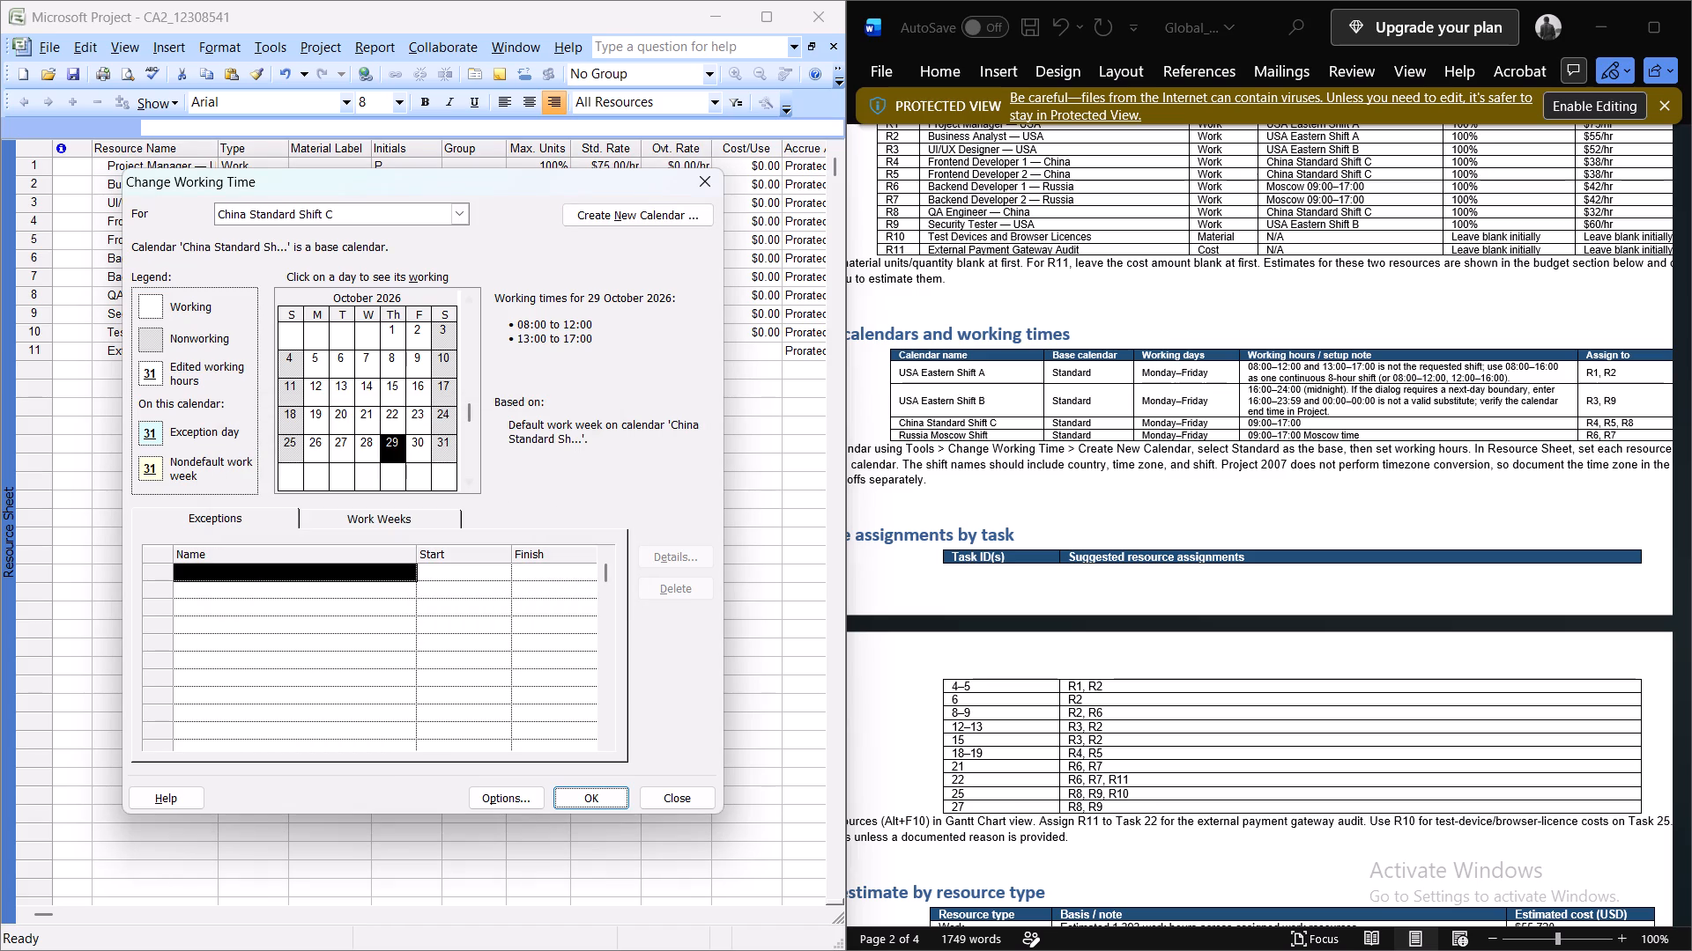
Create a base calendar named Russia Moscow Shift as a copy of China Standard Shift C.
left_click(576, 208)
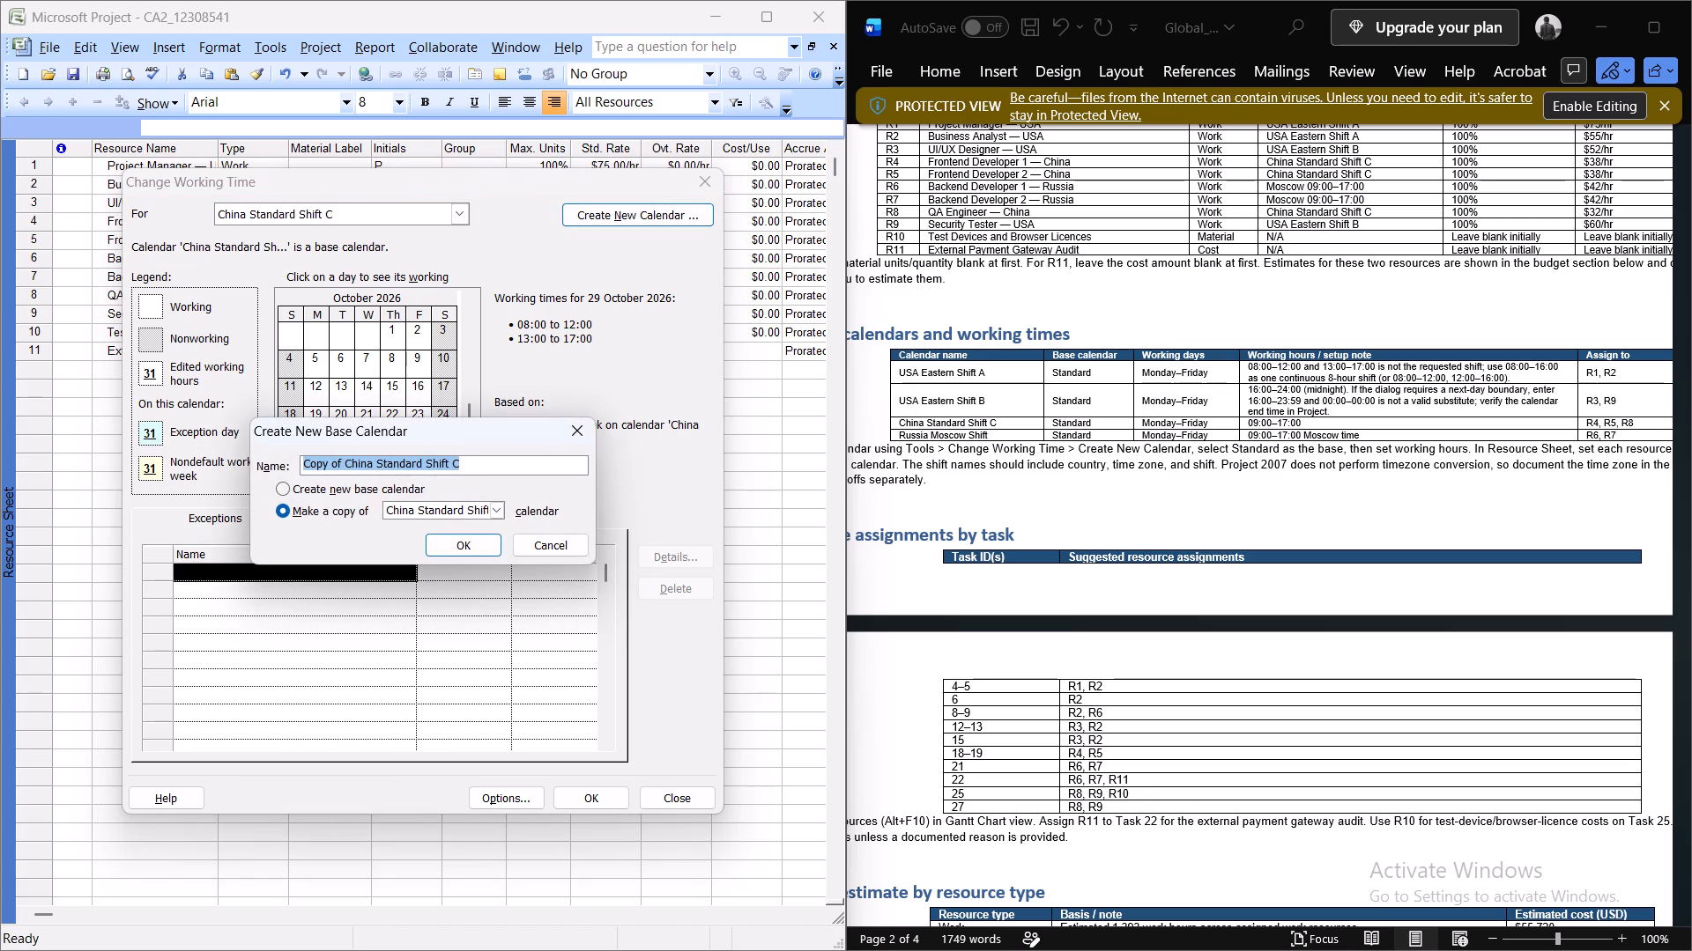
type("Russia Moscow")
key("space")
type("Shift")
key("Return")
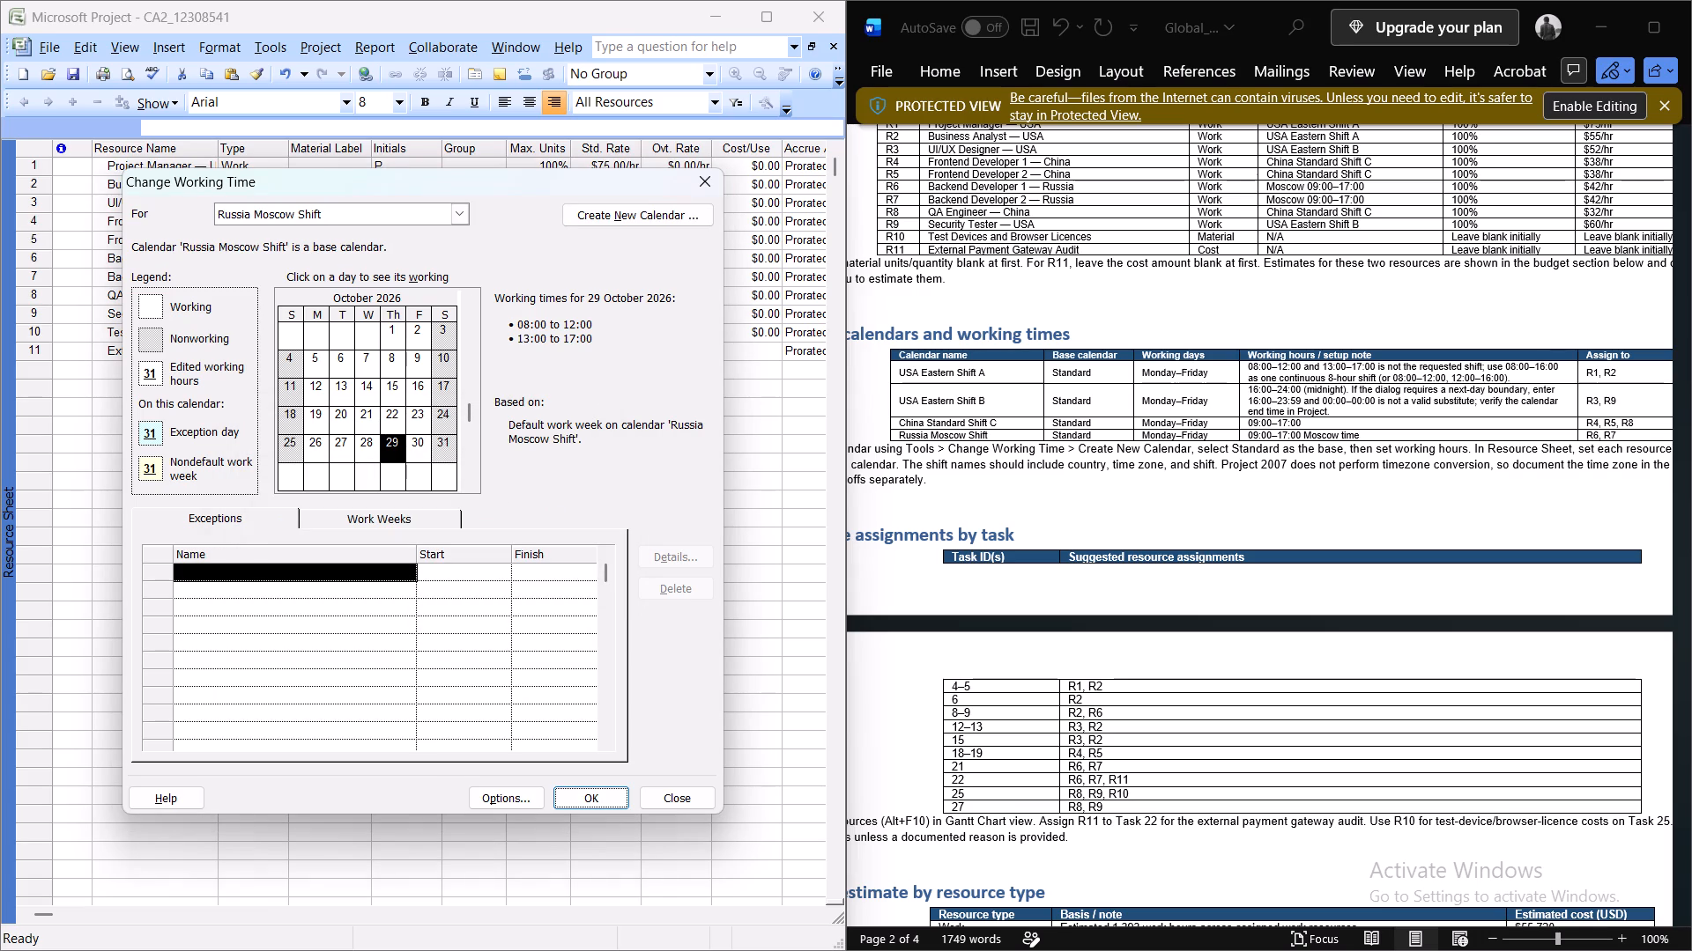
In USA Eastern Shift A's default work week, give Monday to Friday specific working times of 08:00–12:00 and 13:00–17:00.
left_click(461, 221)
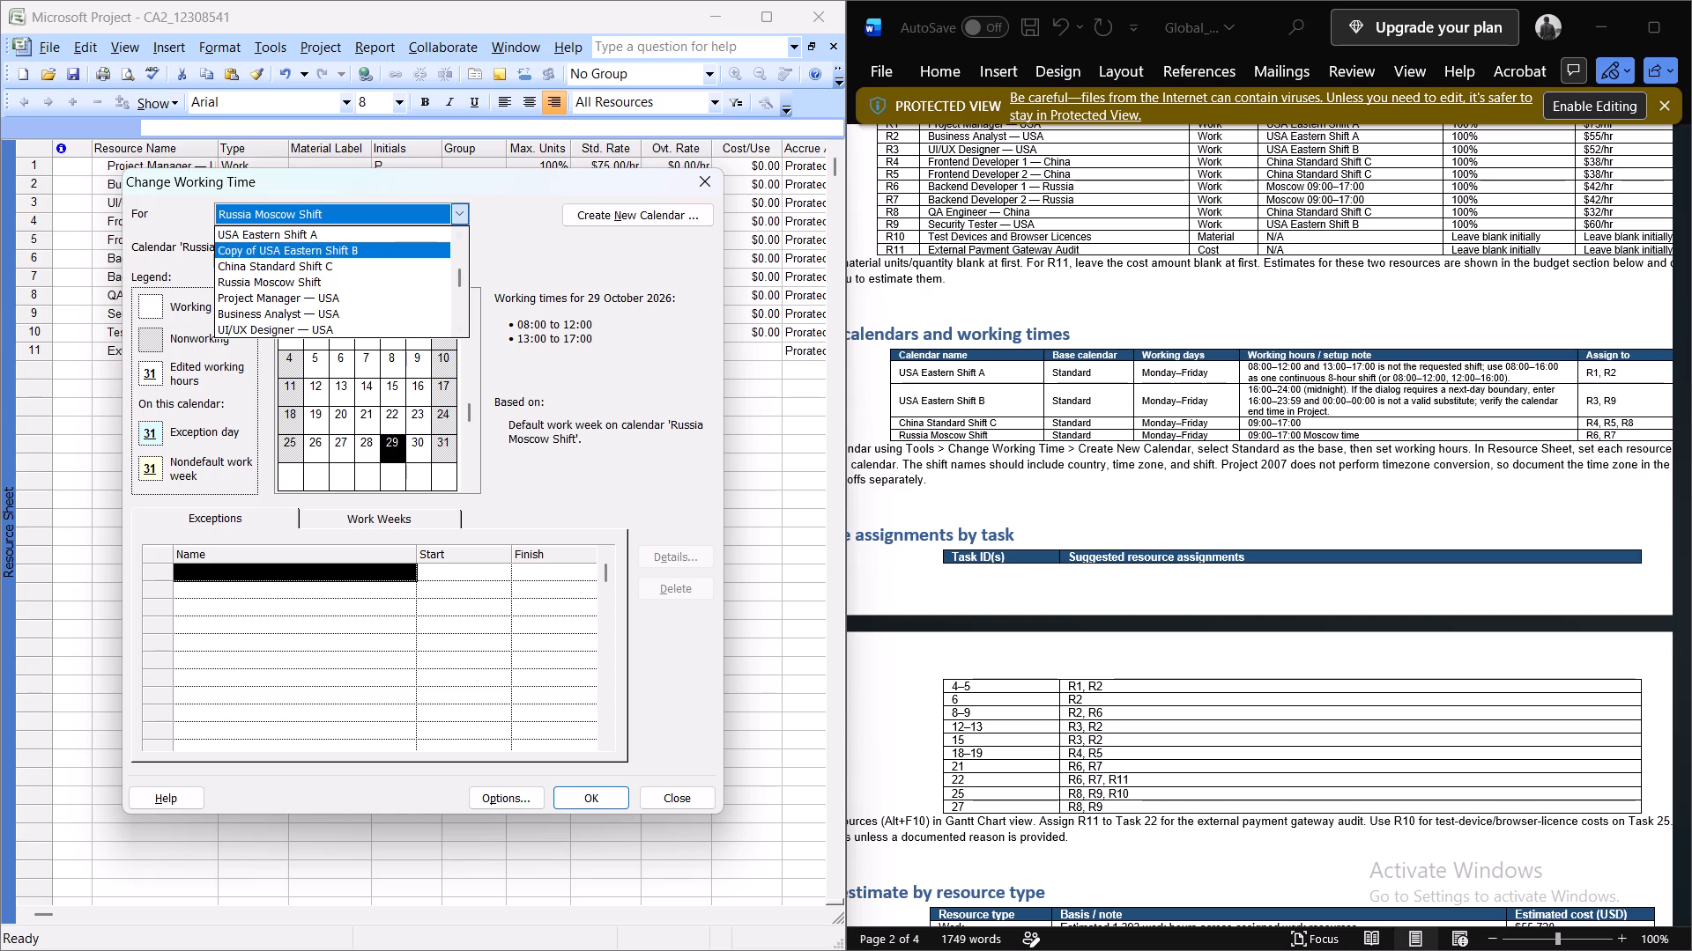
left_click(404, 235)
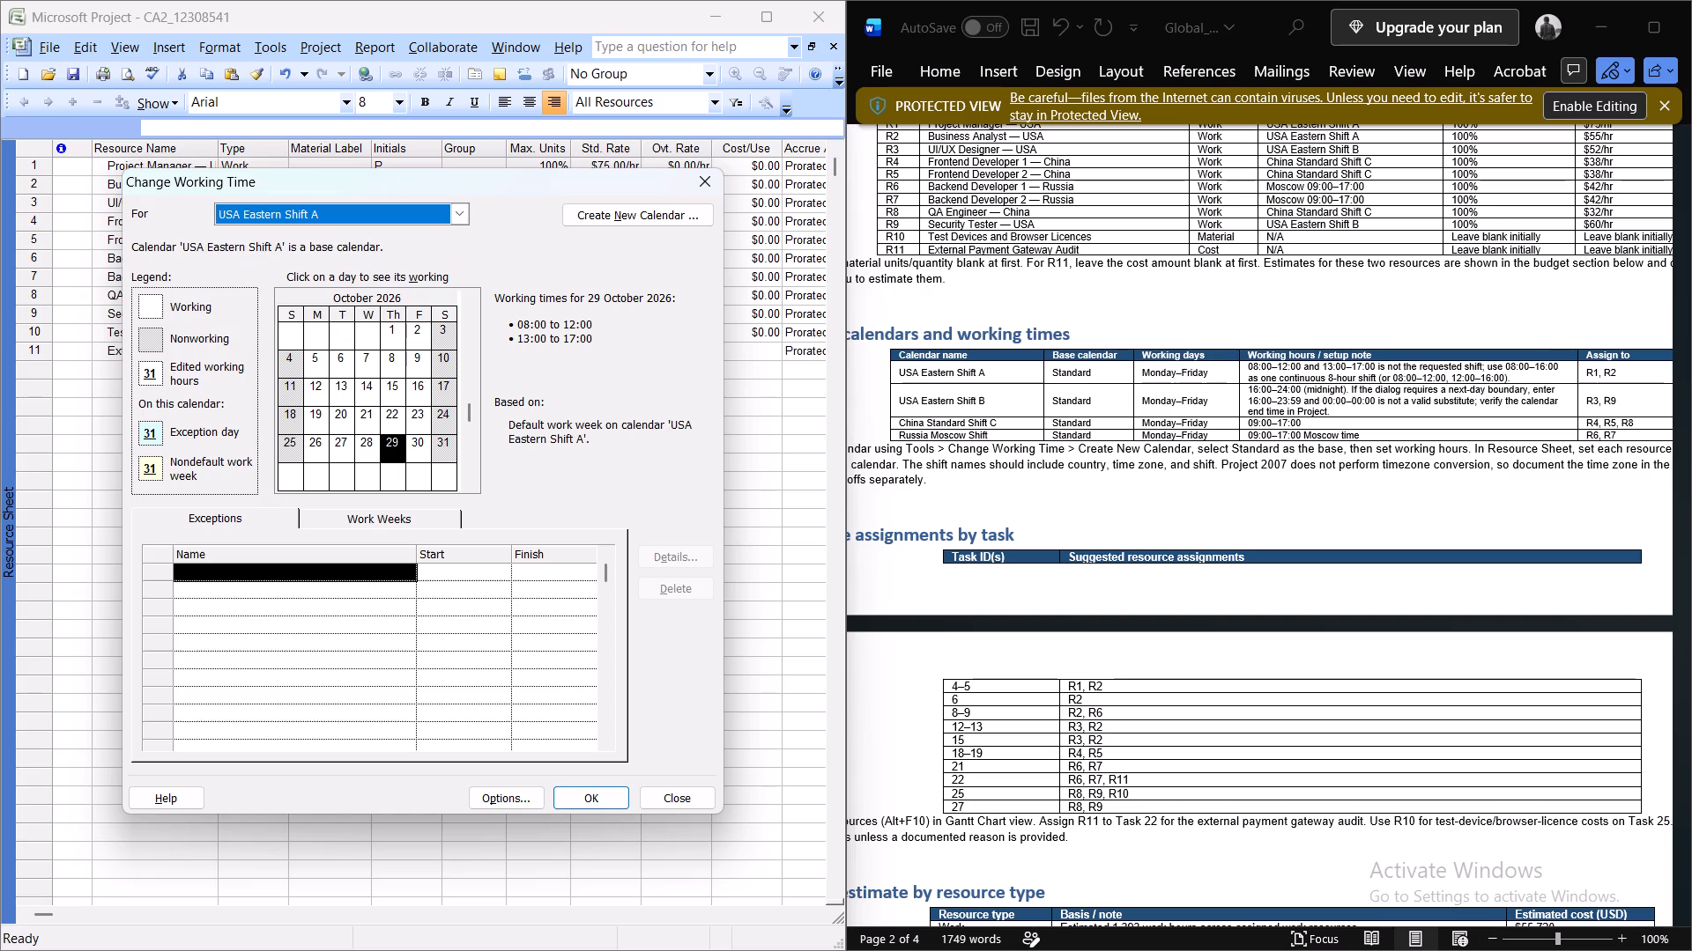
left_click(435, 520)
left_click(682, 557)
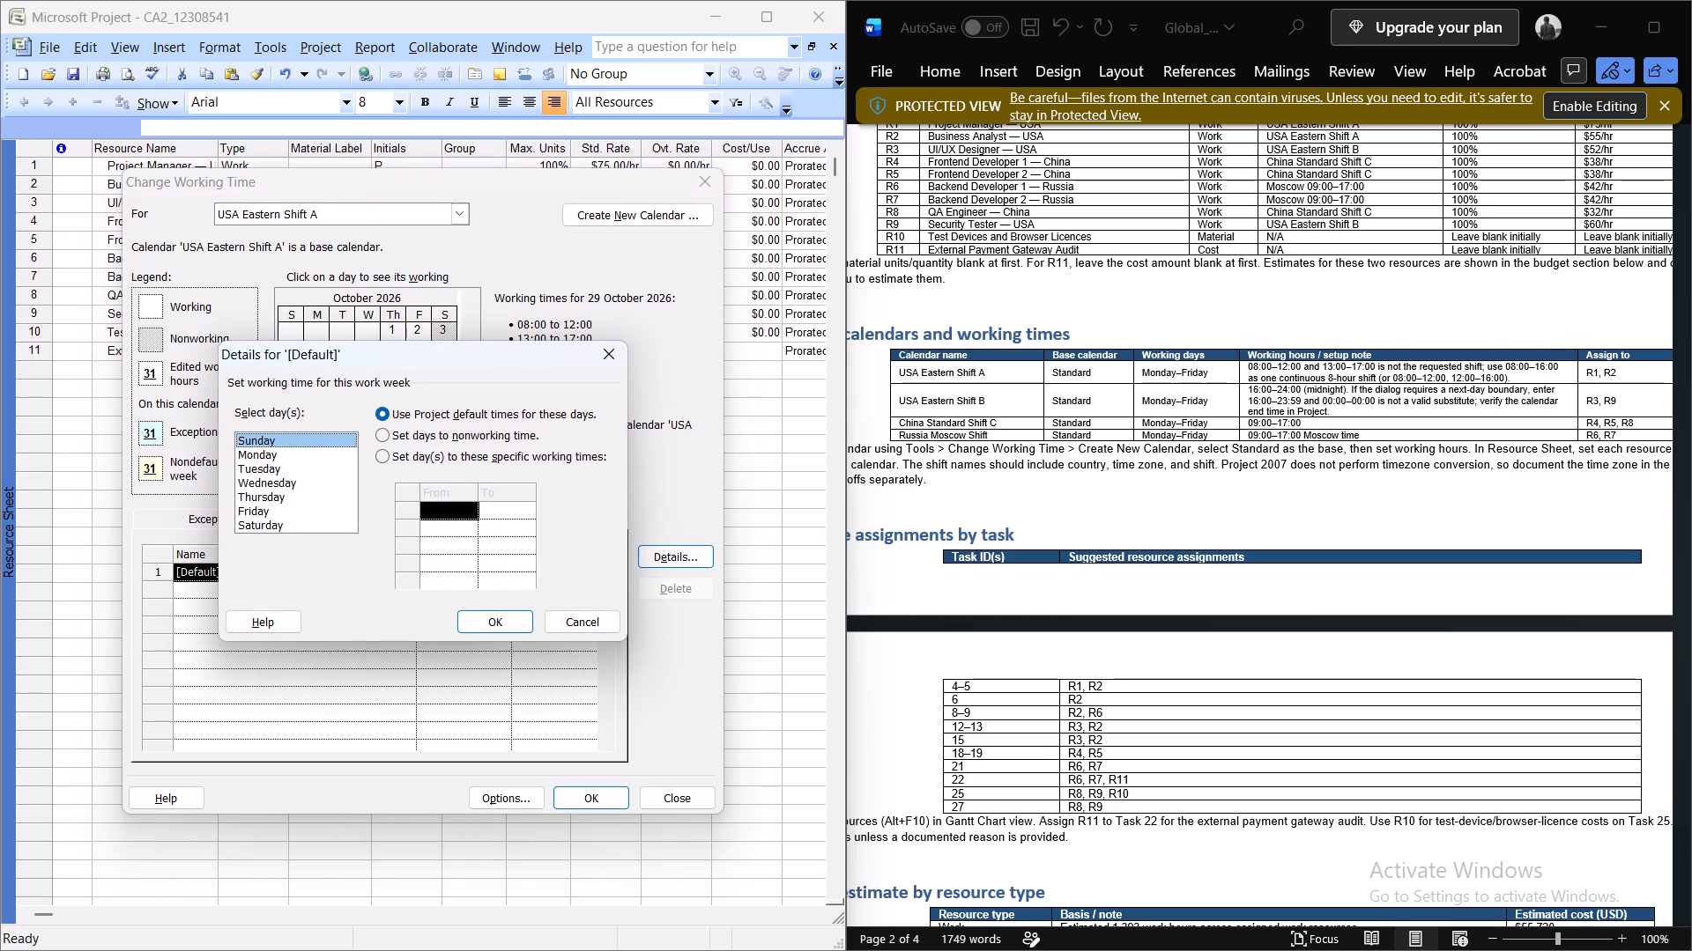
left_click_drag(309, 454, 303, 511)
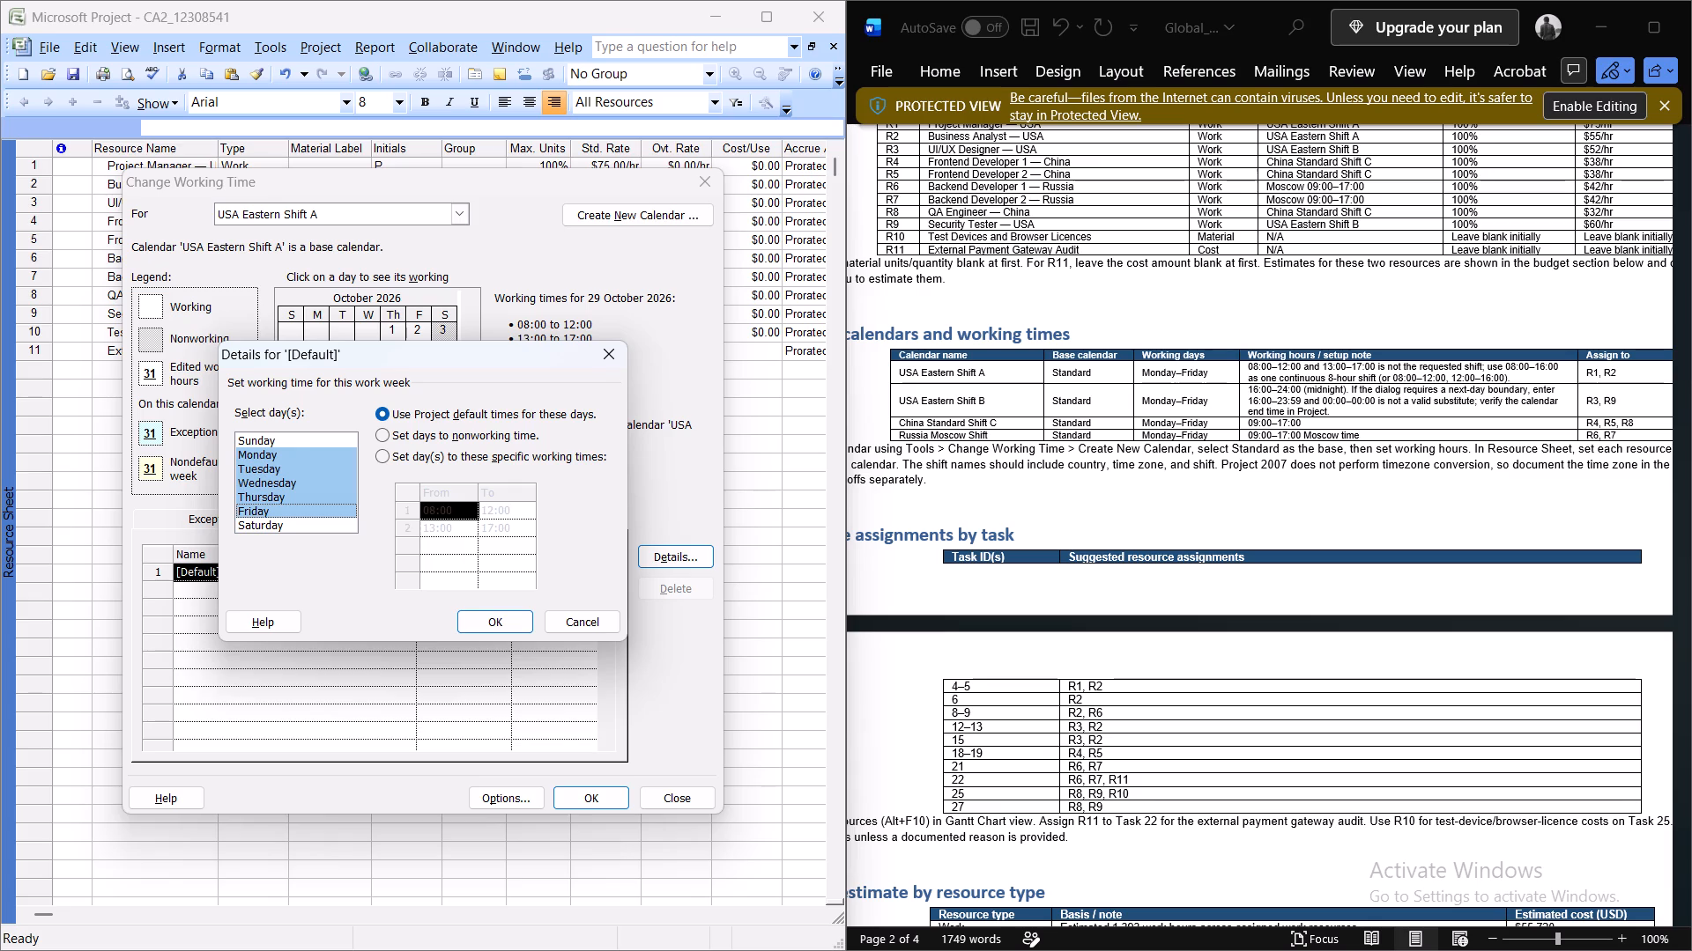
left_click(431, 455)
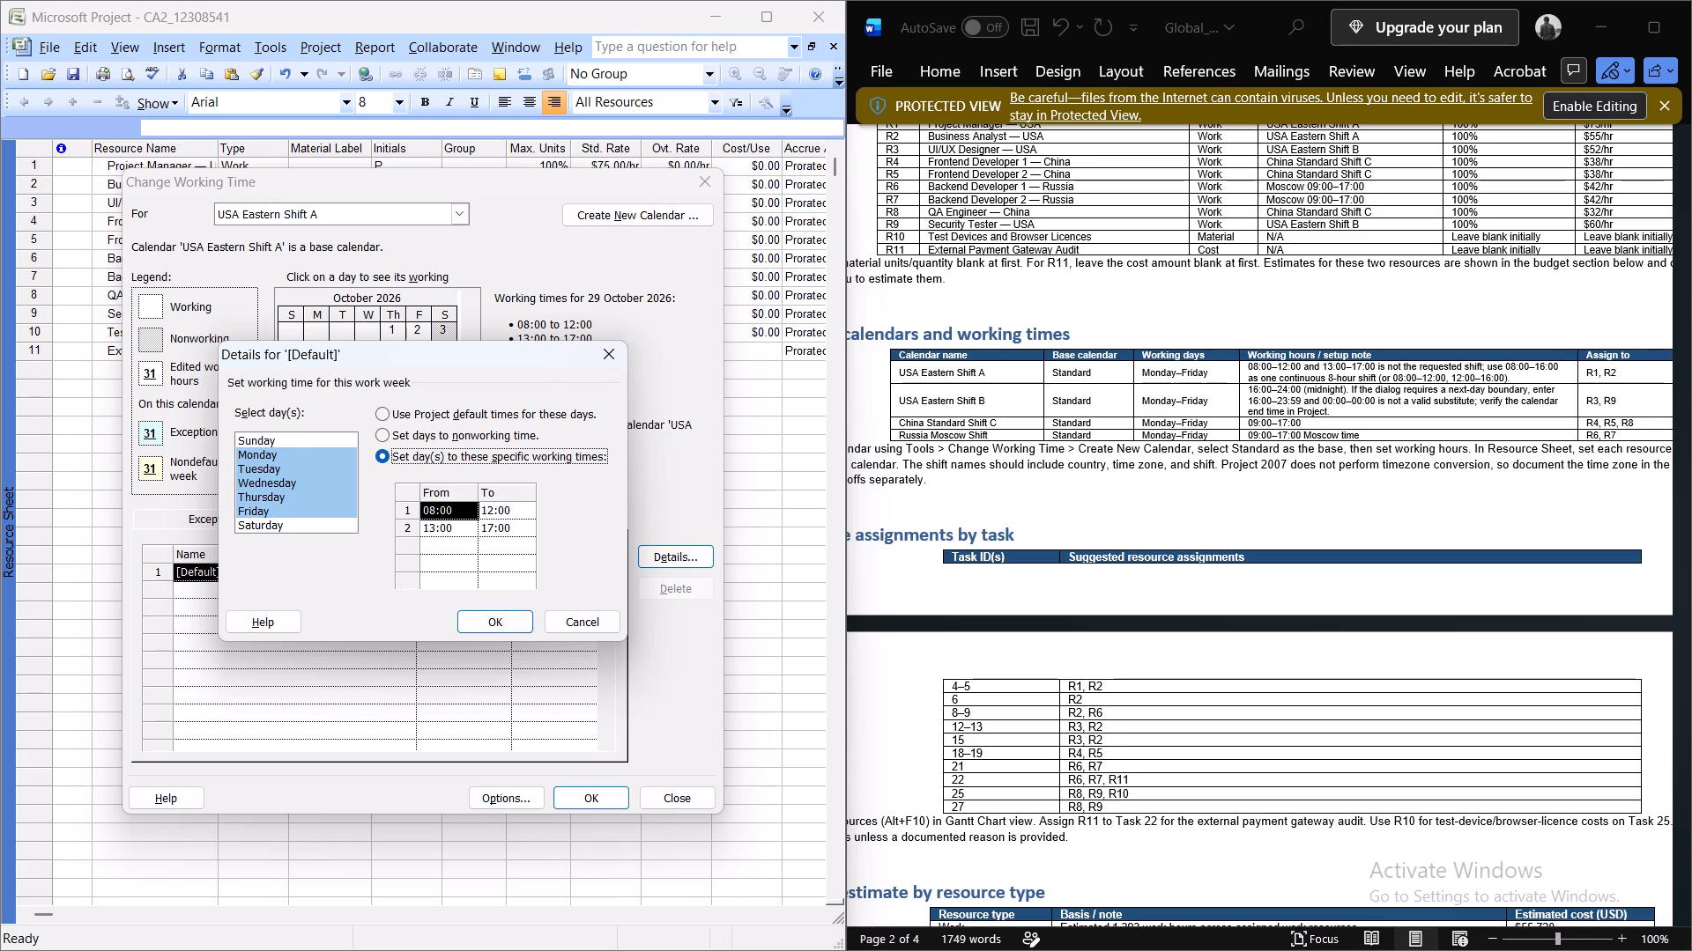
left_click(459, 543)
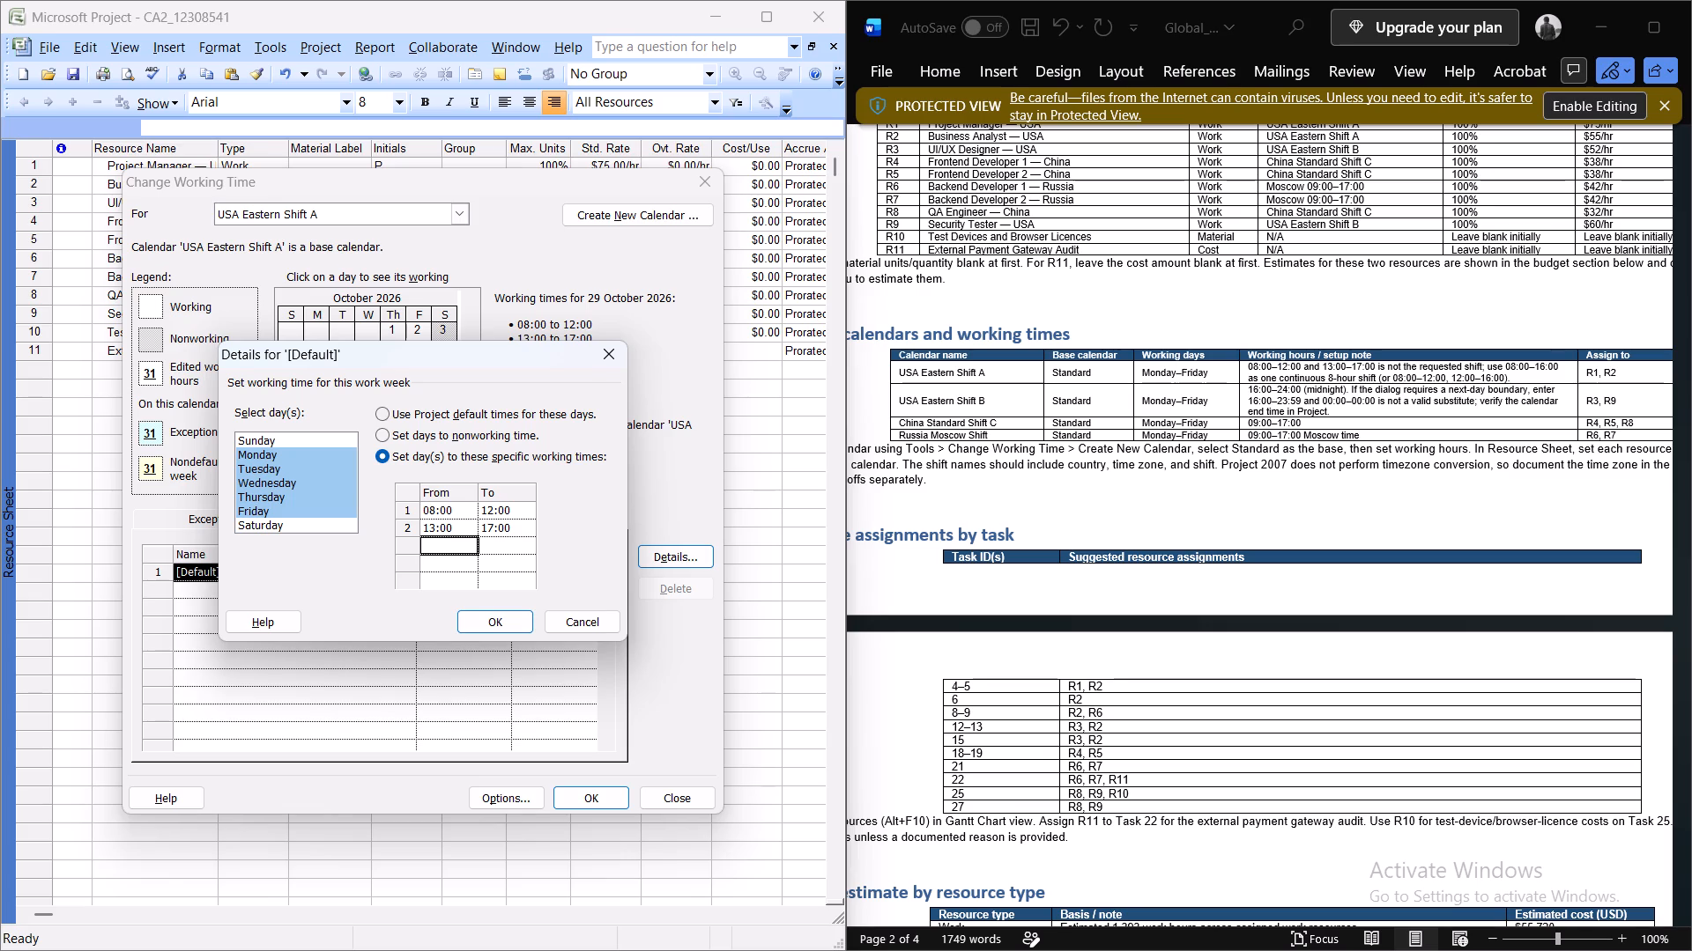
Set Sunday and Saturday to nonworking time in USA Eastern Shift A's default work week.
left_click(294, 438)
left_click(378, 438)
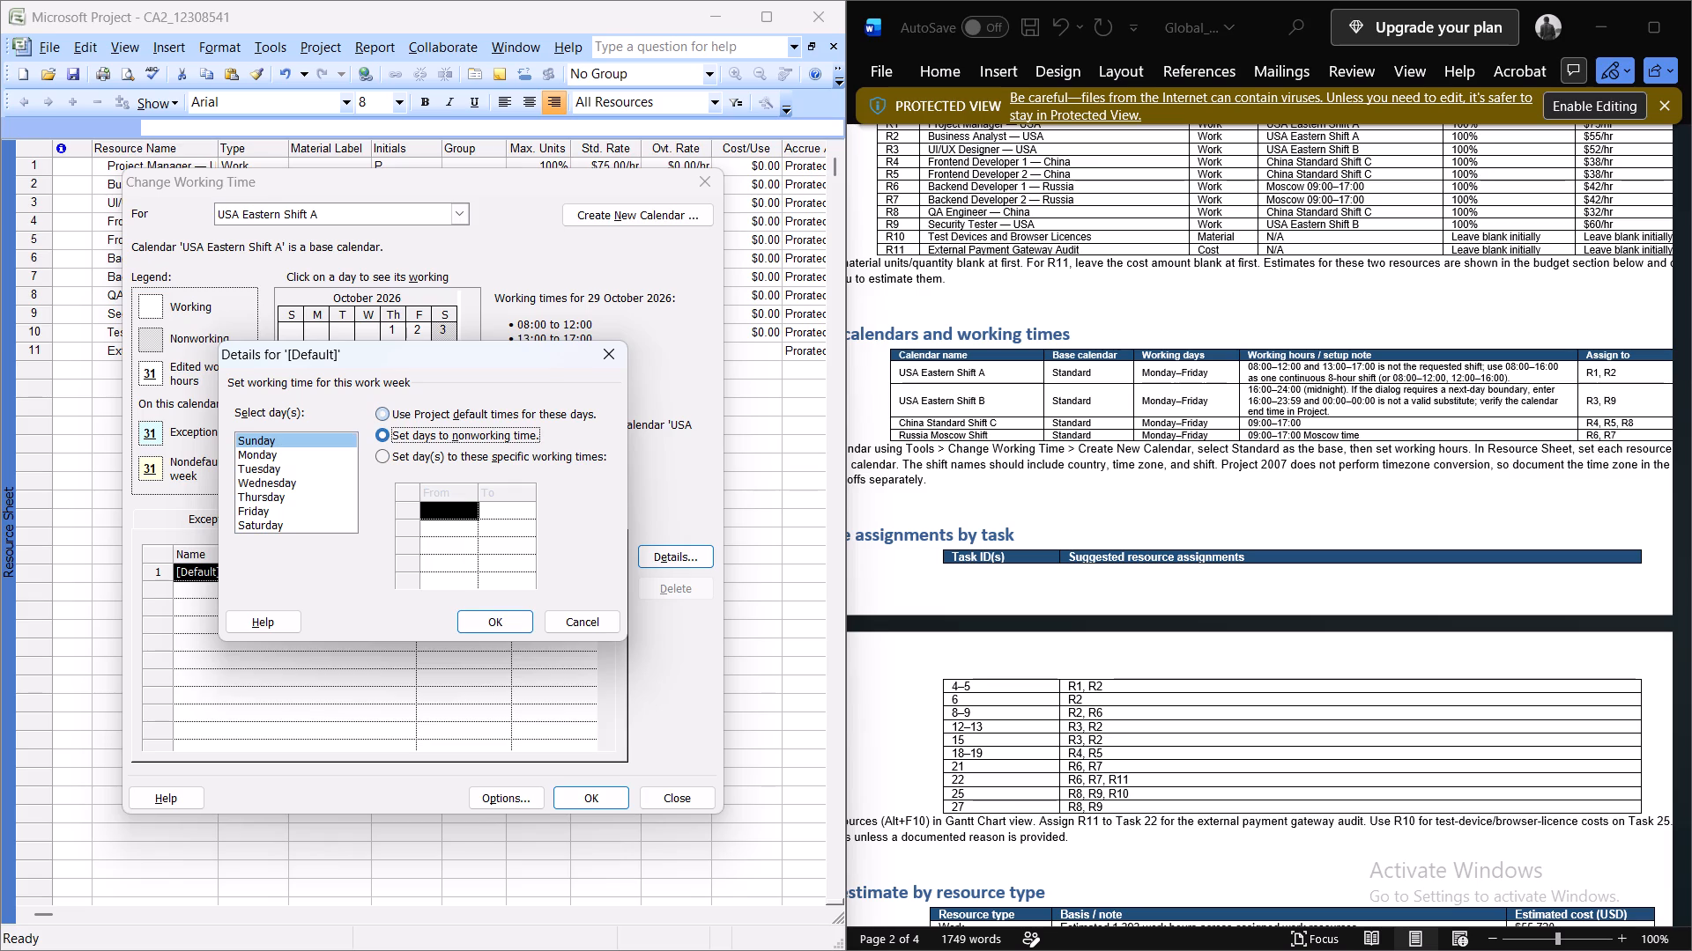
left_click(286, 525)
left_click(389, 439)
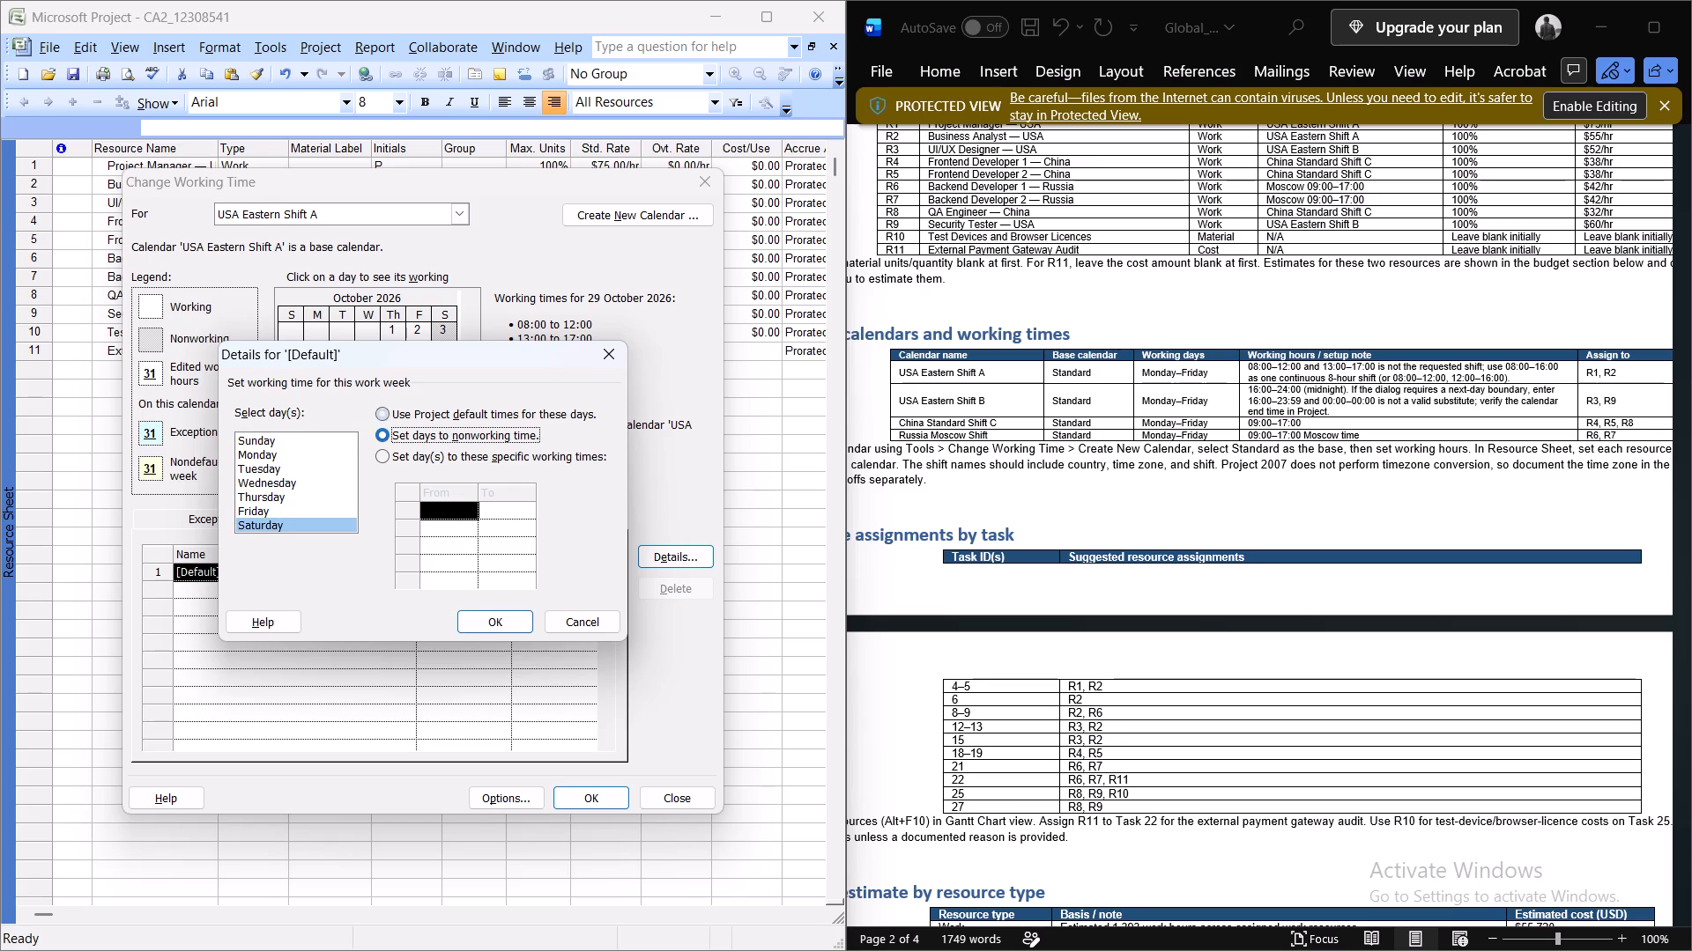
left_click(488, 621)
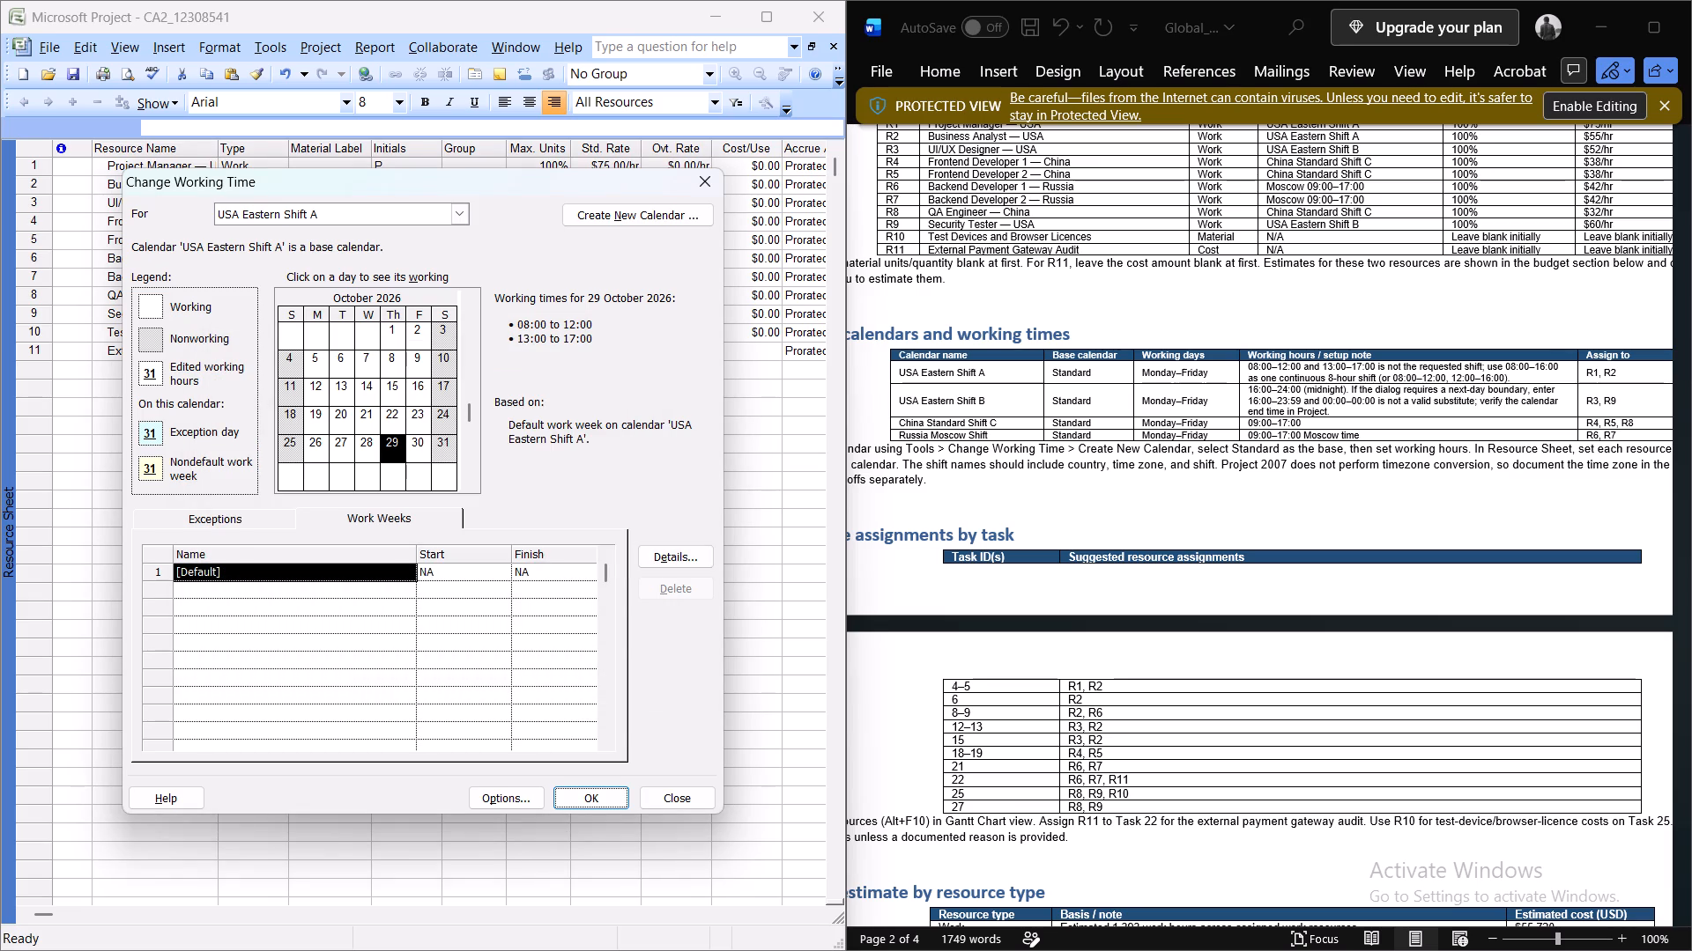
Check the working times of individual October 2026 days in the USA Eastern Shift A calendar.
left_click(410, 403)
left_click(387, 427)
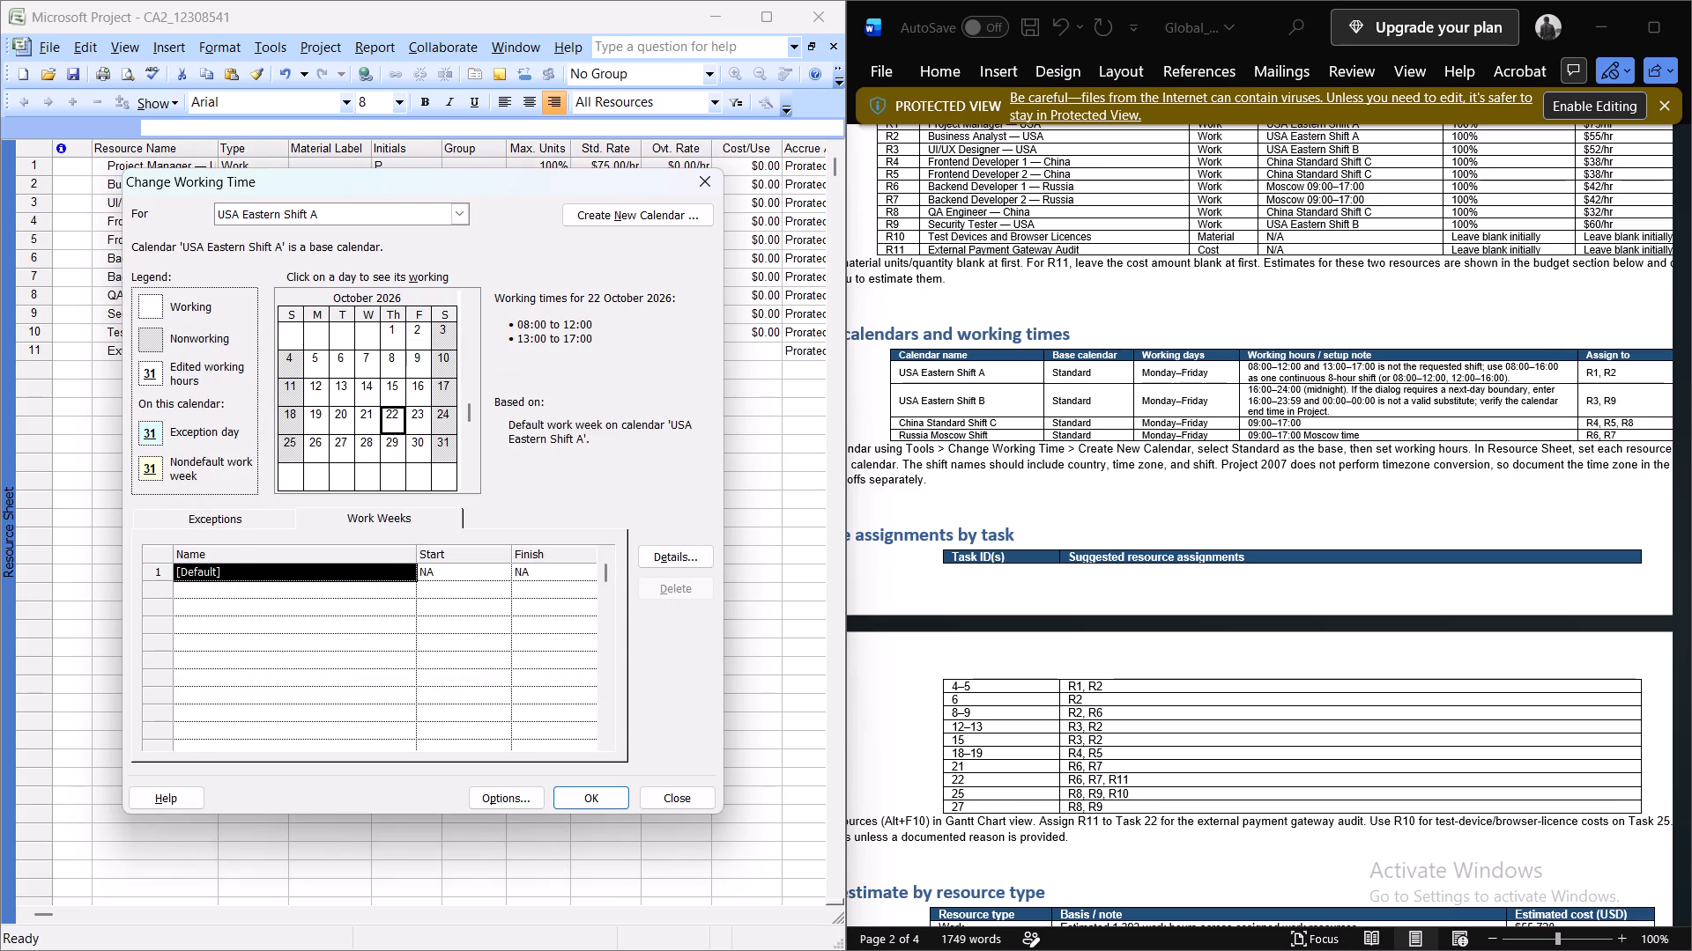
left_click(440, 422)
left_click(351, 419)
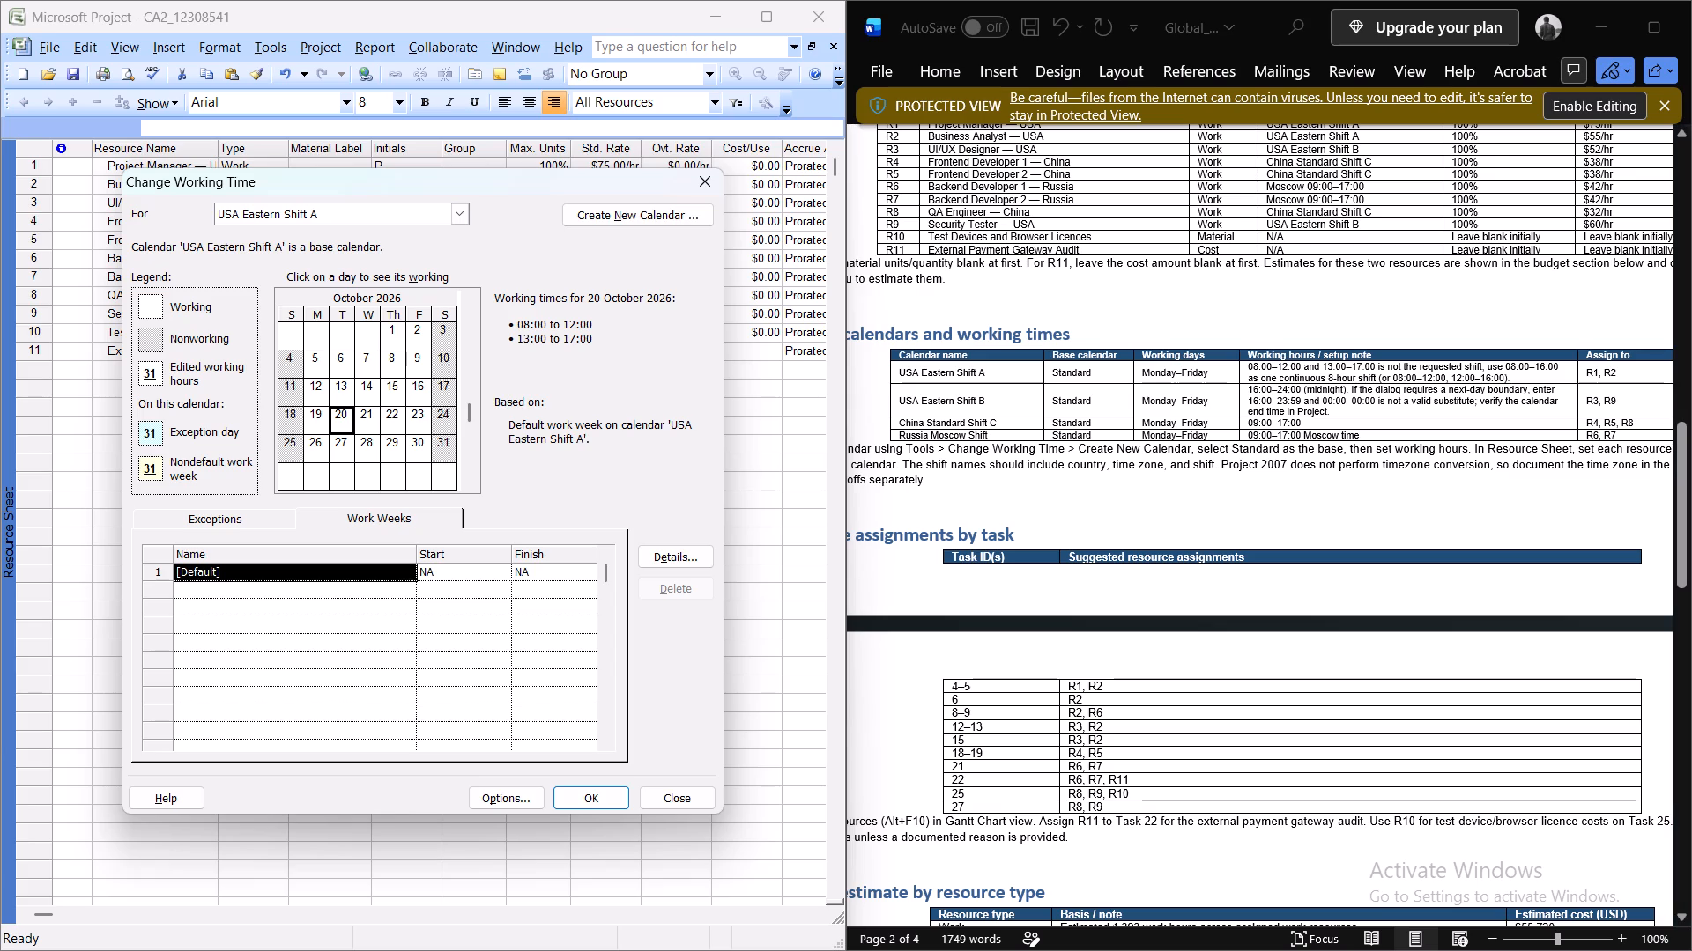
Switch to the Copy of USA Eastern Shift B calendar, saving the changes made to USA Eastern Shift A.
left_click(458, 217)
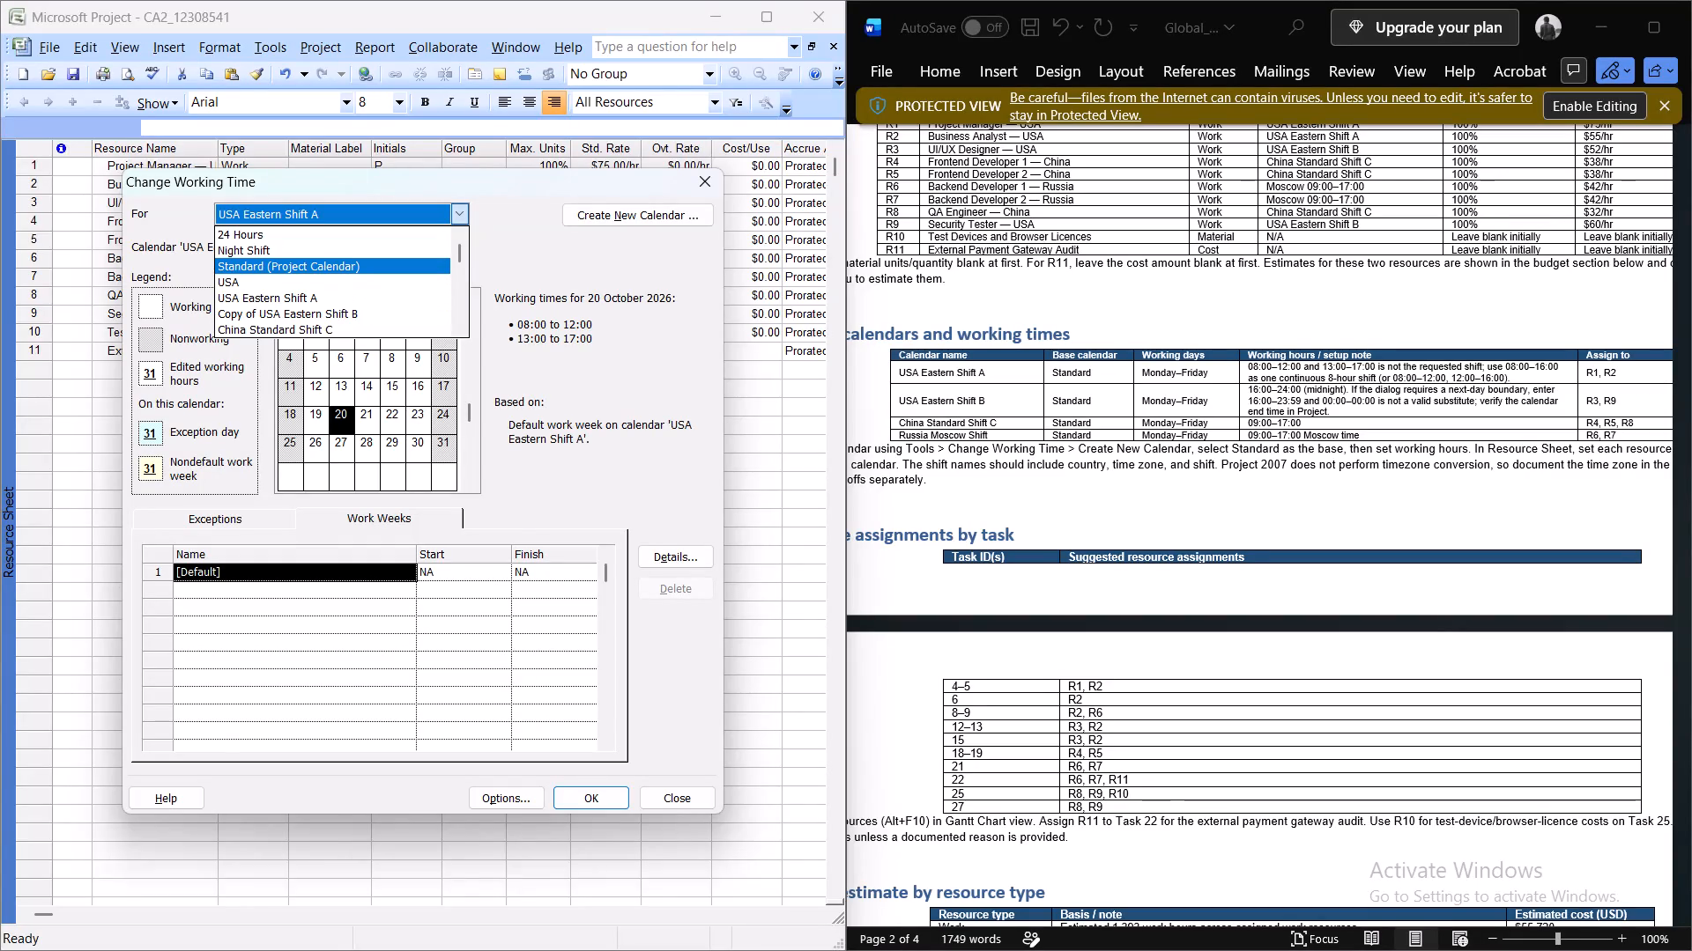
left_click(334, 314)
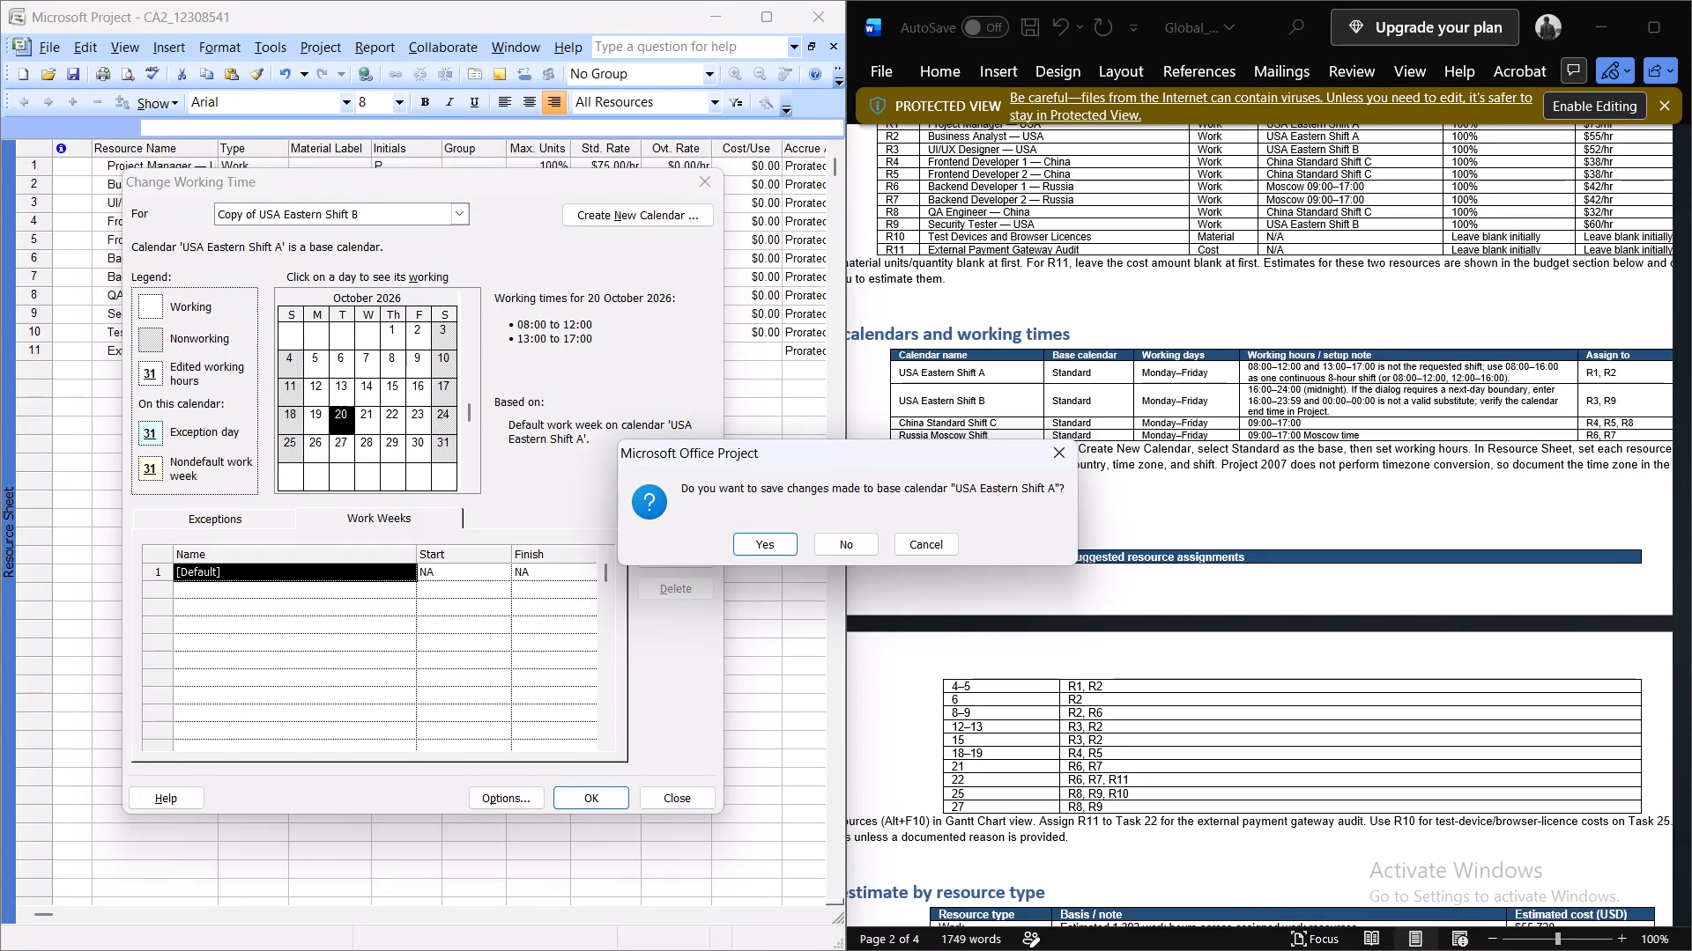
left_click(745, 540)
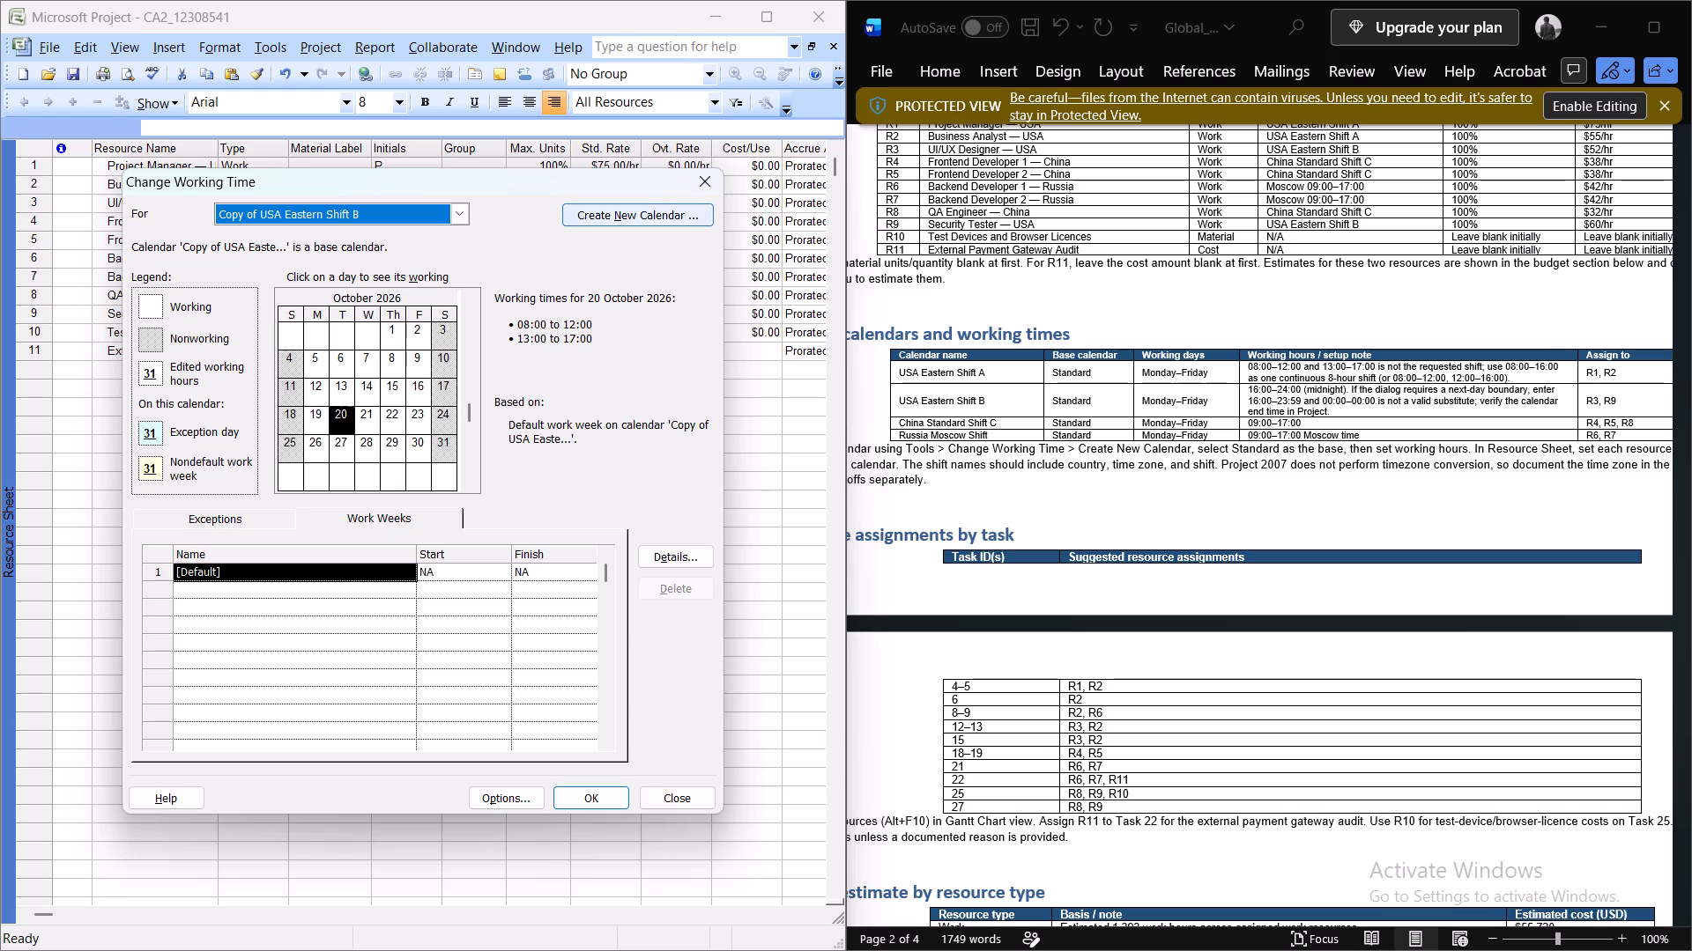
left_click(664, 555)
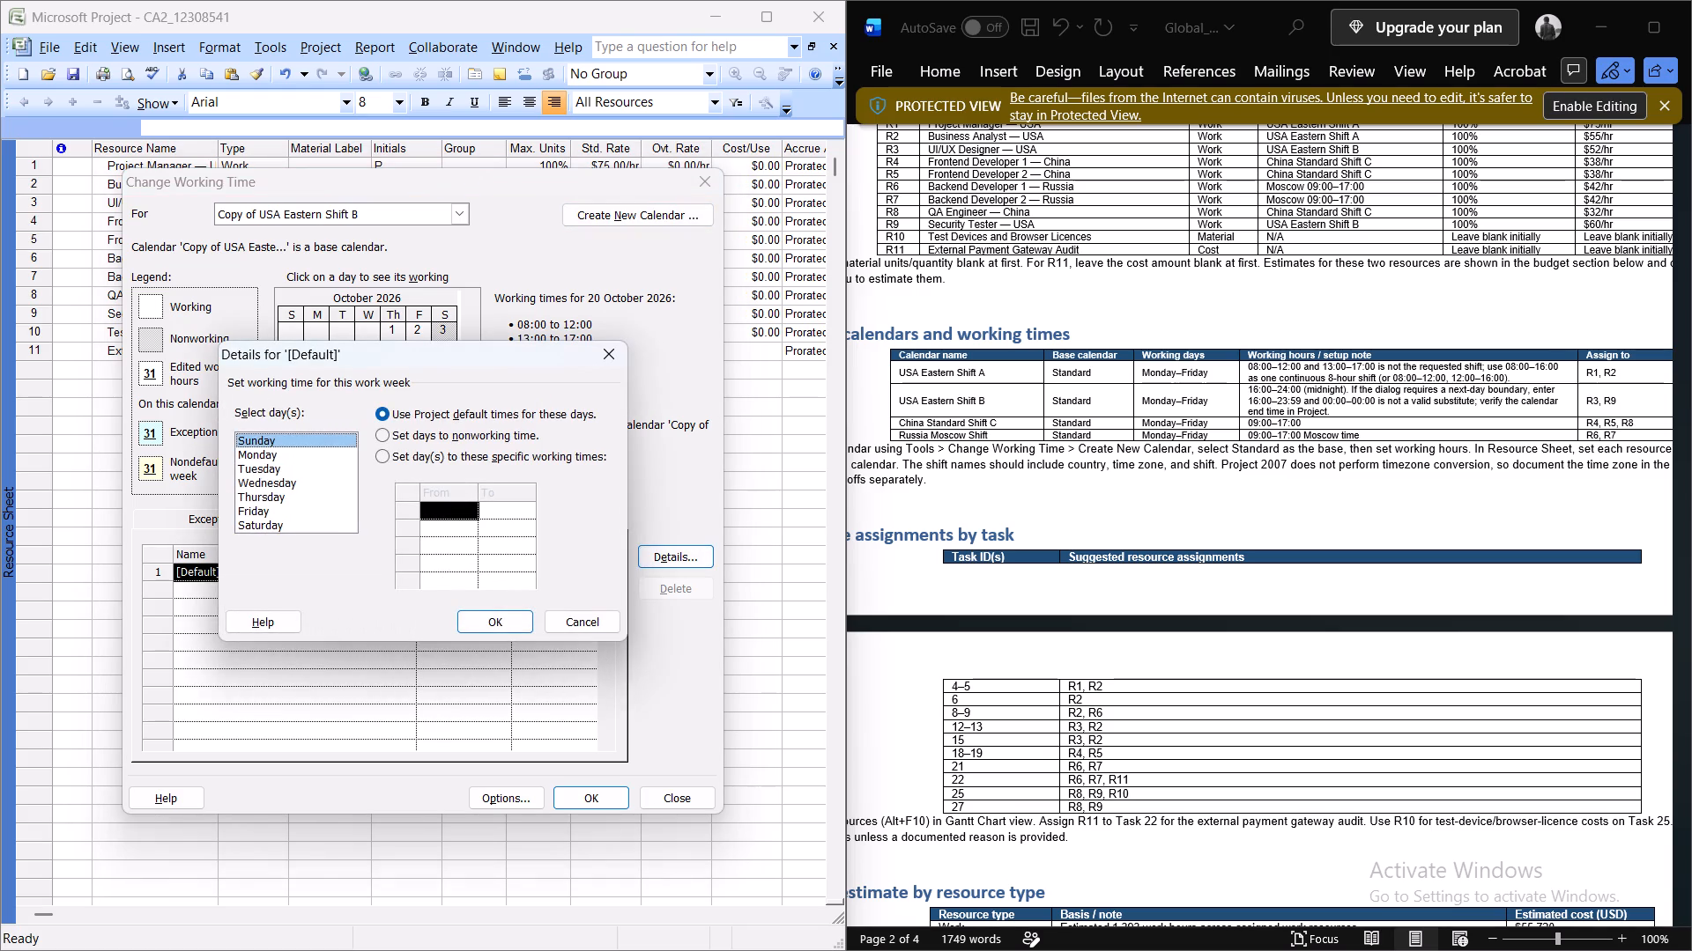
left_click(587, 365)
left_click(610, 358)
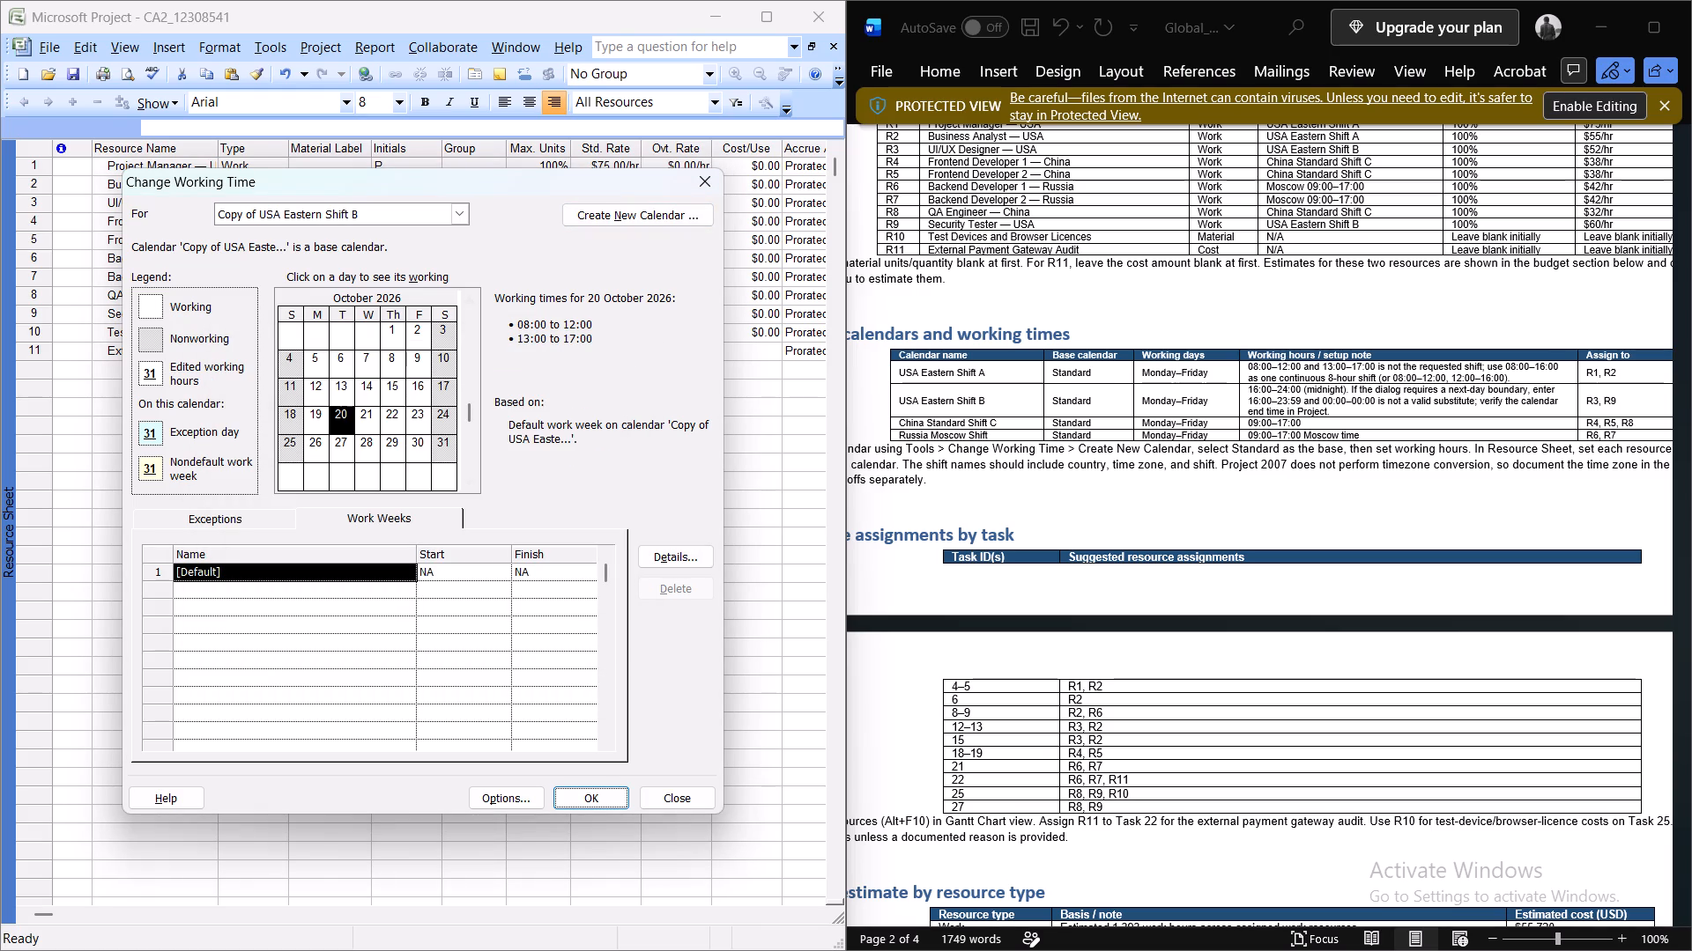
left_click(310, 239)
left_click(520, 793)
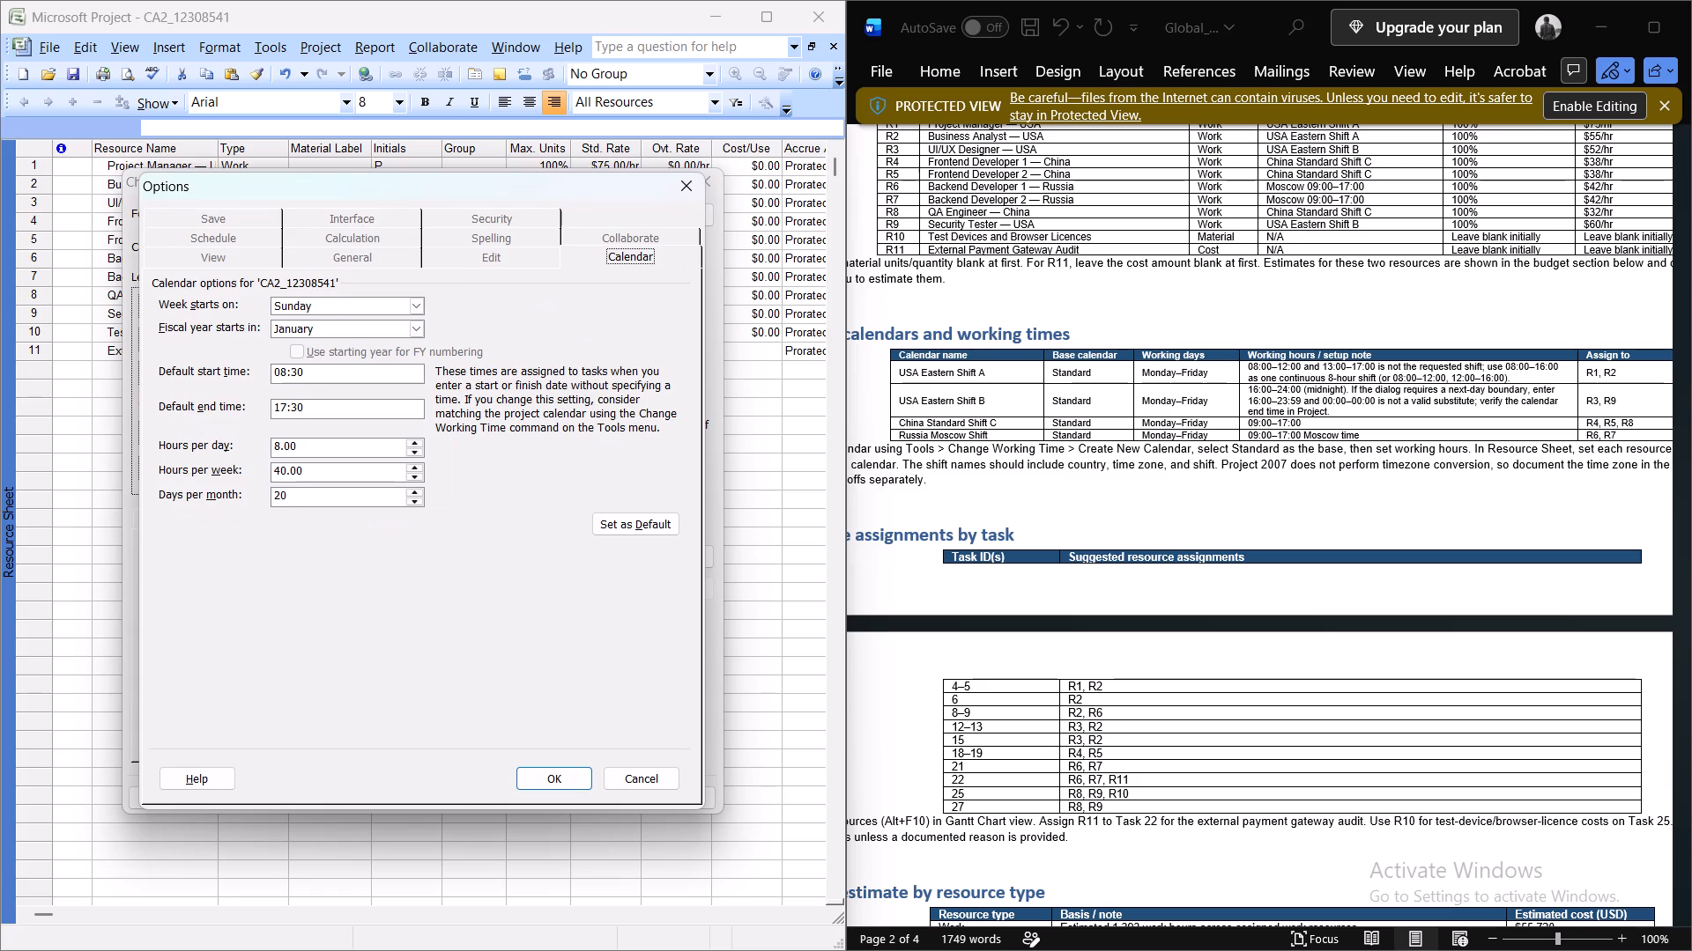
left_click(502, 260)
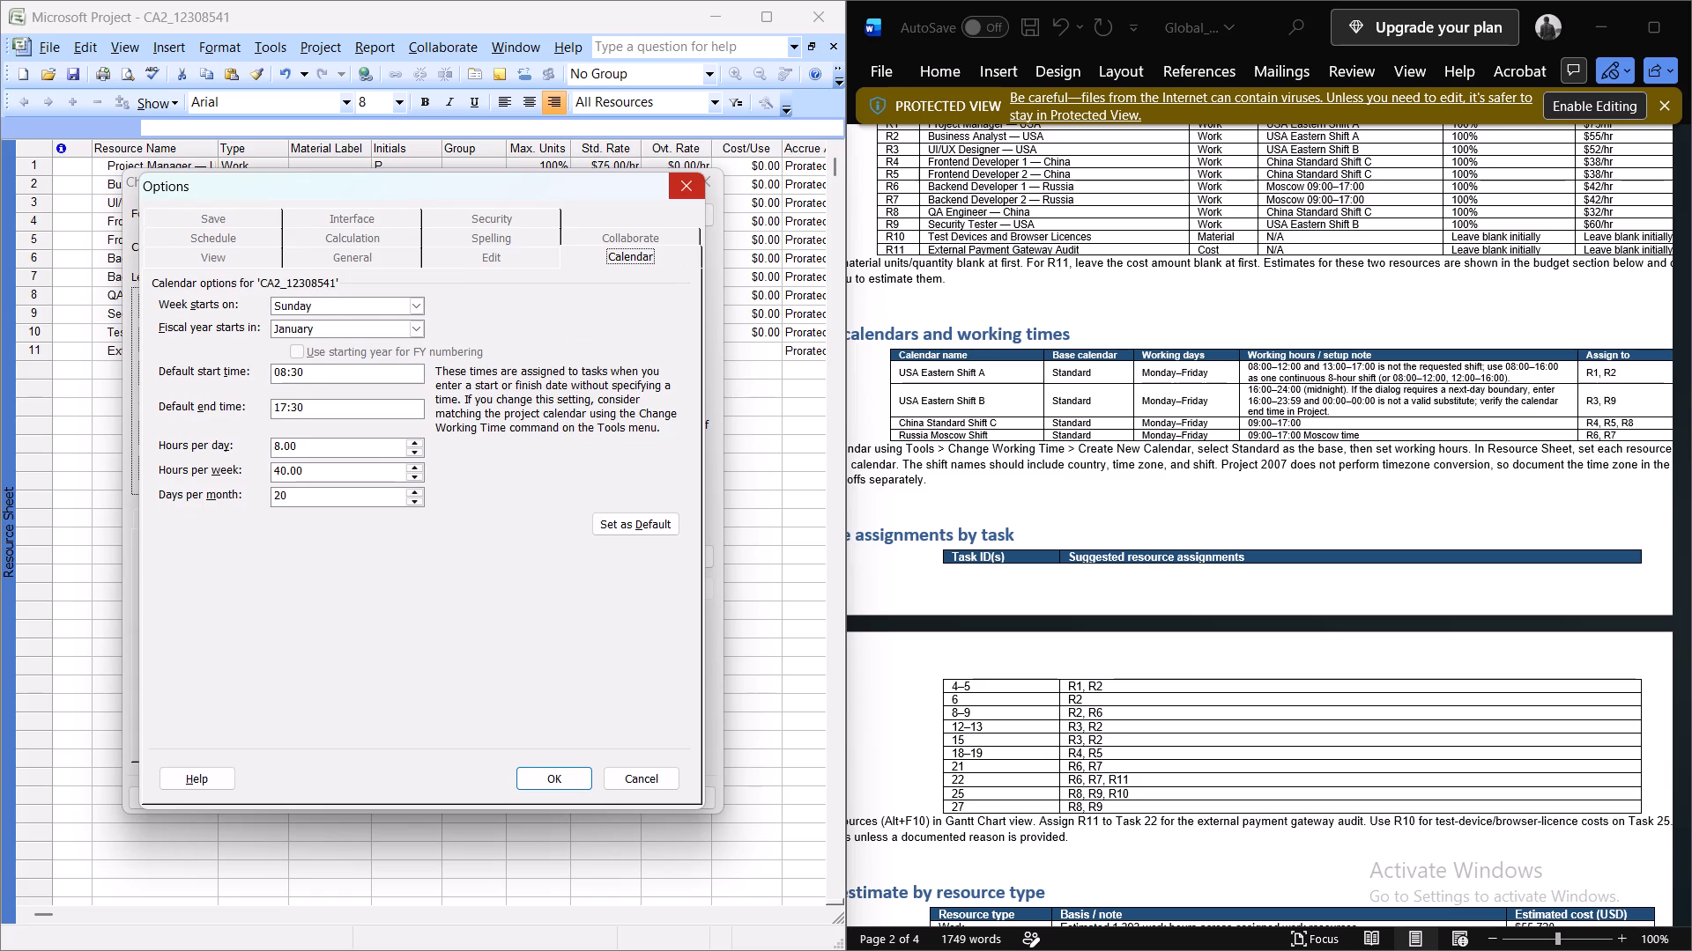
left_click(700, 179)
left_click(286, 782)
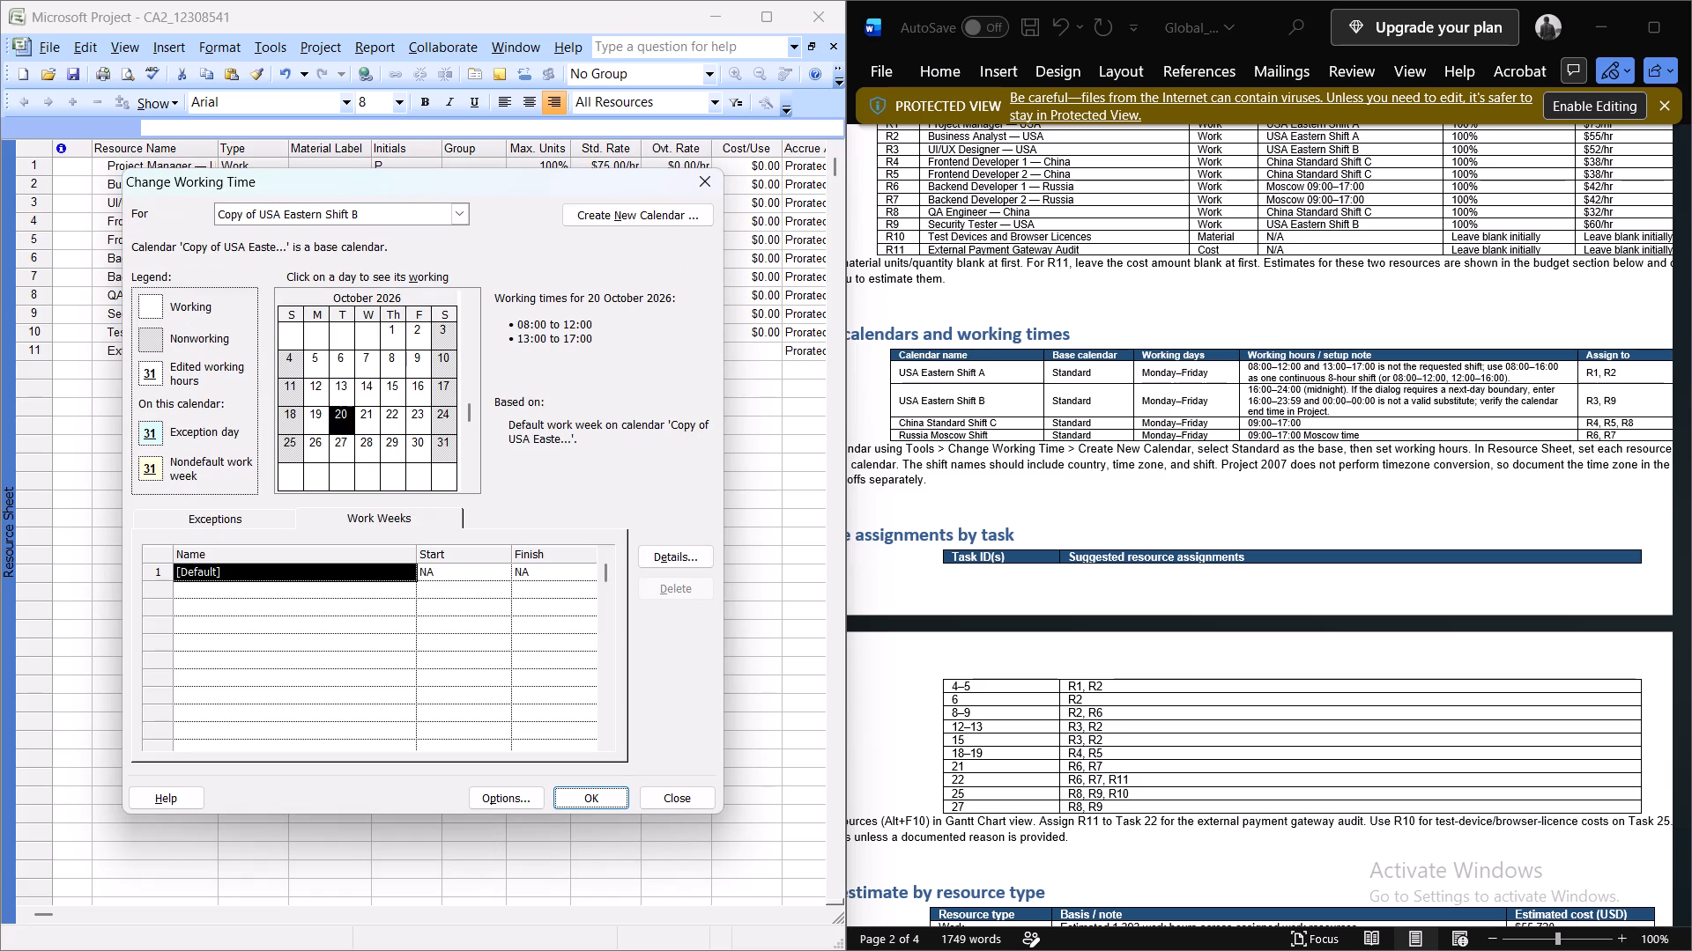
Create a base calendar named USA Eastern Shift B as a copy of Copy of USA Eastern Shift B.
left_click(373, 225)
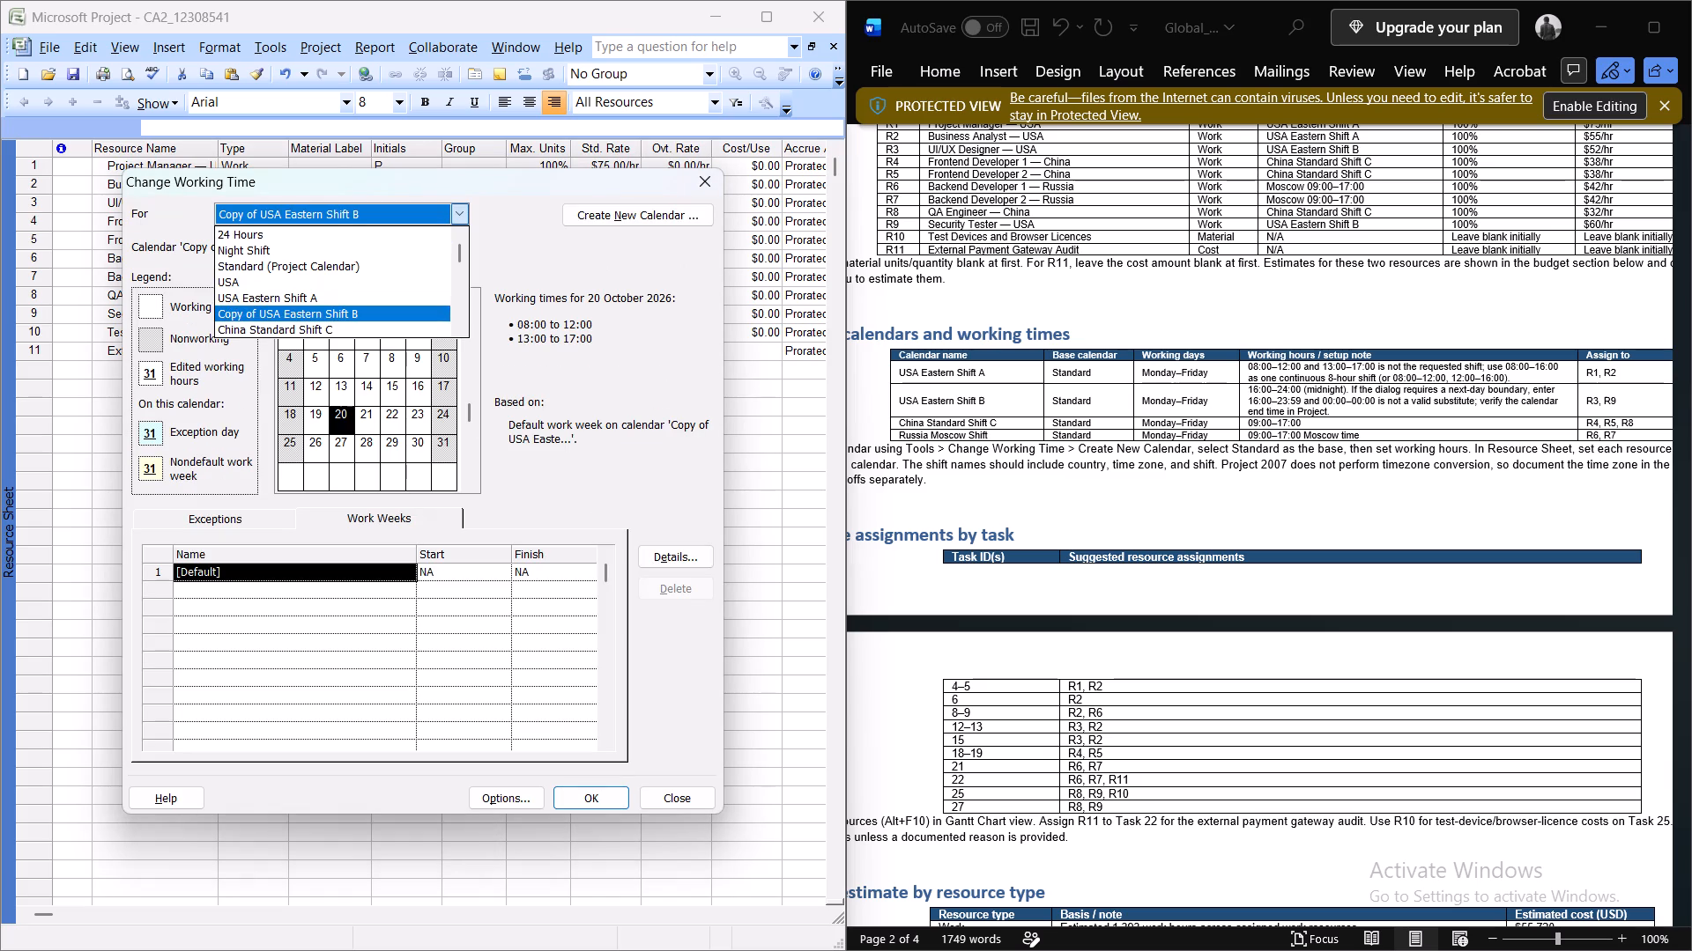
left_click(594, 205)
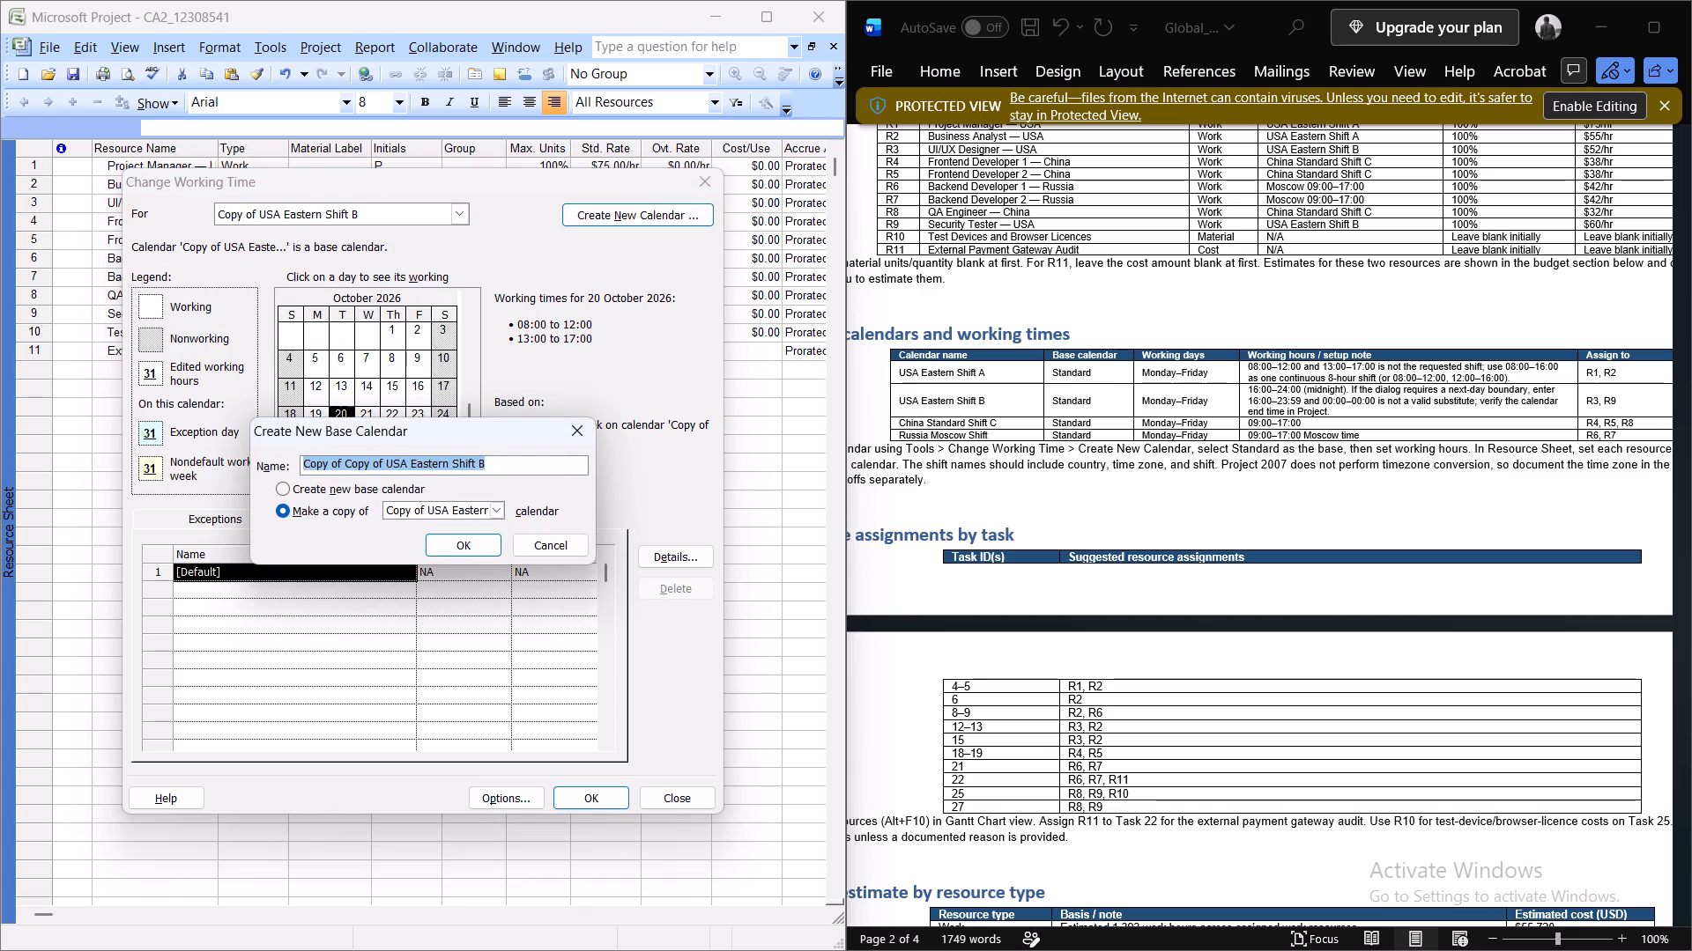
left_click_drag(387, 461, 267, 460)
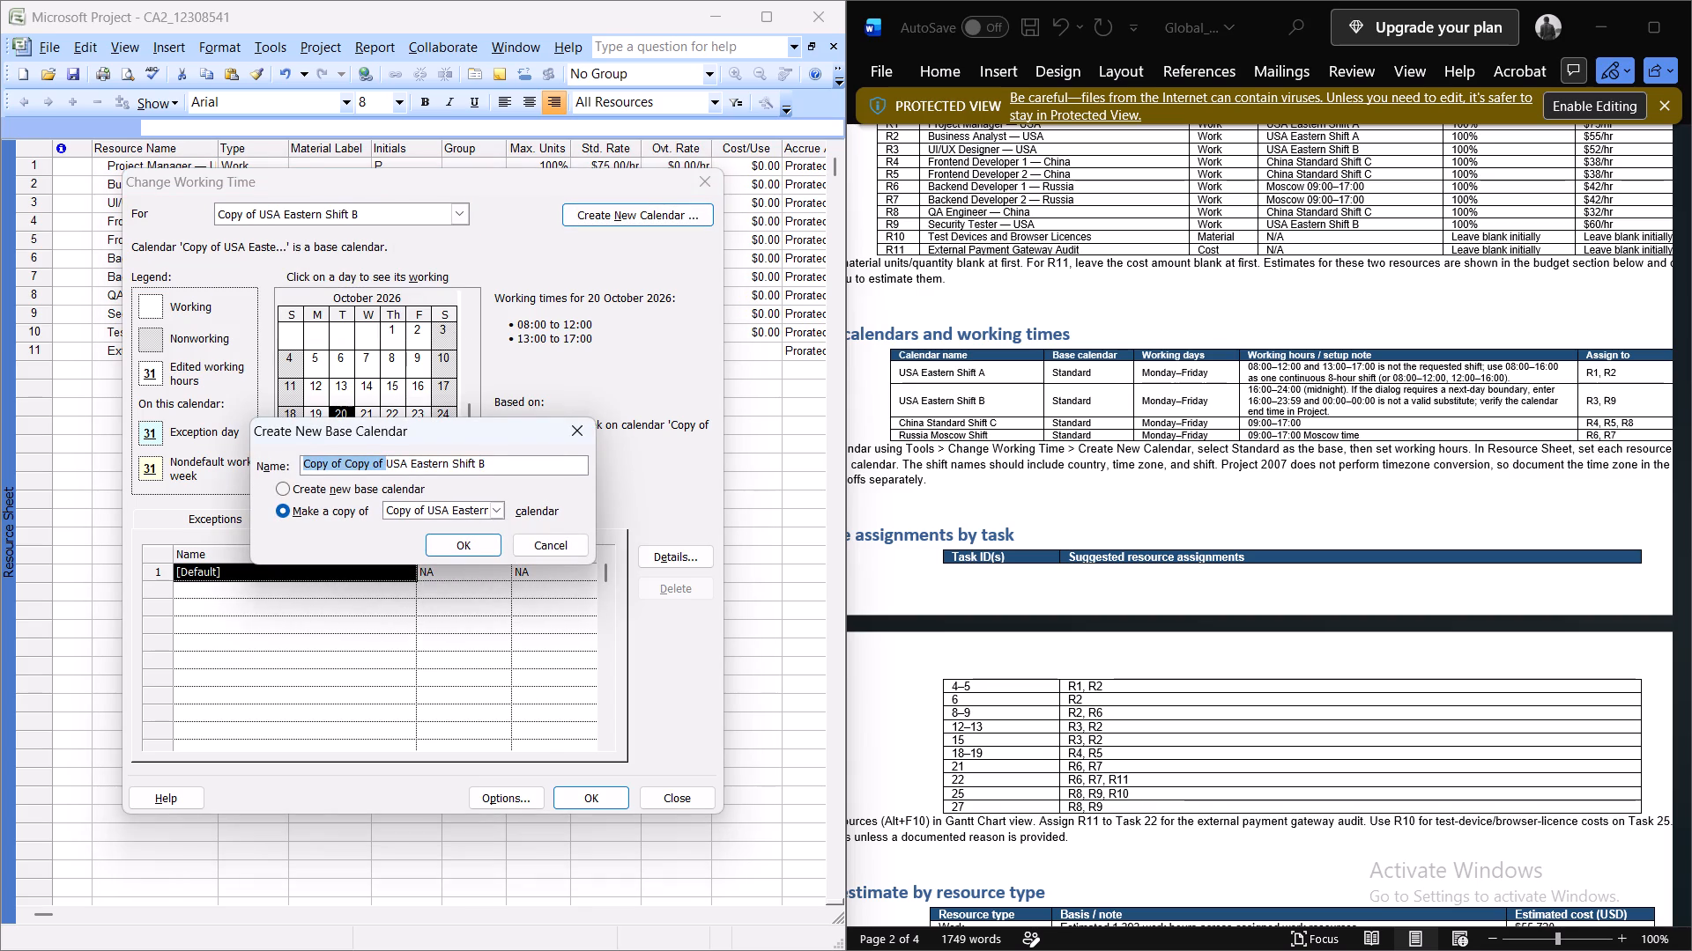
key("BackSpace")
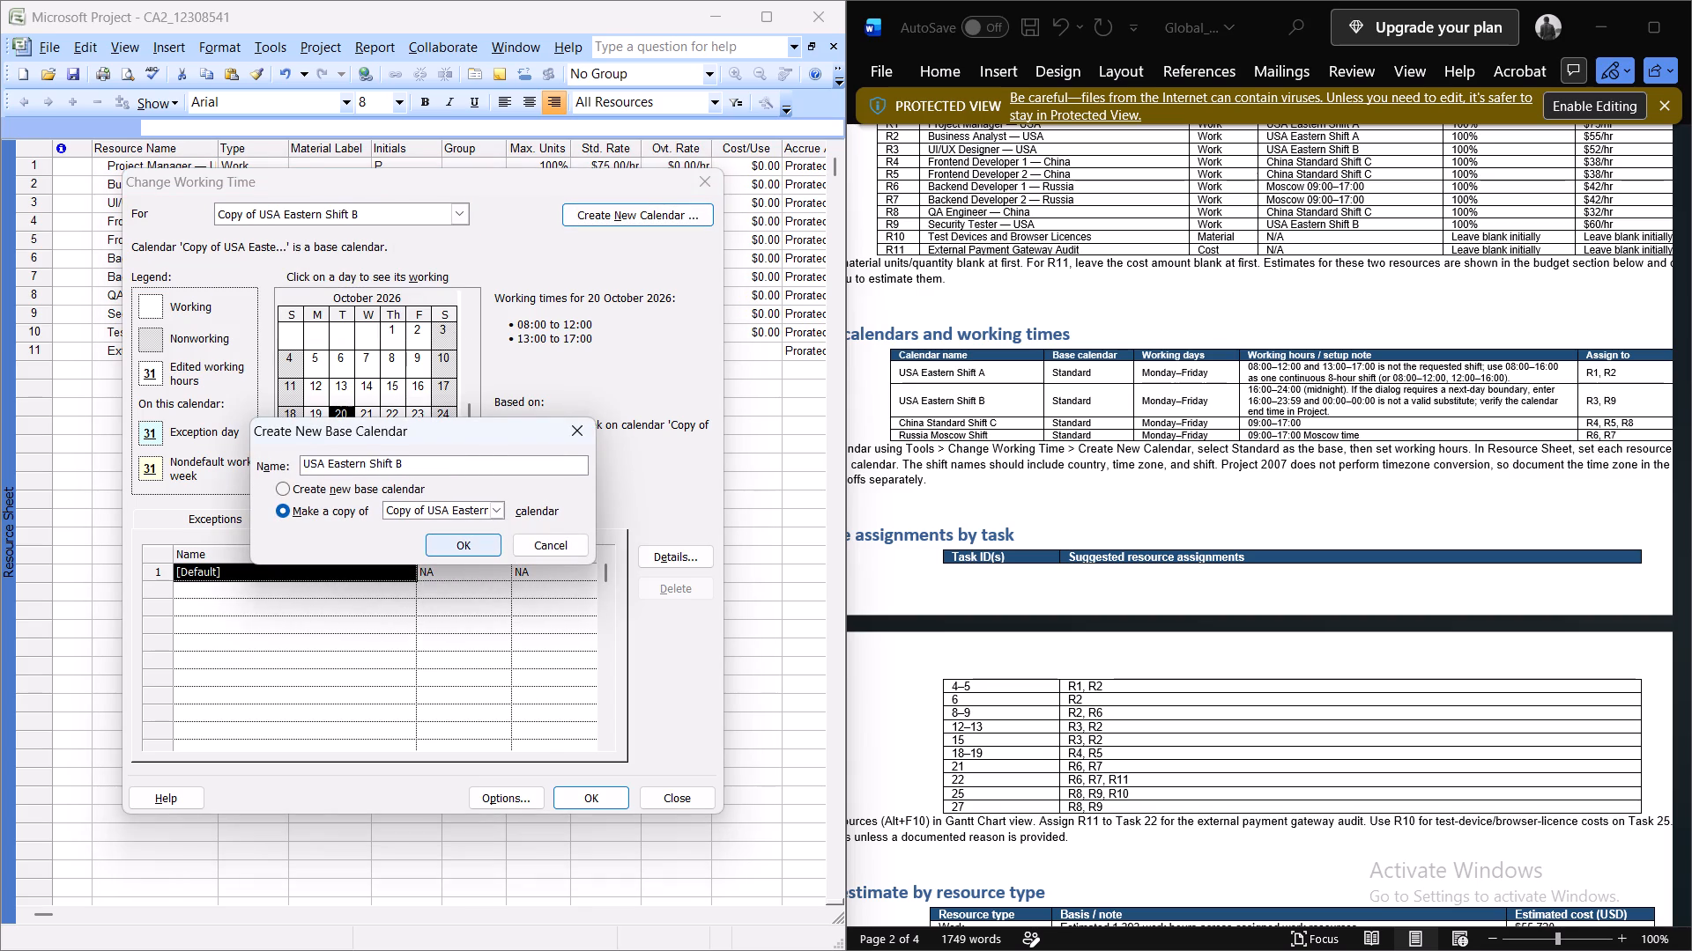
left_click(437, 543)
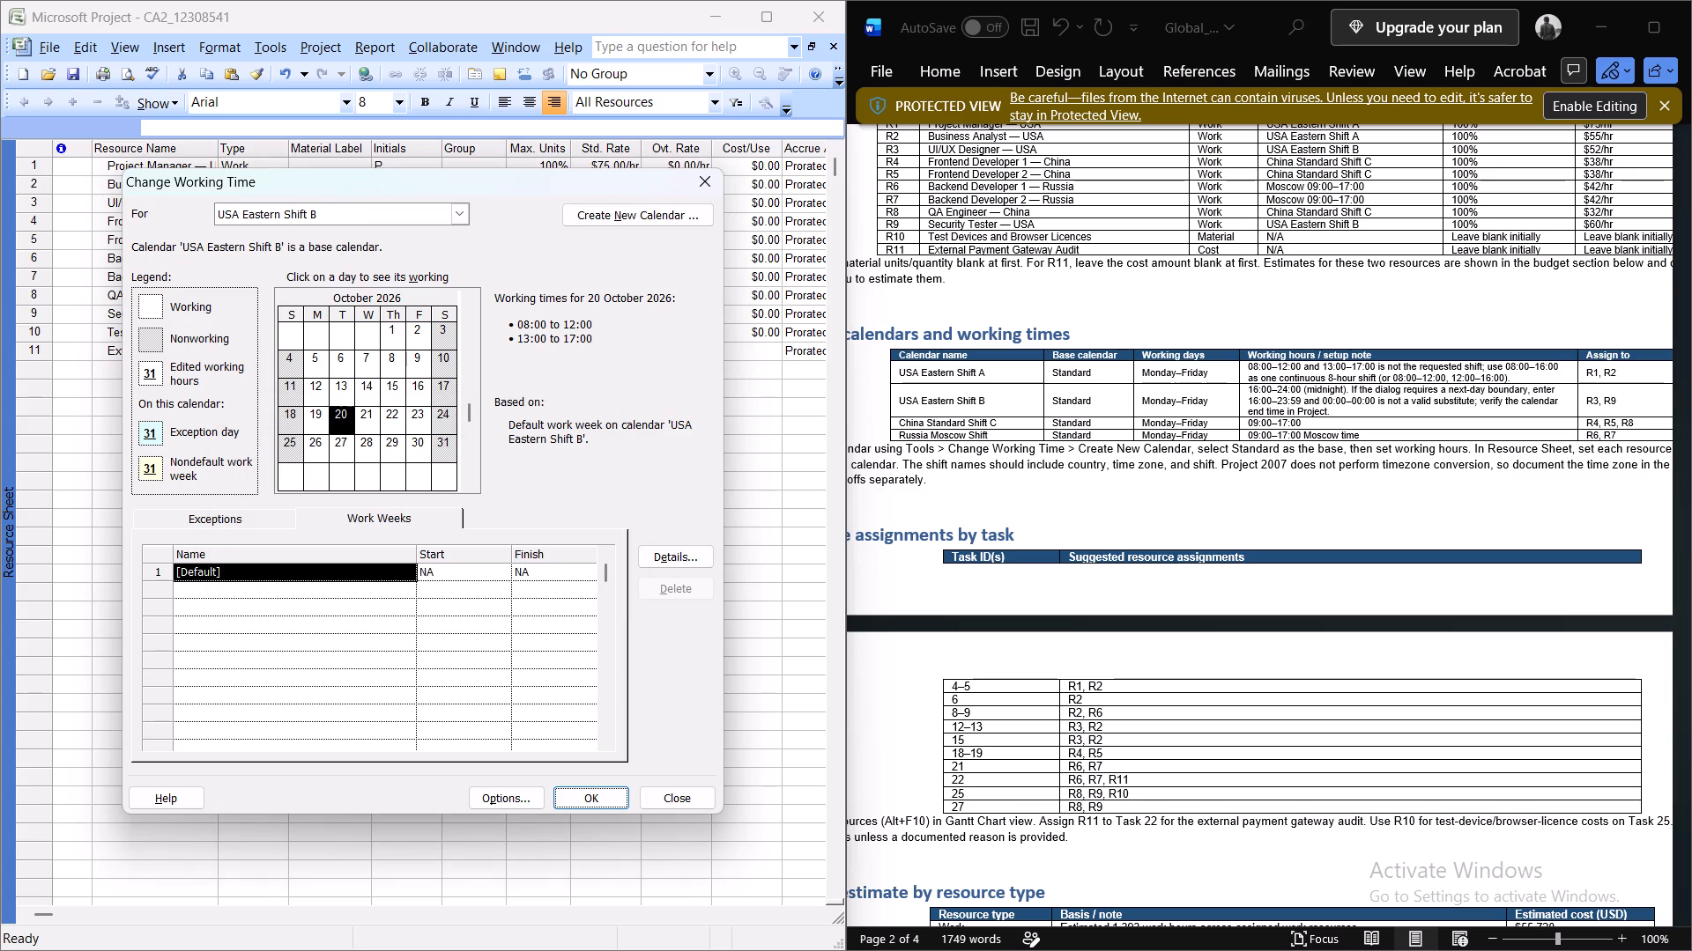
In USA Eastern Shift B's default work week, give Monday to Friday a specific first working period of 16:00–00:00.
left_click(442, 527)
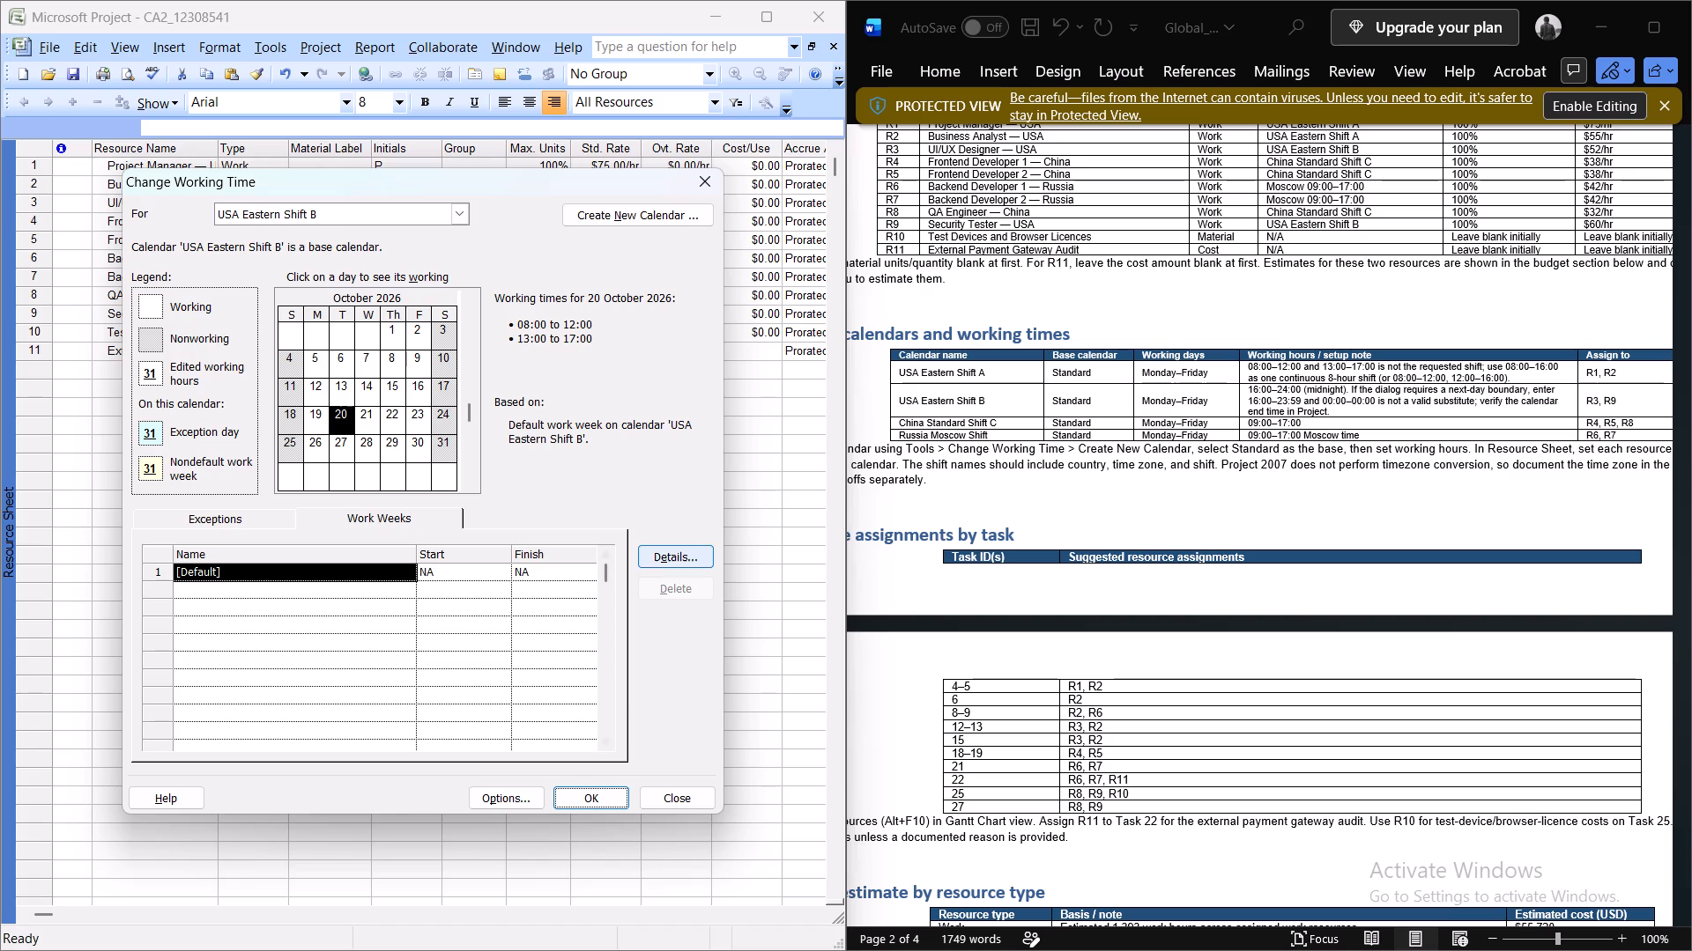
left_click(650, 562)
left_click_drag(301, 448, 290, 511)
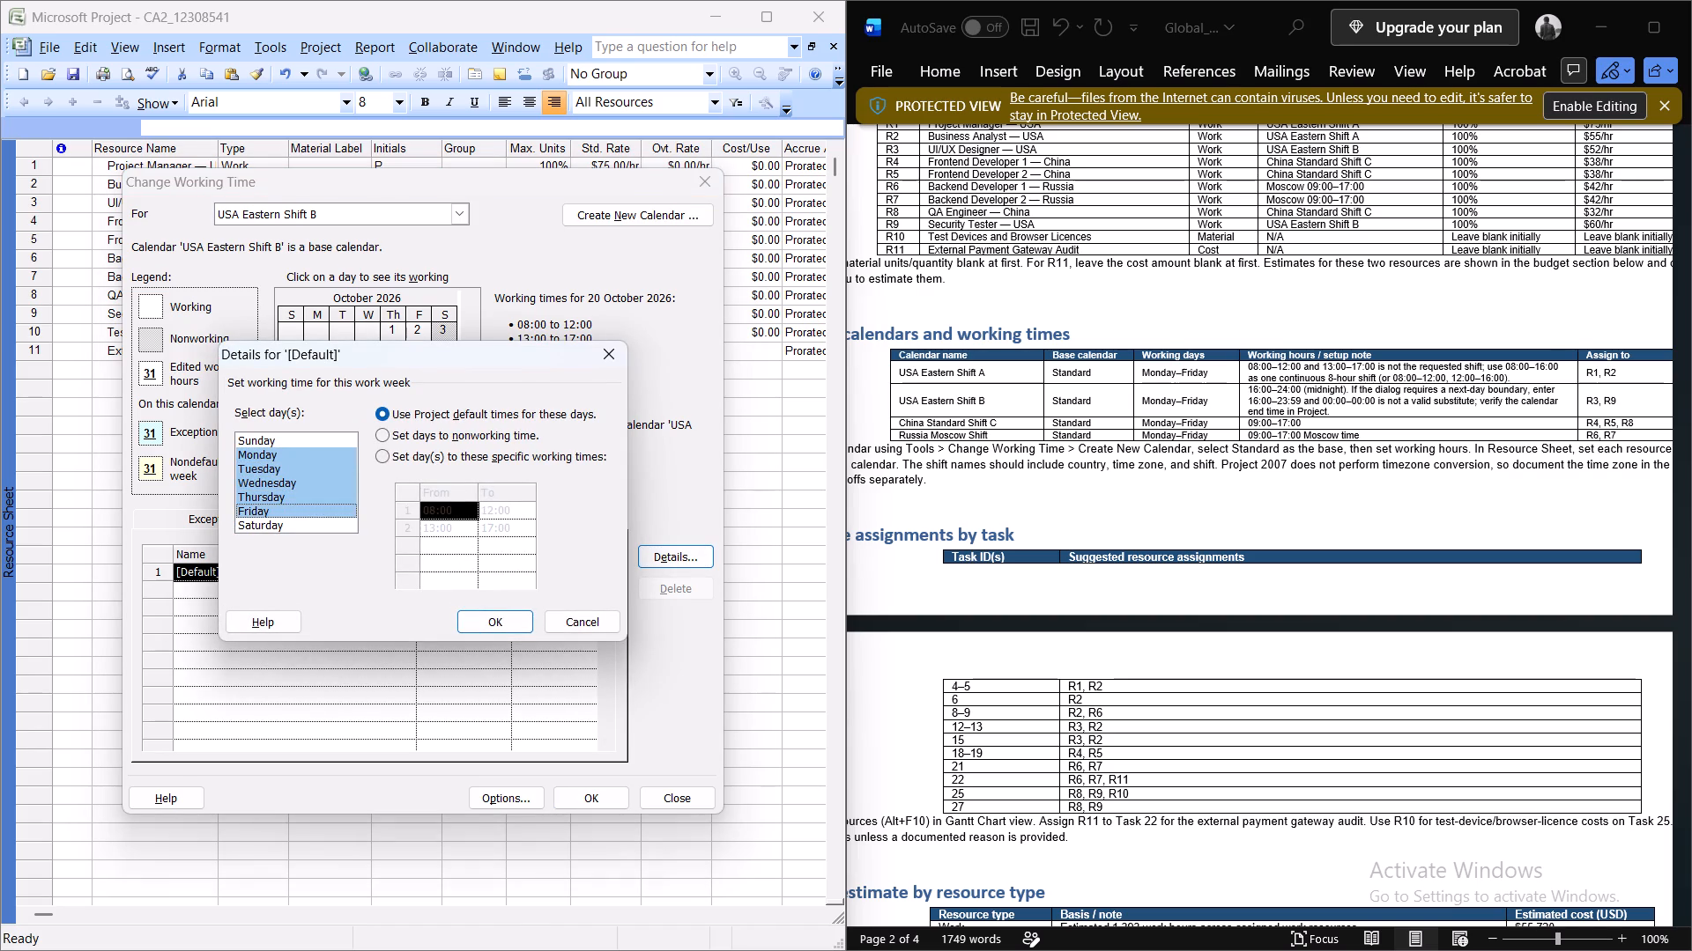
left_click(381, 453)
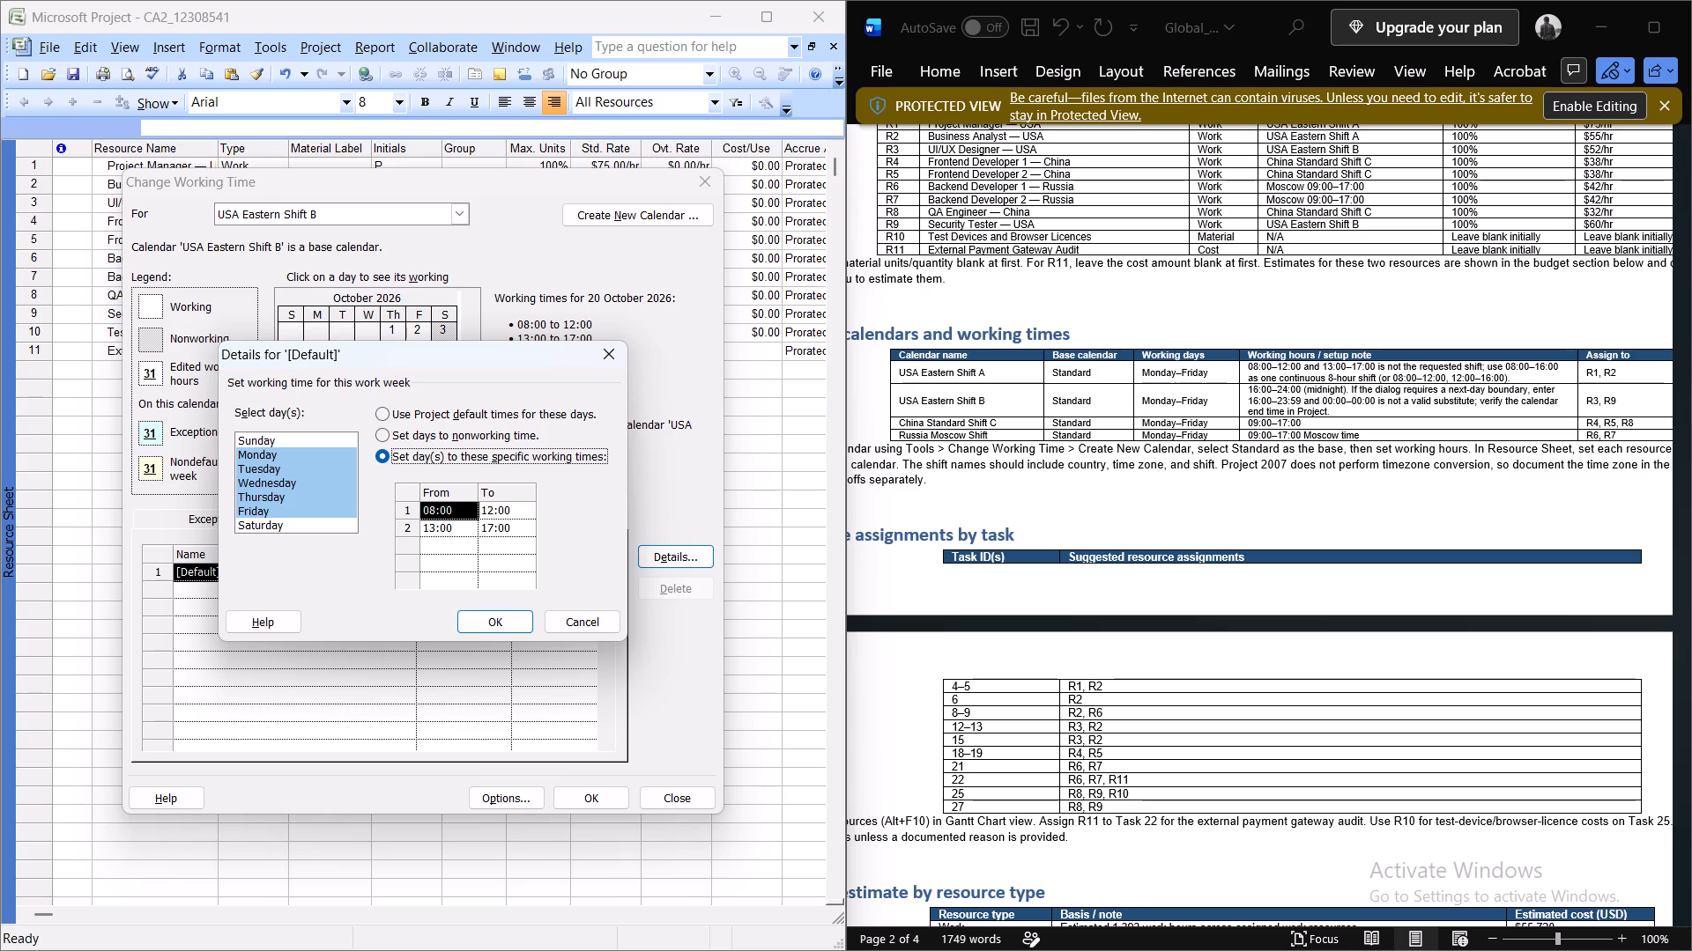
type("16:")
left_click(456, 512)
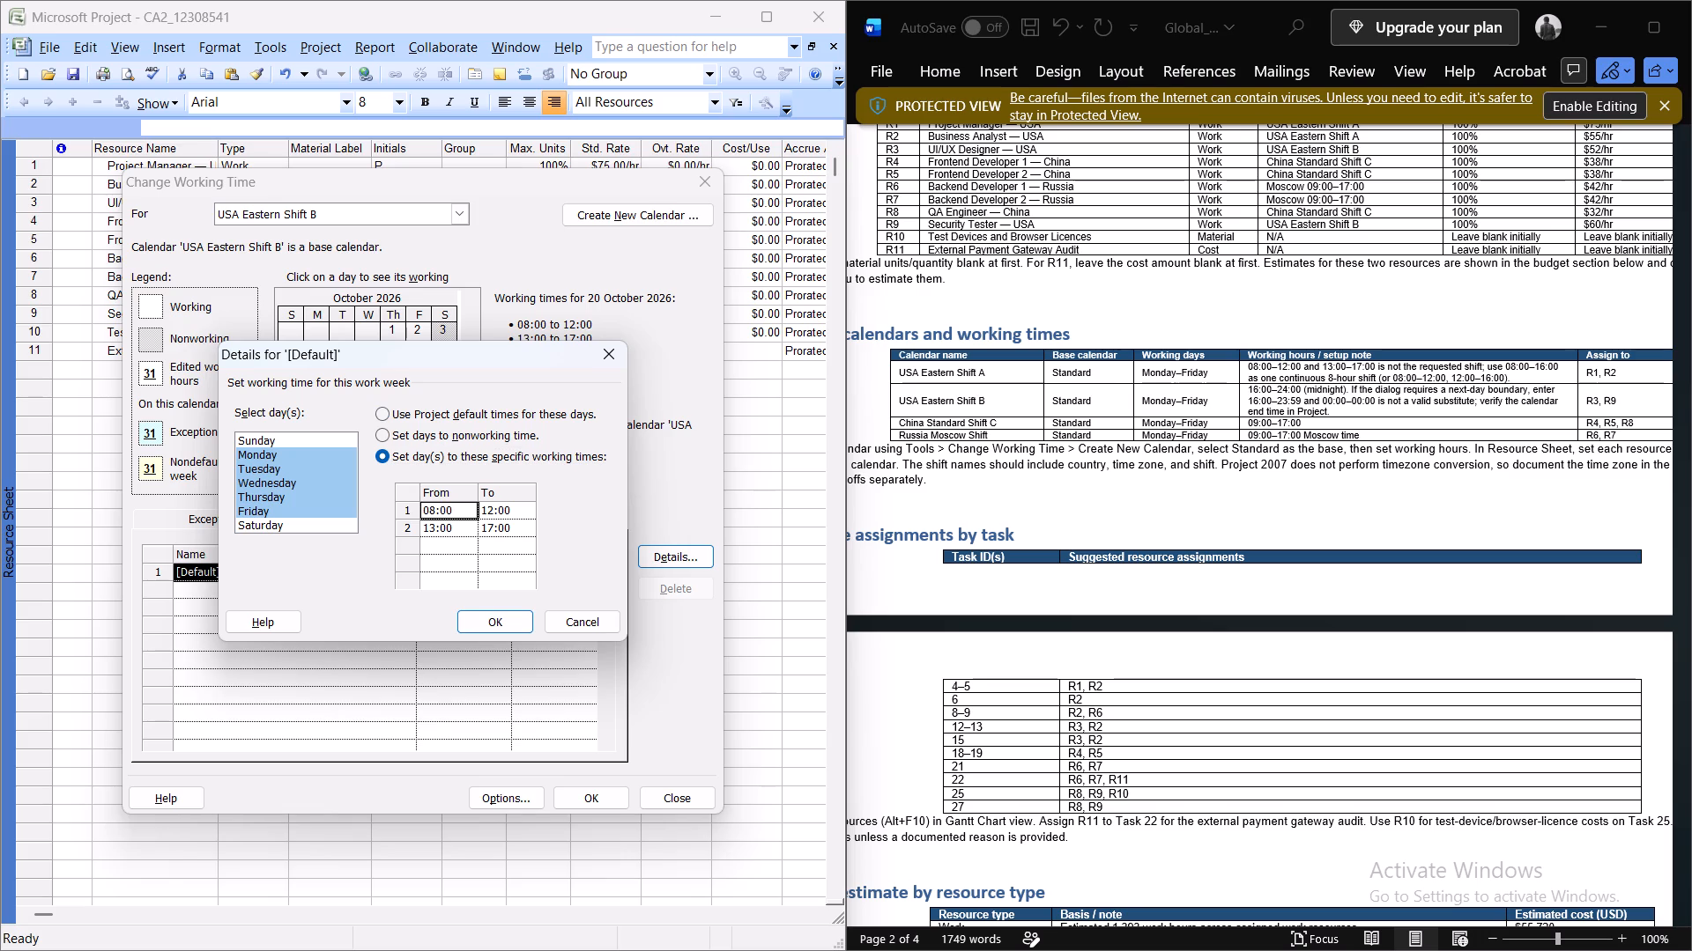
type("16")
key("Return")
key("Up")
key("Right")
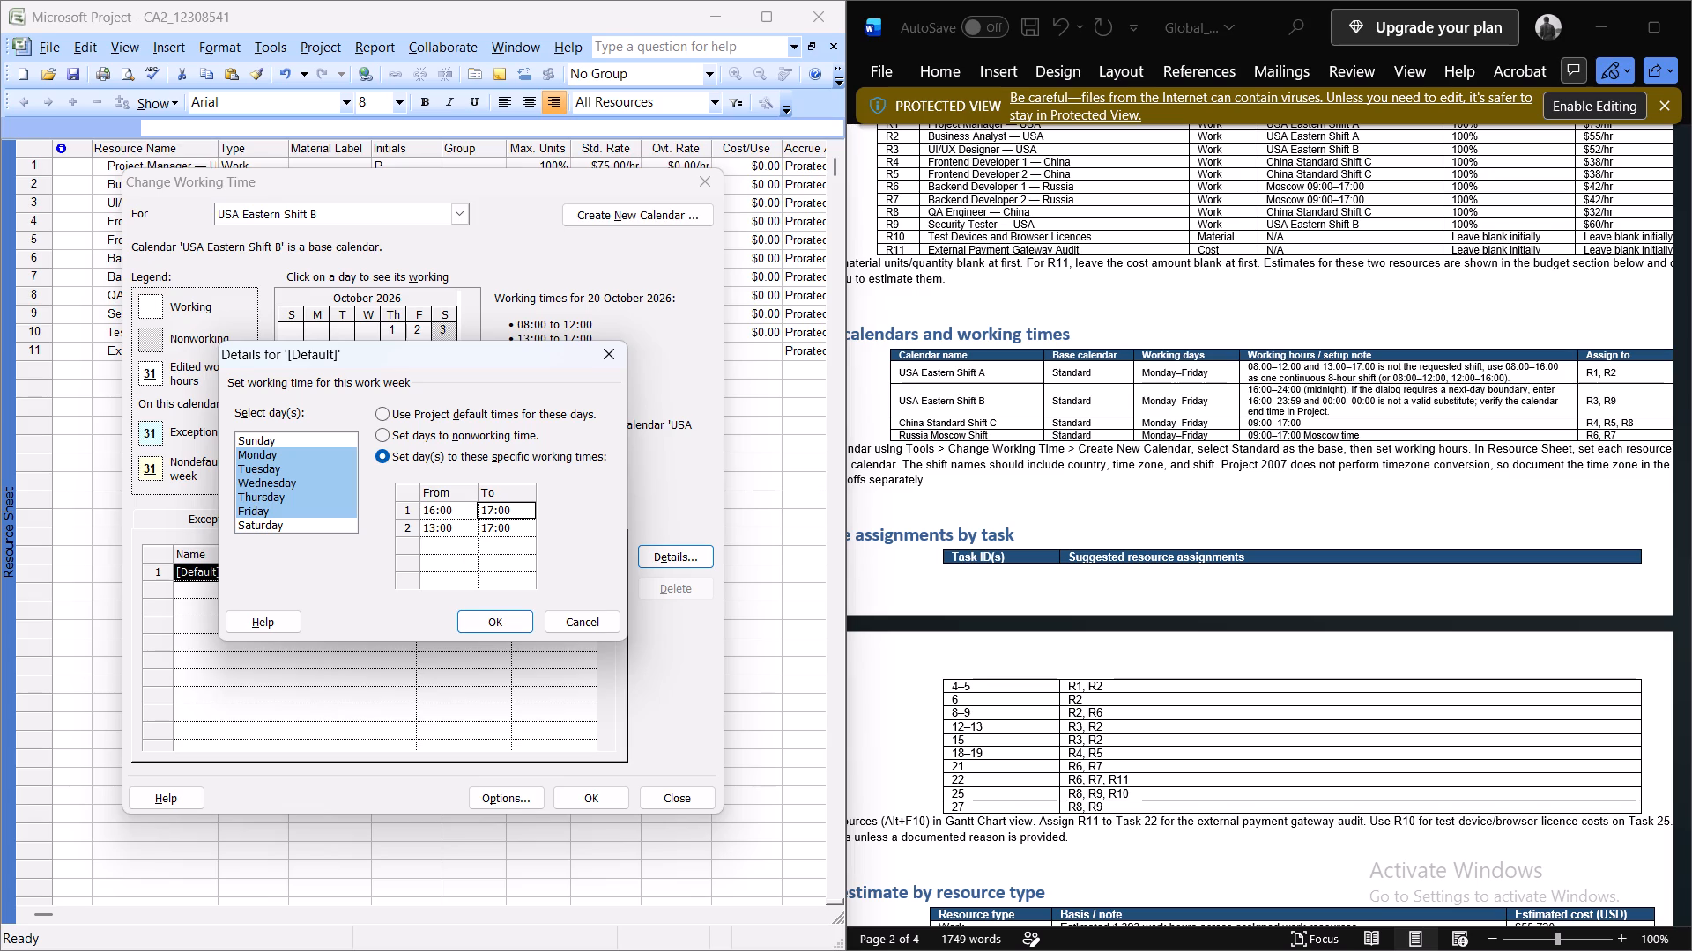
type("00:00")
key("Return")
Remove the second working period, 13:00–17:00, from Monday to Friday in USA Eastern Shift B's default work week and apply the times.
key("Left")
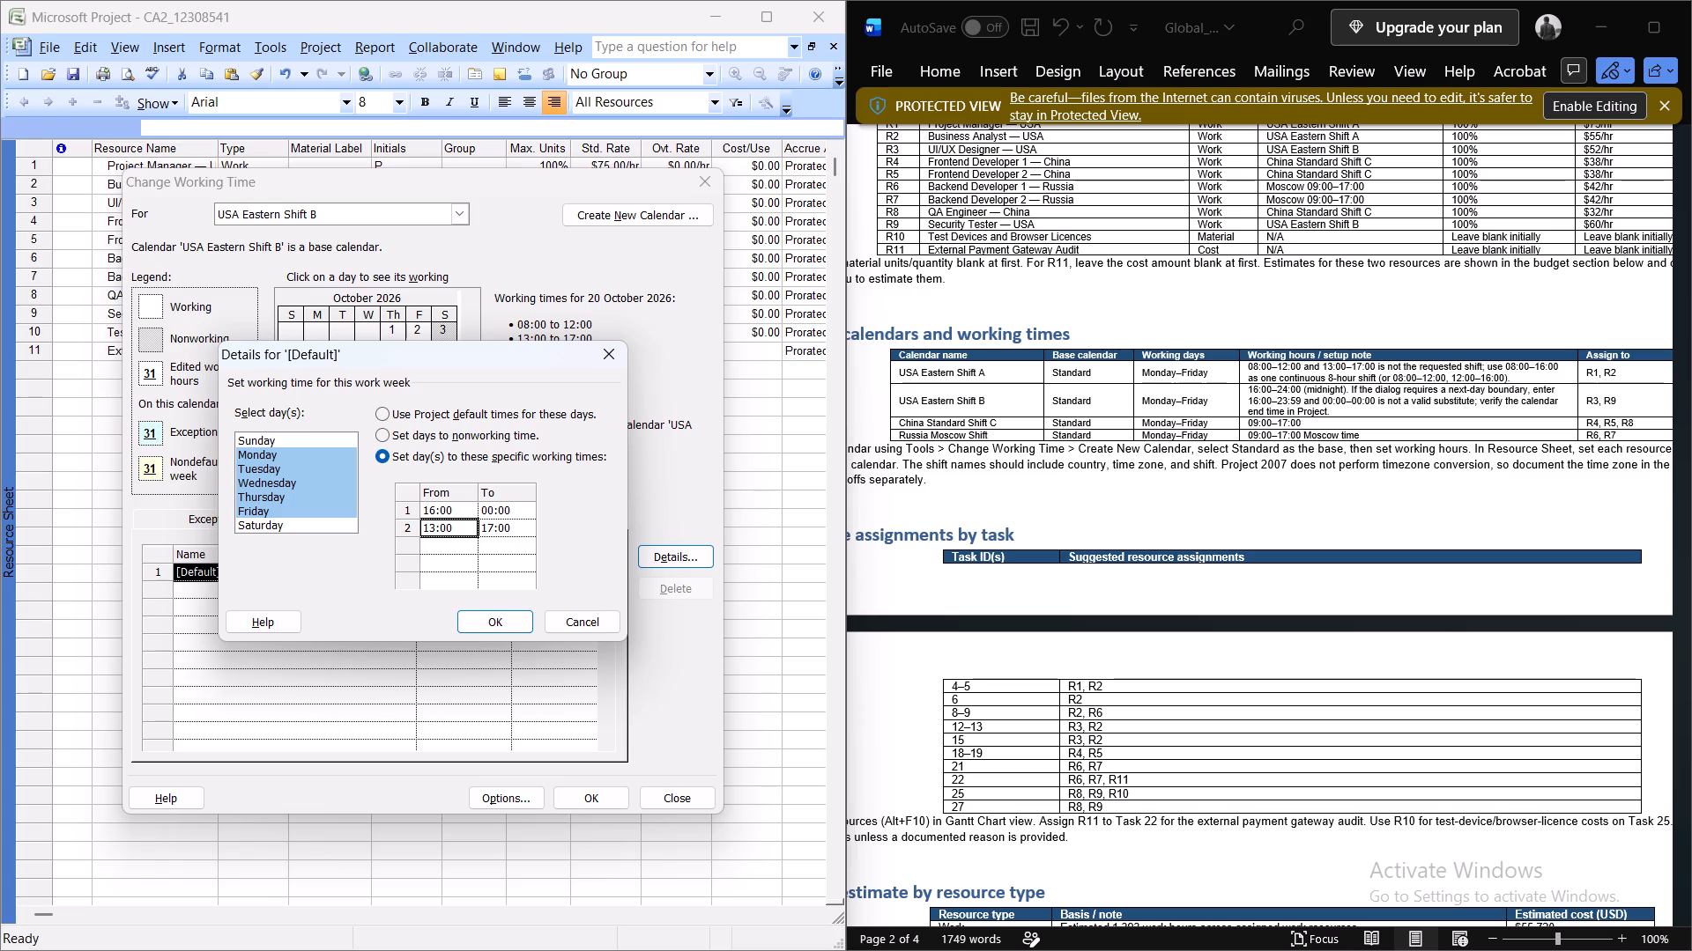
key("Right")
key("BackSpace")
key("Left")
key("Return")
key("Left")
key("Delete")
key("Return")
key("Return")
type("17")
key("Return")
key("Up")
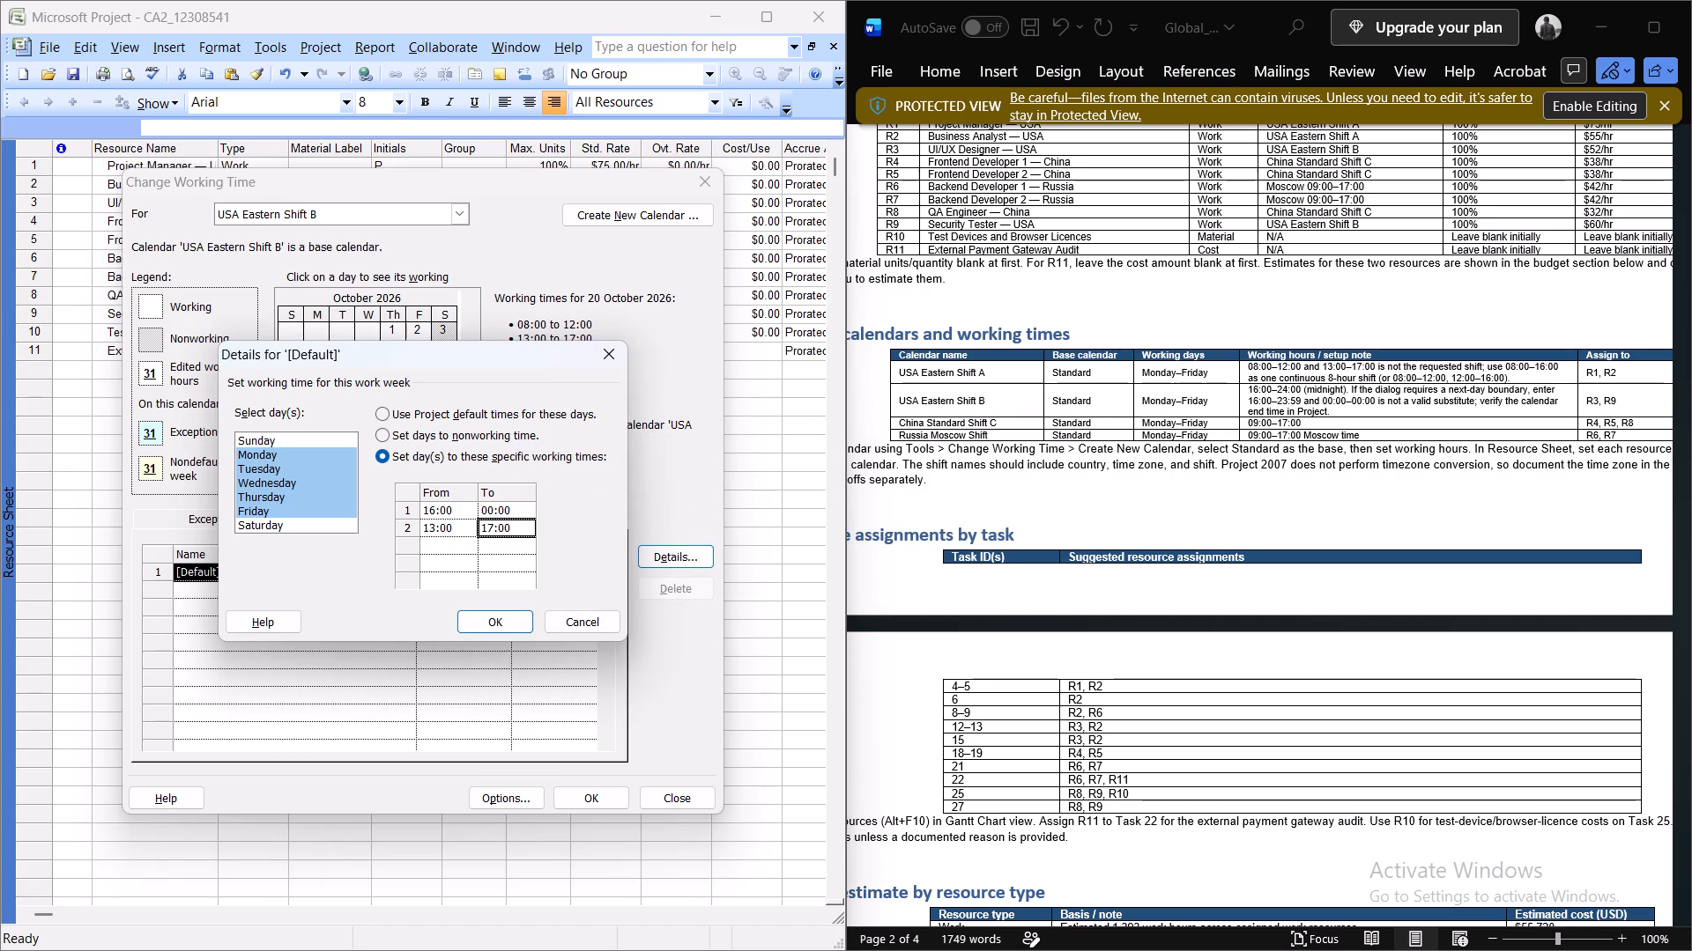
key("Left")
key("Delete")
key("Return")
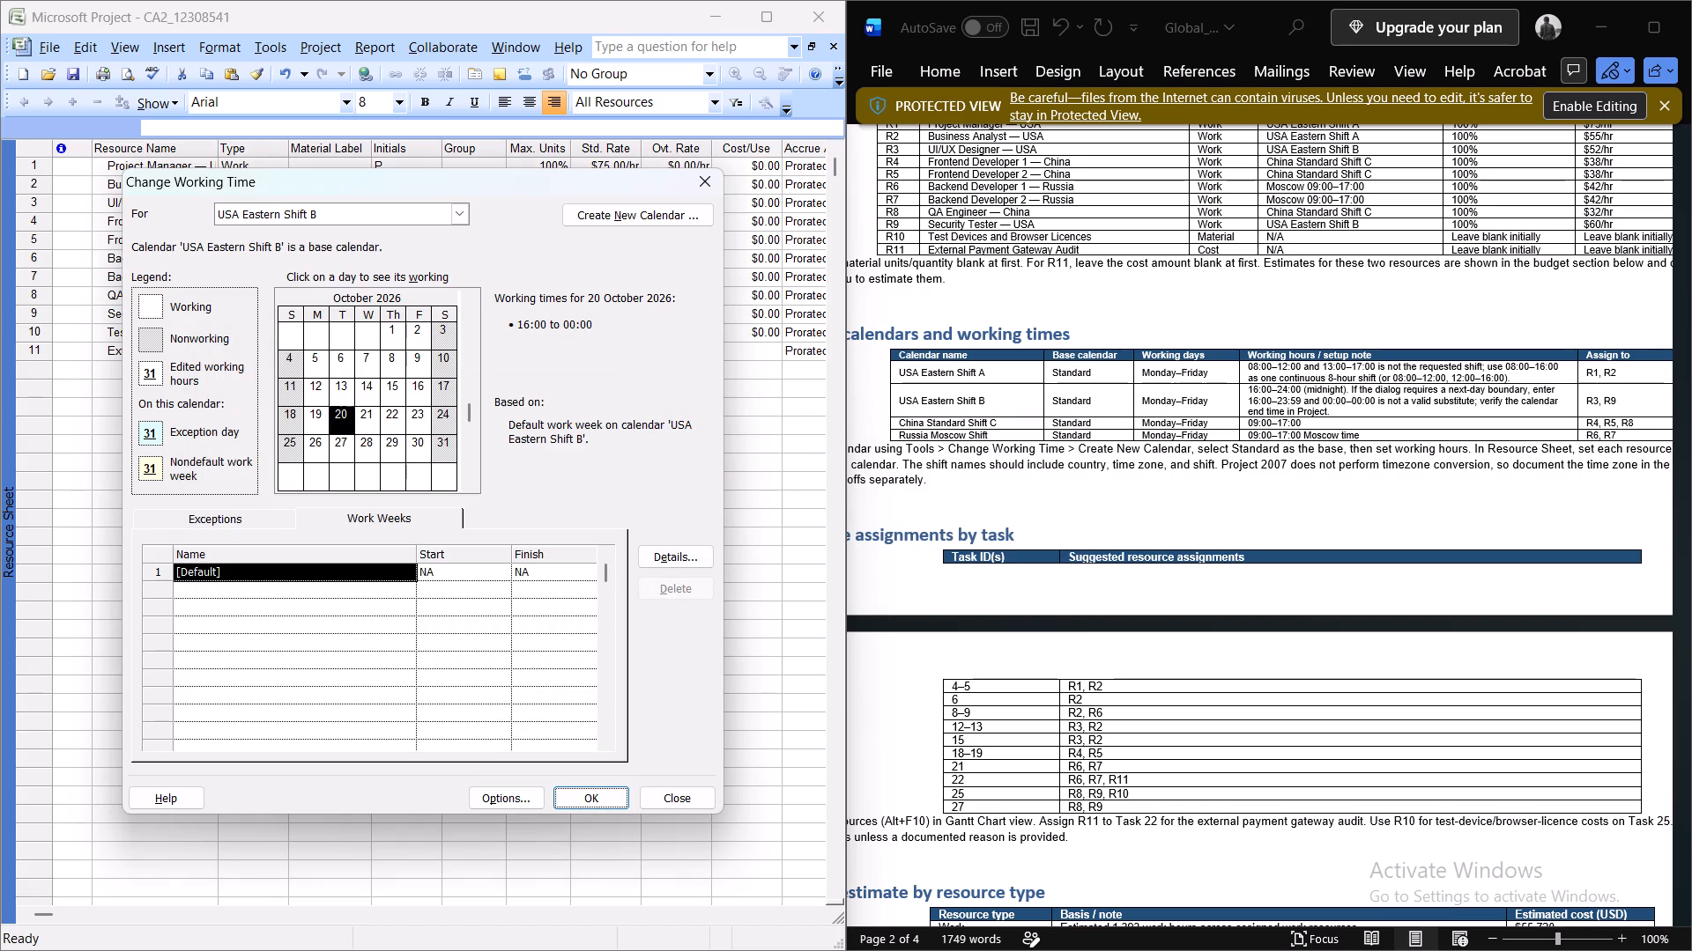
left_click(323, 348)
left_click(345, 392)
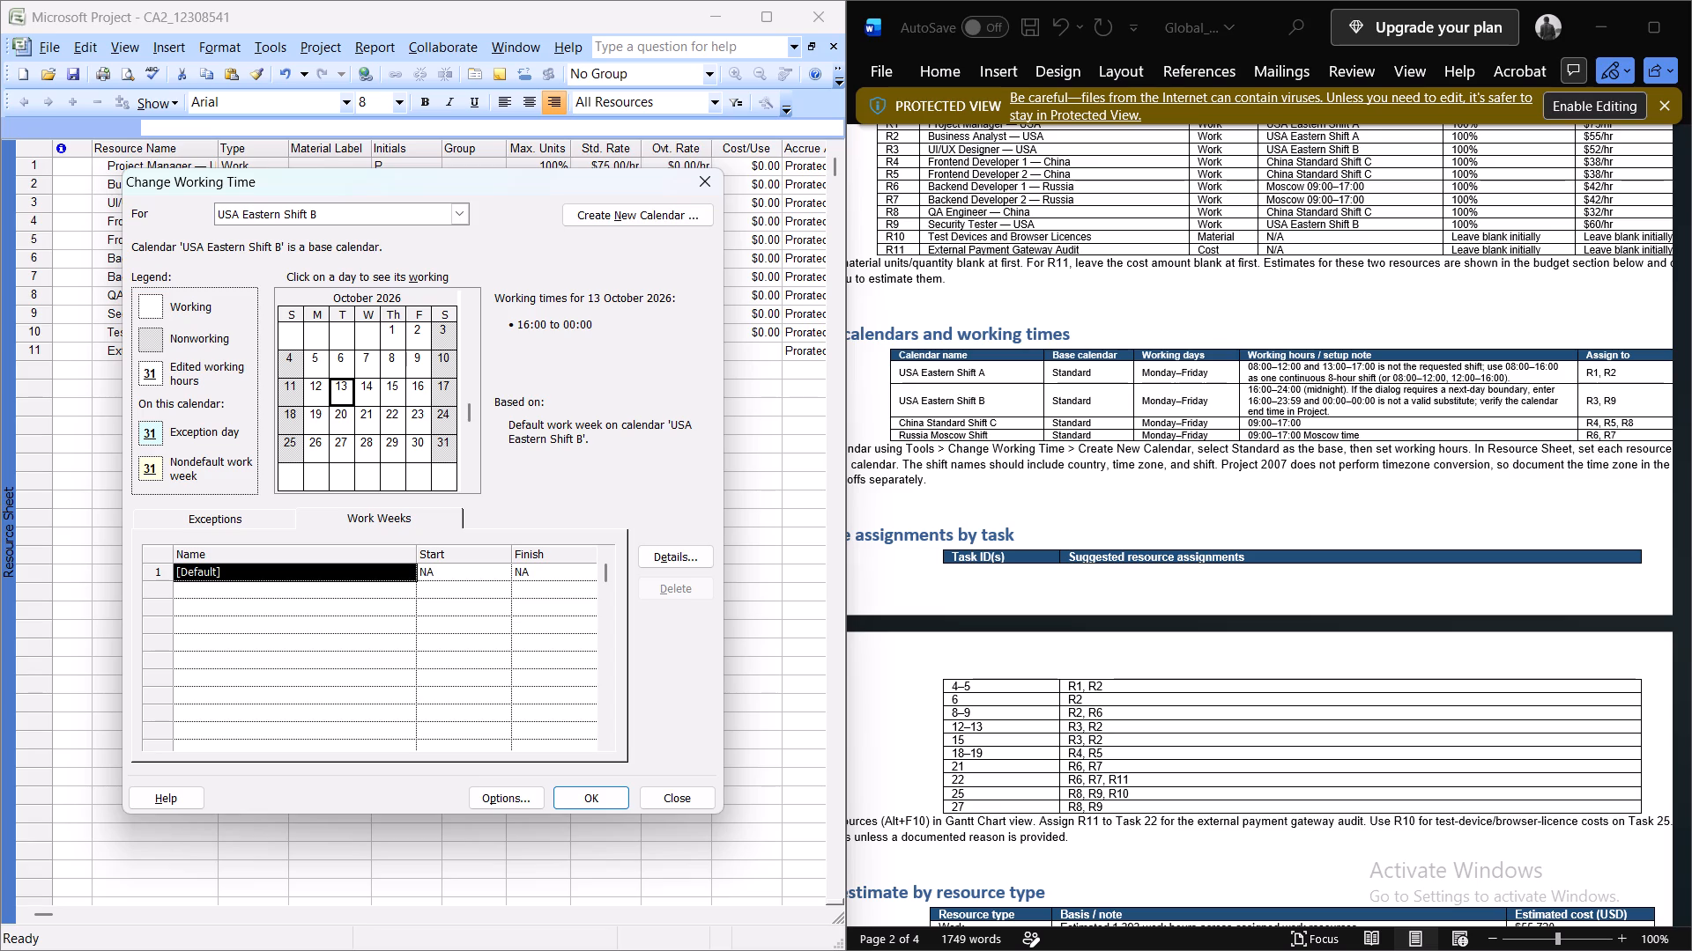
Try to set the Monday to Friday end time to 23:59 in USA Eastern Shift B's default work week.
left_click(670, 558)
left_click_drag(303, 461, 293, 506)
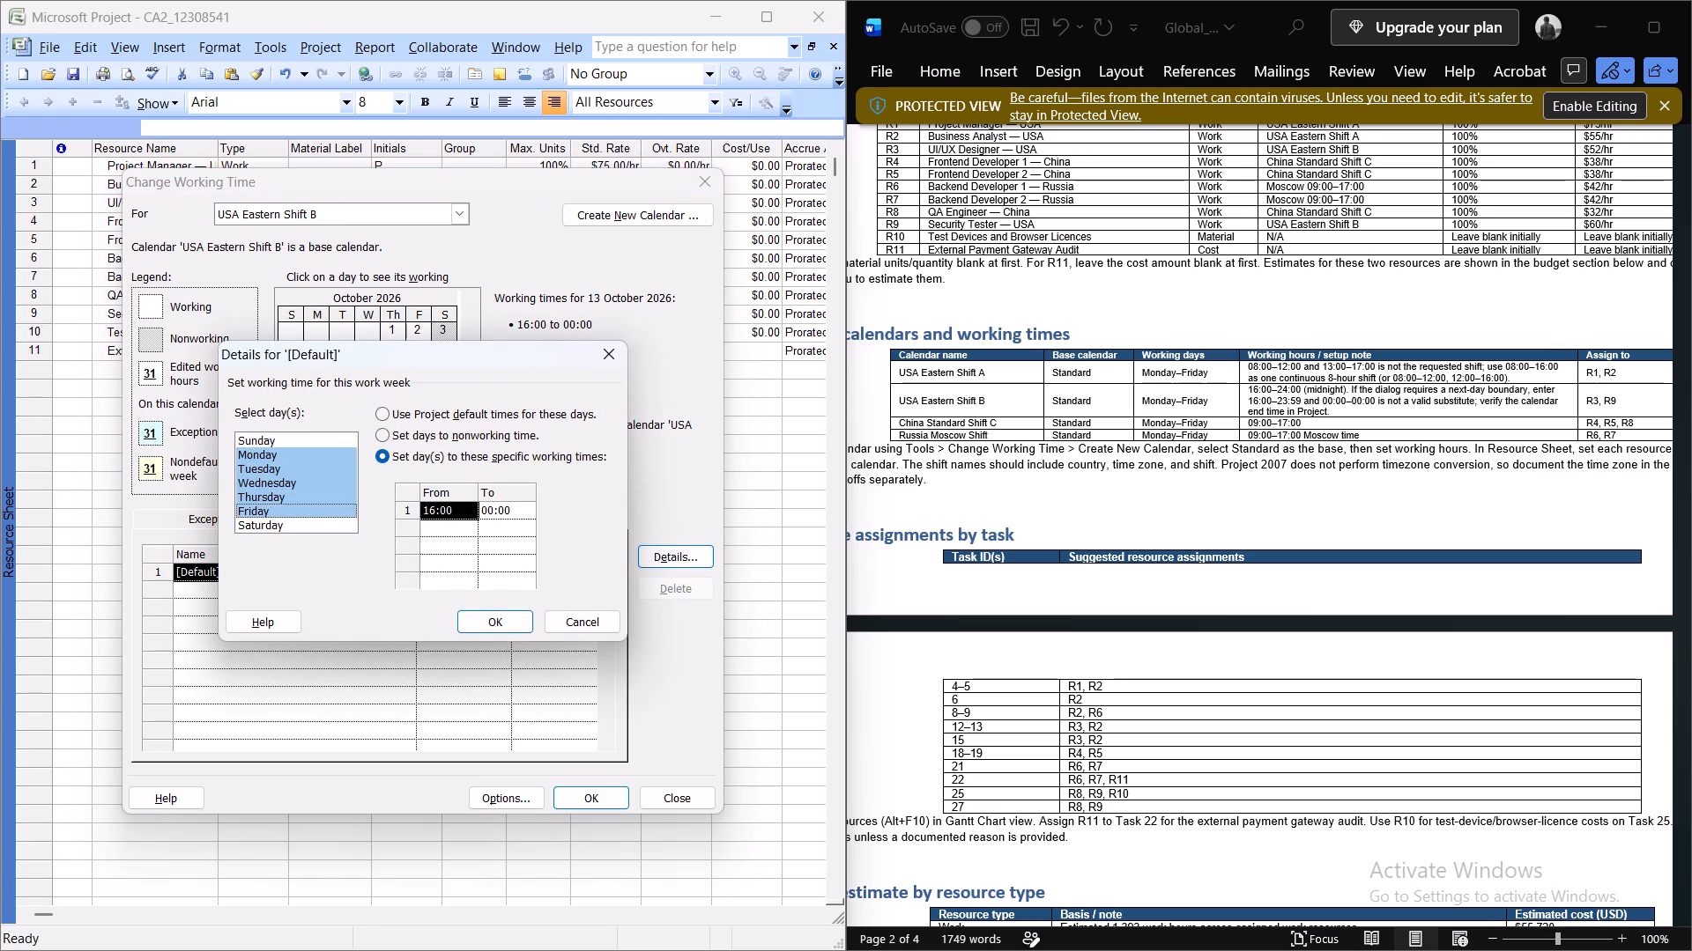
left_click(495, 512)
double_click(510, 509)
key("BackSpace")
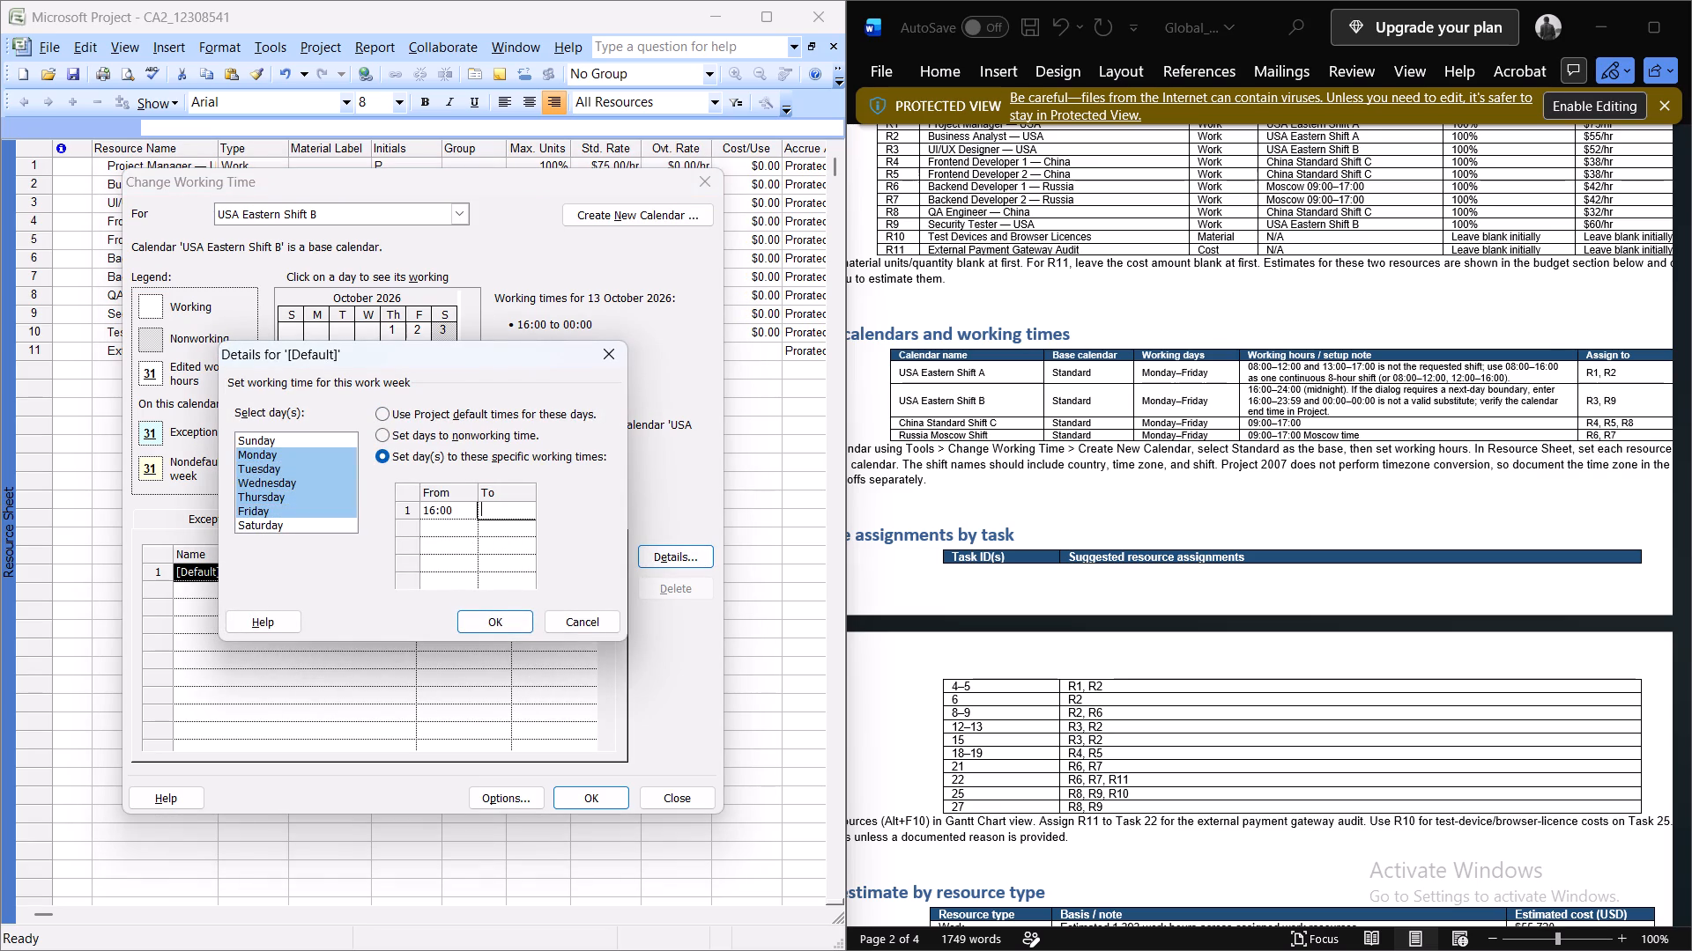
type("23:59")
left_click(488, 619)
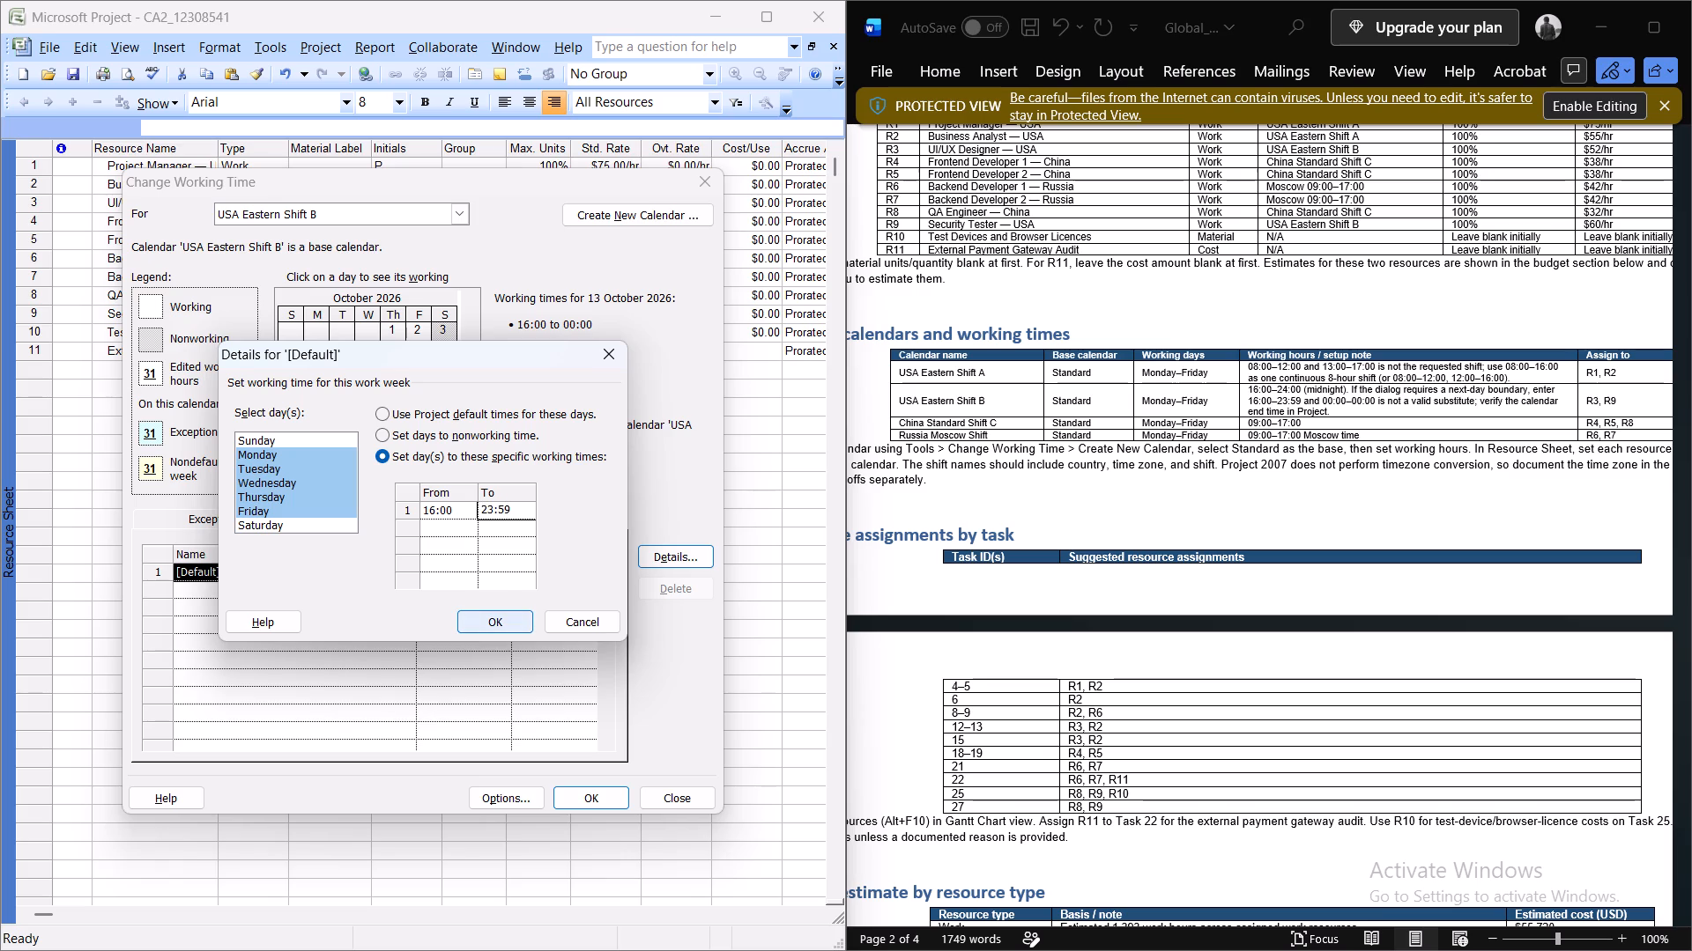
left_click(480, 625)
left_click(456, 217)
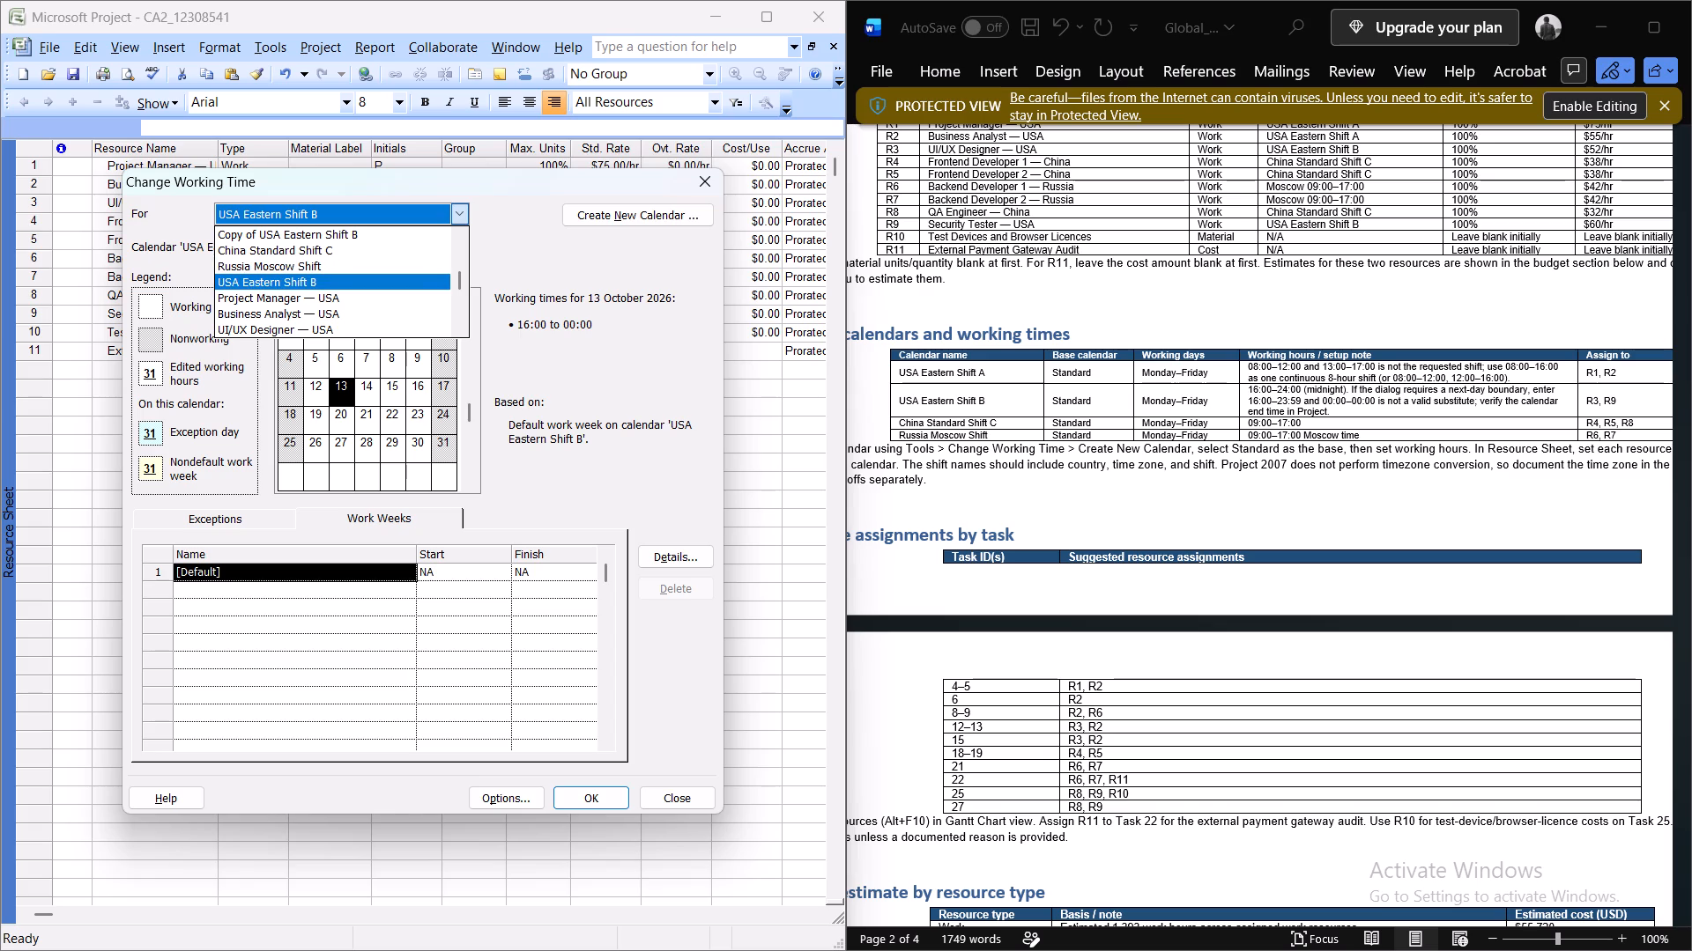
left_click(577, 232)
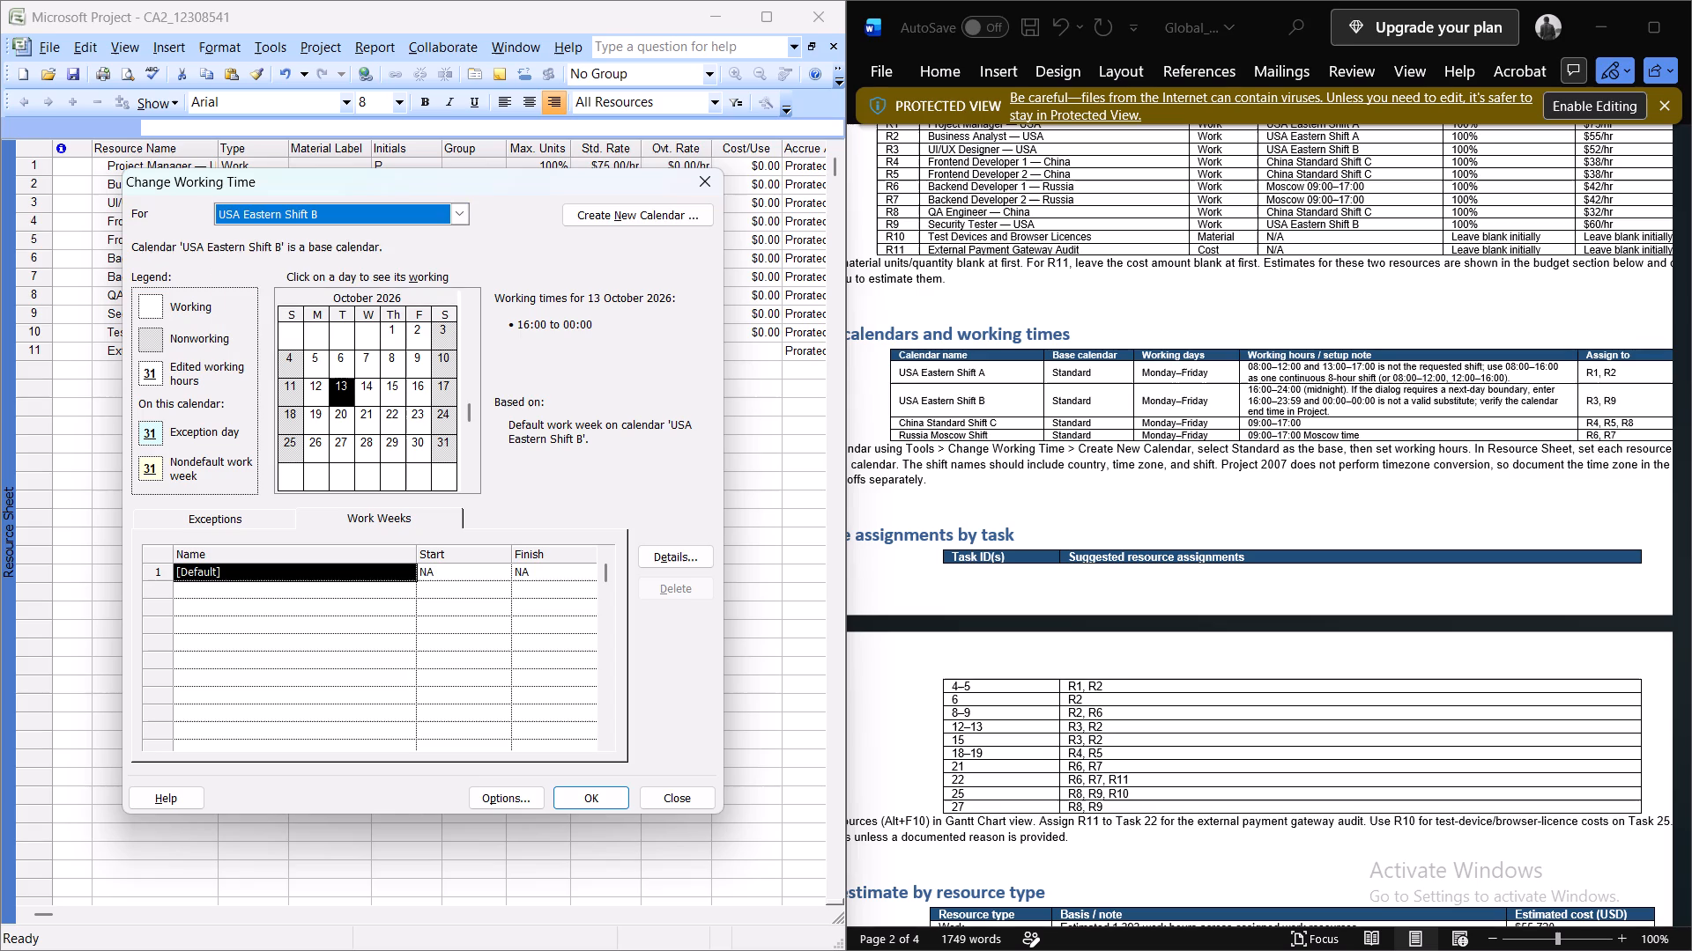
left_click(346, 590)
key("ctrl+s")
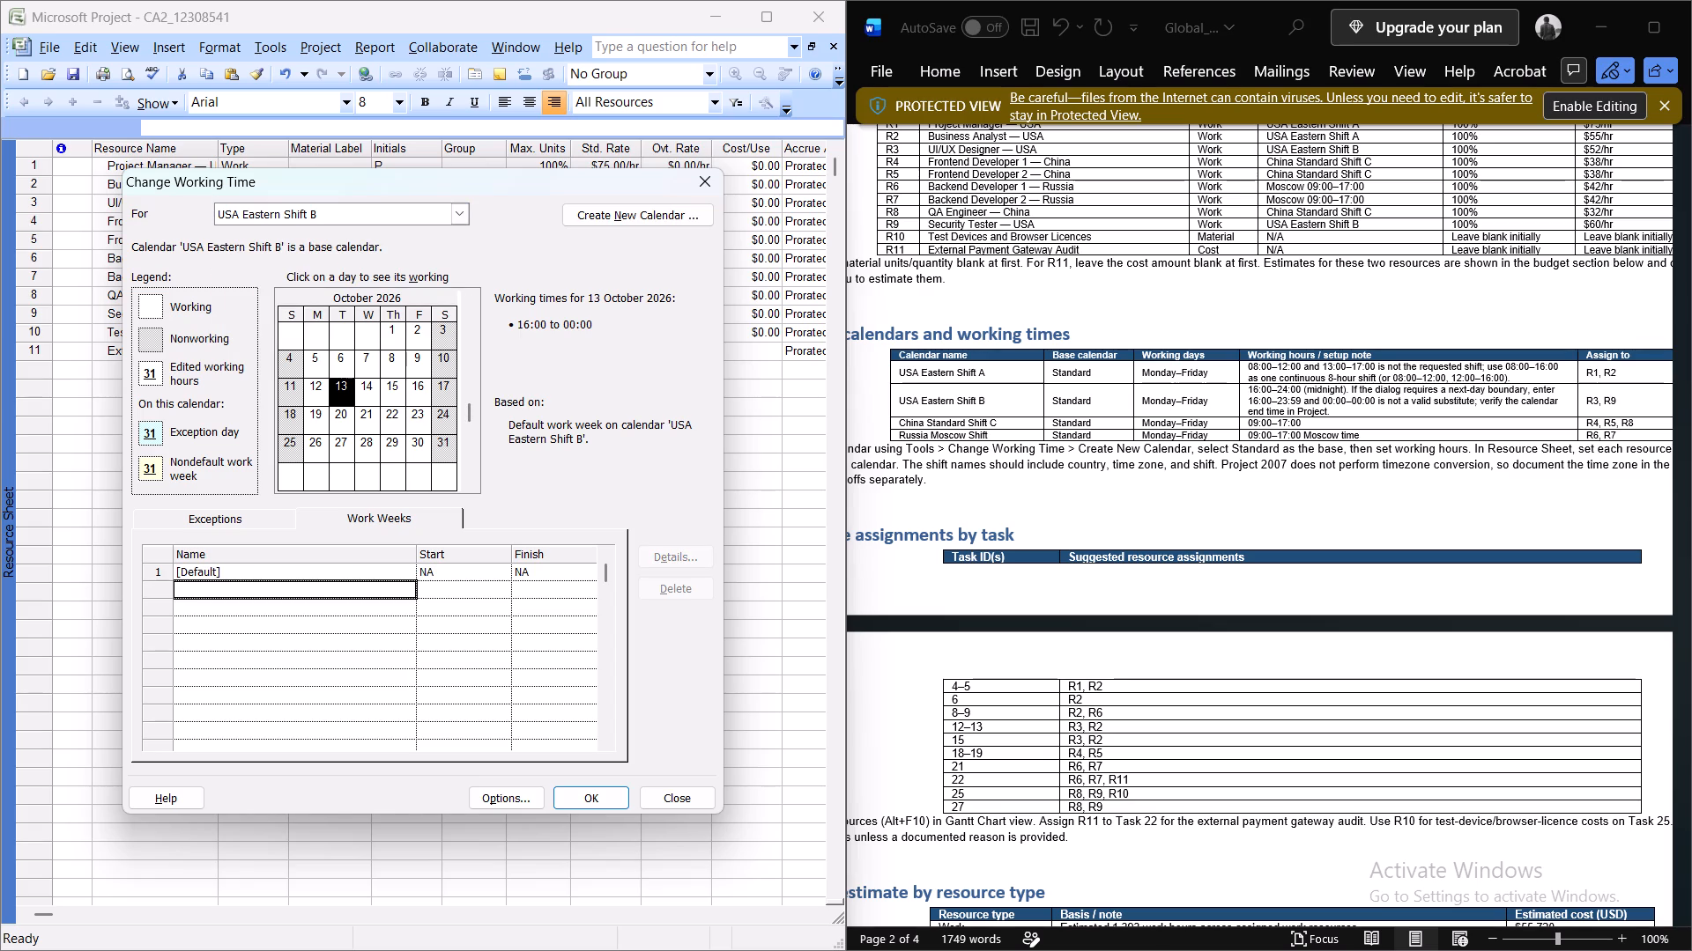
Save the calendar changes and close the working-time settings.
left_click(585, 796)
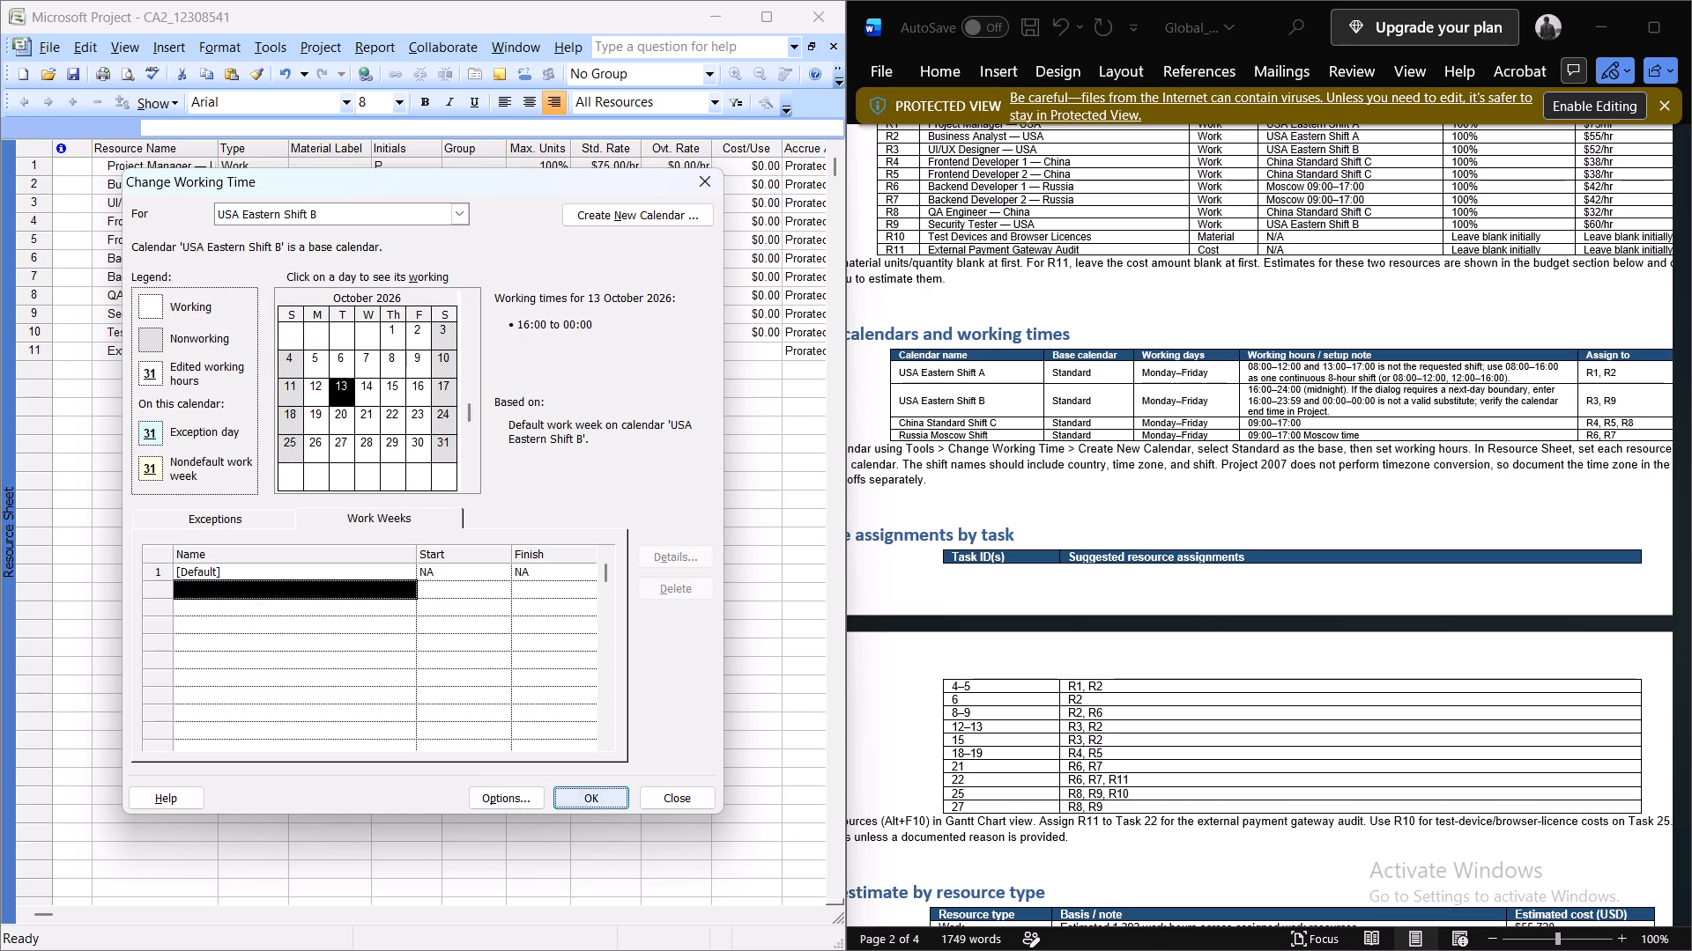
Reopen the working-time settings and check the October 2026 weekday hours of the USA Eastern Shift A and USA Eastern Shift B calendars.
left_click(307, 48)
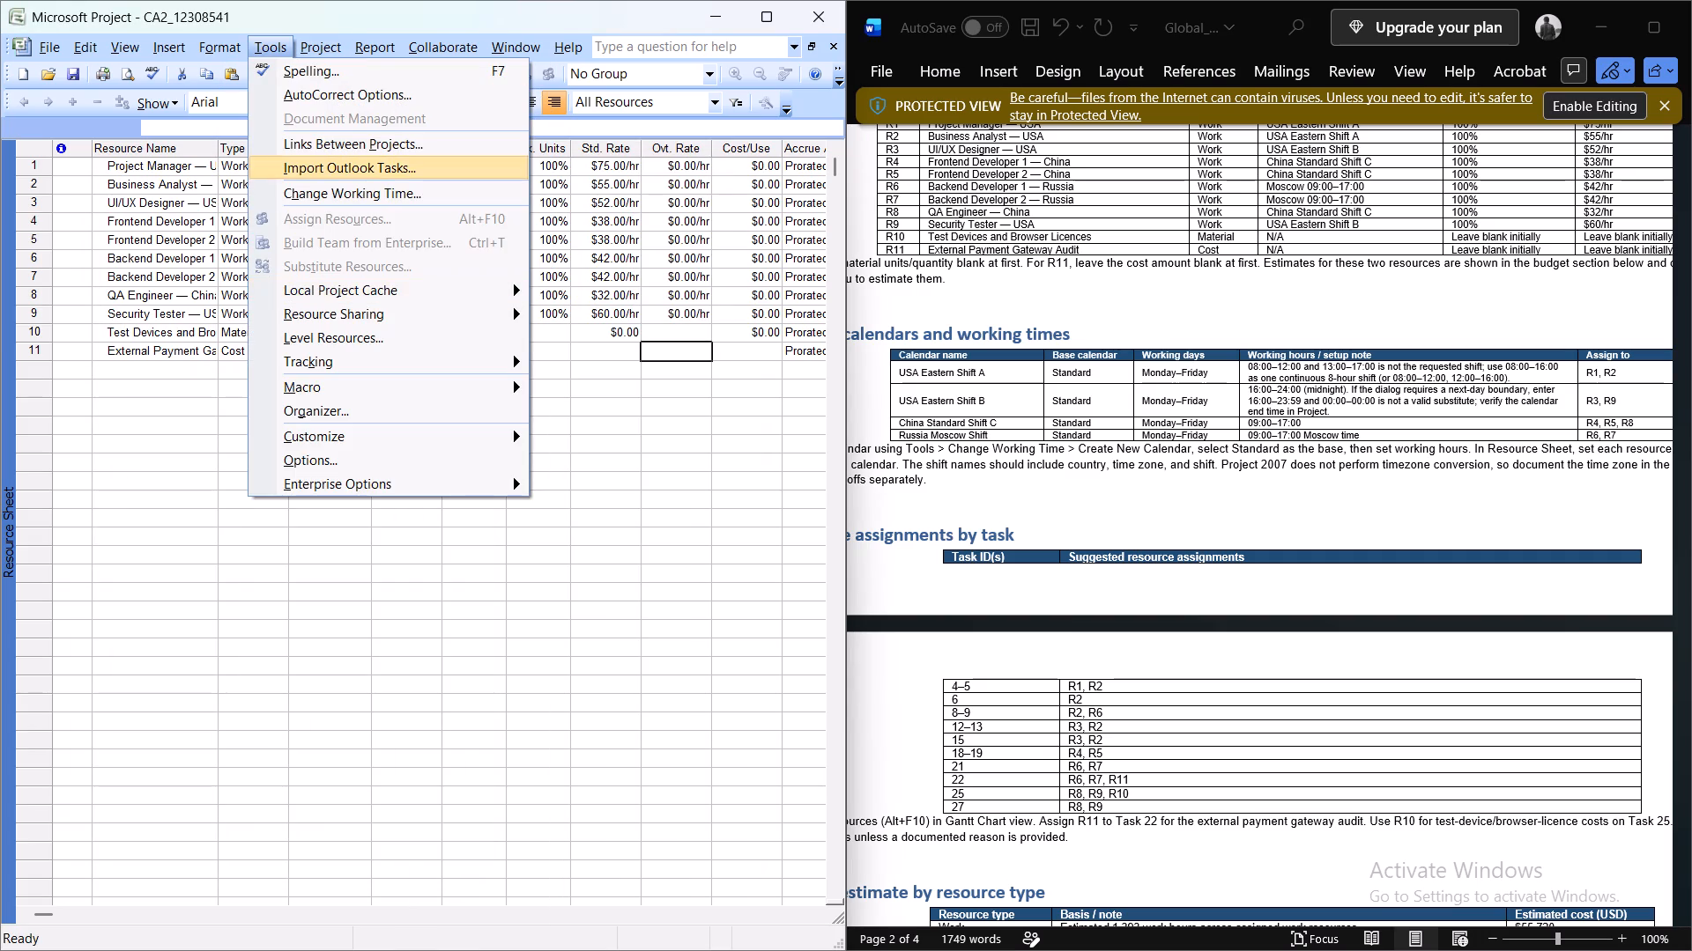
left_click(303, 202)
left_click(416, 216)
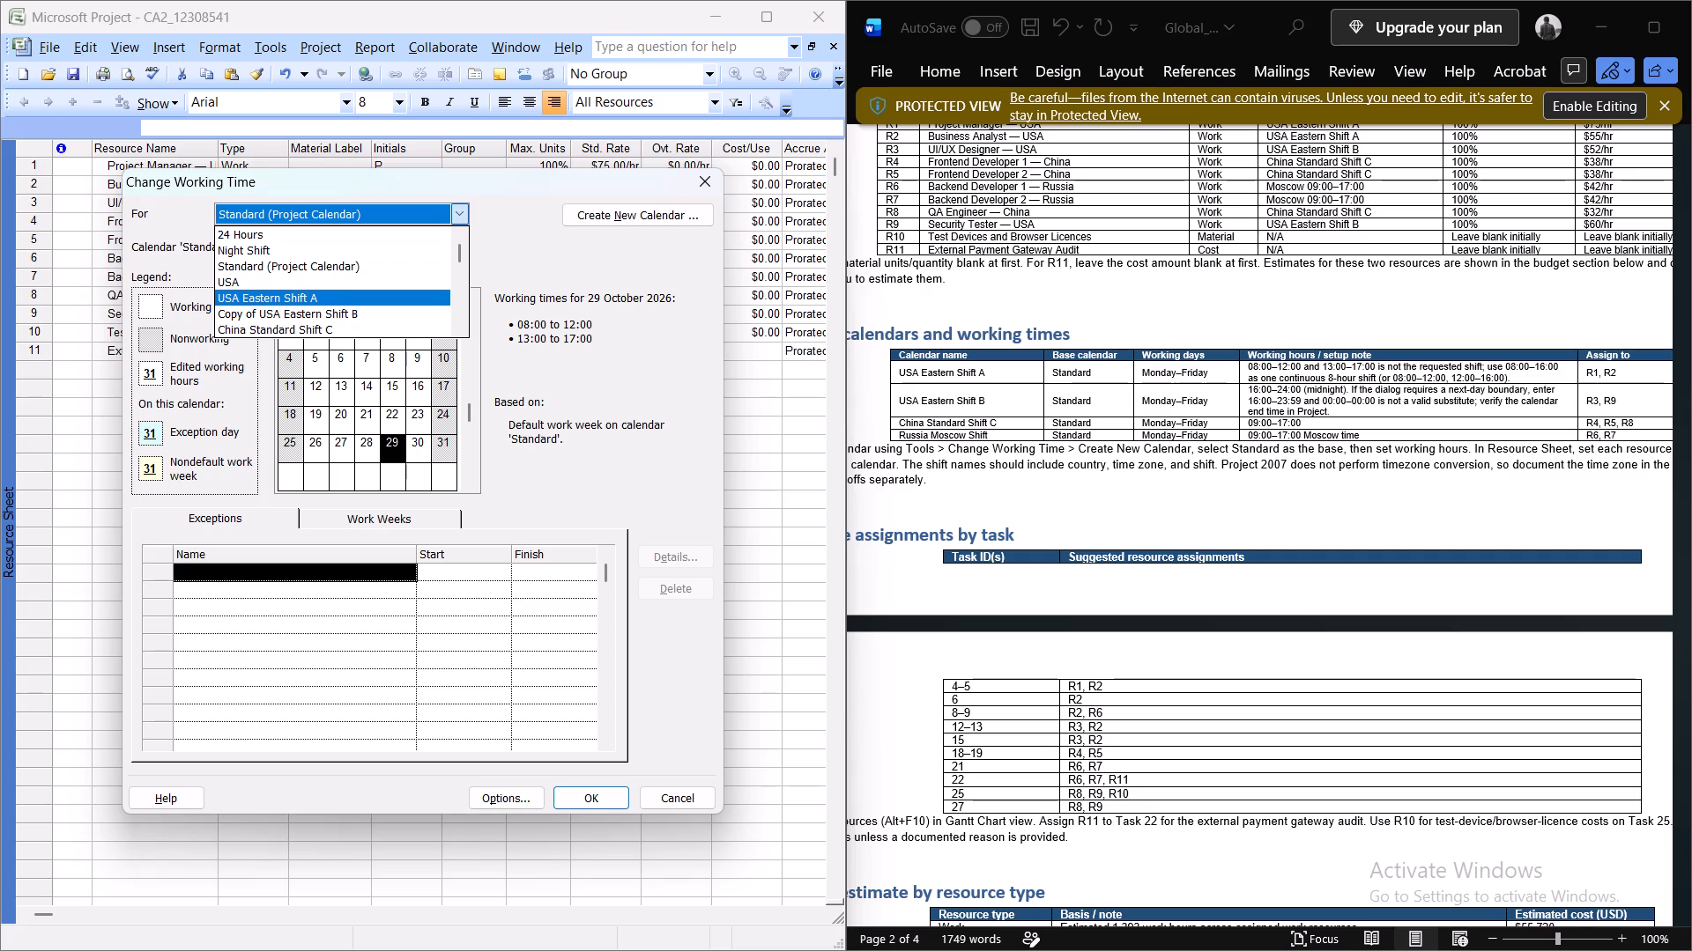
left_click(365, 300)
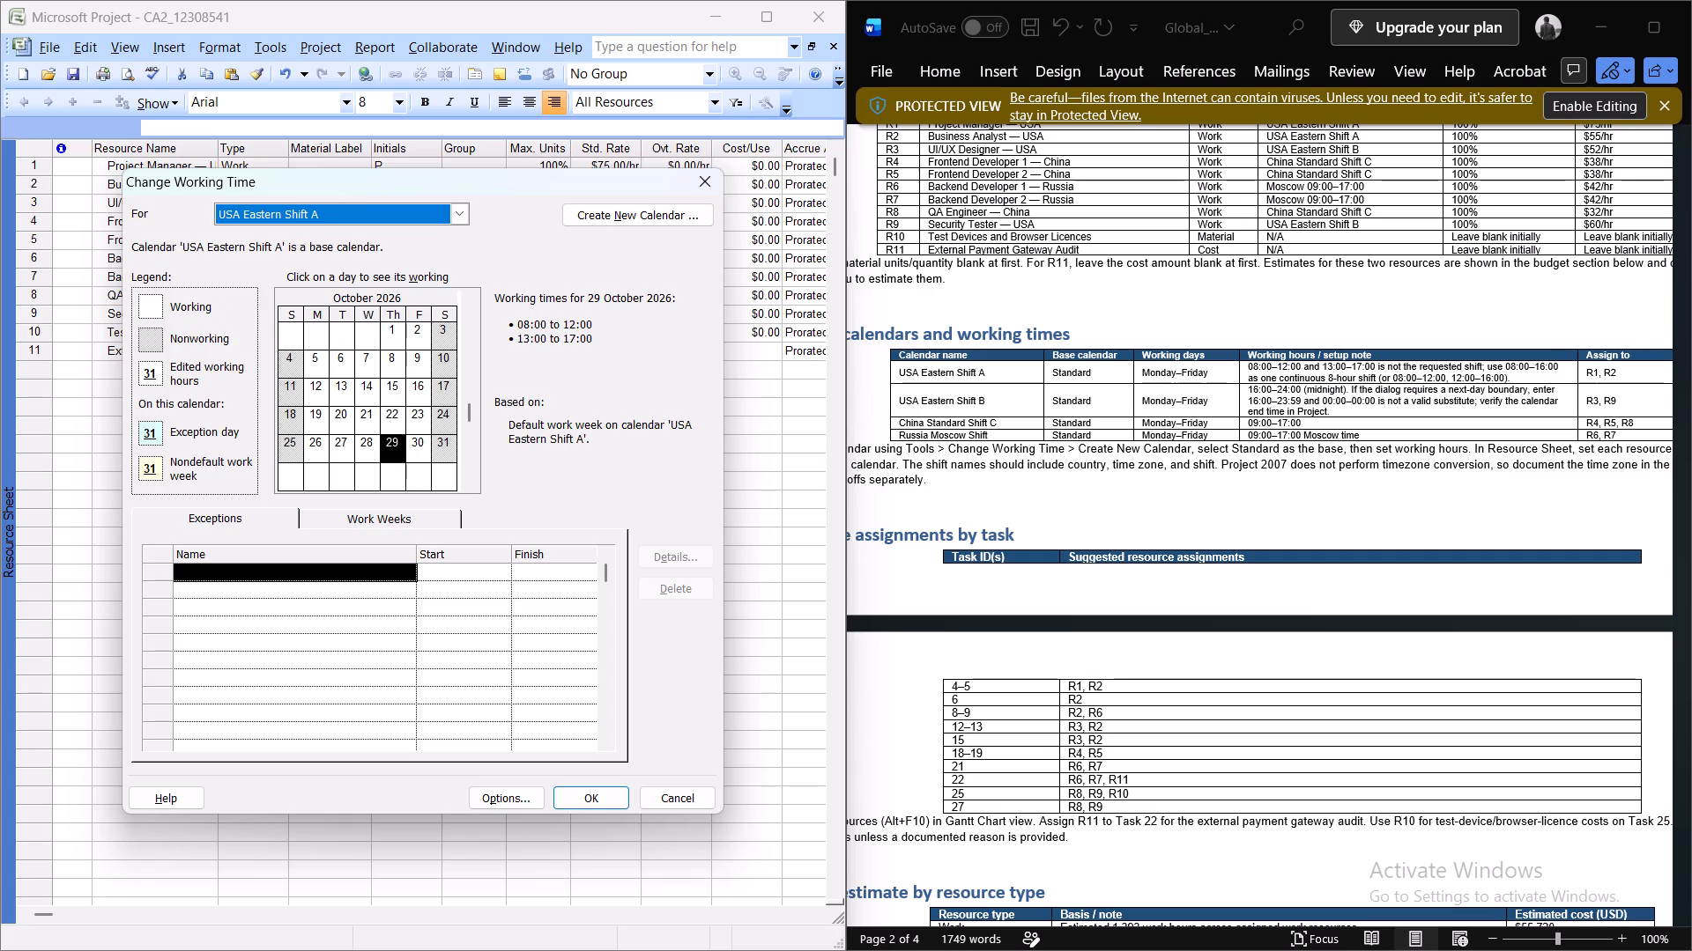
left_click(384, 372)
left_click(397, 216)
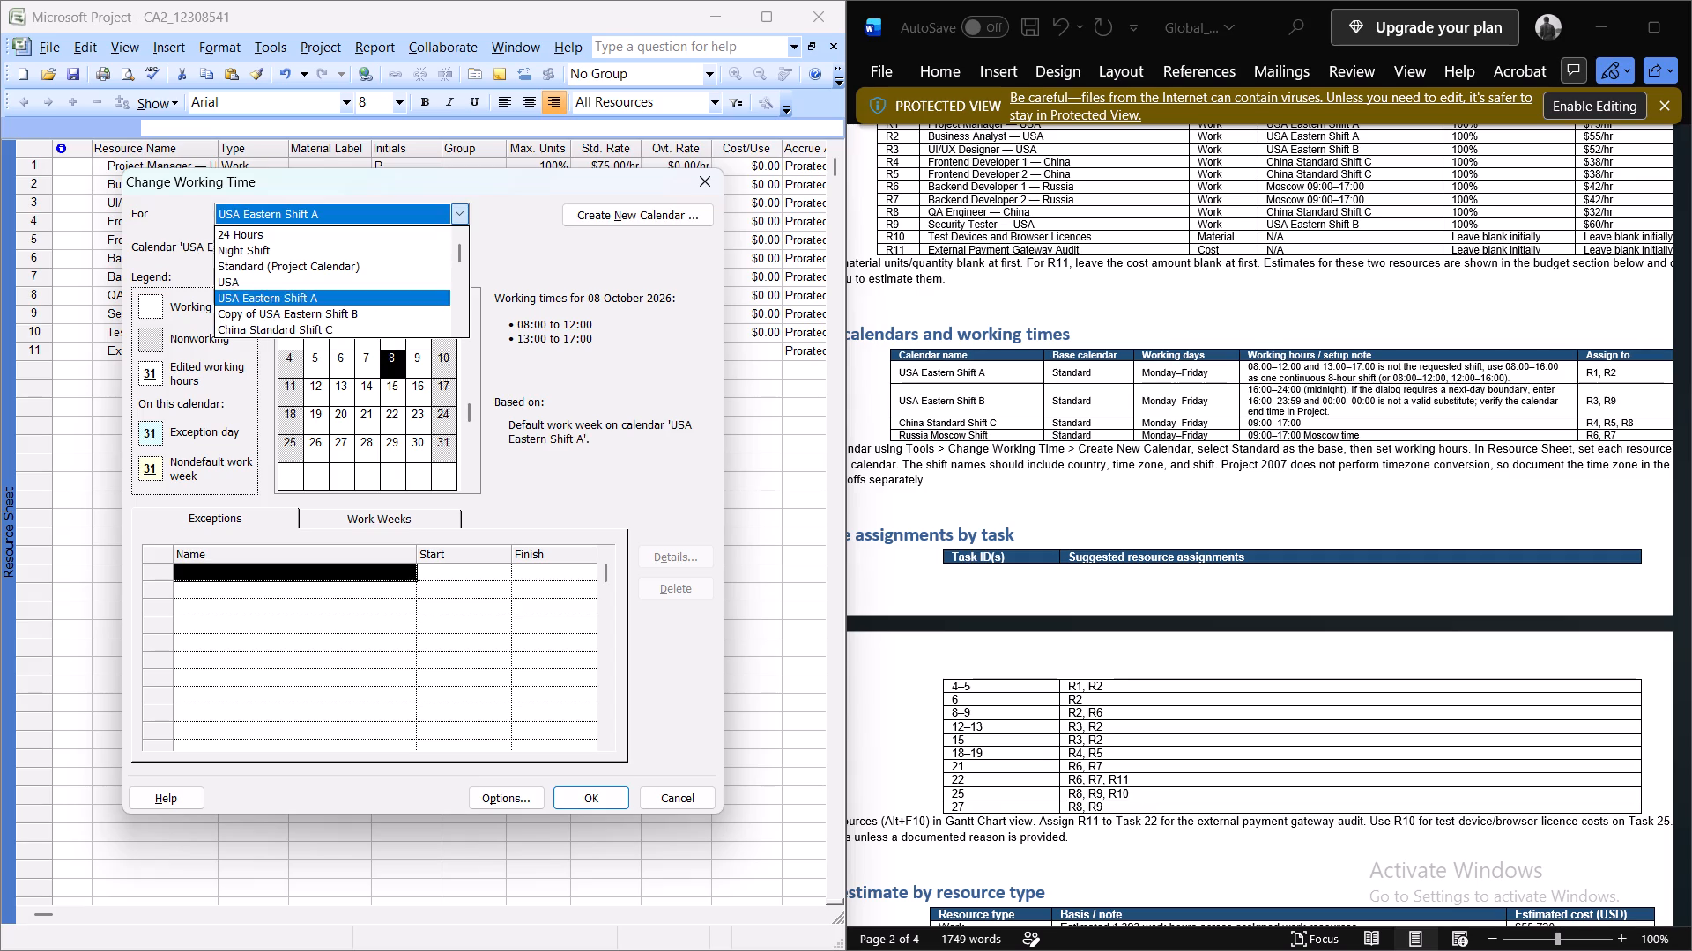
scroll(334, 323, "down", 2)
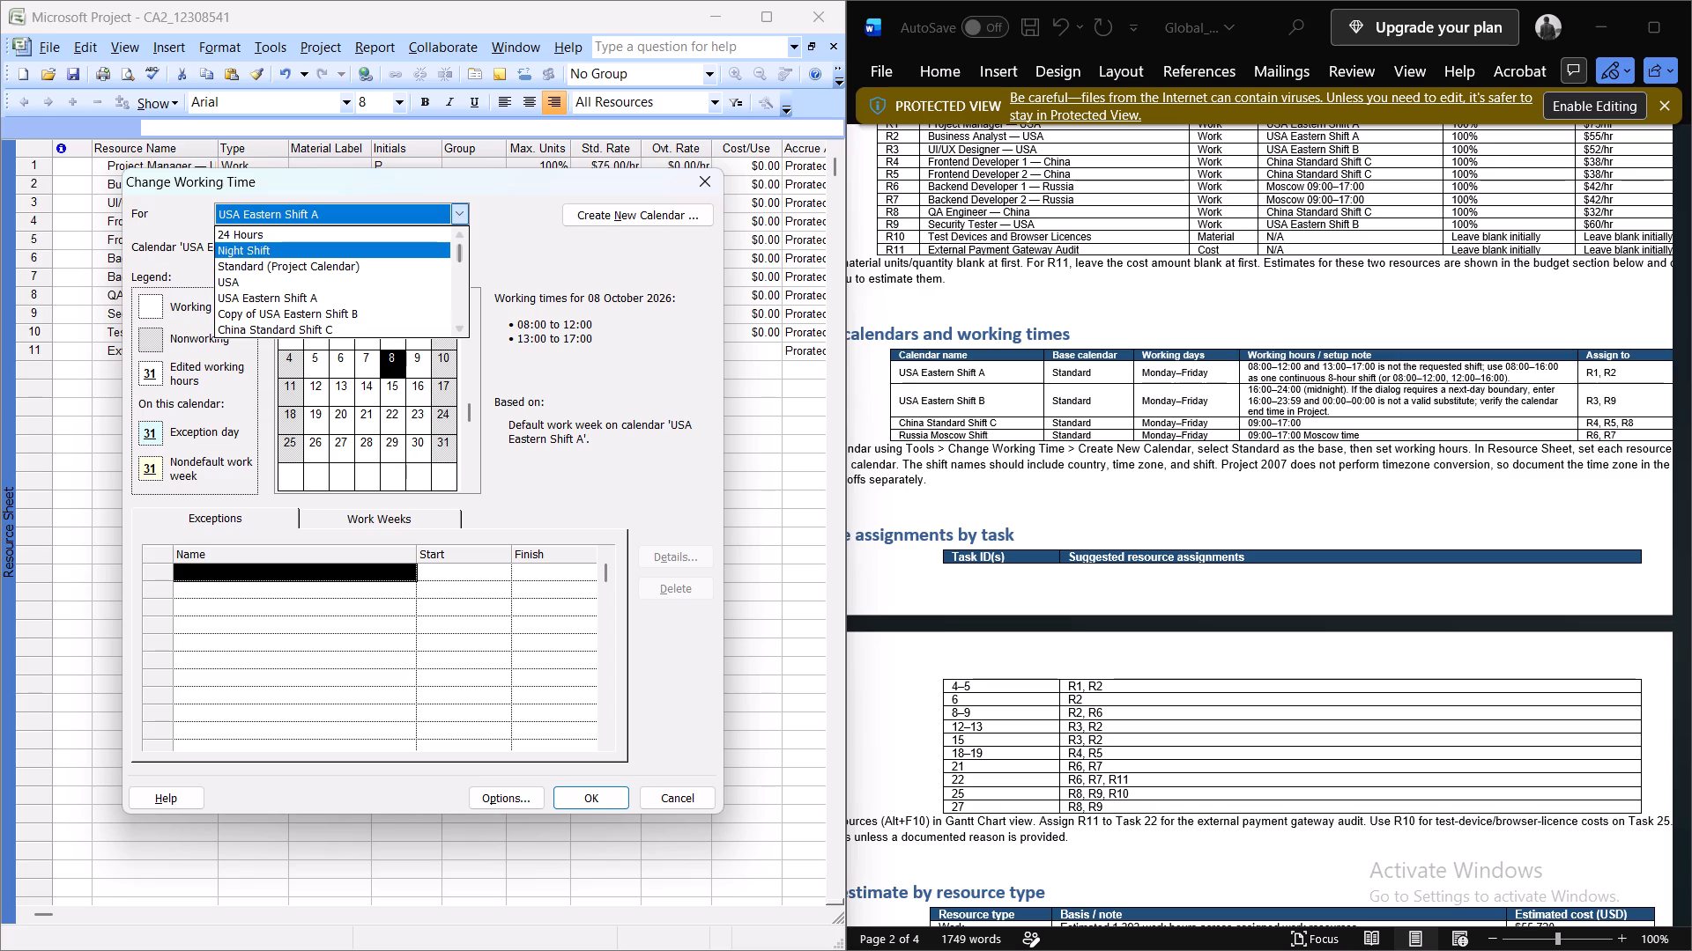
left_click_drag(458, 251, 459, 269)
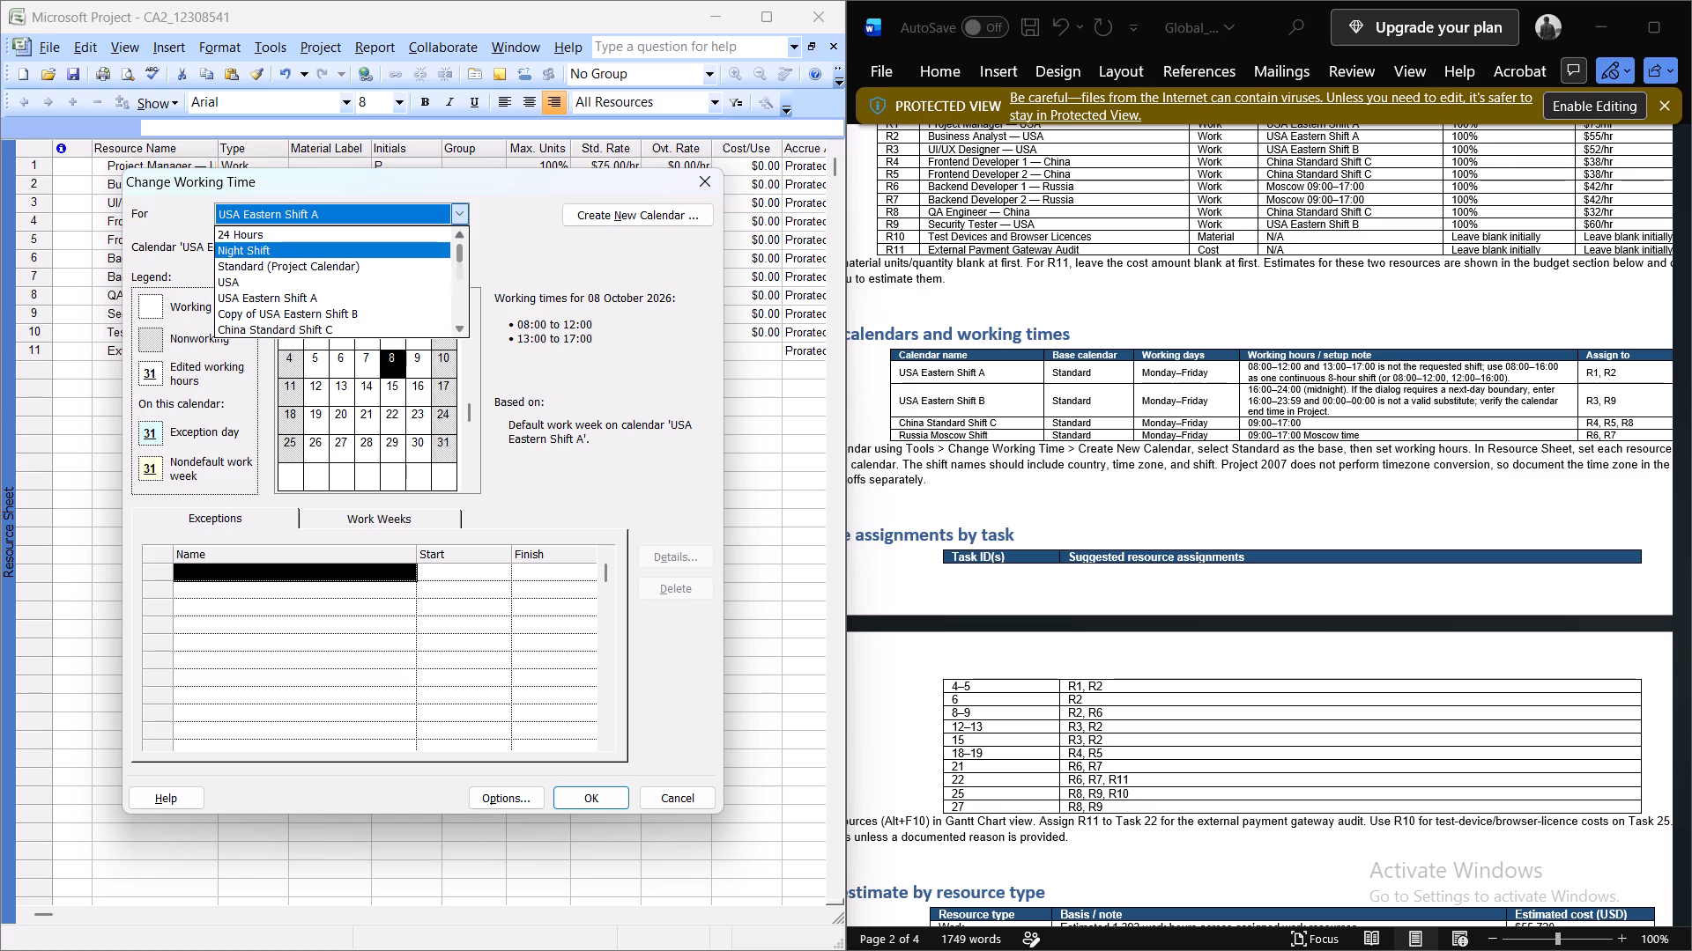
double_click(464, 231)
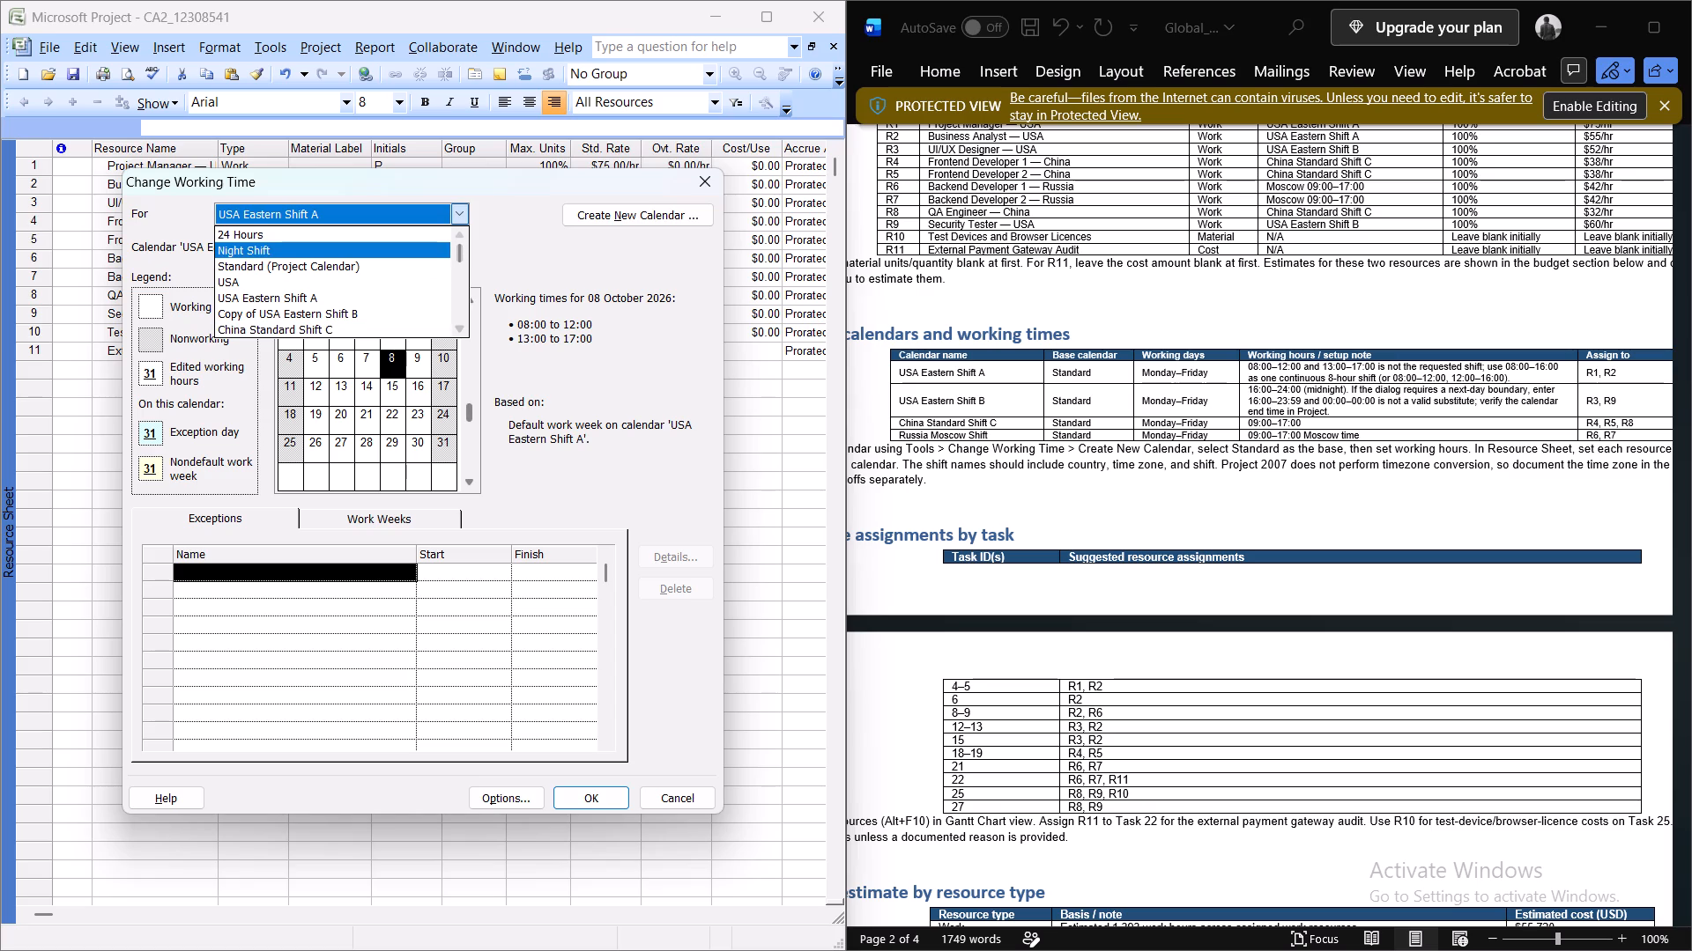
left_click(461, 328)
triple_click(461, 328)
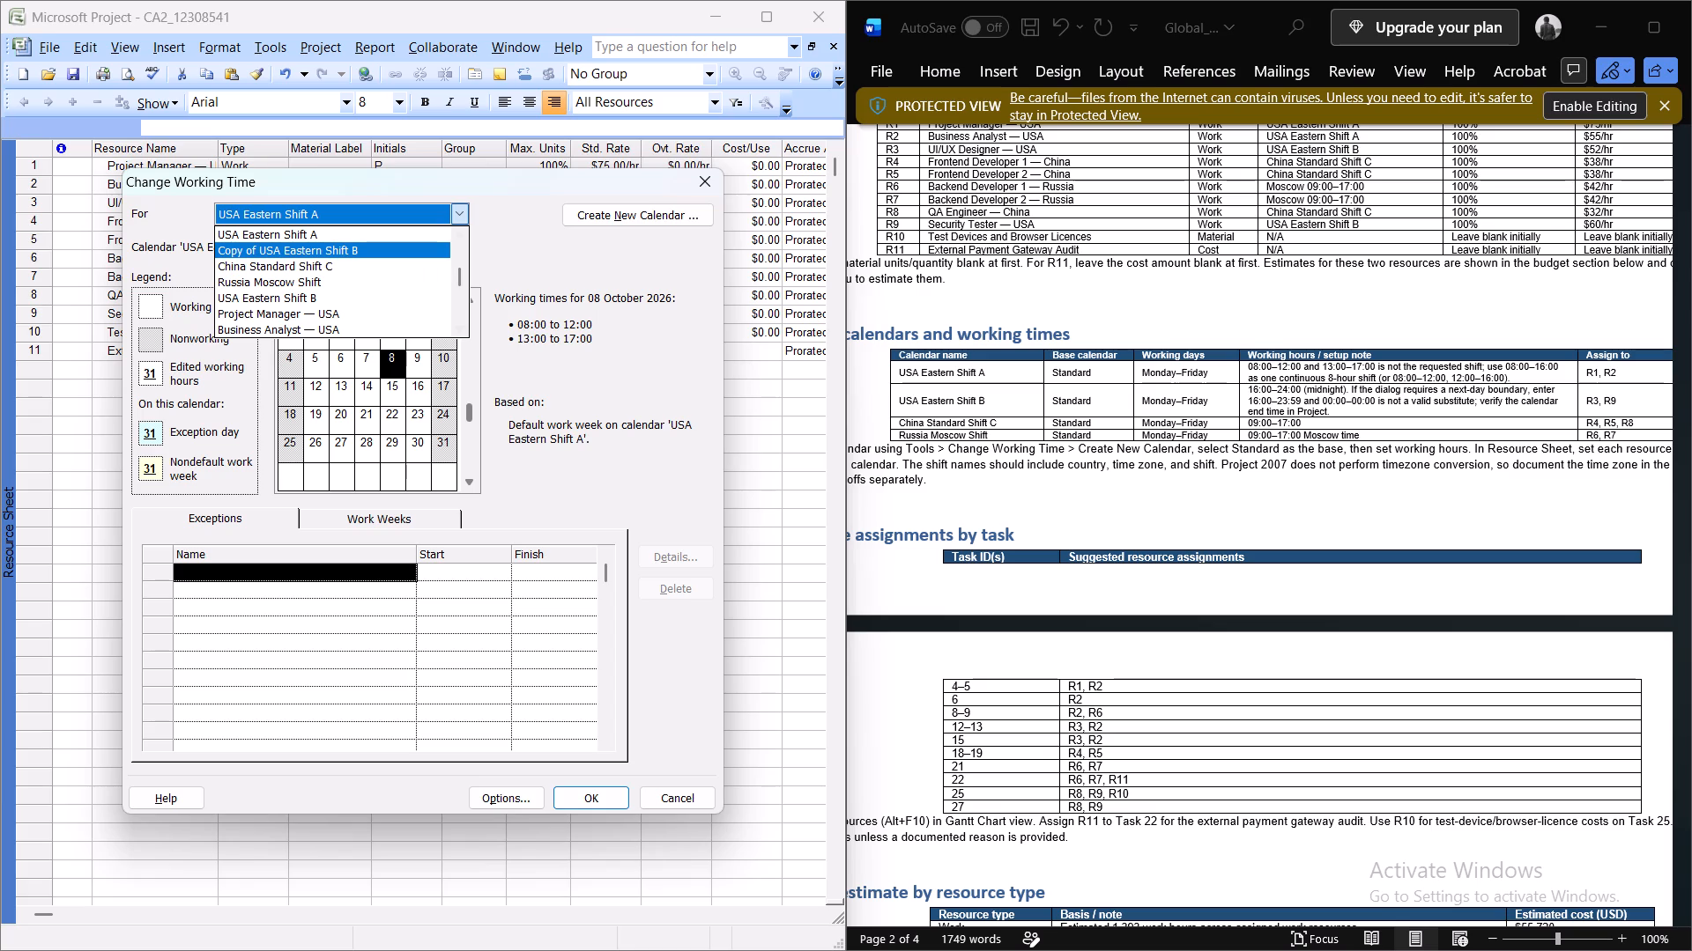
double_click(459, 232)
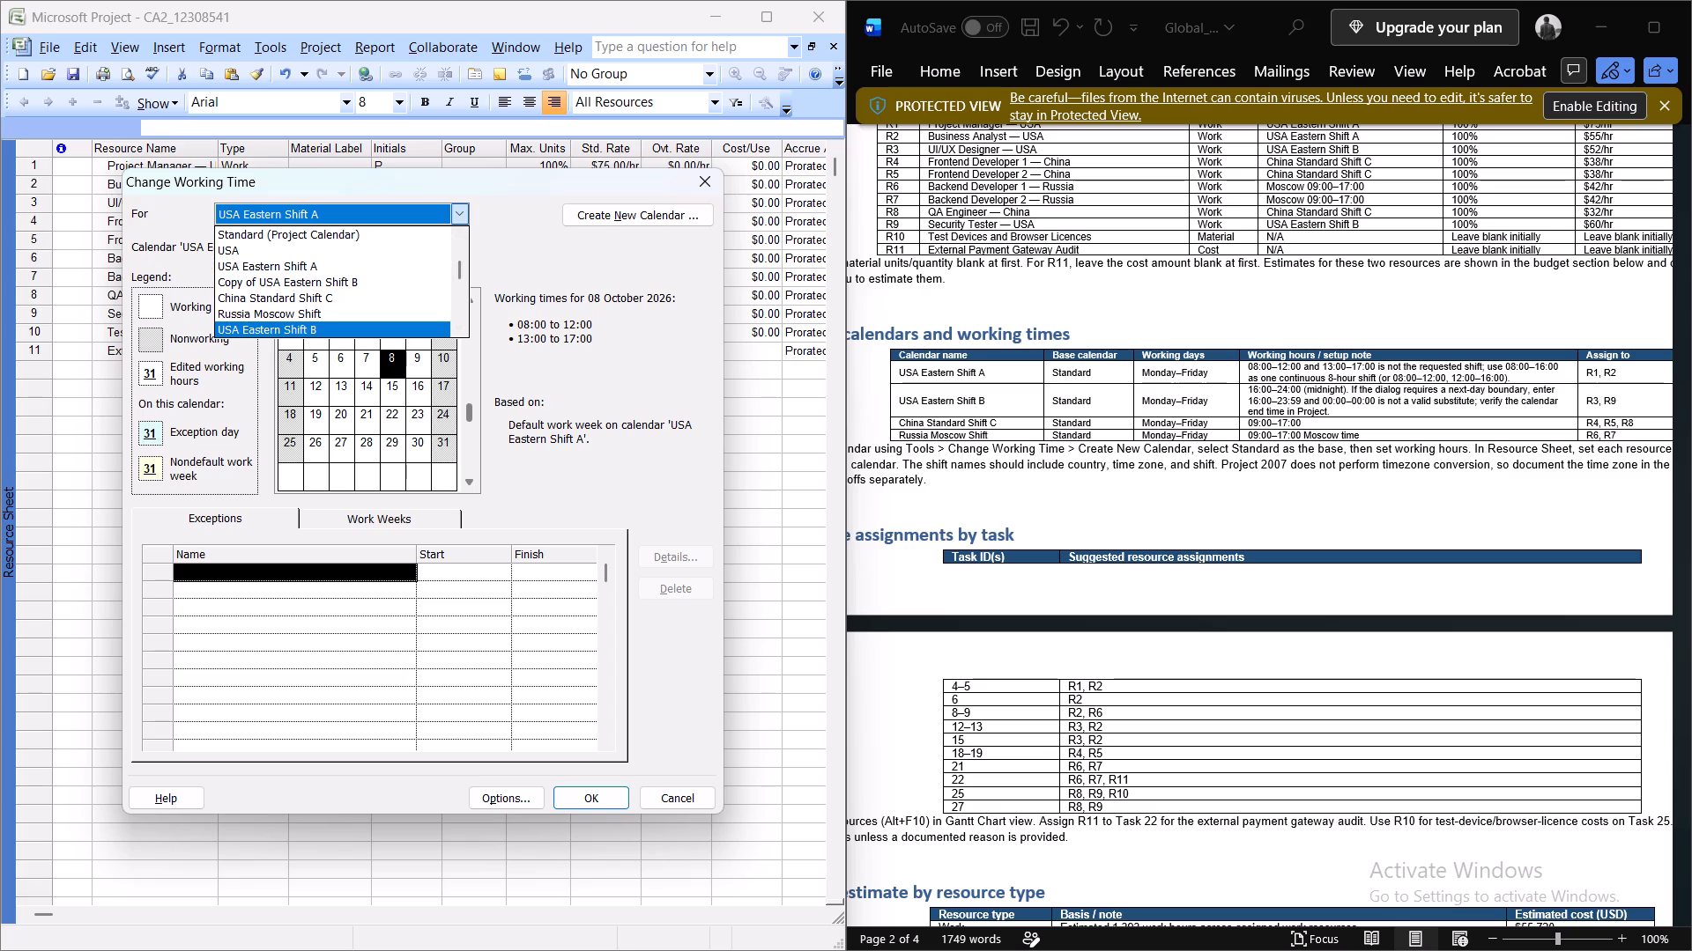
left_click(370, 326)
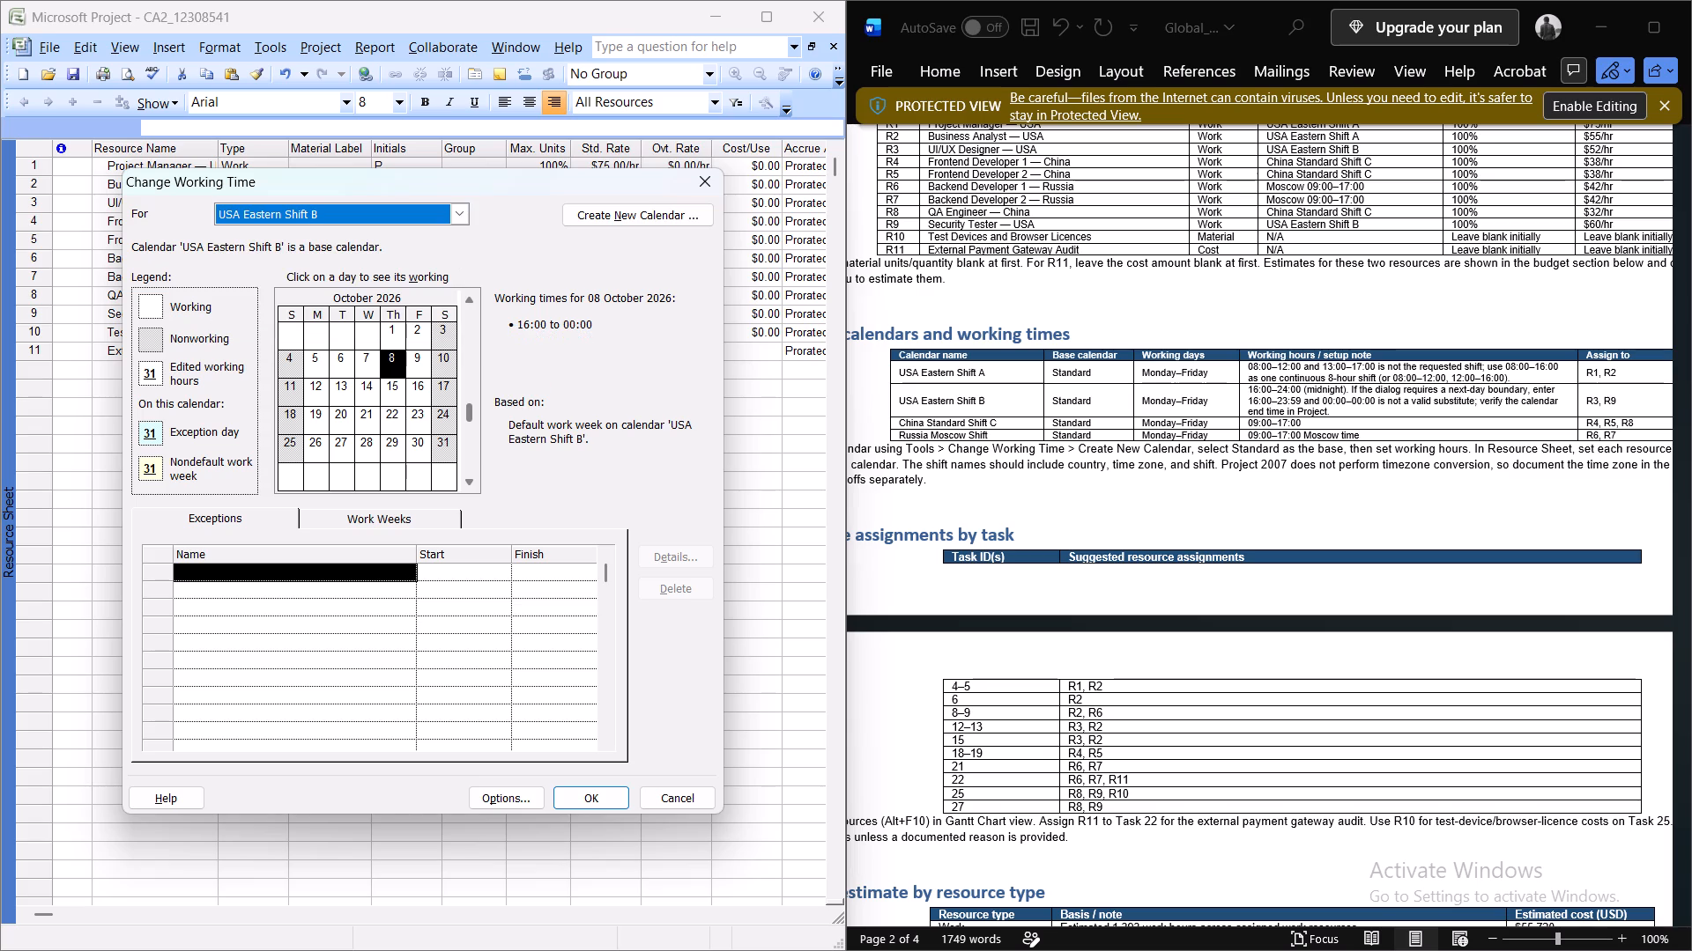
left_click(381, 404)
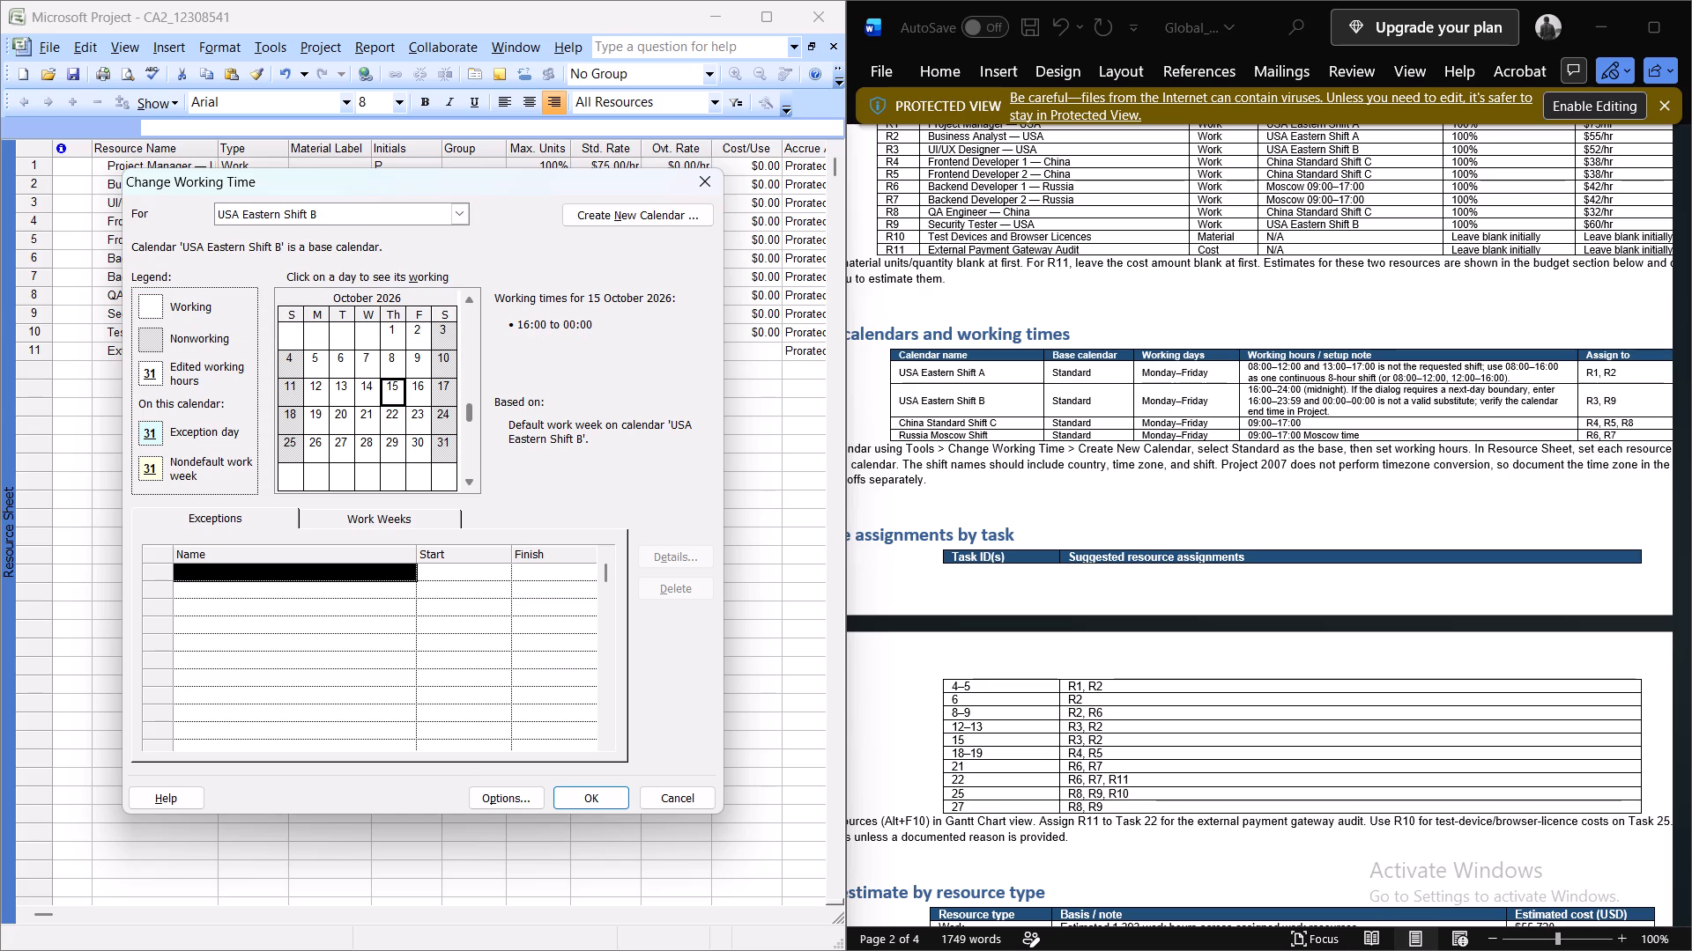
left_click(390, 365)
left_click(323, 372)
left_click(365, 390)
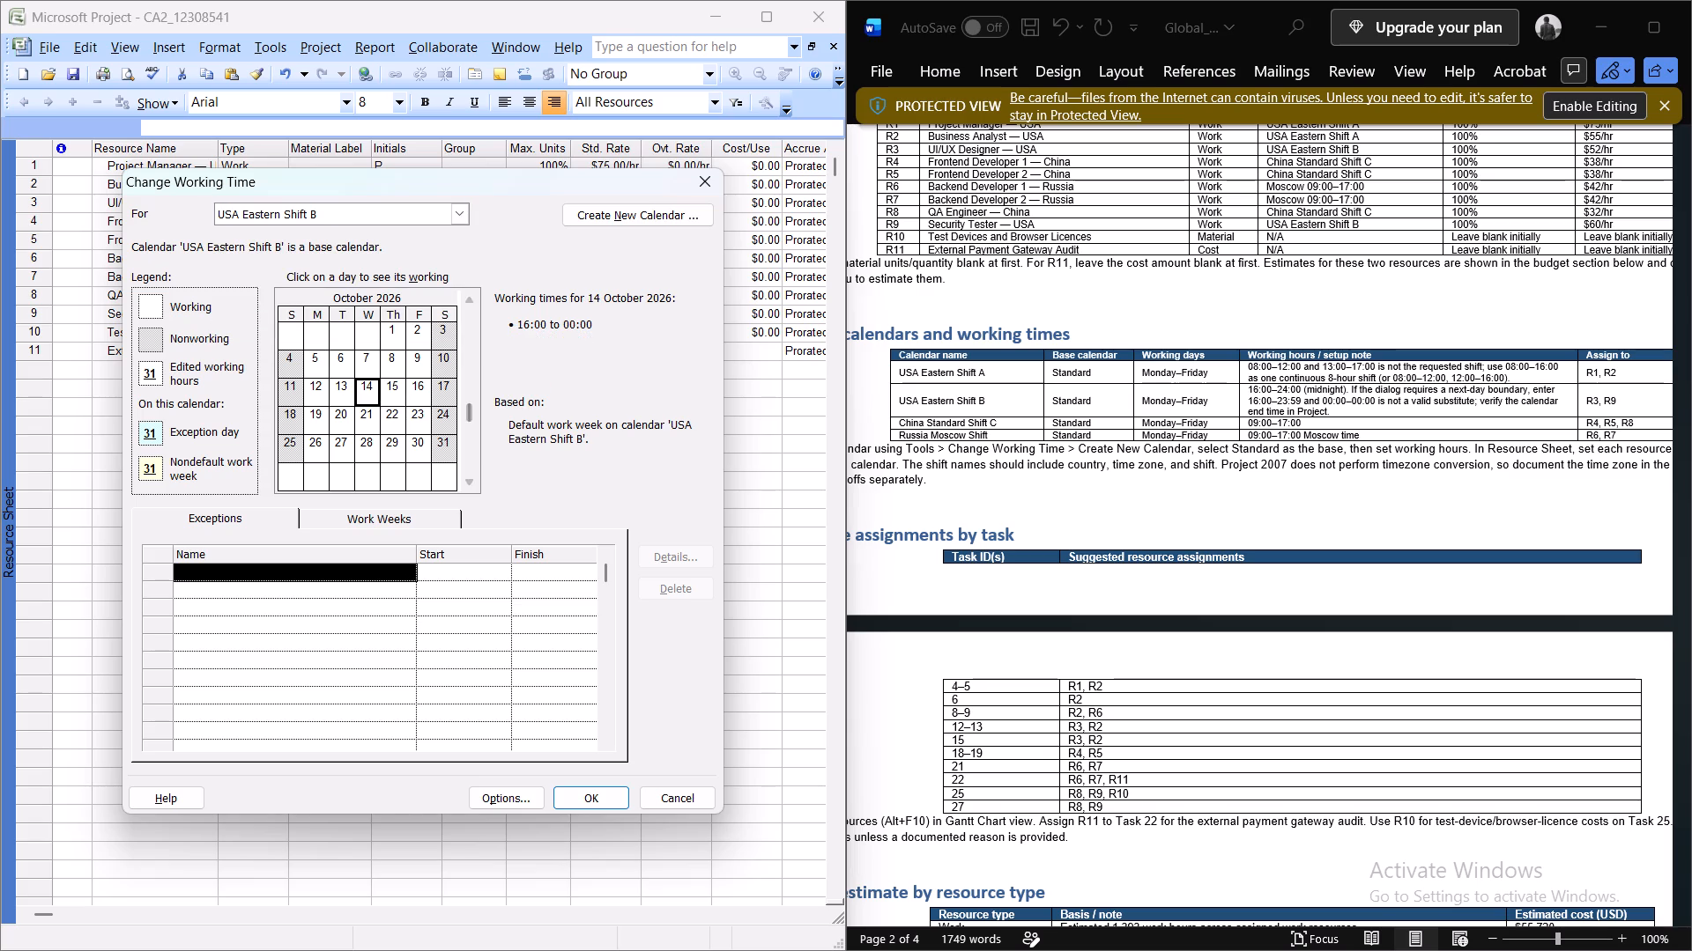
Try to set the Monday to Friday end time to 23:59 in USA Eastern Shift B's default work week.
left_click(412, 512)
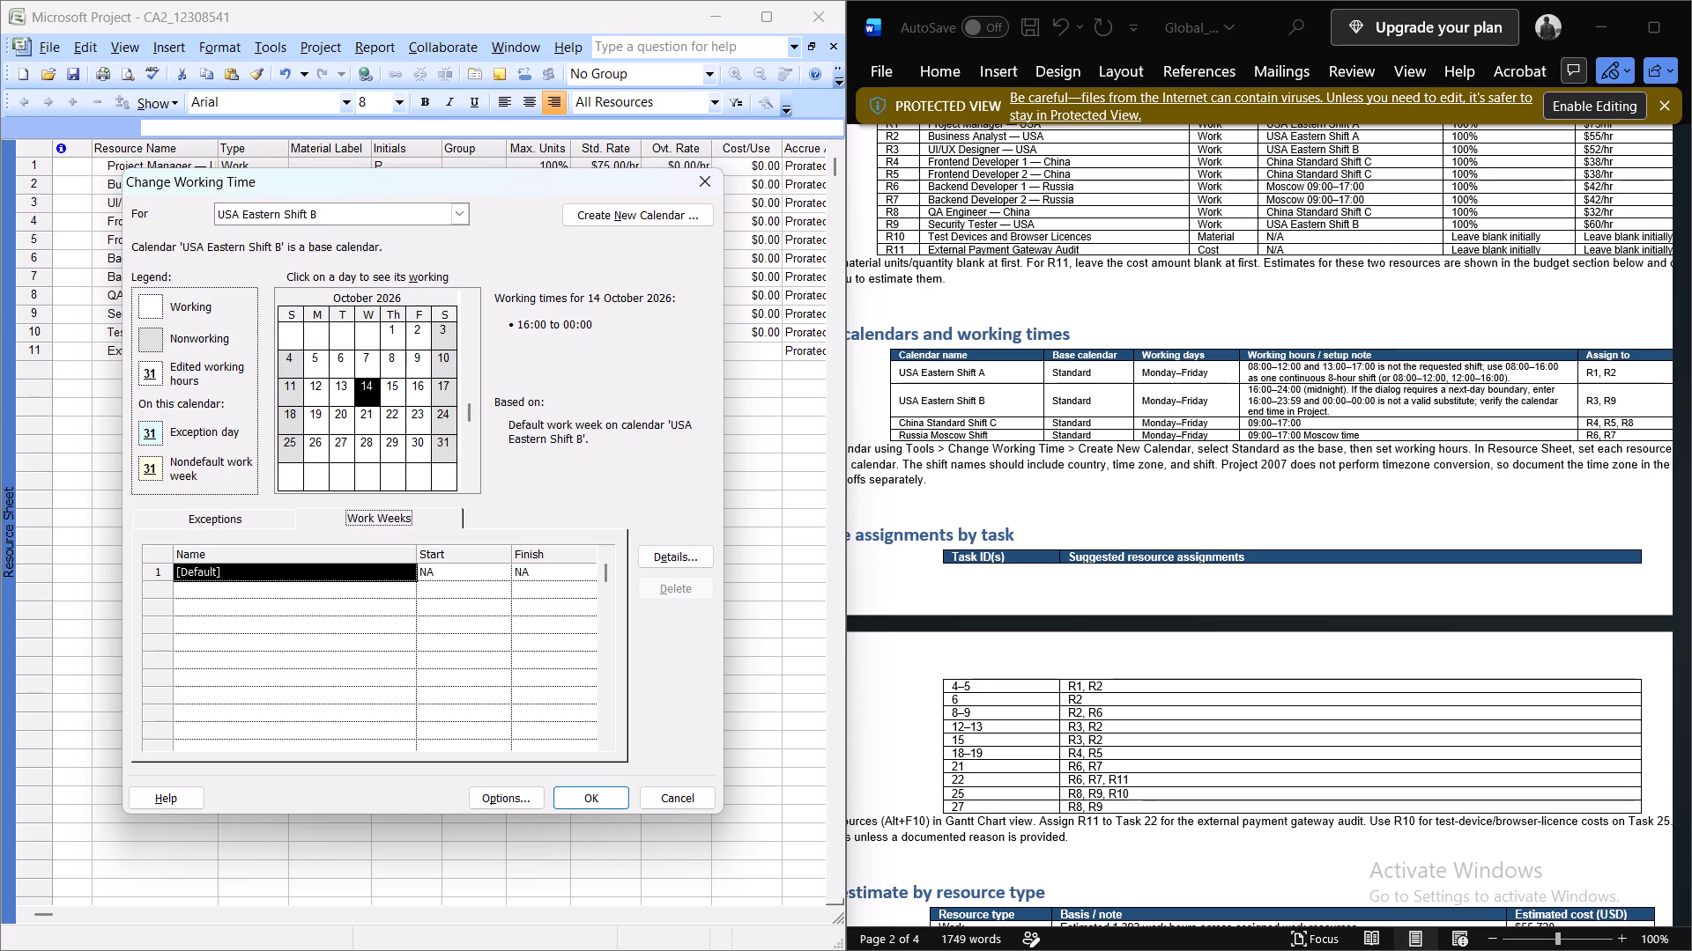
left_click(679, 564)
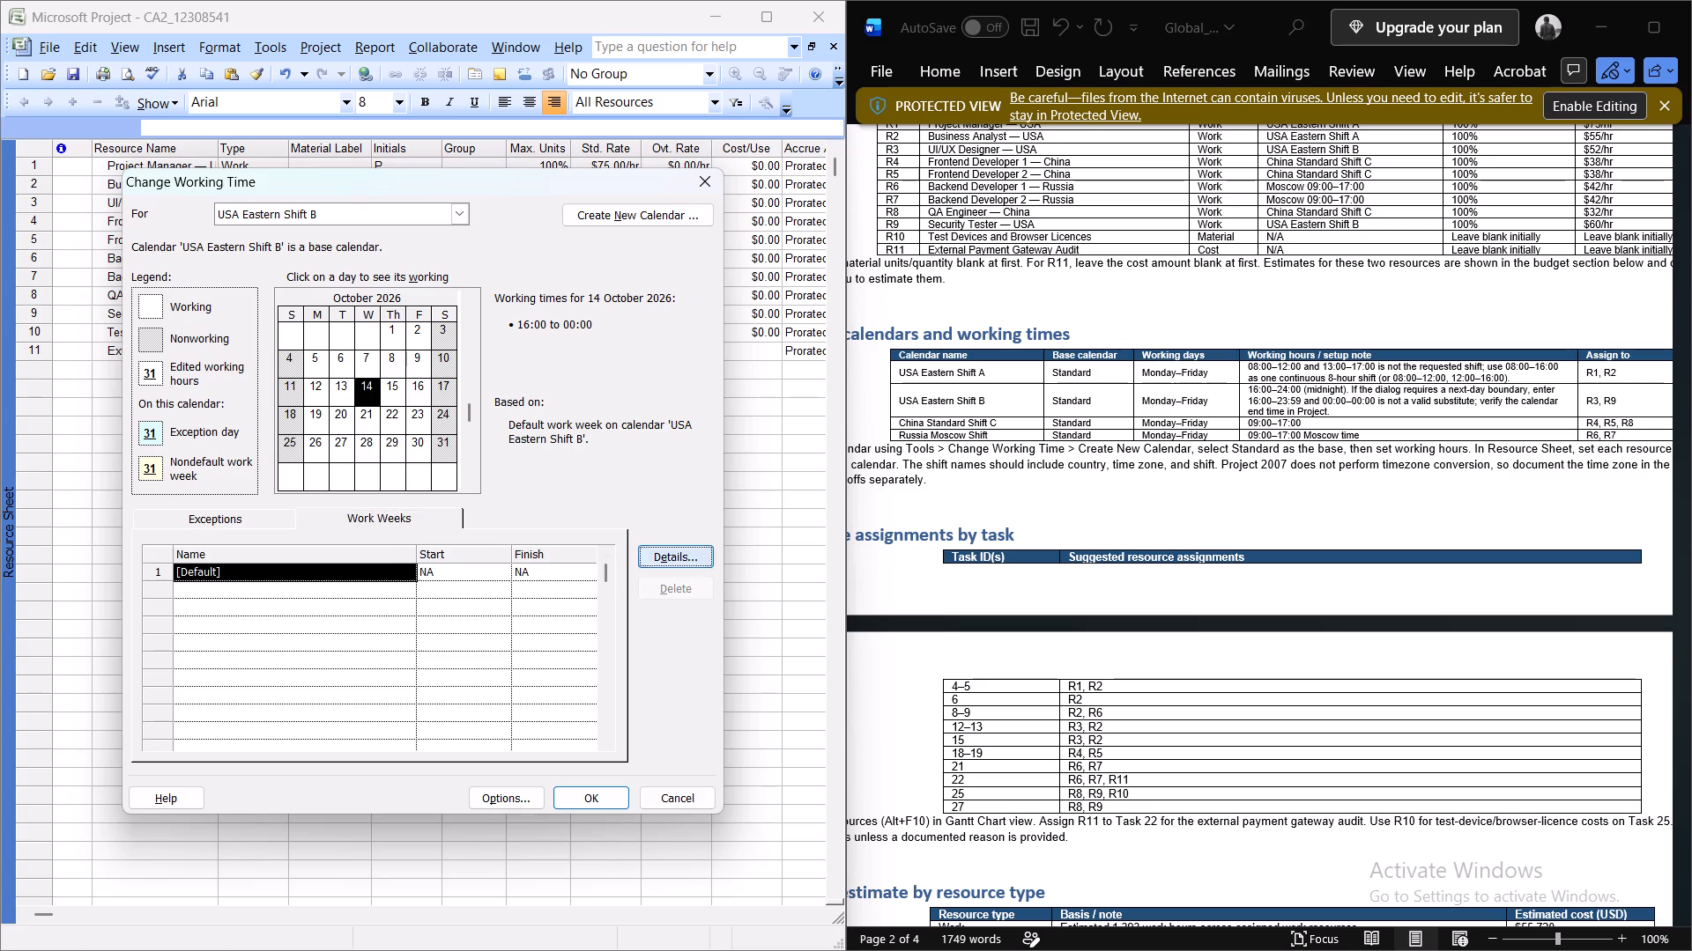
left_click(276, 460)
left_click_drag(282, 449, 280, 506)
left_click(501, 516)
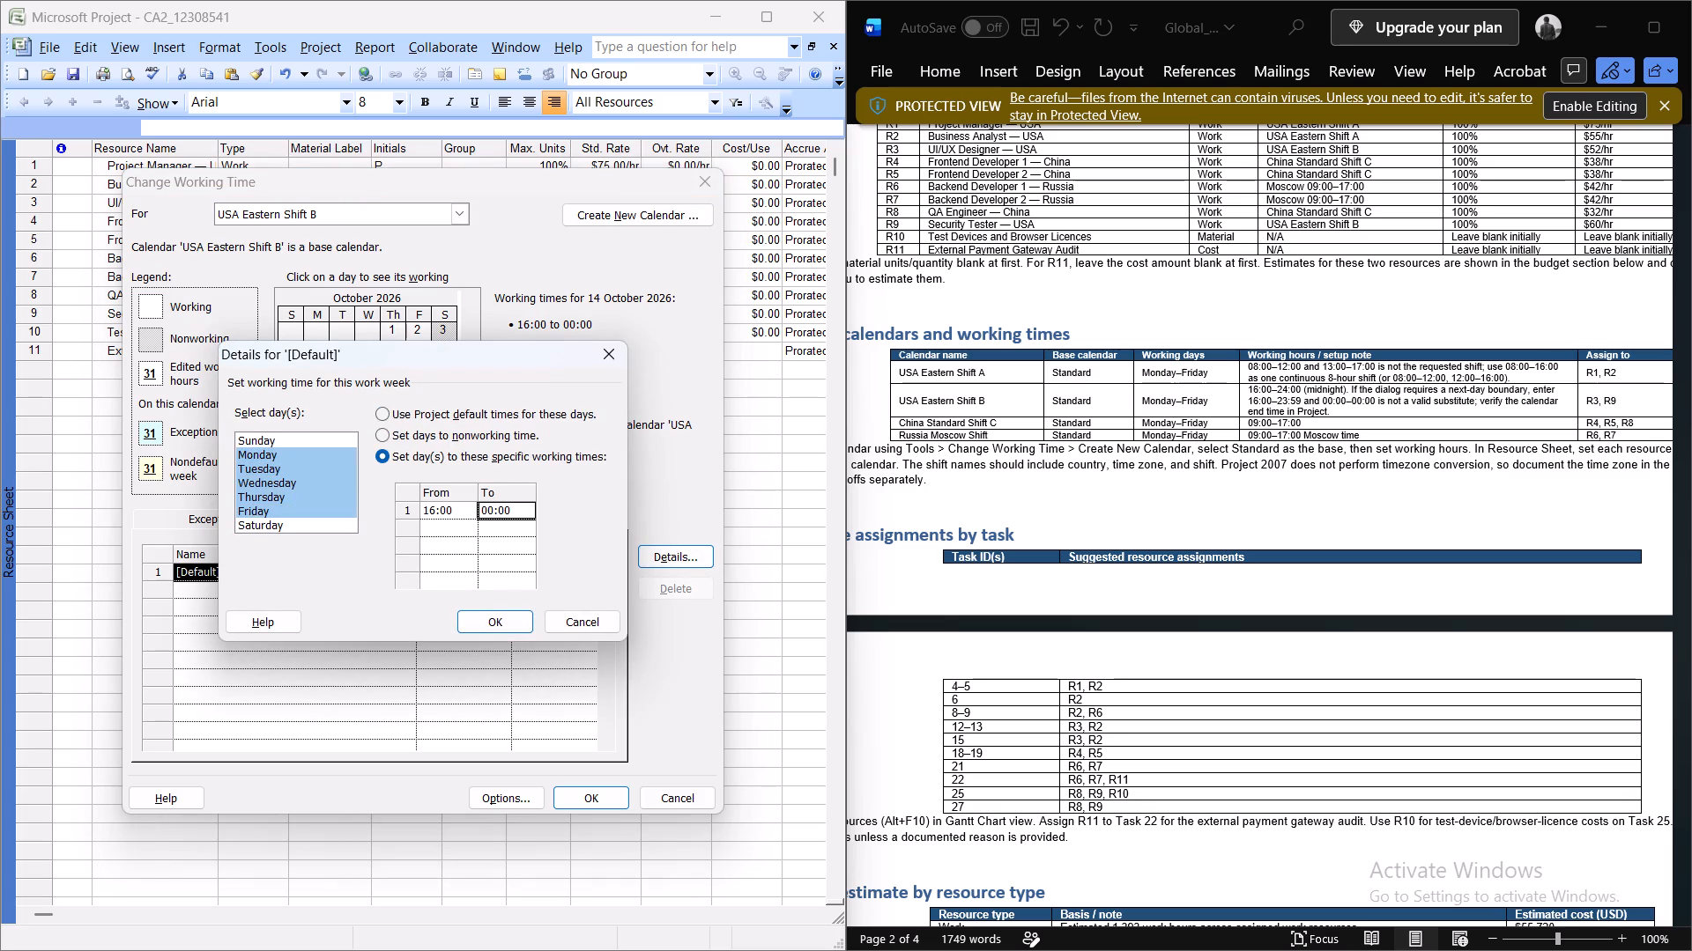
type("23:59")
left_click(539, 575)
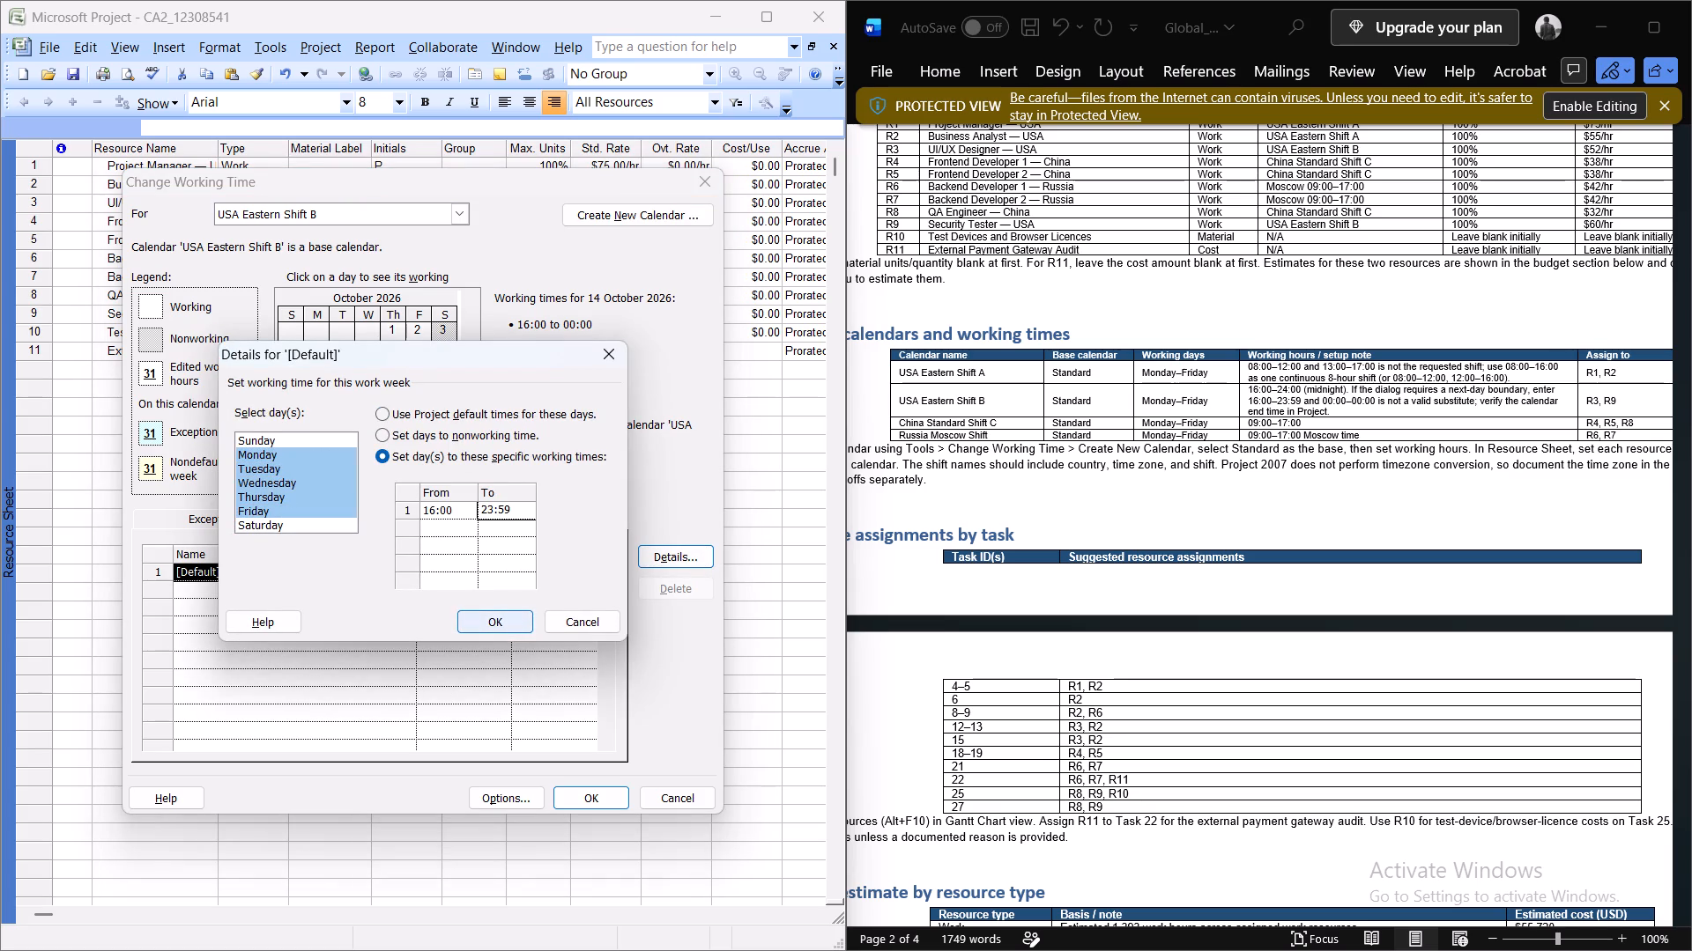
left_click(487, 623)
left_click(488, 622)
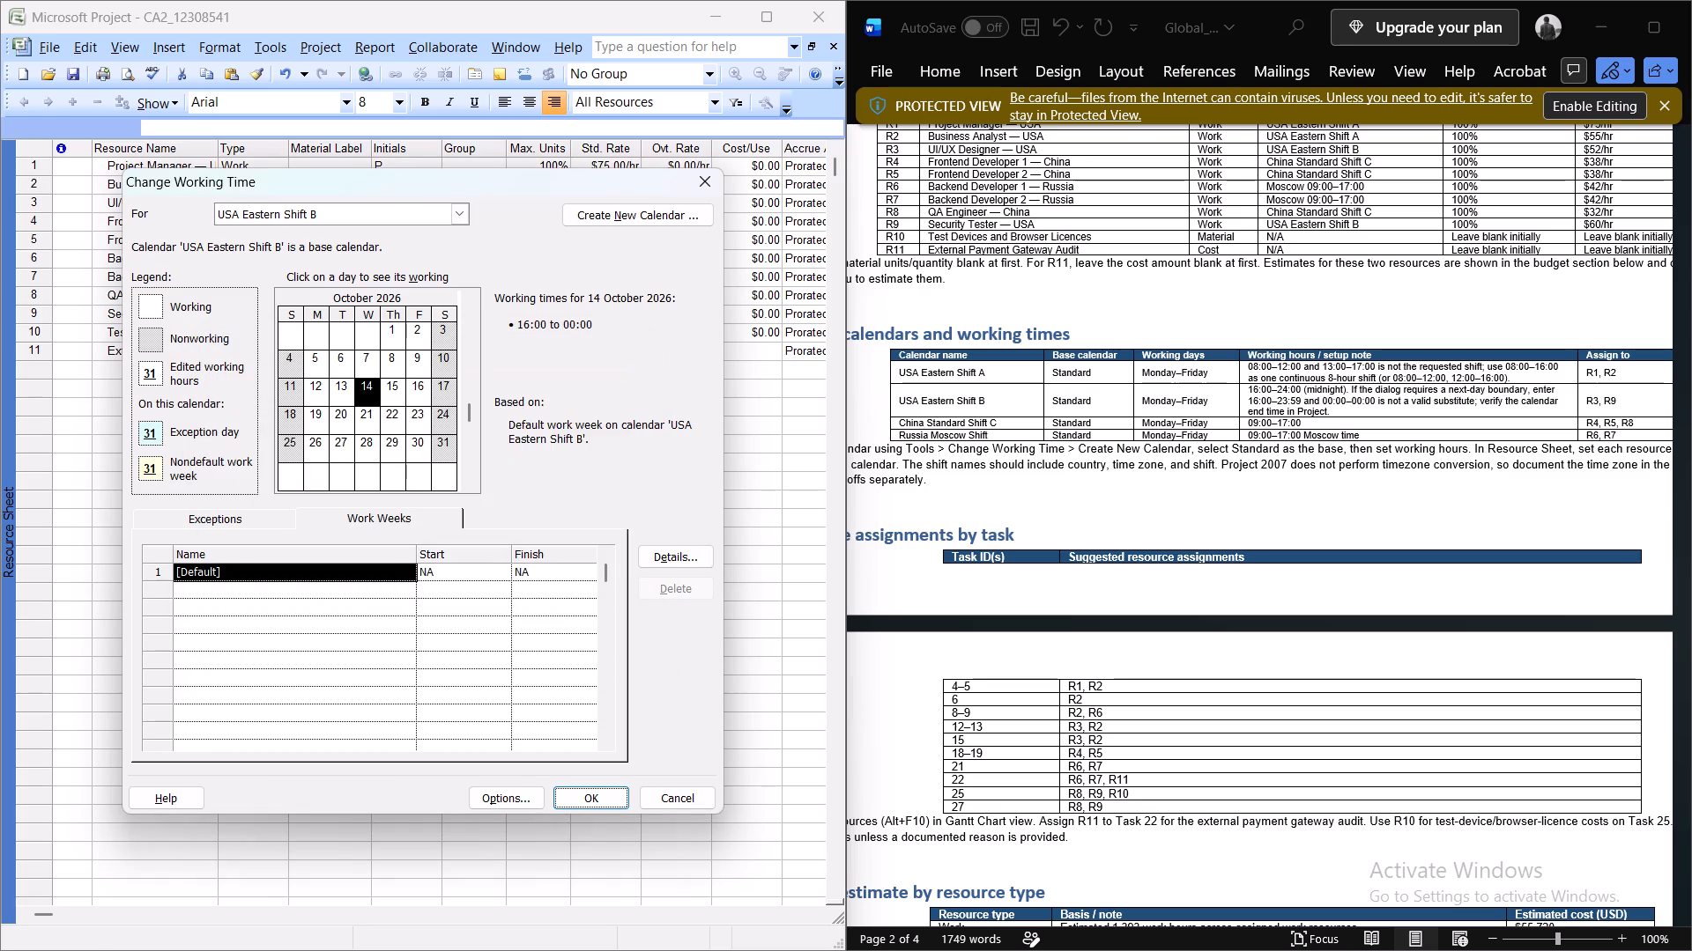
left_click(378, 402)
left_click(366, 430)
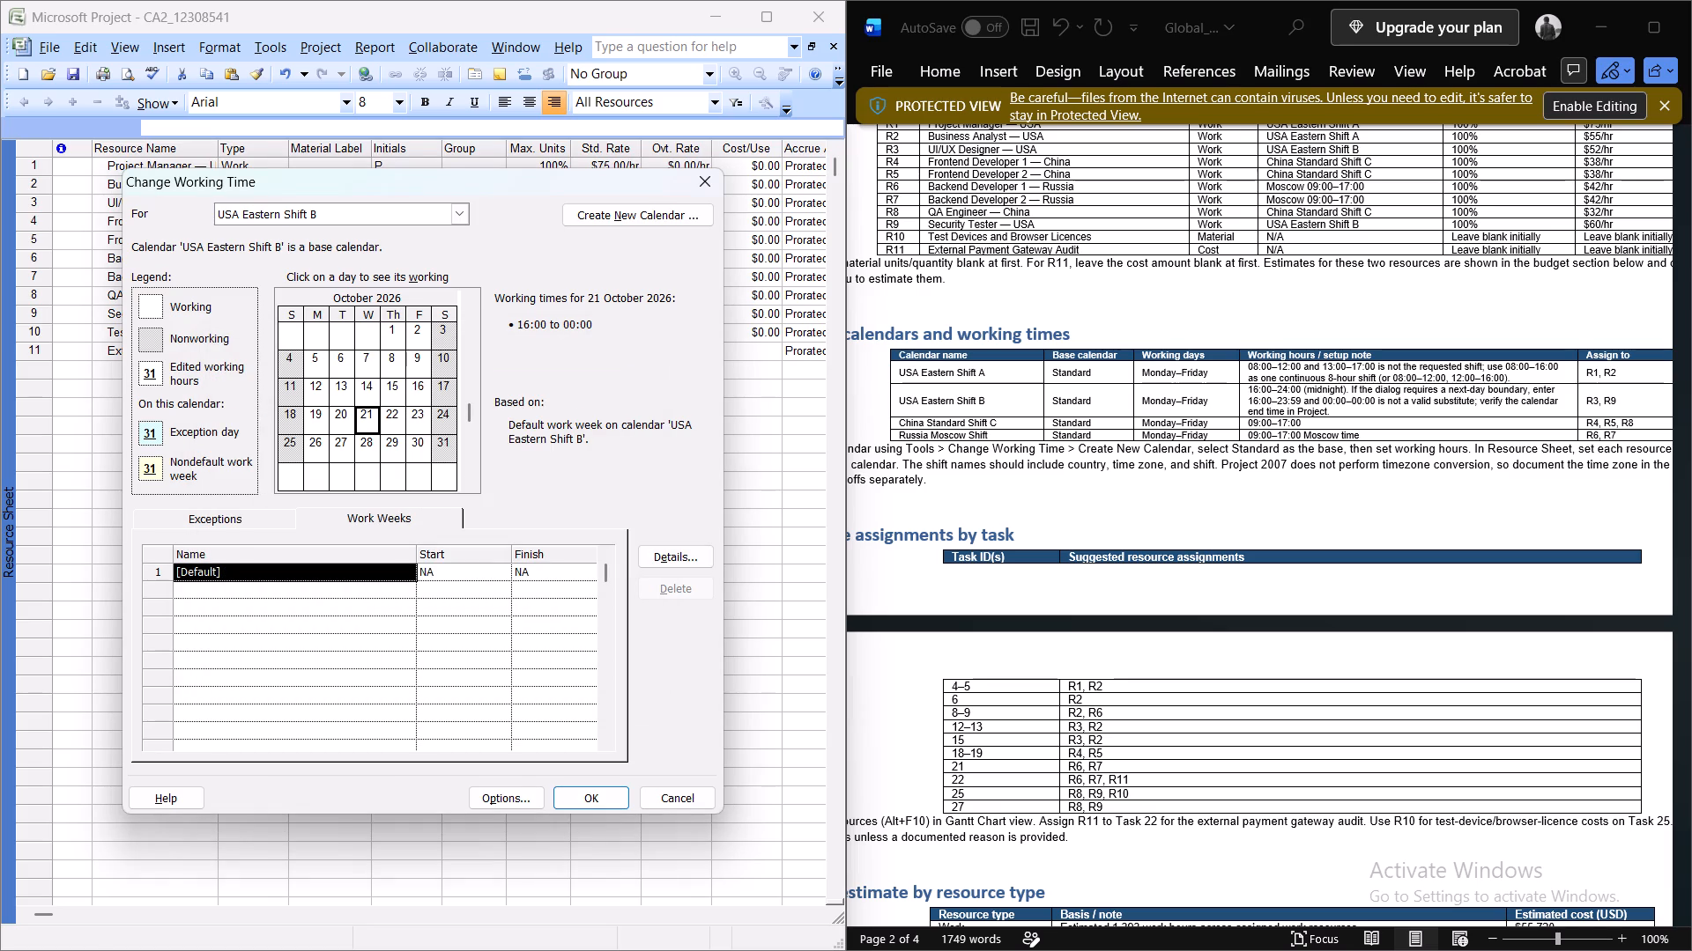
Clear and re-enter the Monday to Friday working period as 16:00–23:59 in USA Eastern Shift B's default work week.
left_click(672, 545)
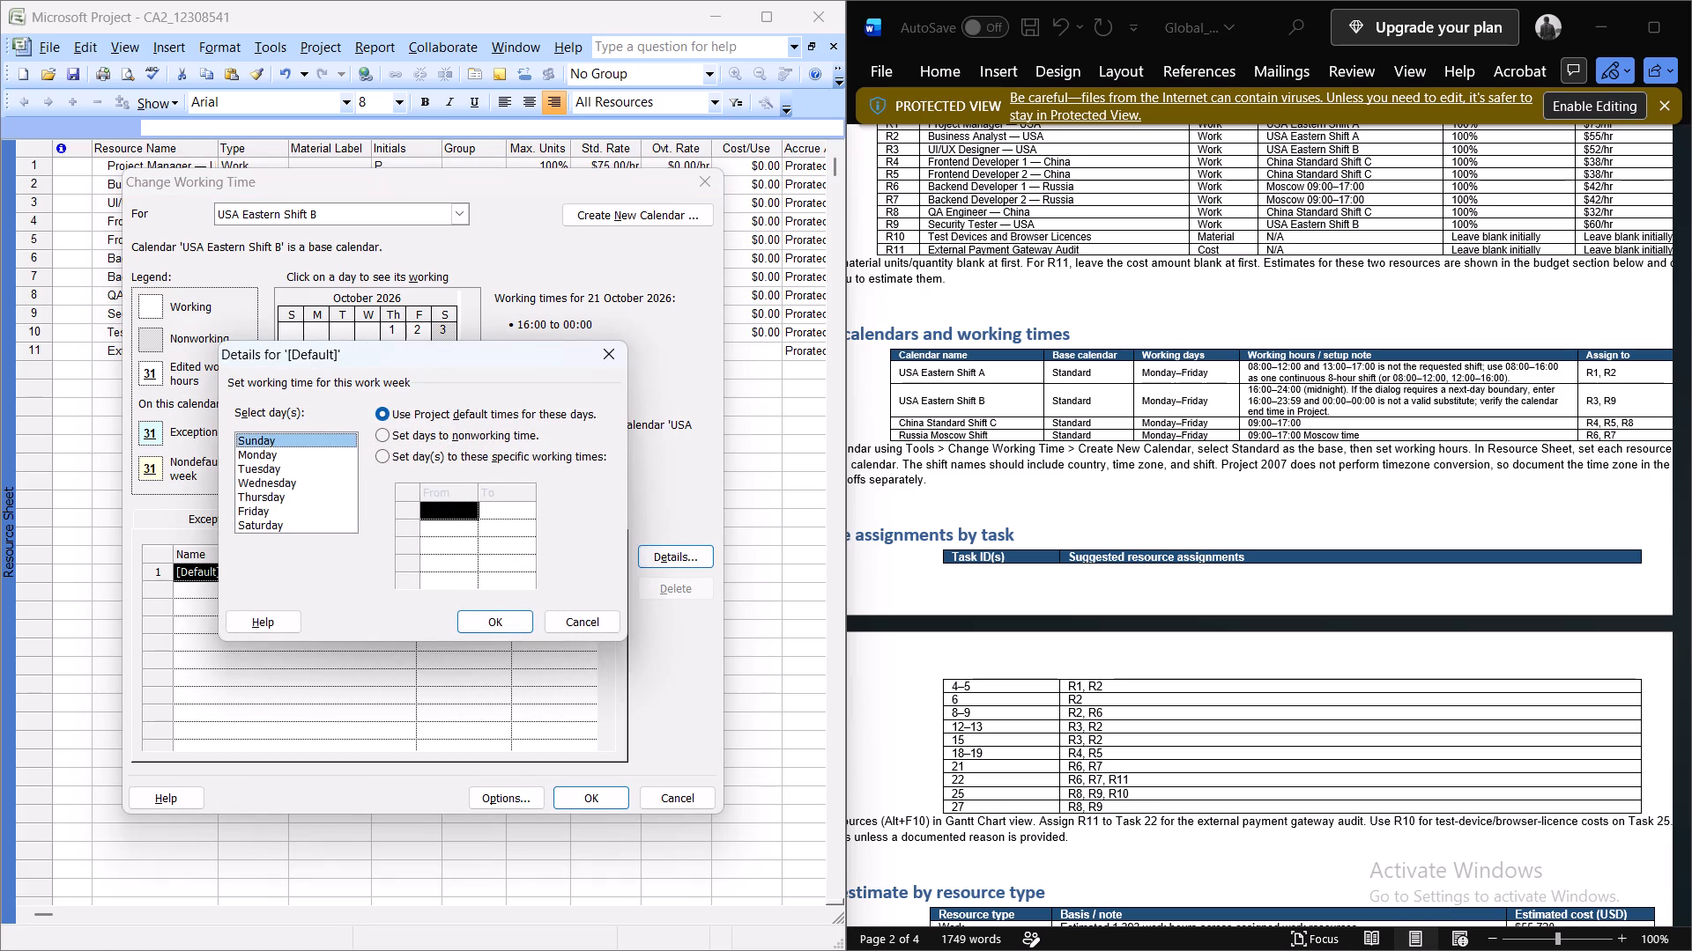
left_click_drag(291, 452, 279, 508)
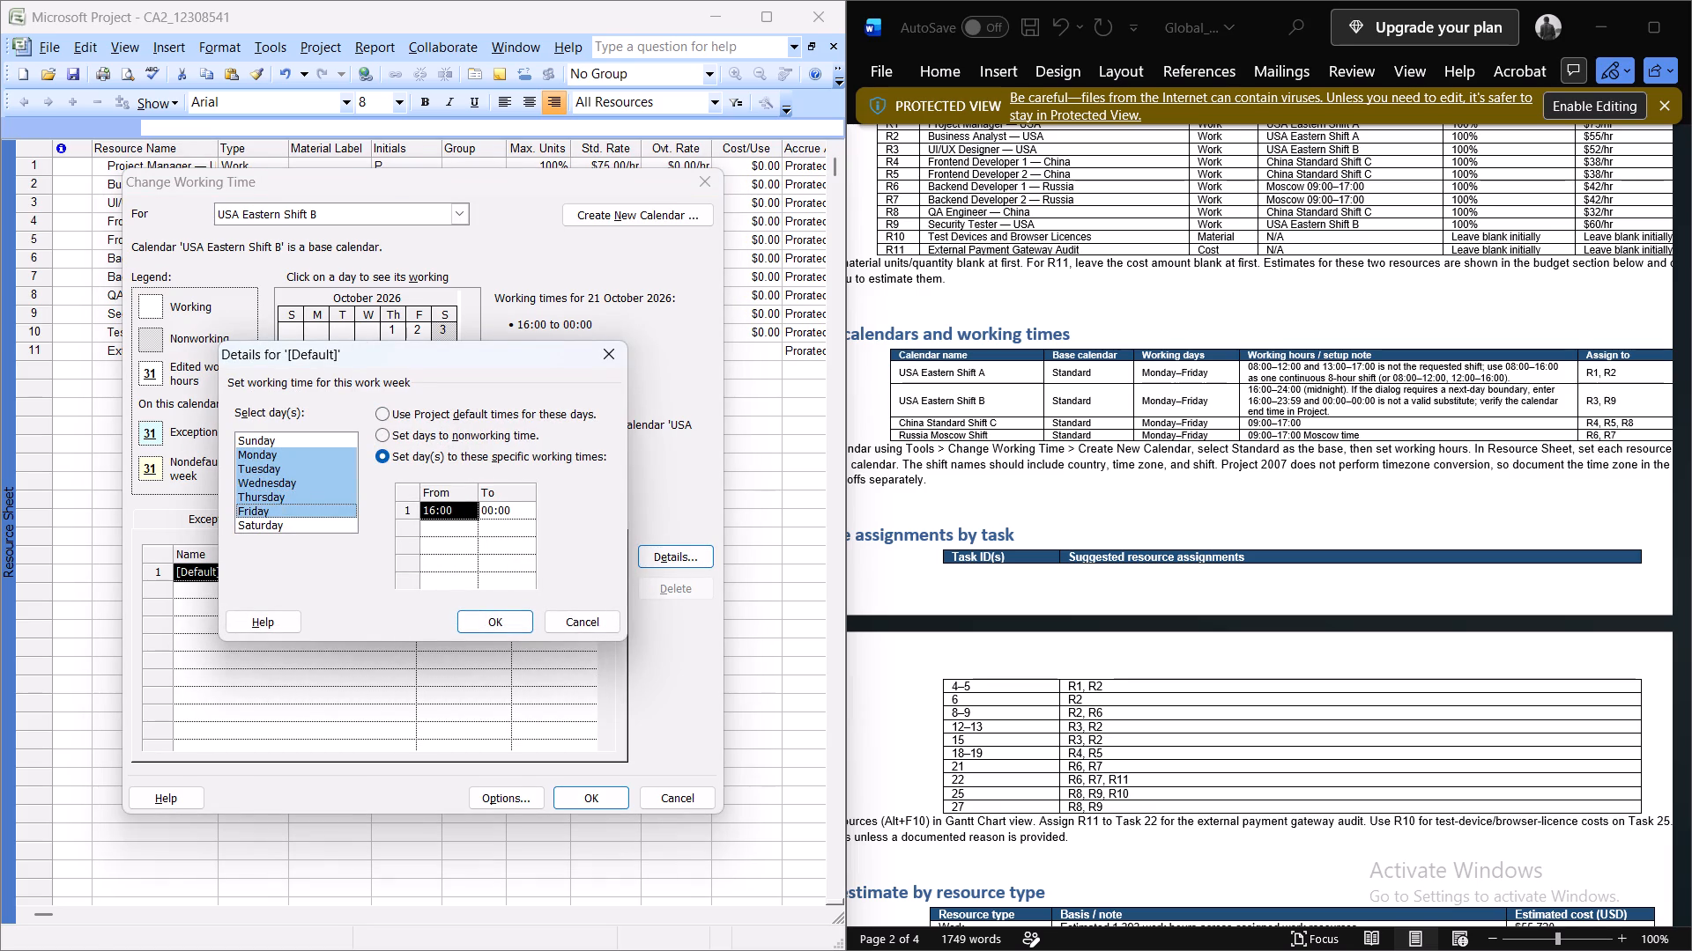
left_click(497, 508)
left_click(439, 509)
key("Delete")
type("16:")
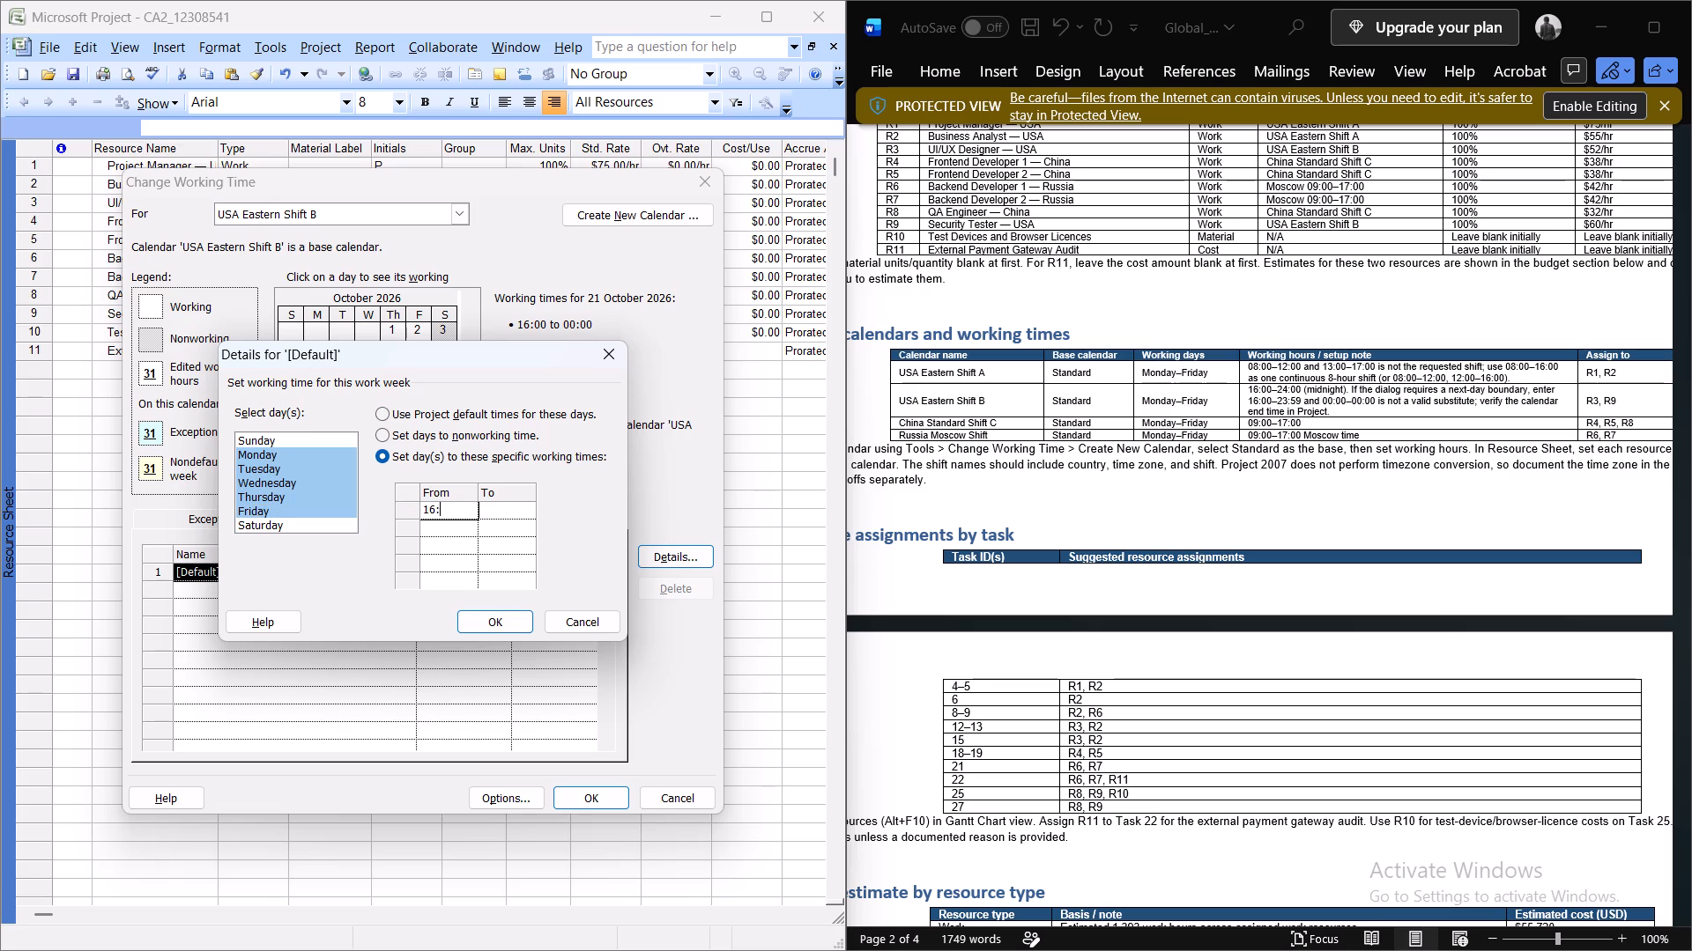
type("00")
key("Return")
key("Up")
key("Right")
type("23:59")
key("Return")
key("Left")
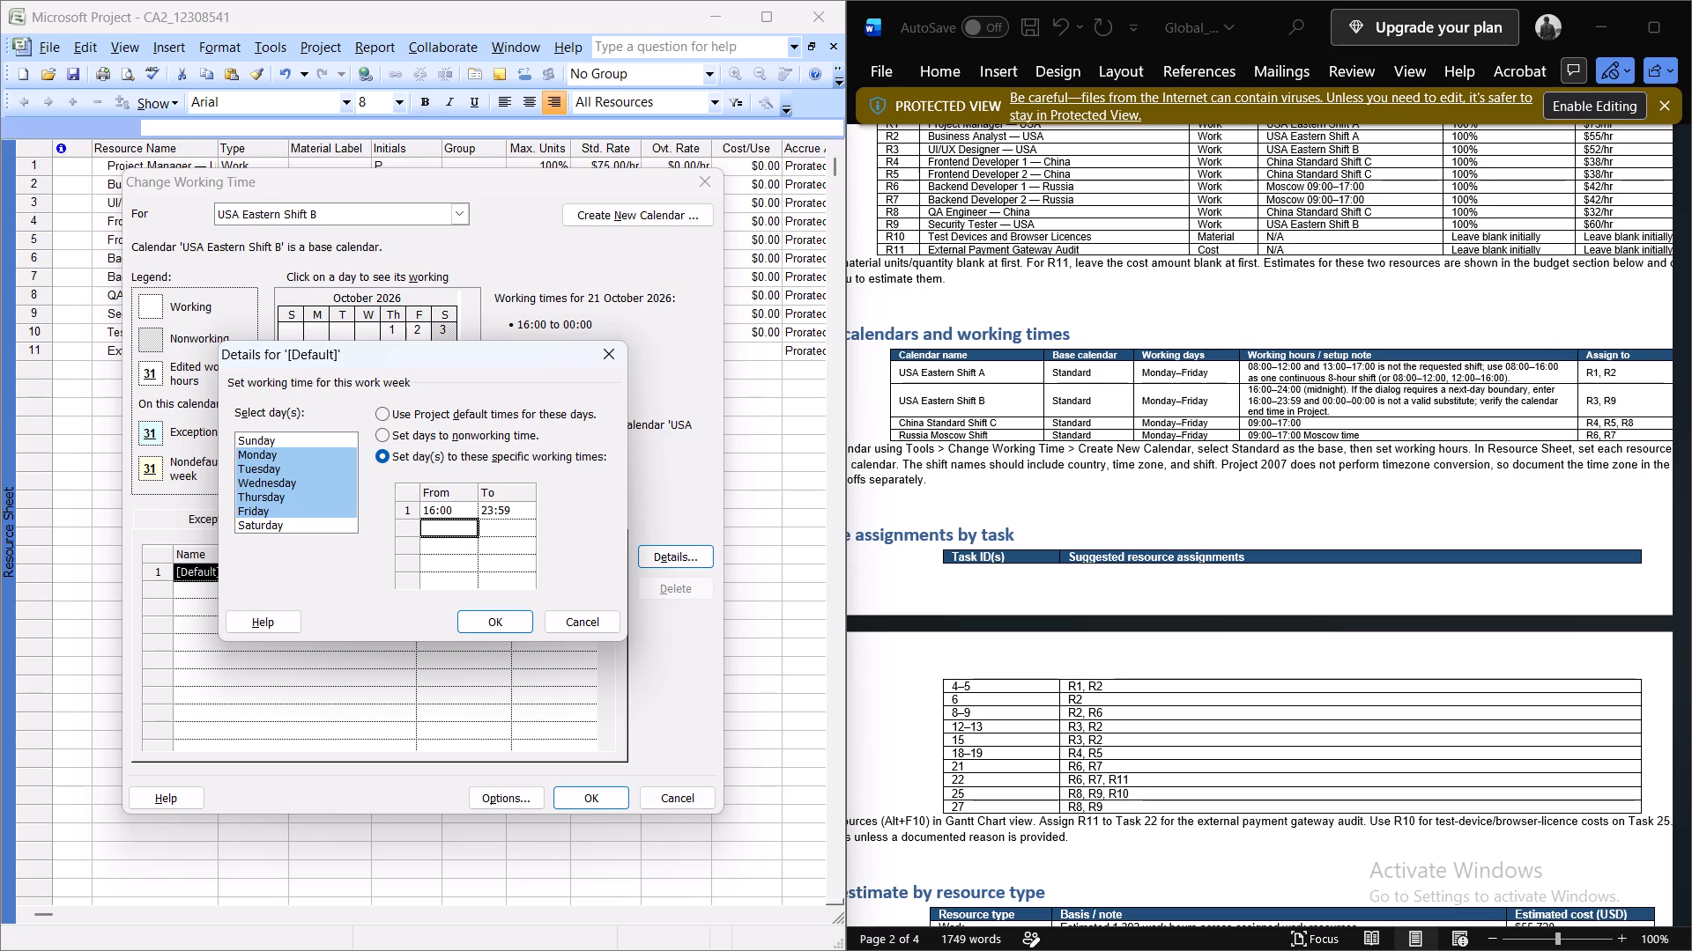
Set Saturday and Sunday to nonworking time in USA Eastern Shift B's default work week and apply the work-week details.
left_click(310, 523)
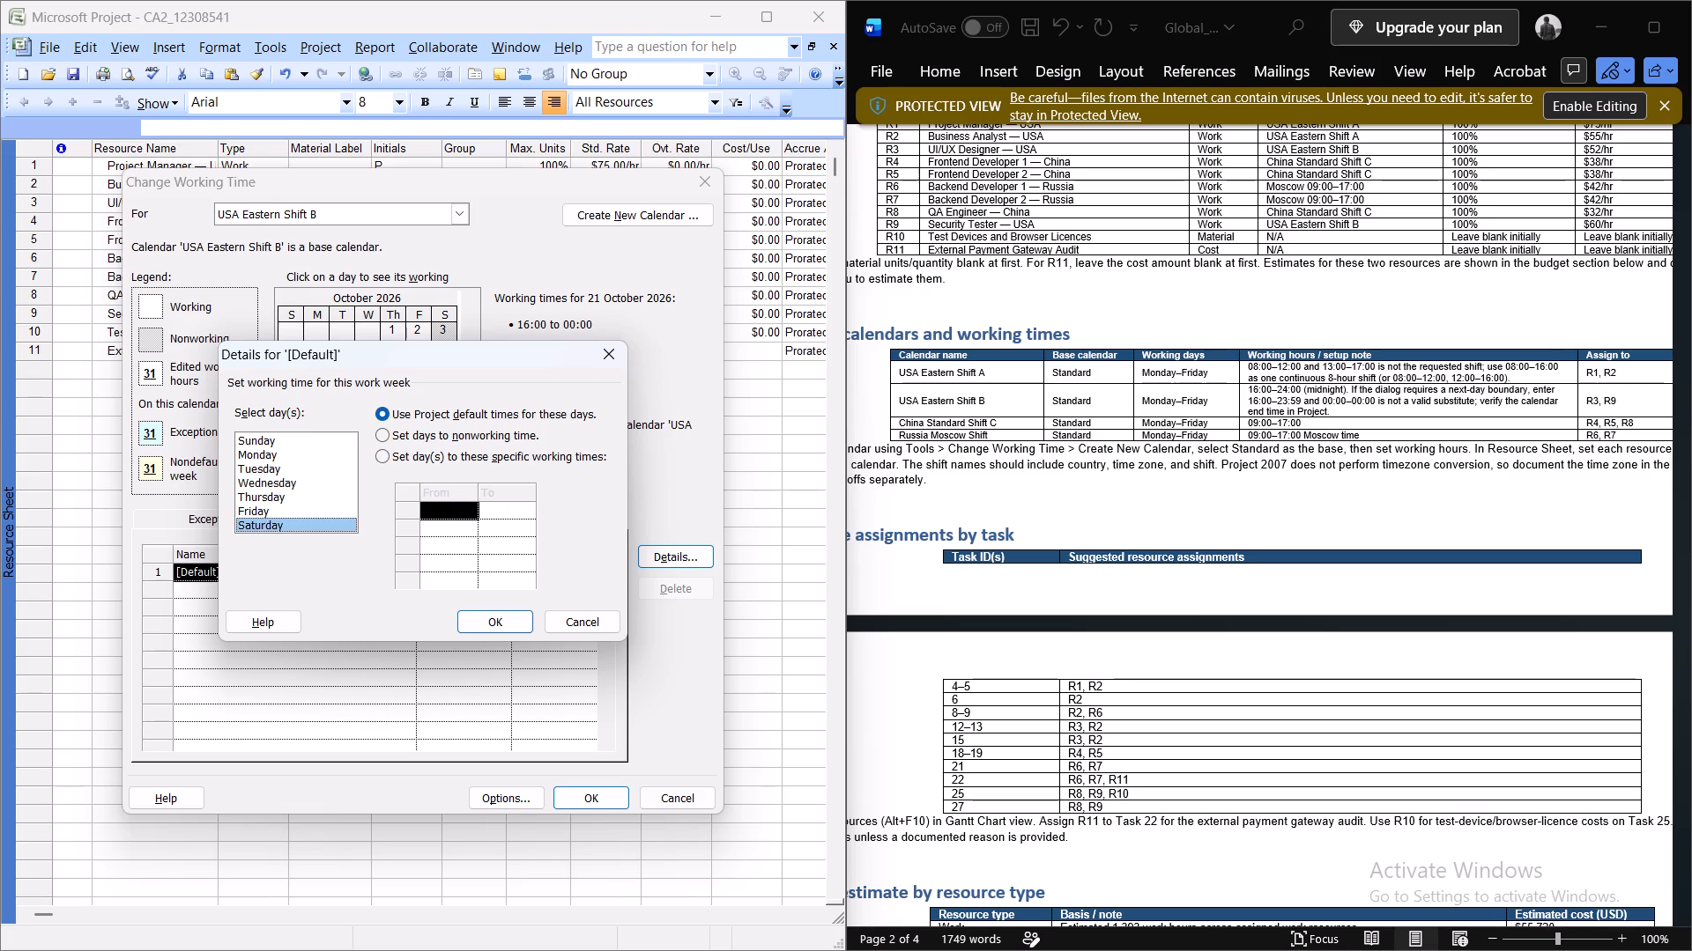
left_click(311, 438, "ctrl")
left_click(382, 433)
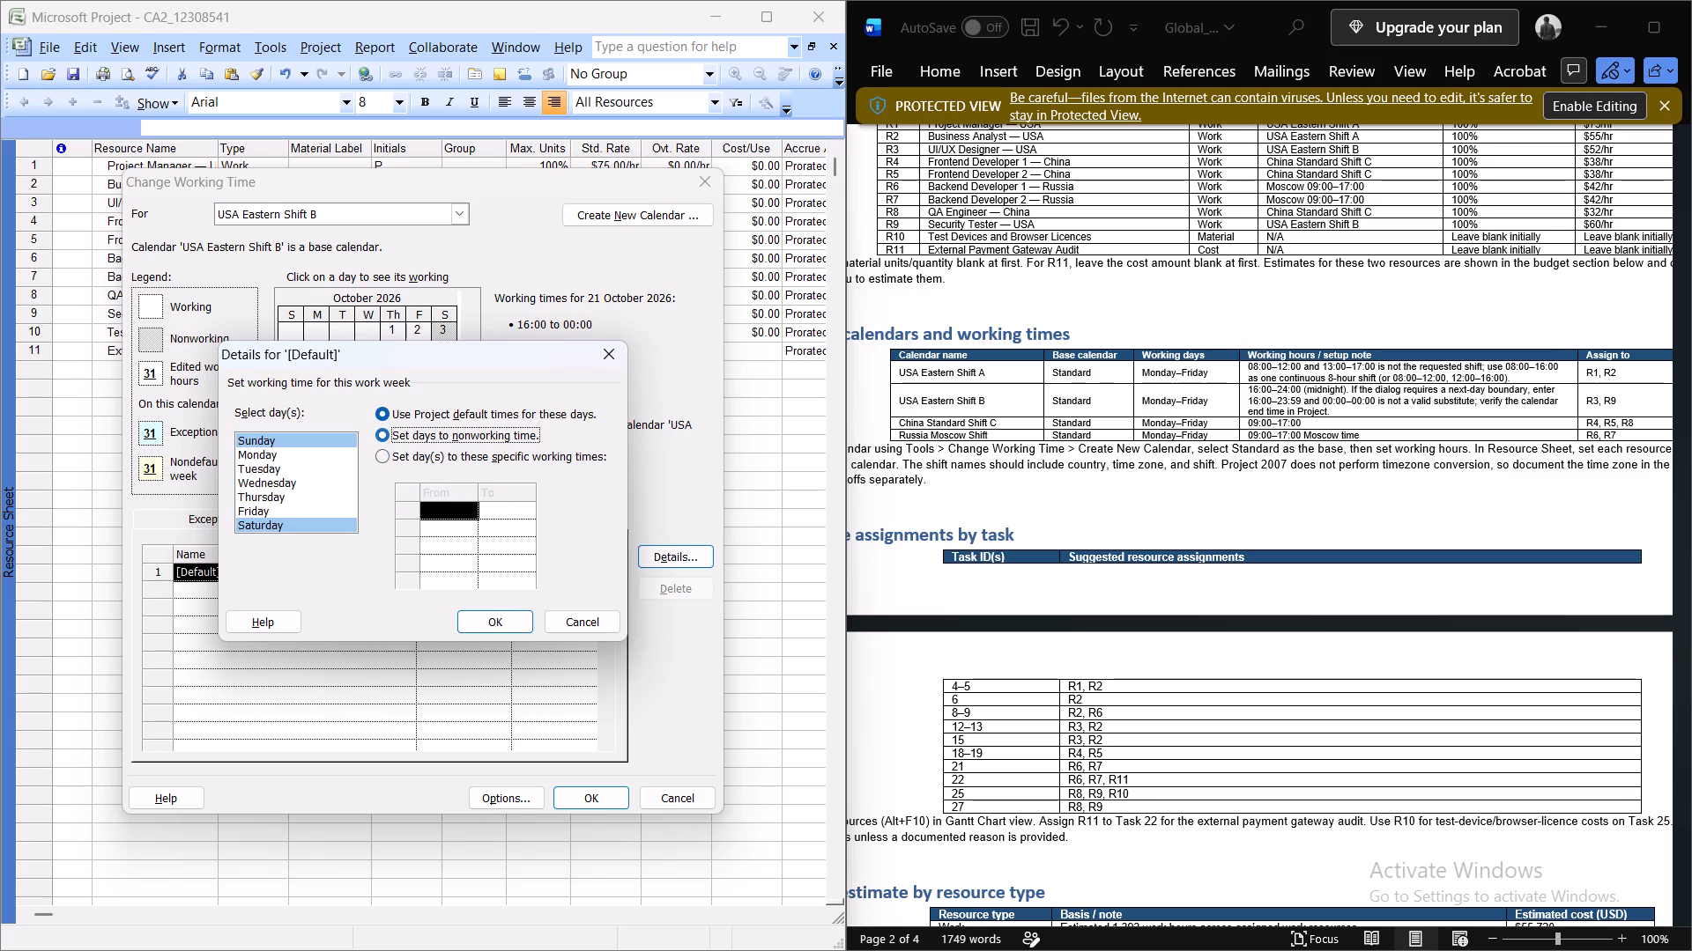
left_click(496, 623)
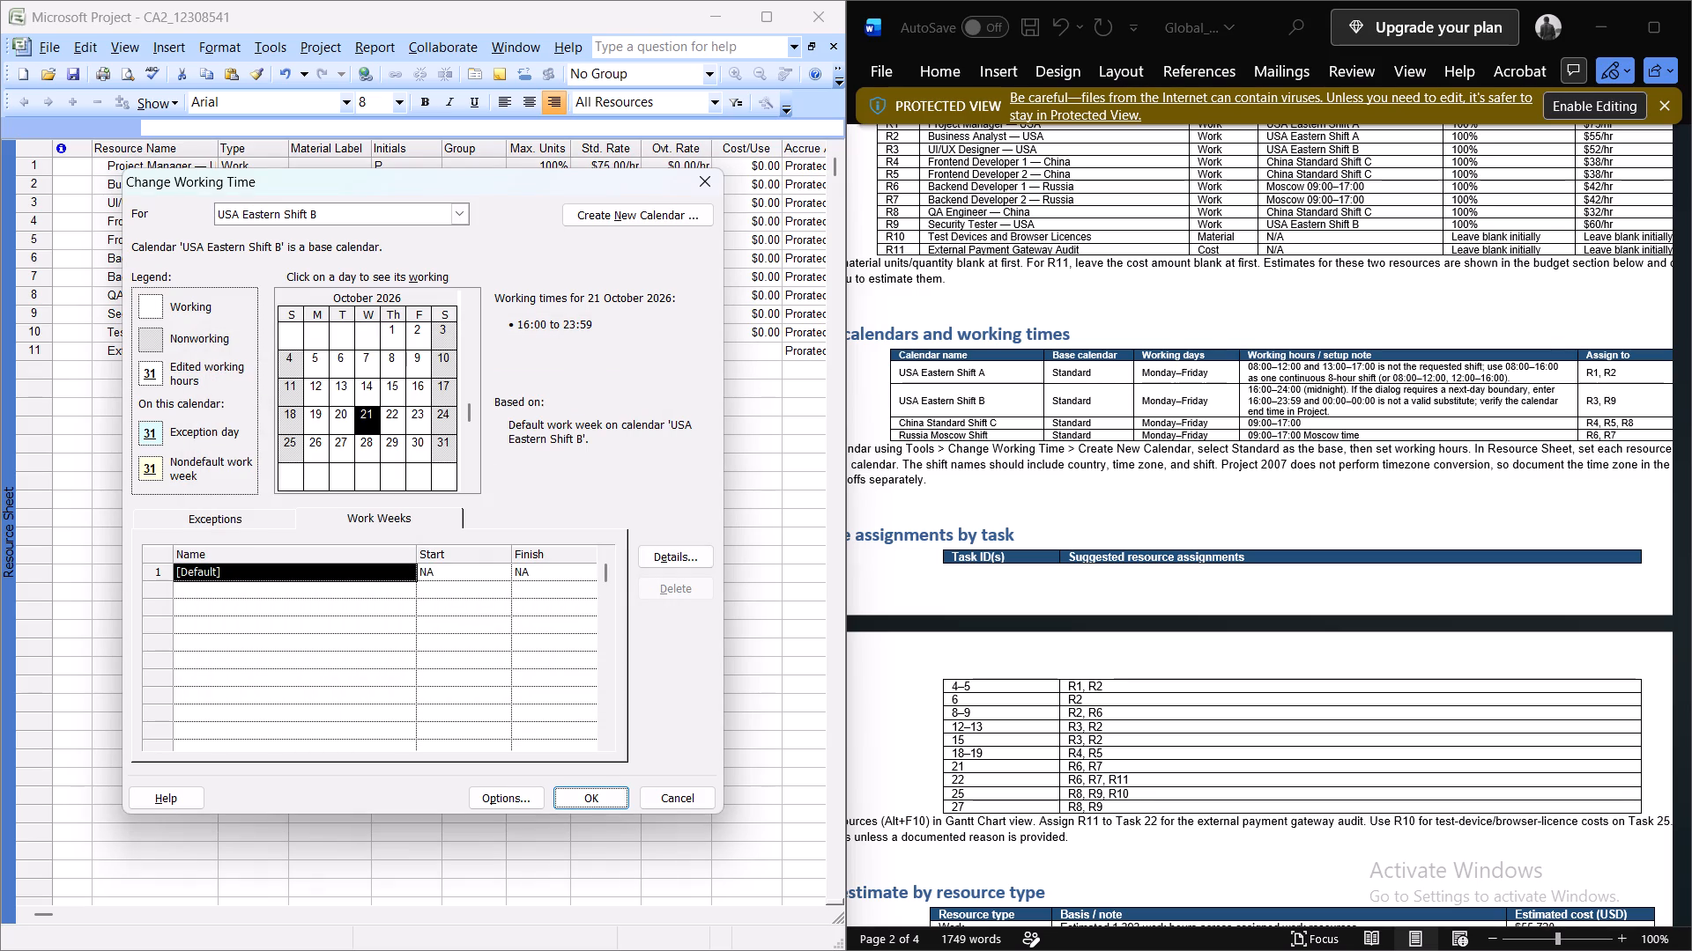
left_click(387, 365)
Switch to the USA Eastern Shift A calendar, saving the changes made to USA Eastern Shift B.
left_click(467, 218)
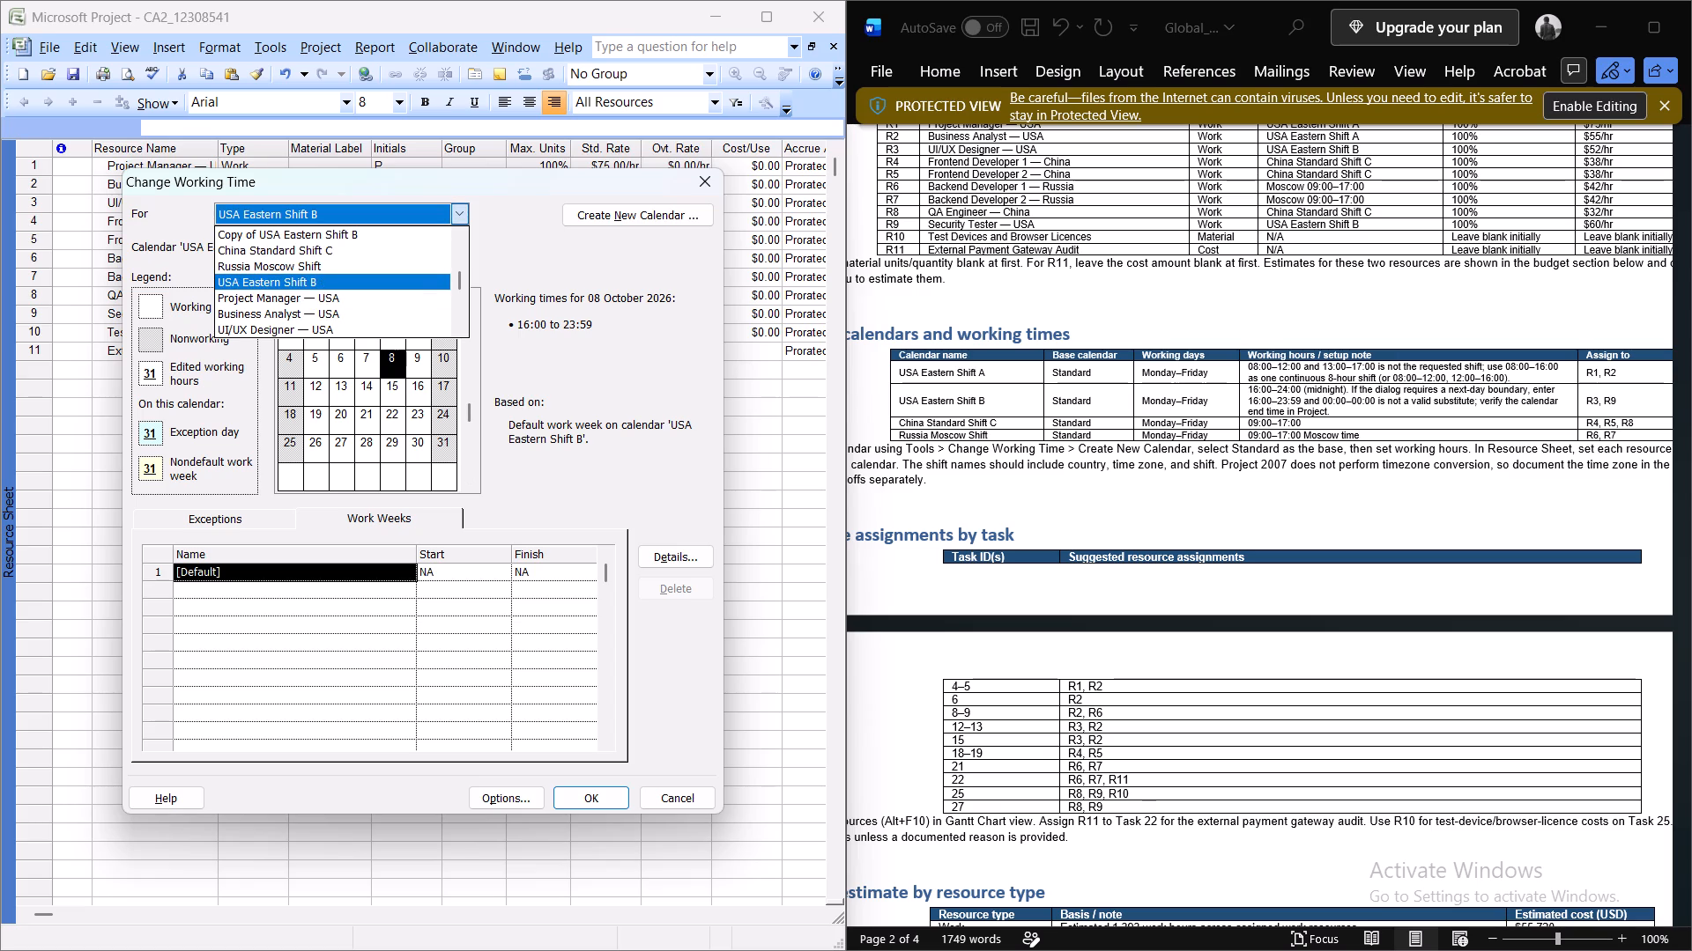
scroll(396, 276, "up", 2)
triple_click(462, 233)
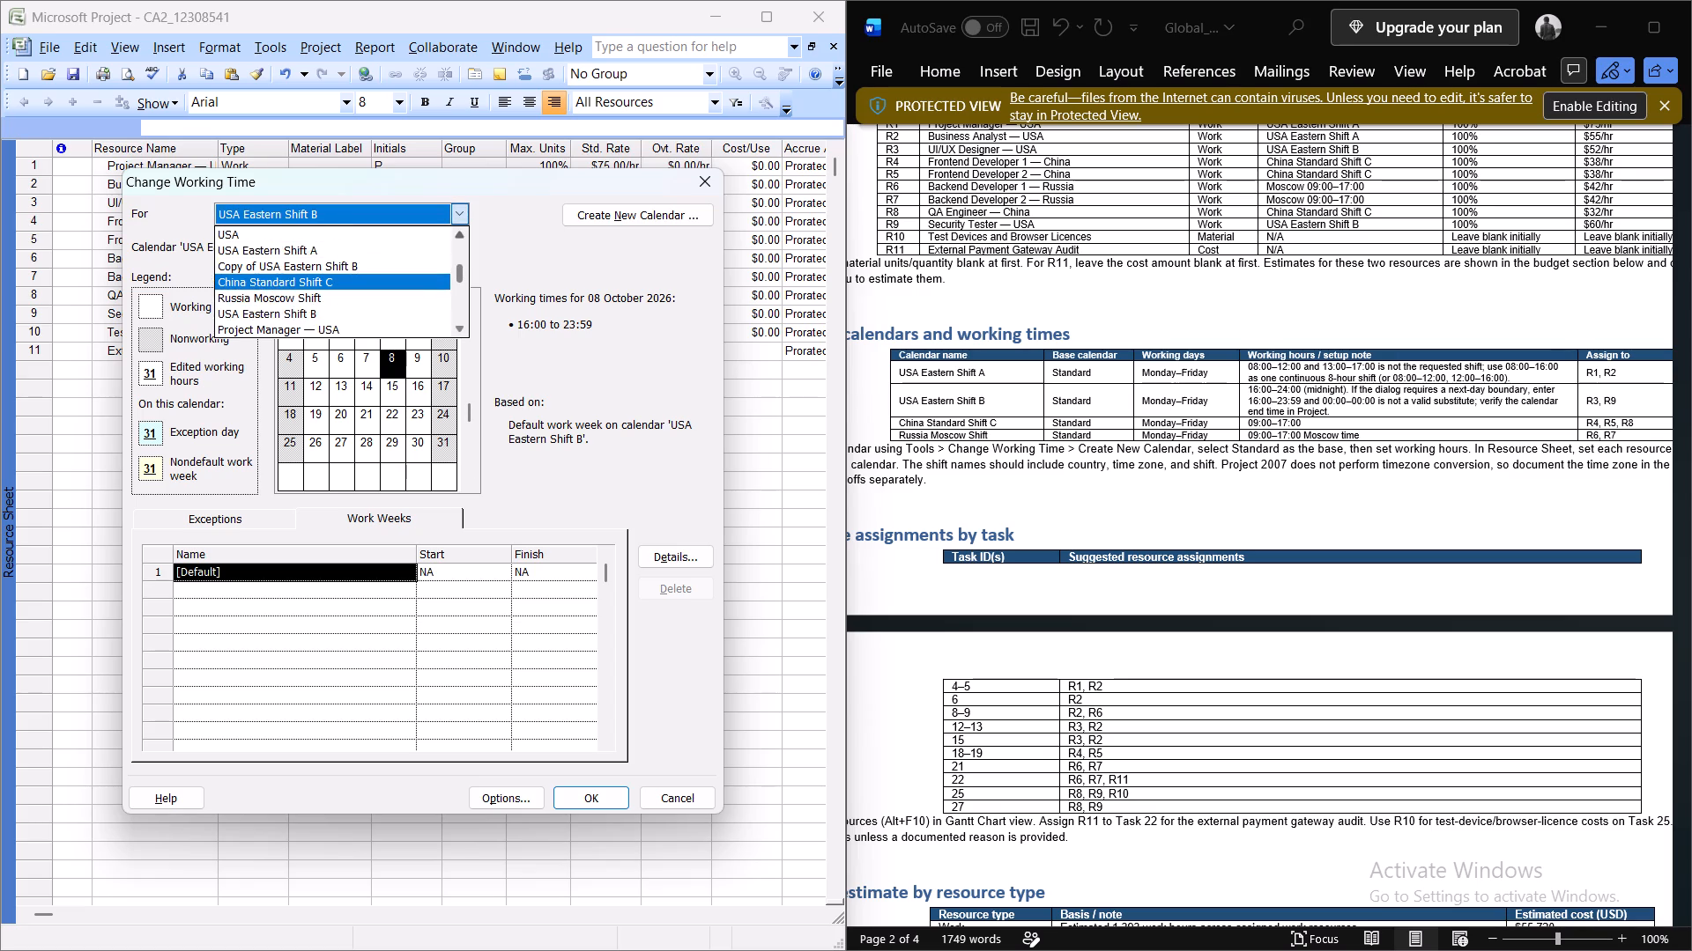
left_click(375, 262)
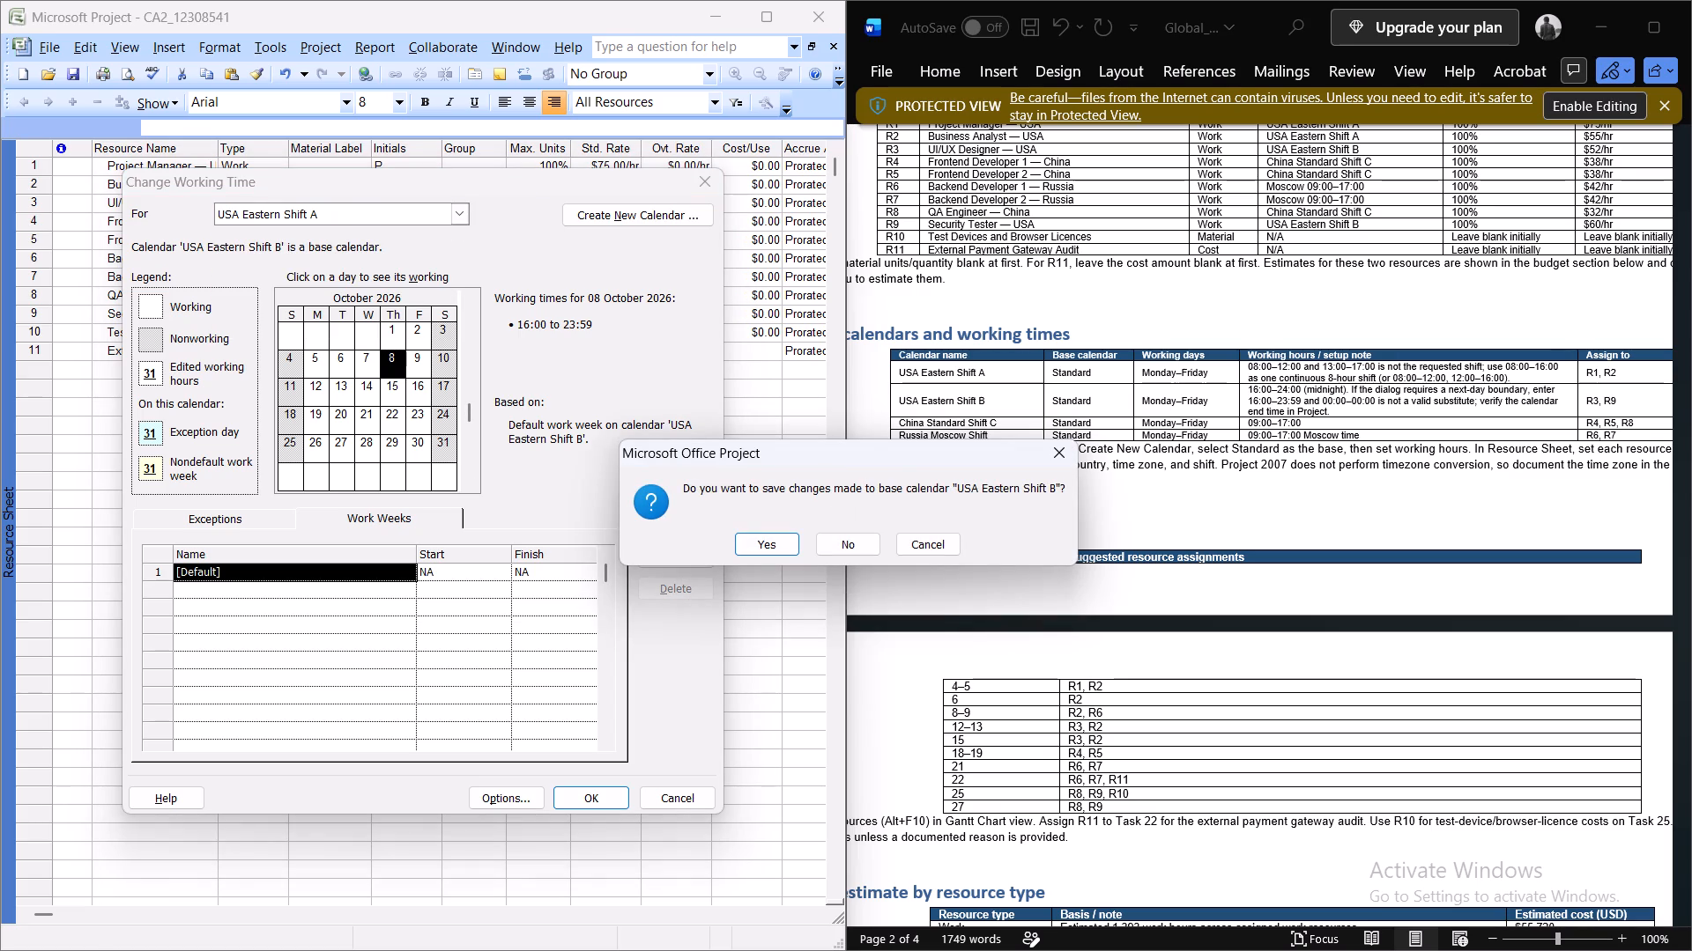
left_click(768, 540)
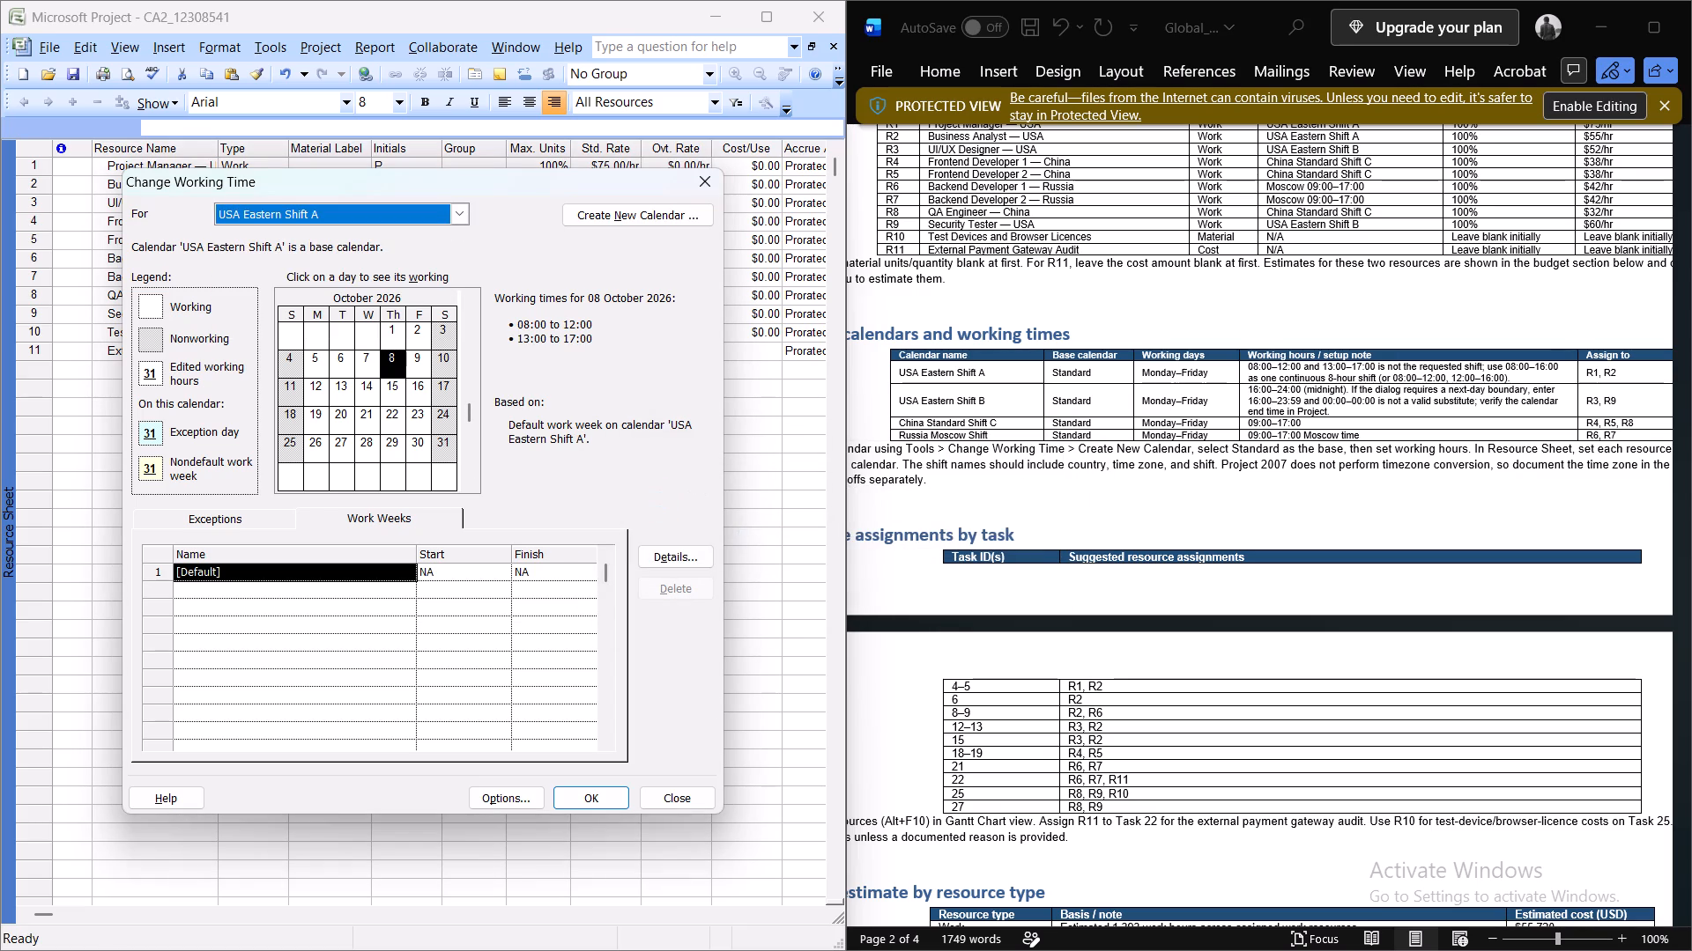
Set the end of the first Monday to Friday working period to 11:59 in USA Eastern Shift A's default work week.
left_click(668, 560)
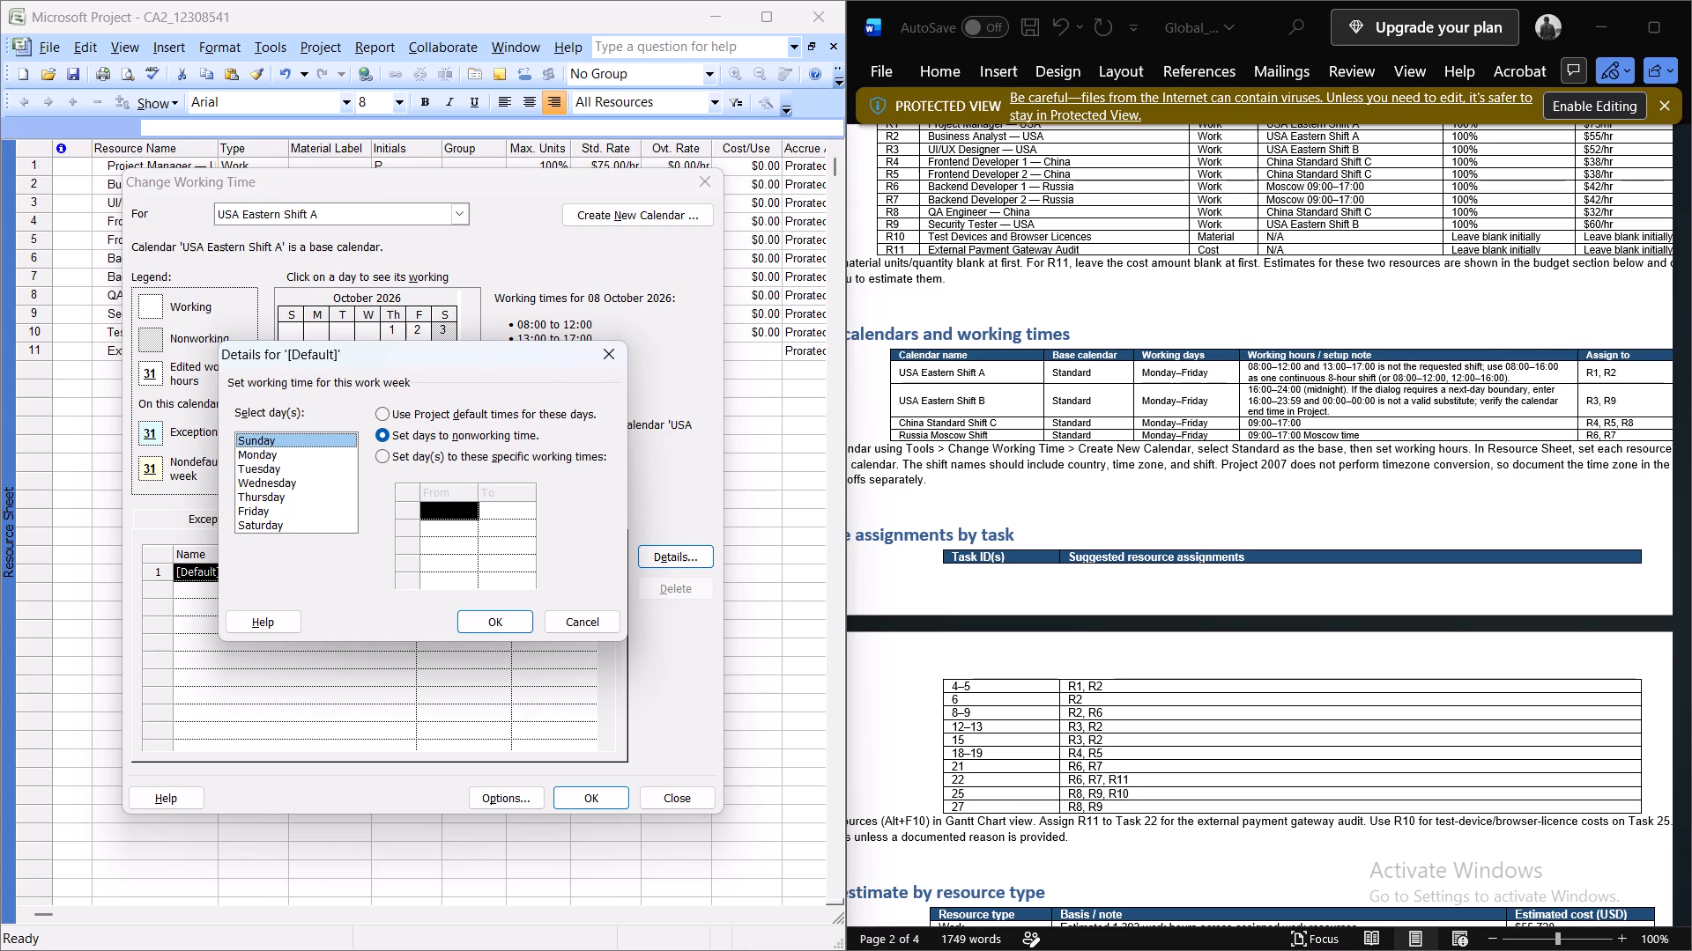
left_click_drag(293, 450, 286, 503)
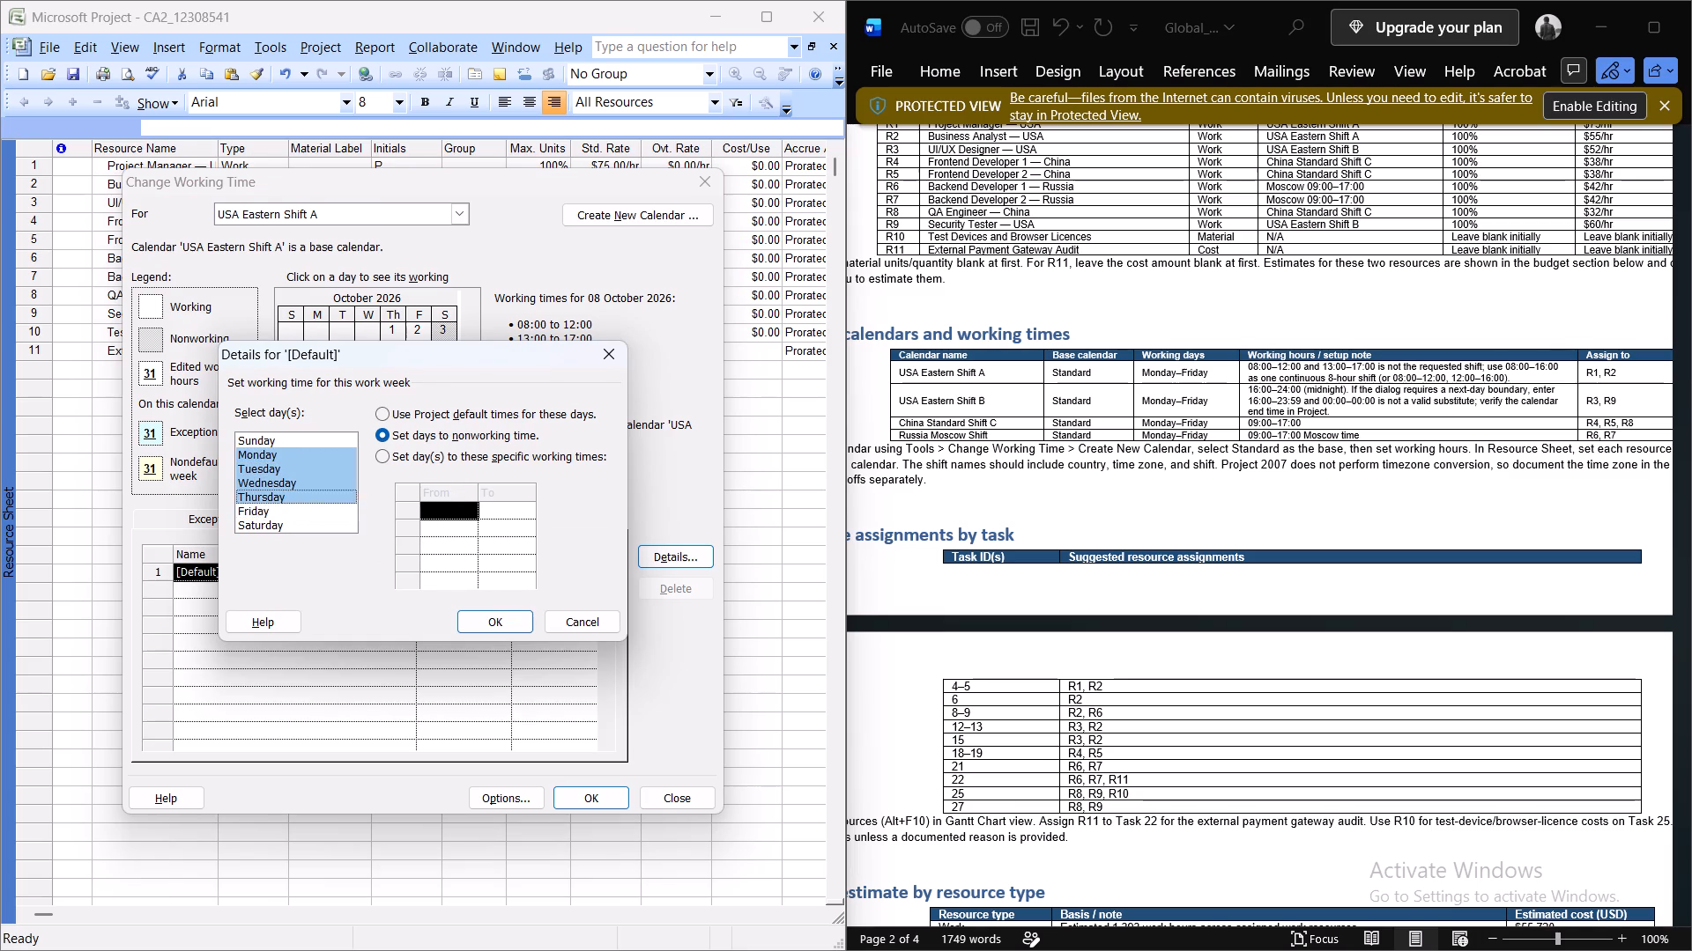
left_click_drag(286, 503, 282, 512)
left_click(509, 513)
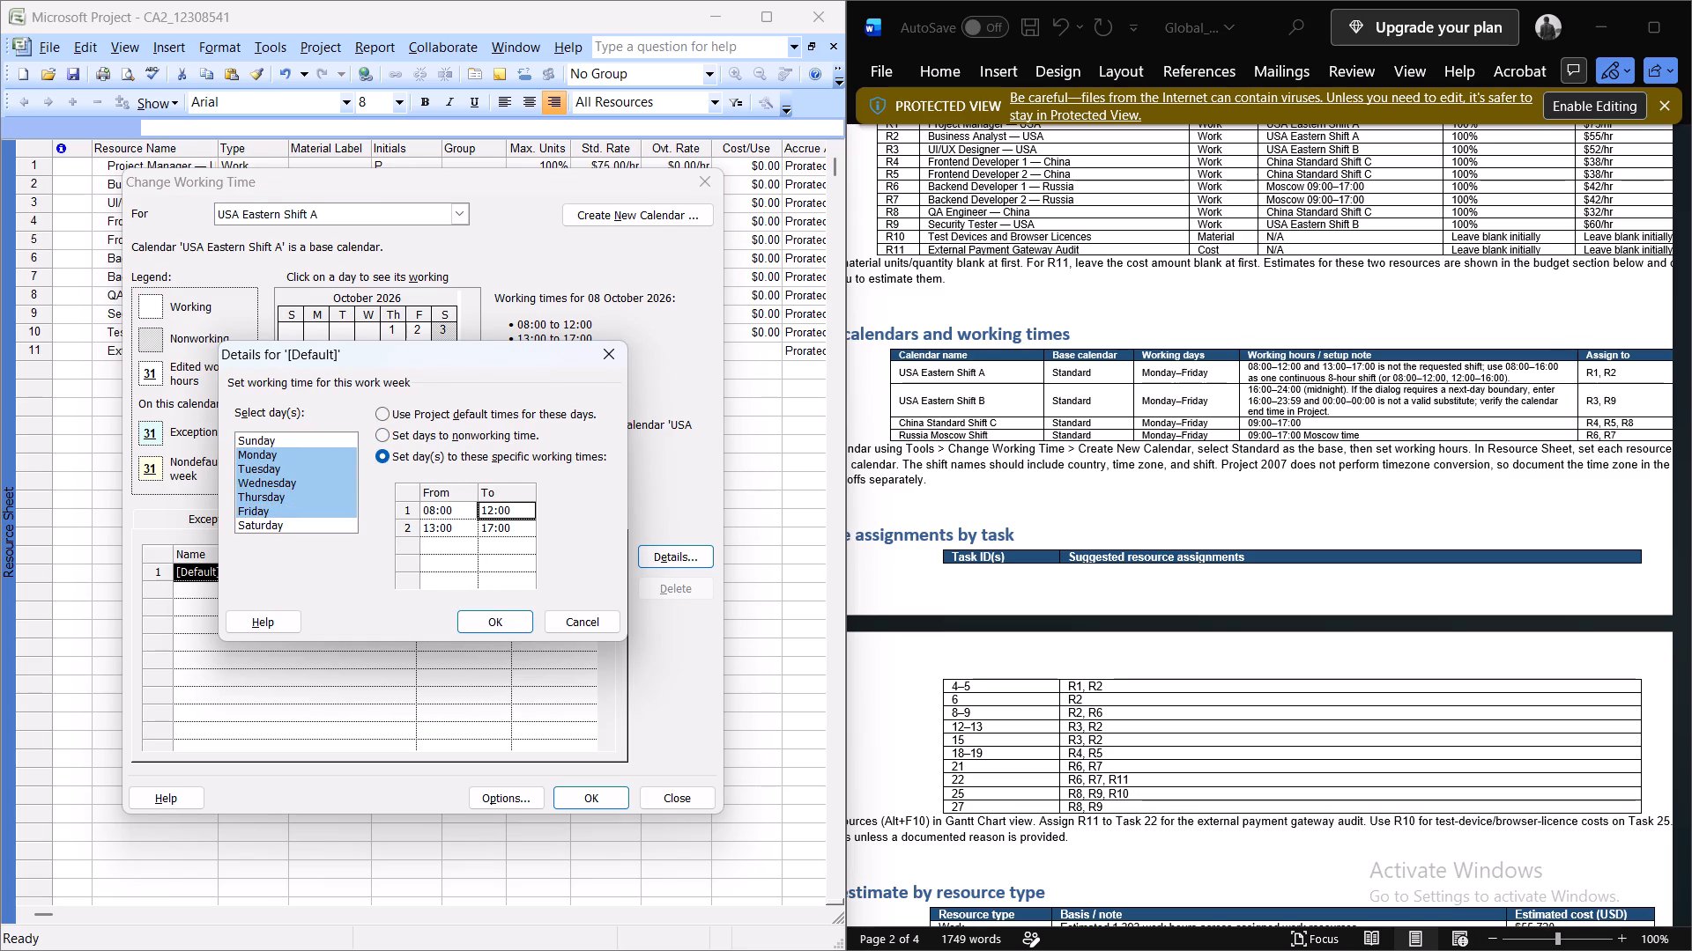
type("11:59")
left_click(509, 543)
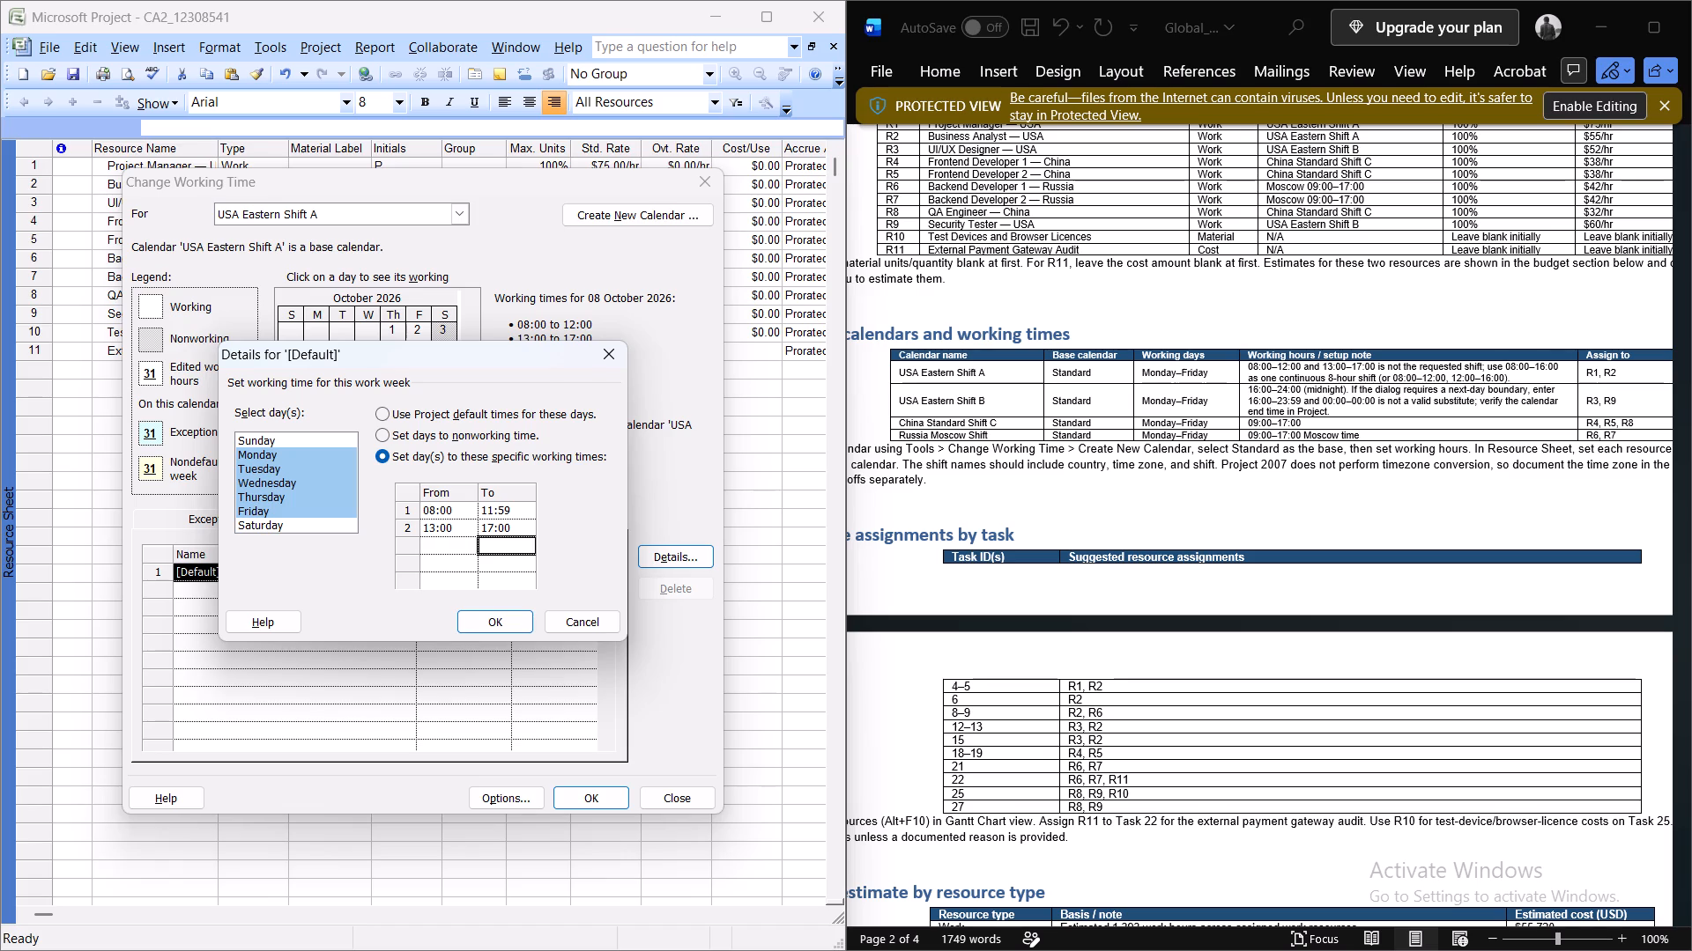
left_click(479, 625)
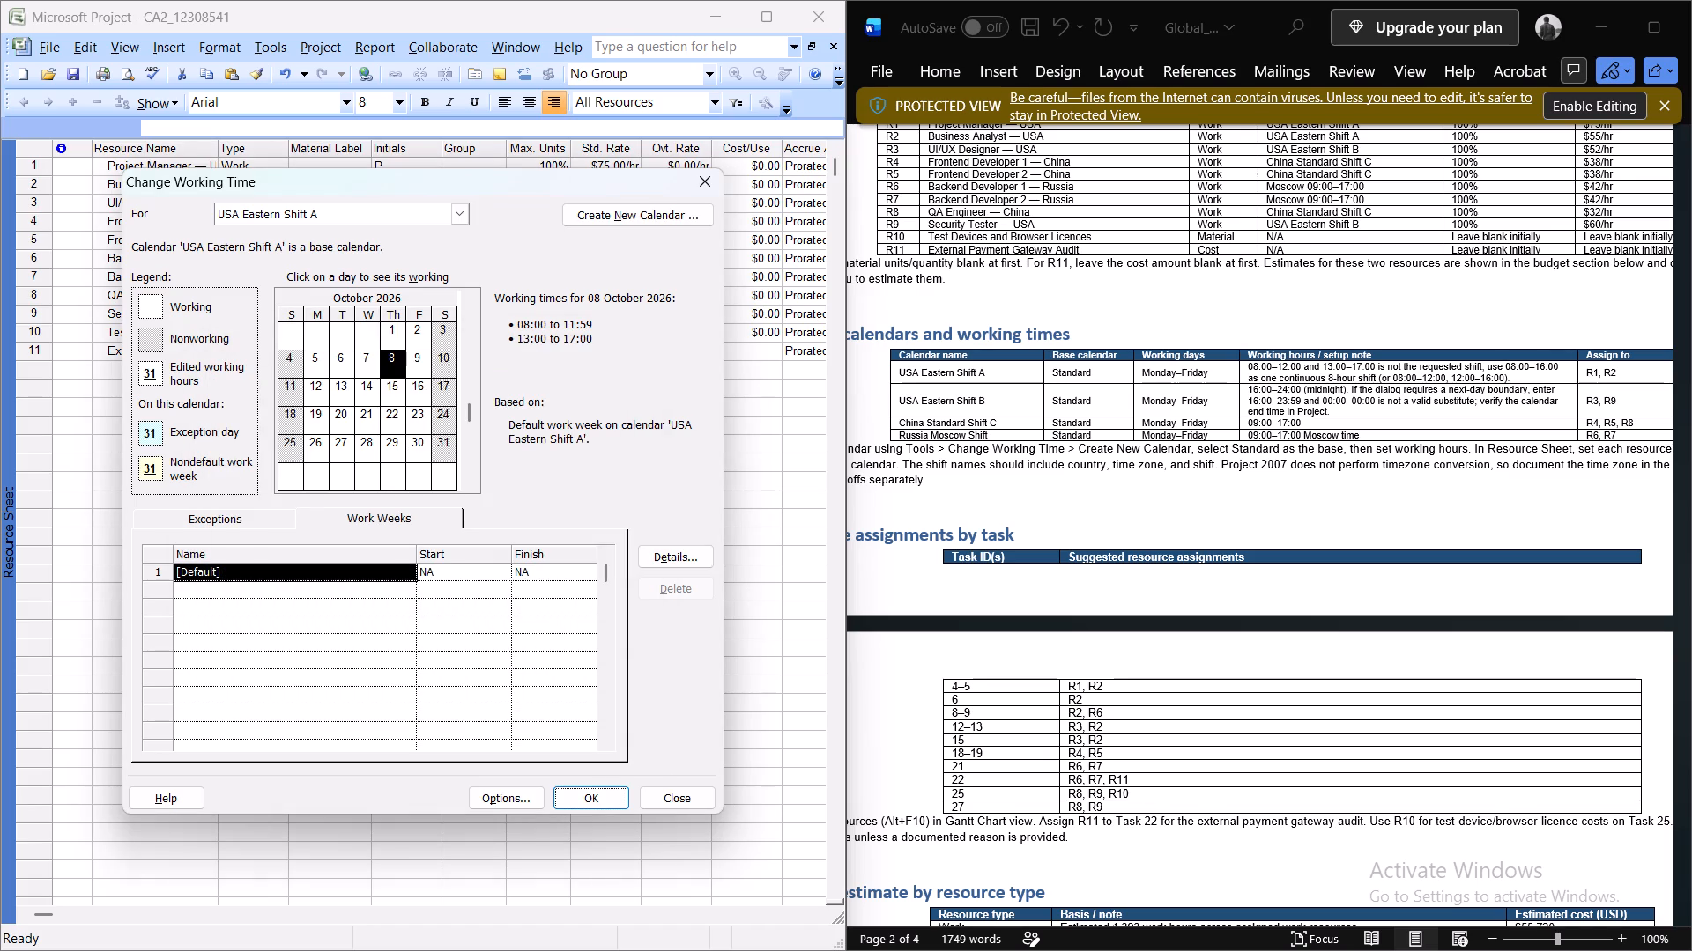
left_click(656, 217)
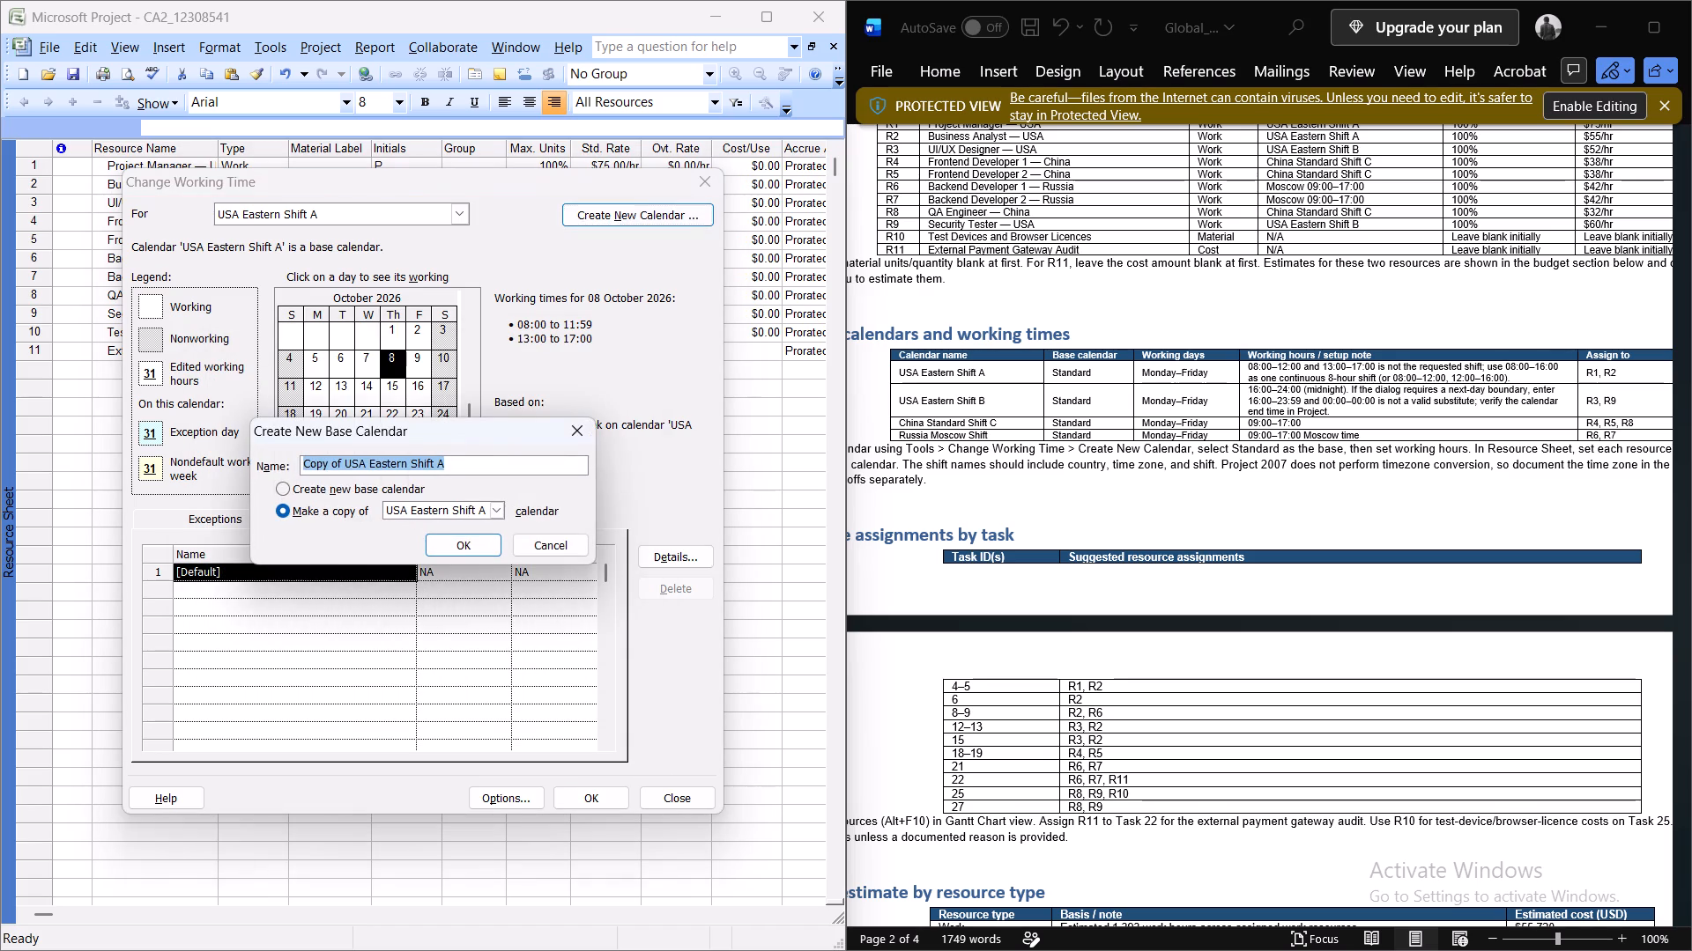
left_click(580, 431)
Set the first Monday to Friday period's end to 12:00 in USA Eastern Shift A's default work week, and check a weekday and a Saturday.
left_click(675, 550)
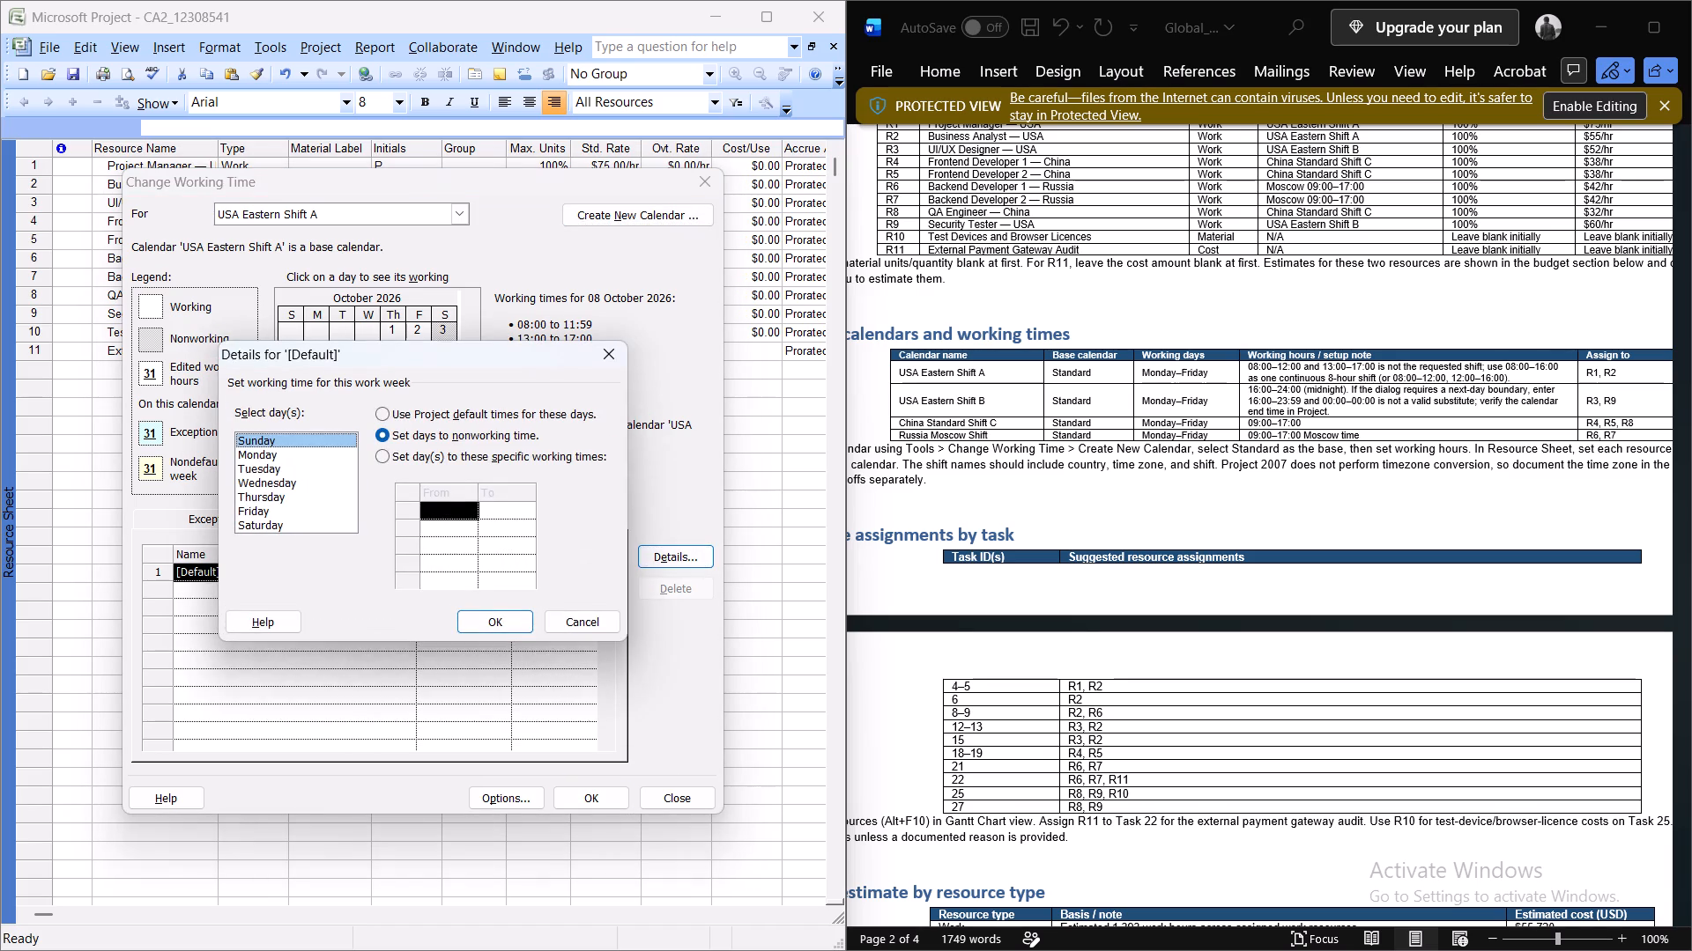
left_click_drag(295, 452, 287, 514)
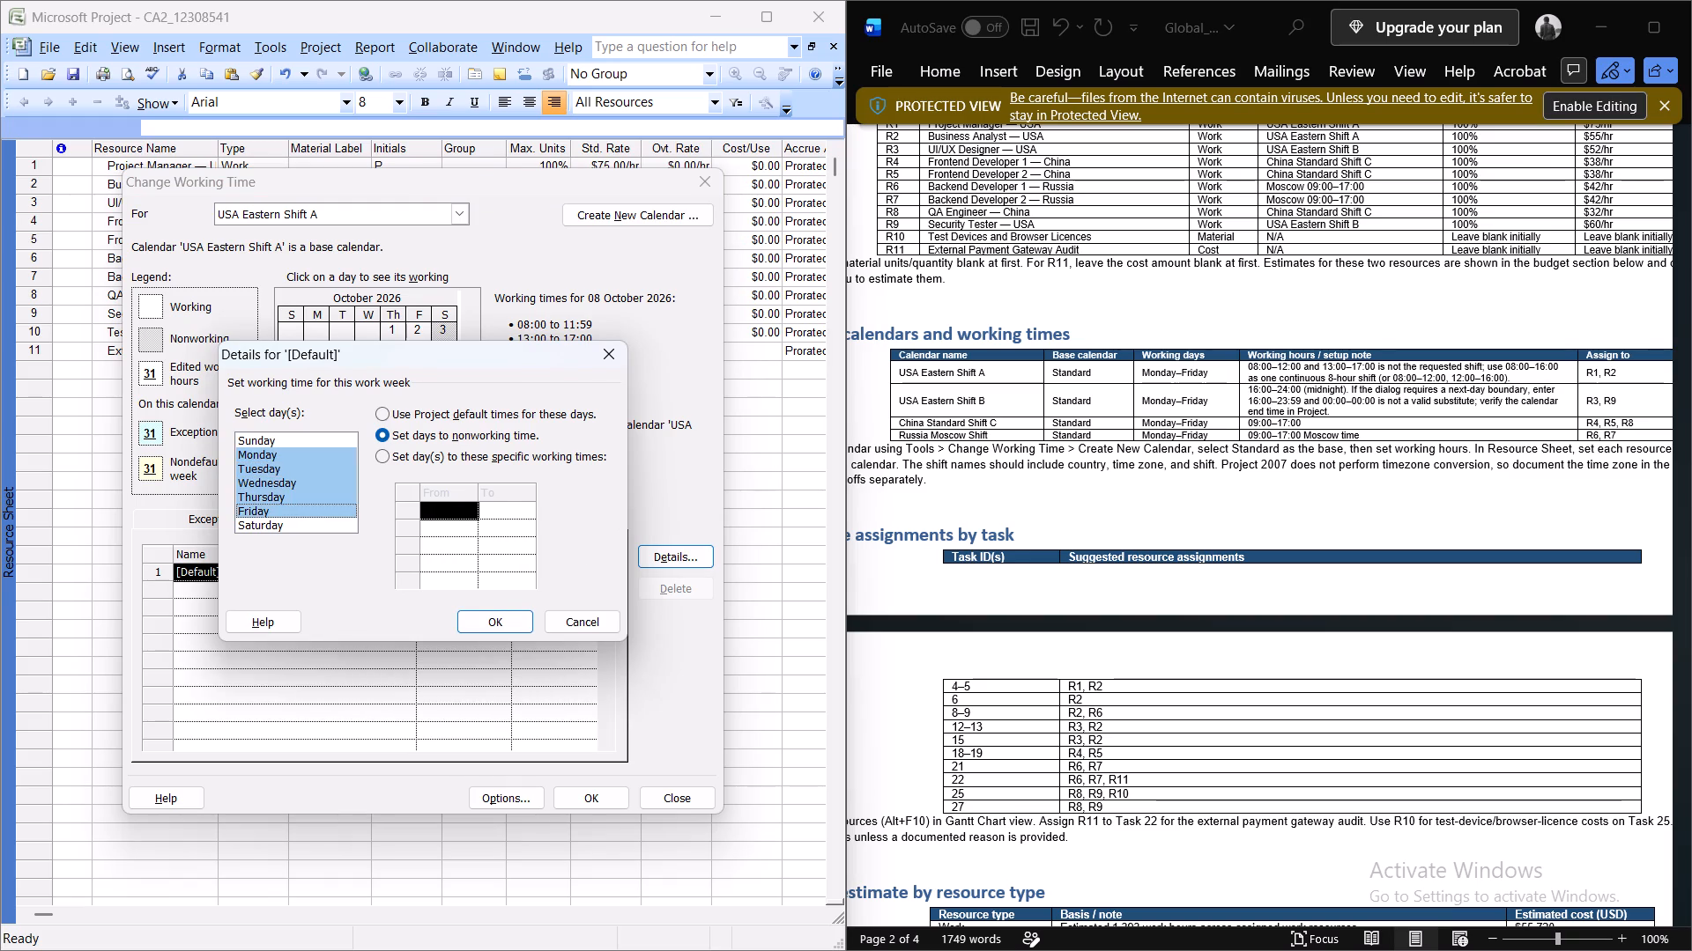
left_click_drag(287, 514, 287, 513)
left_click(499, 519)
type("12:00")
key("Return")
left_click(494, 623)
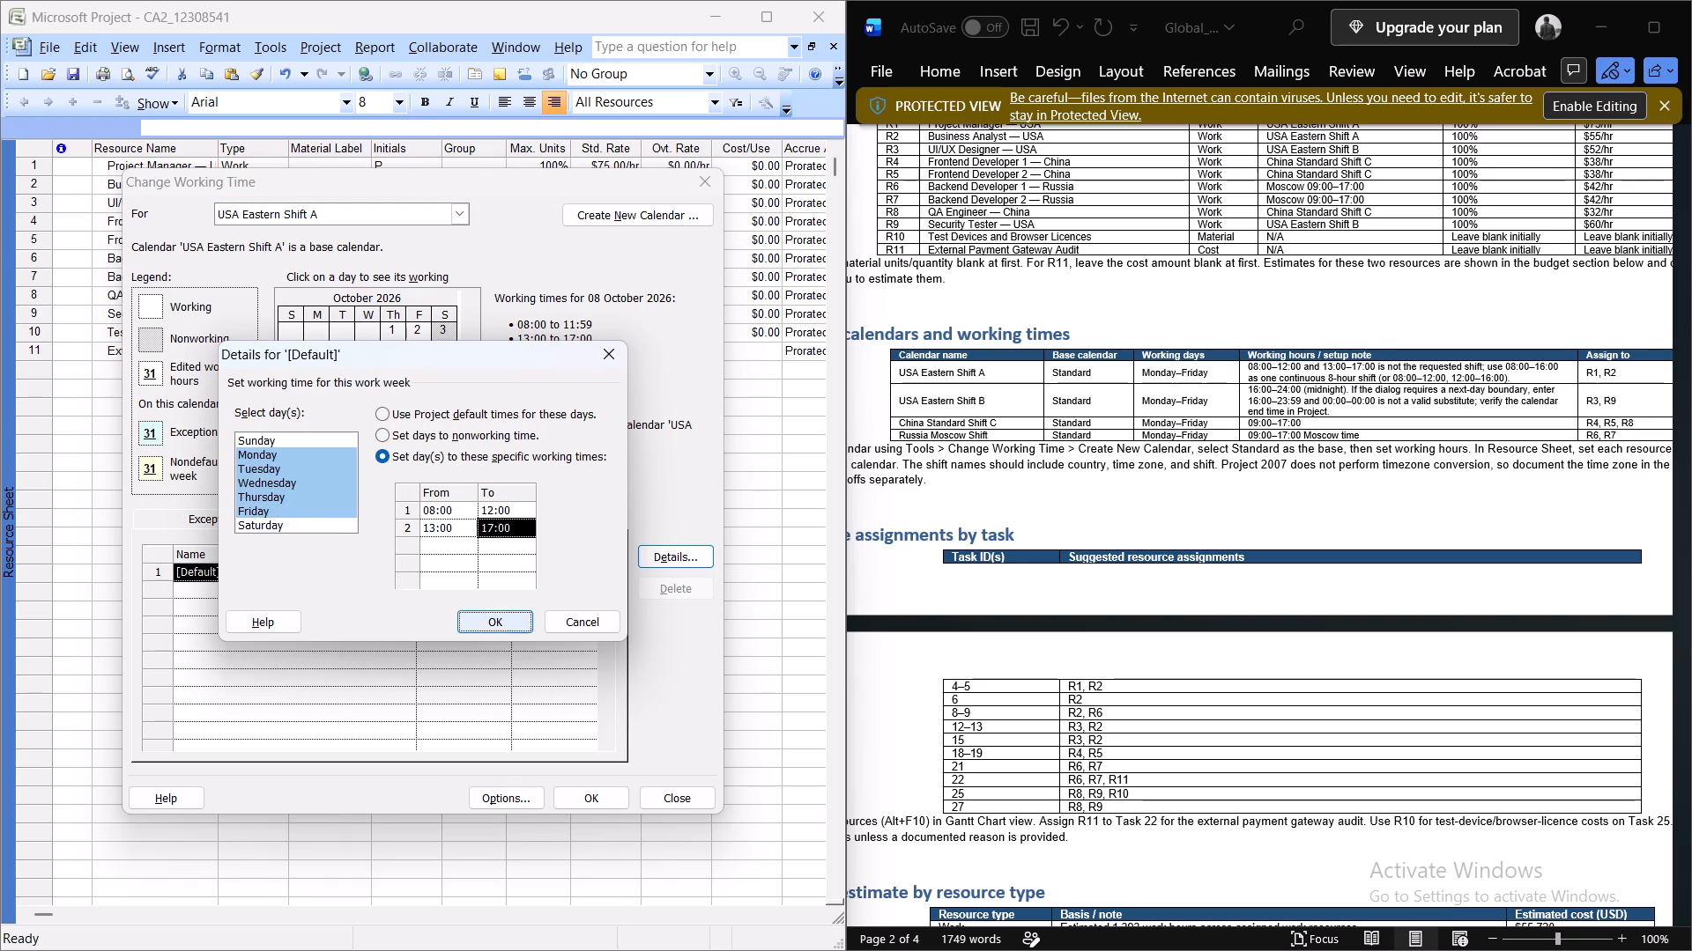
left_click(377, 399)
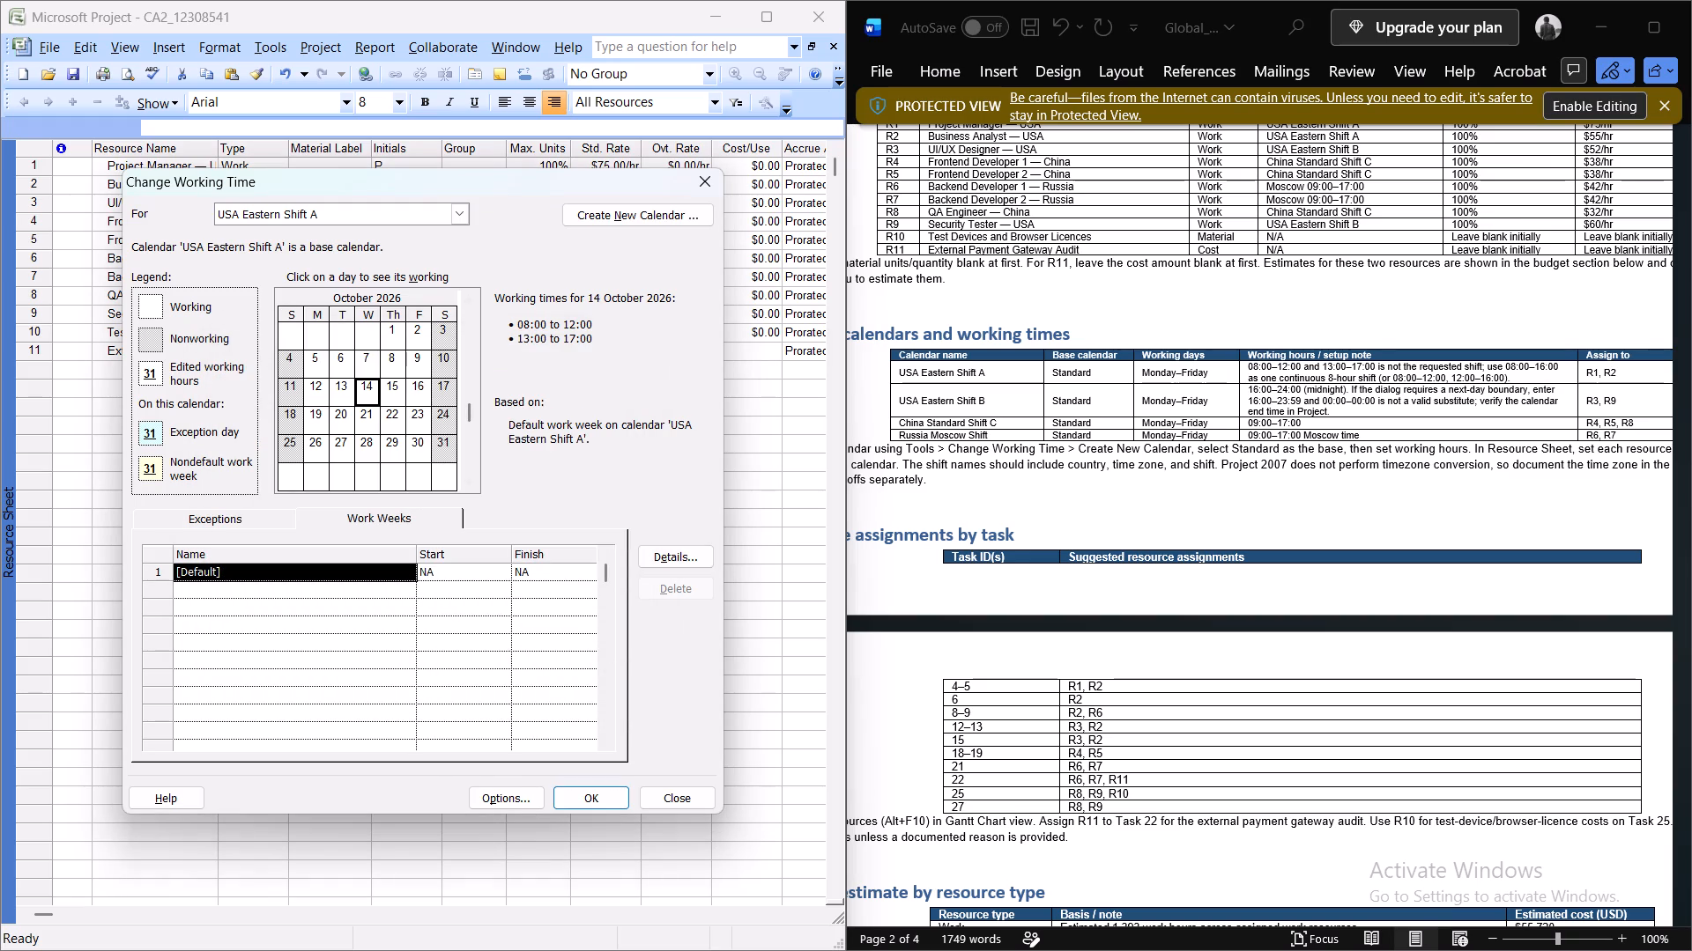
left_click(445, 405)
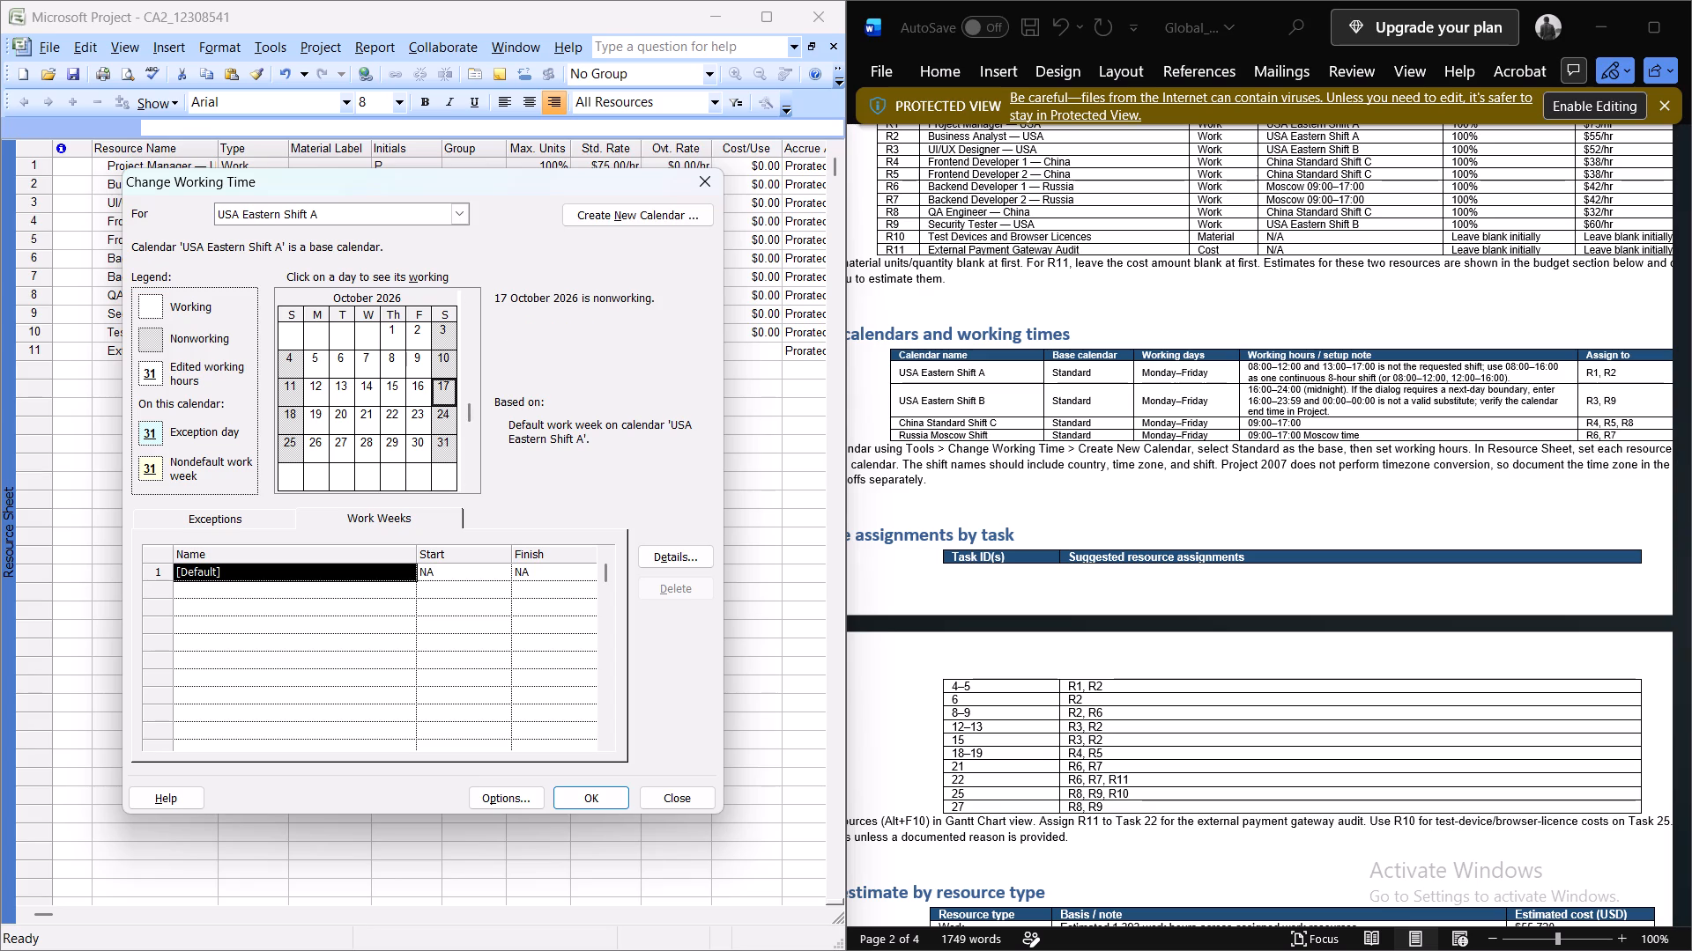
Switch to the China Standard Shift C calendar for working time editing.
left_click(465, 211)
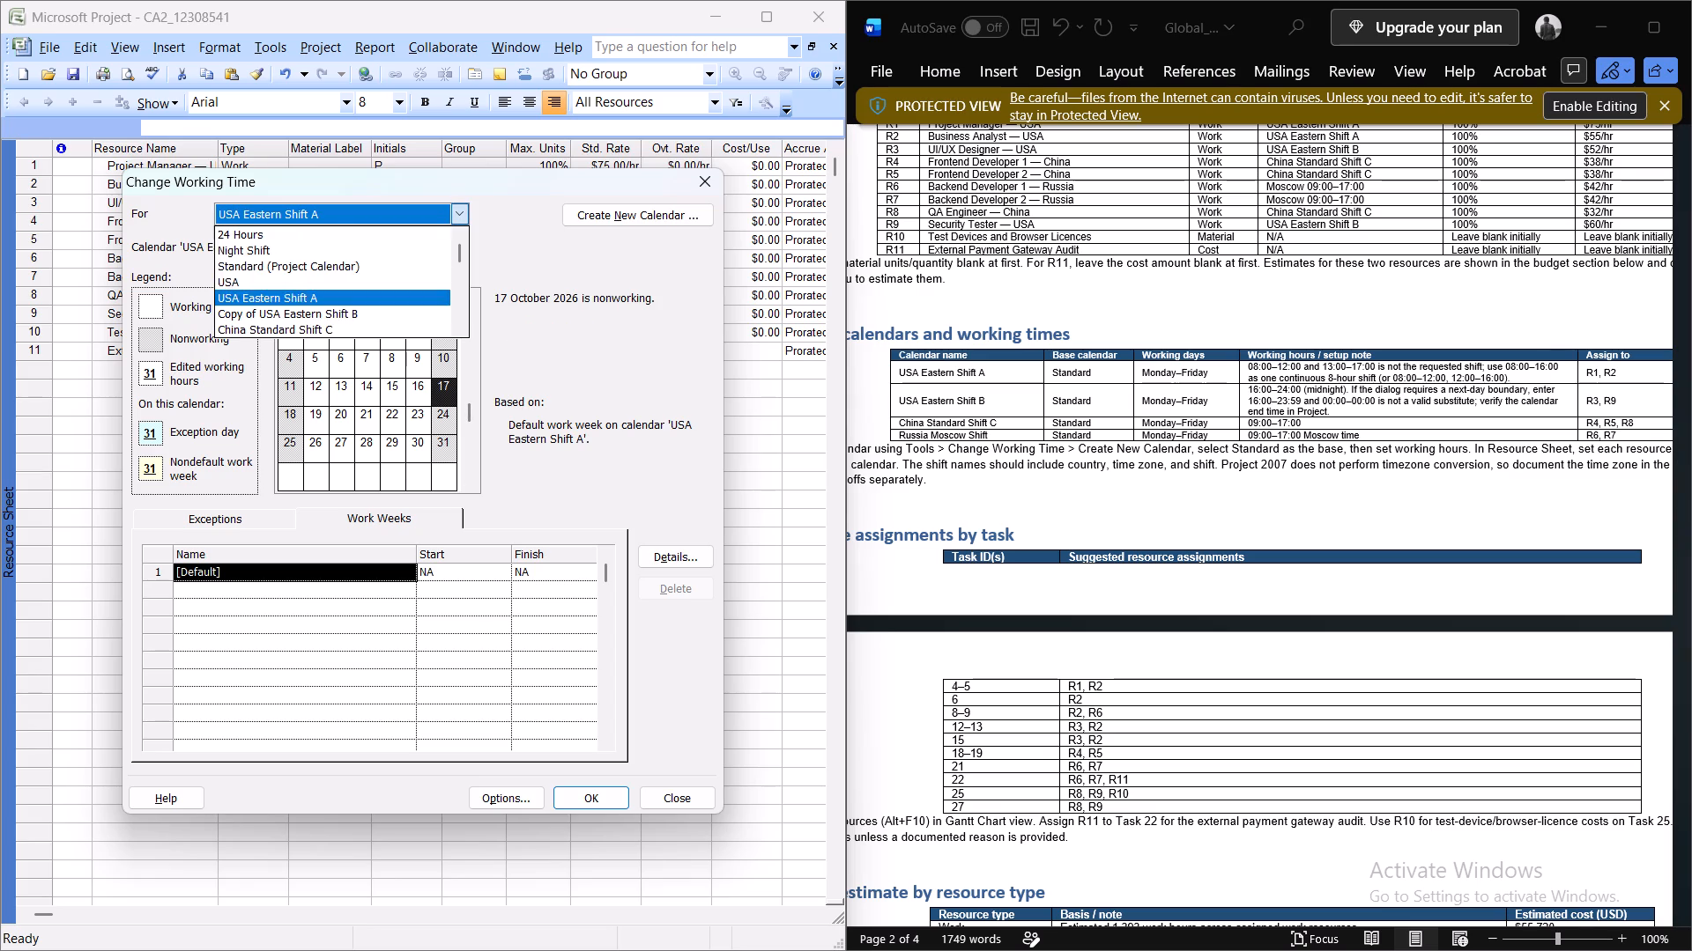
scroll(402, 284, "up", 2)
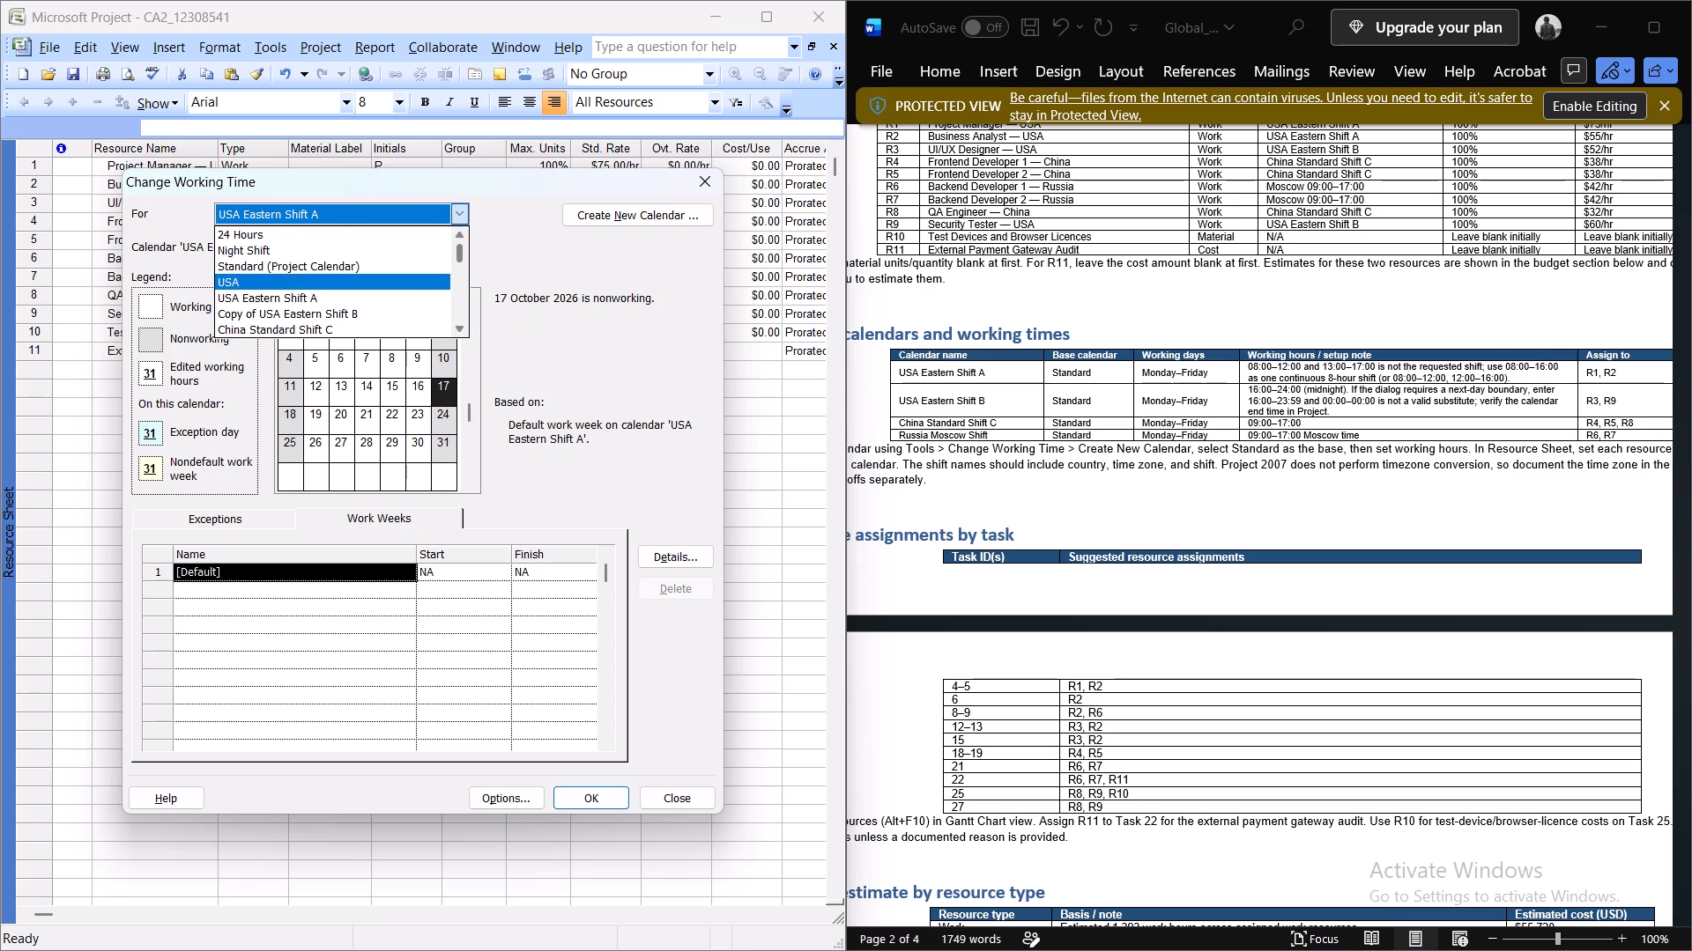
left_click(386, 326)
left_click(763, 538)
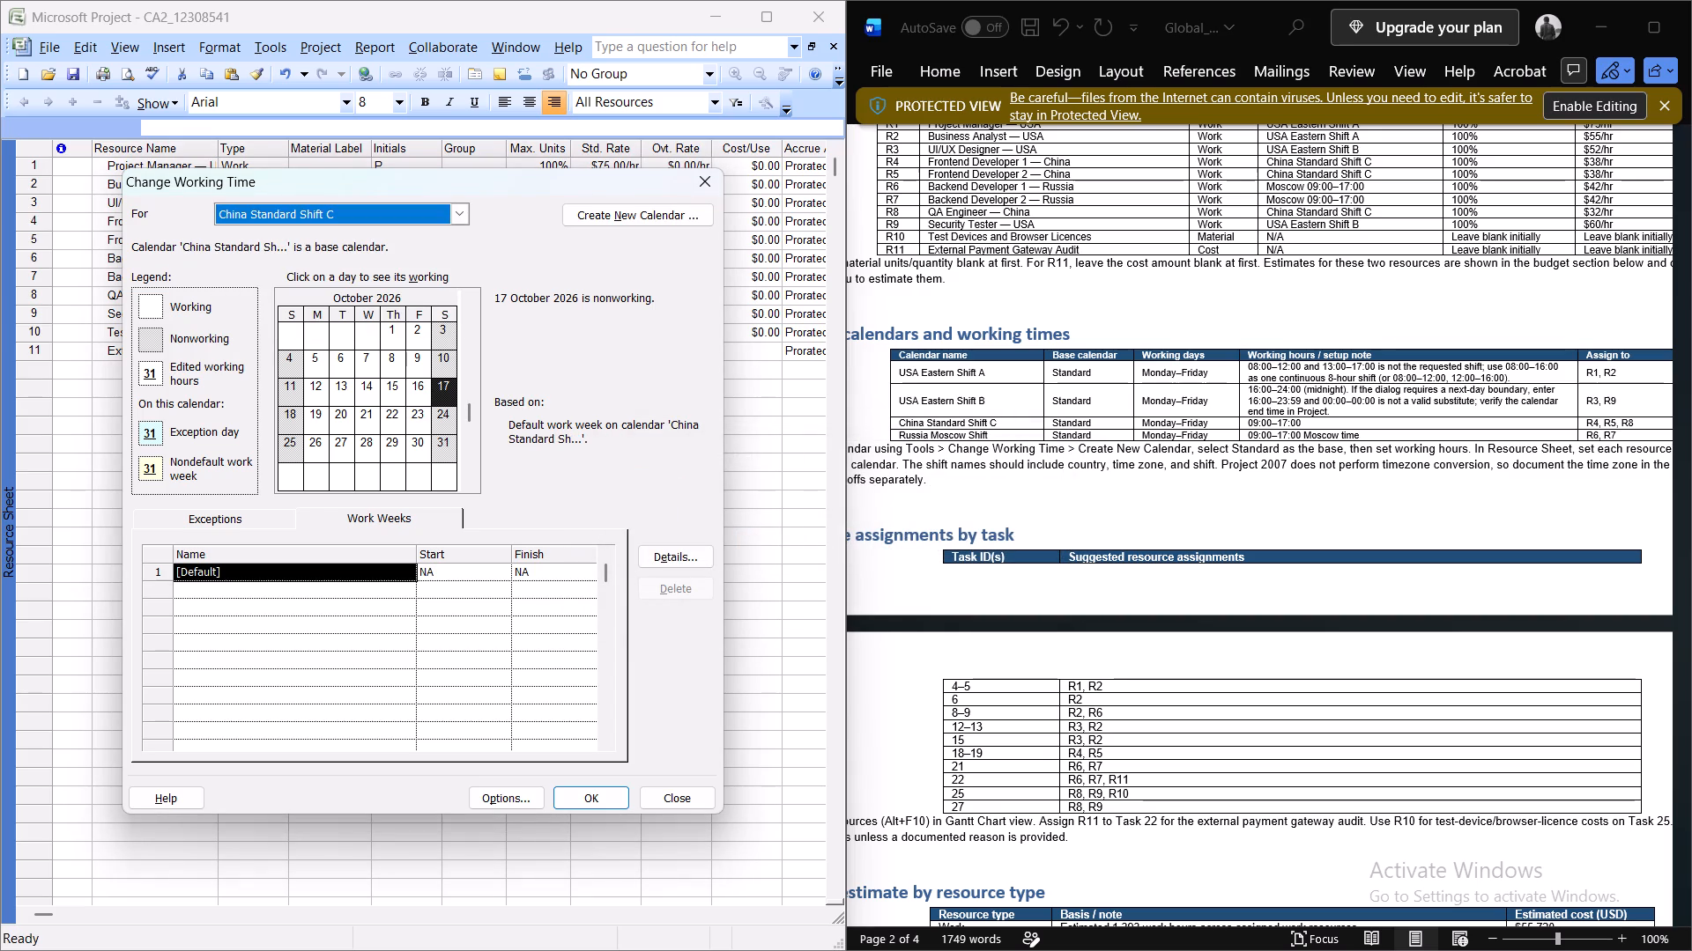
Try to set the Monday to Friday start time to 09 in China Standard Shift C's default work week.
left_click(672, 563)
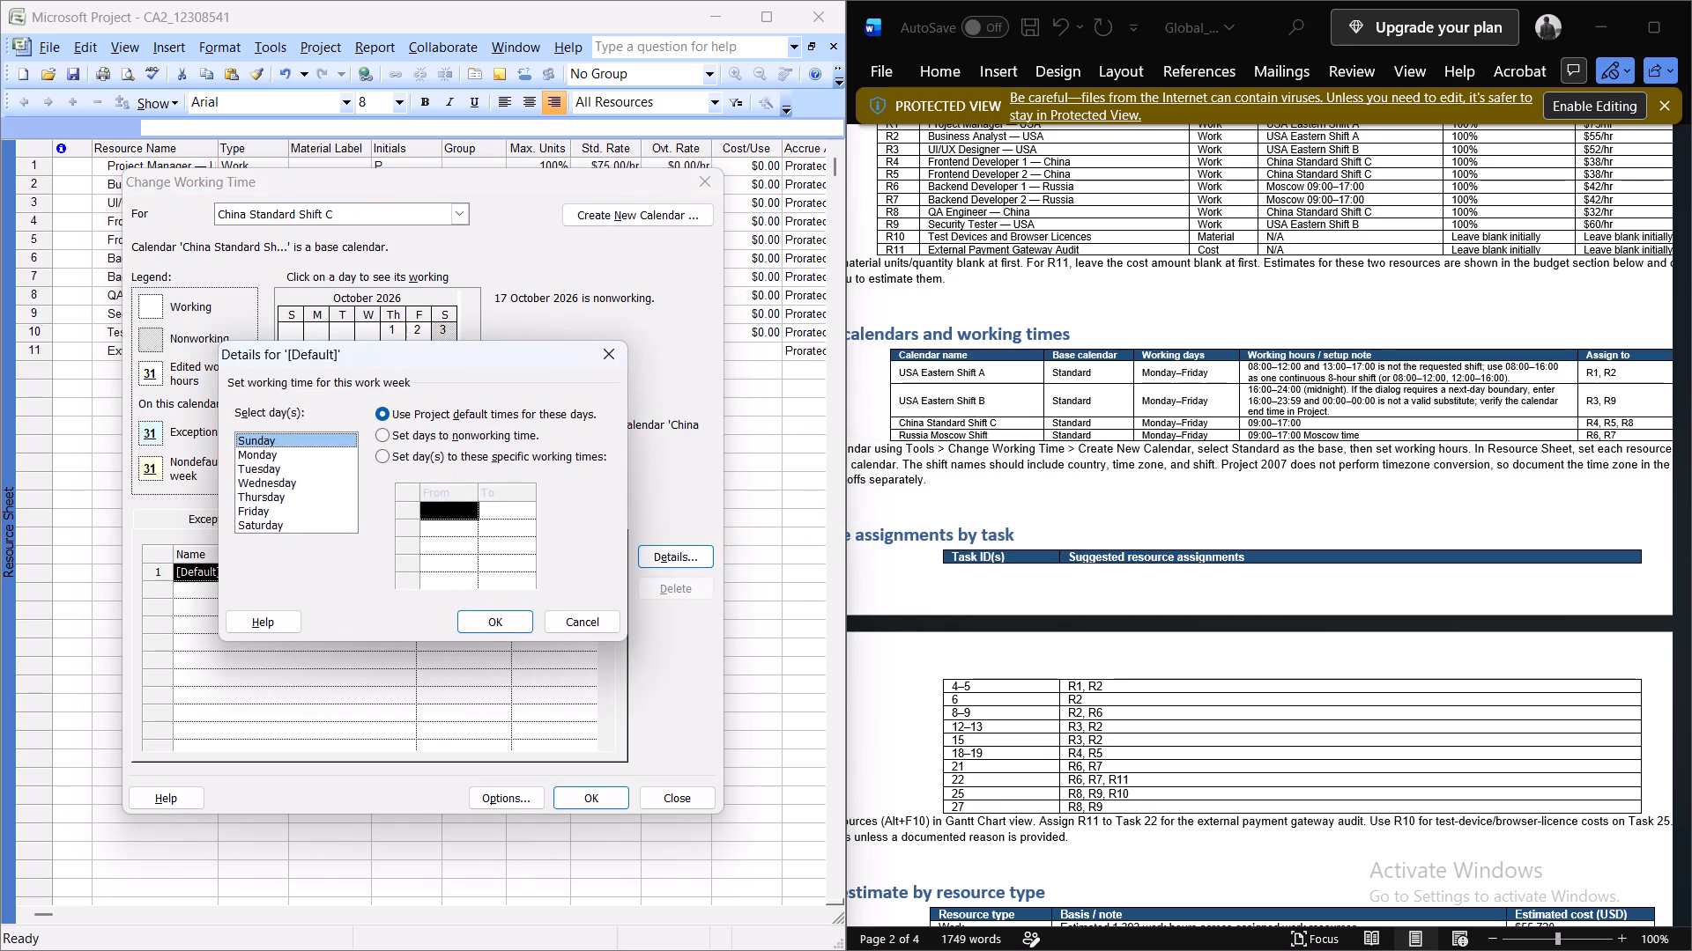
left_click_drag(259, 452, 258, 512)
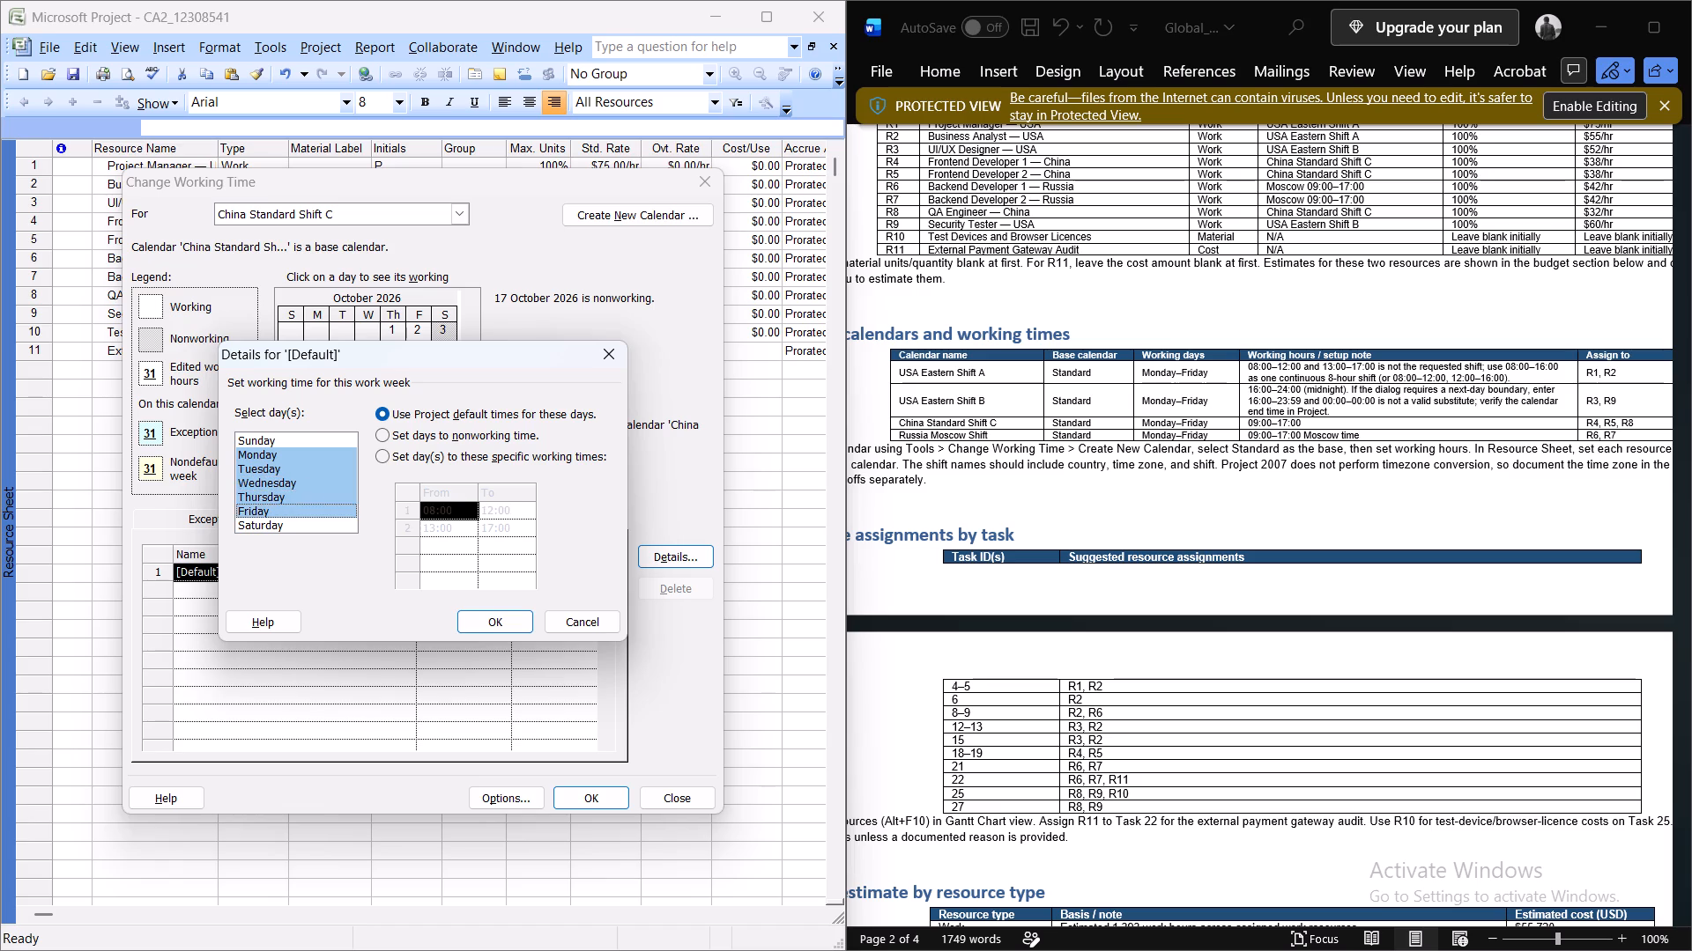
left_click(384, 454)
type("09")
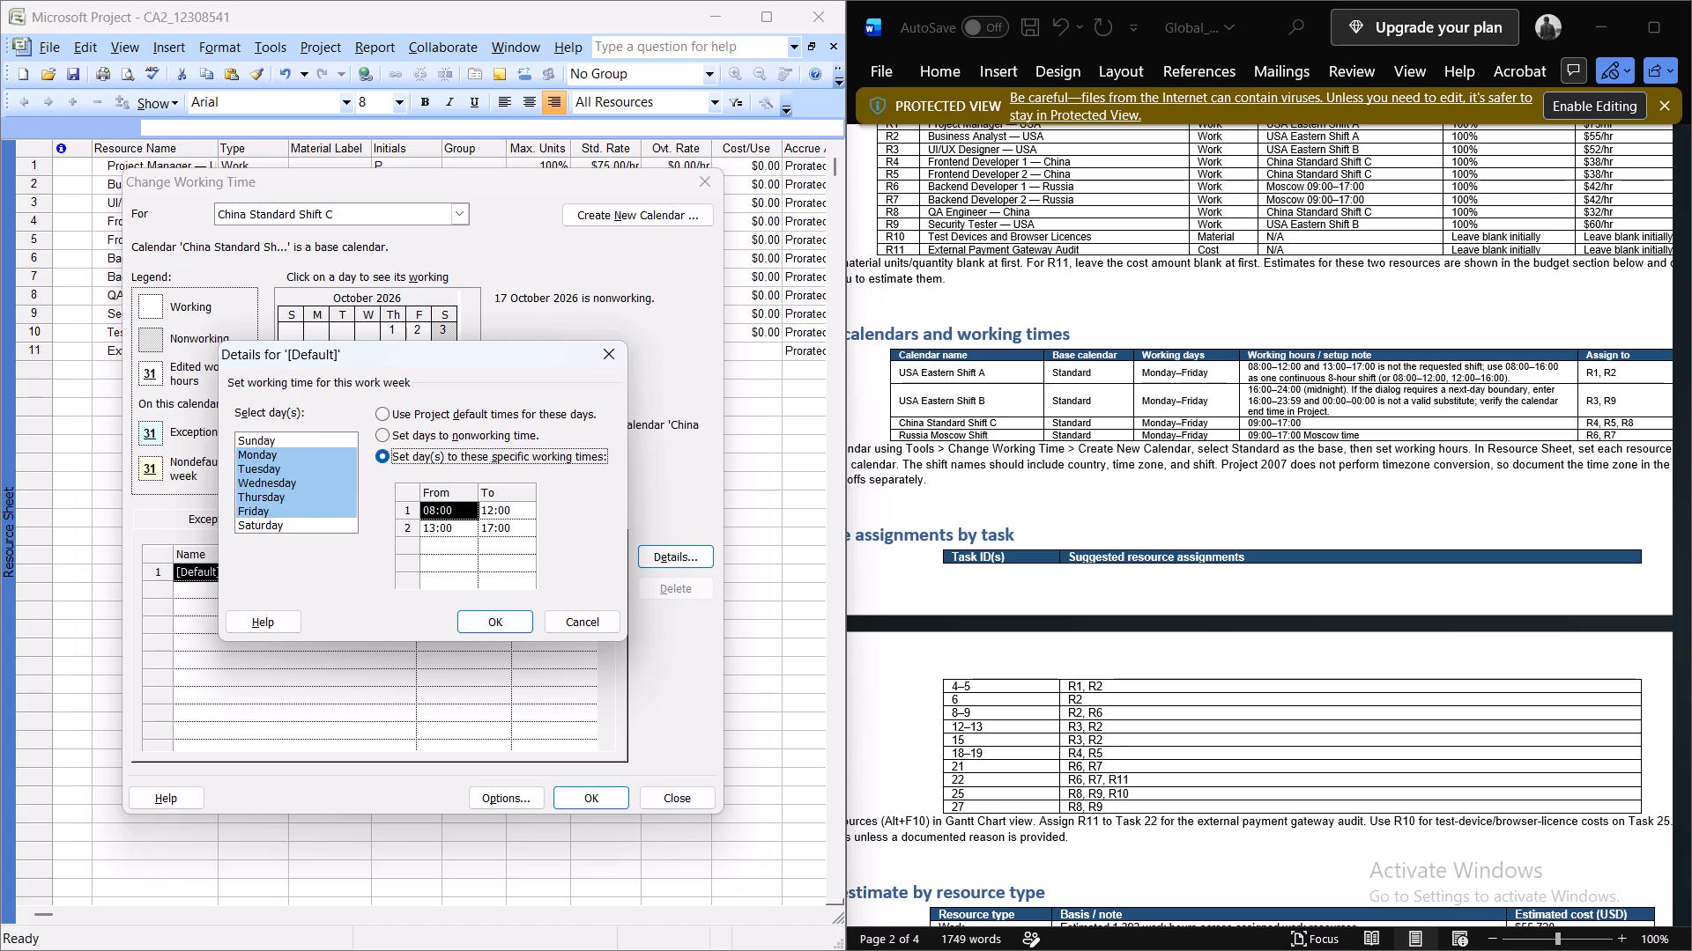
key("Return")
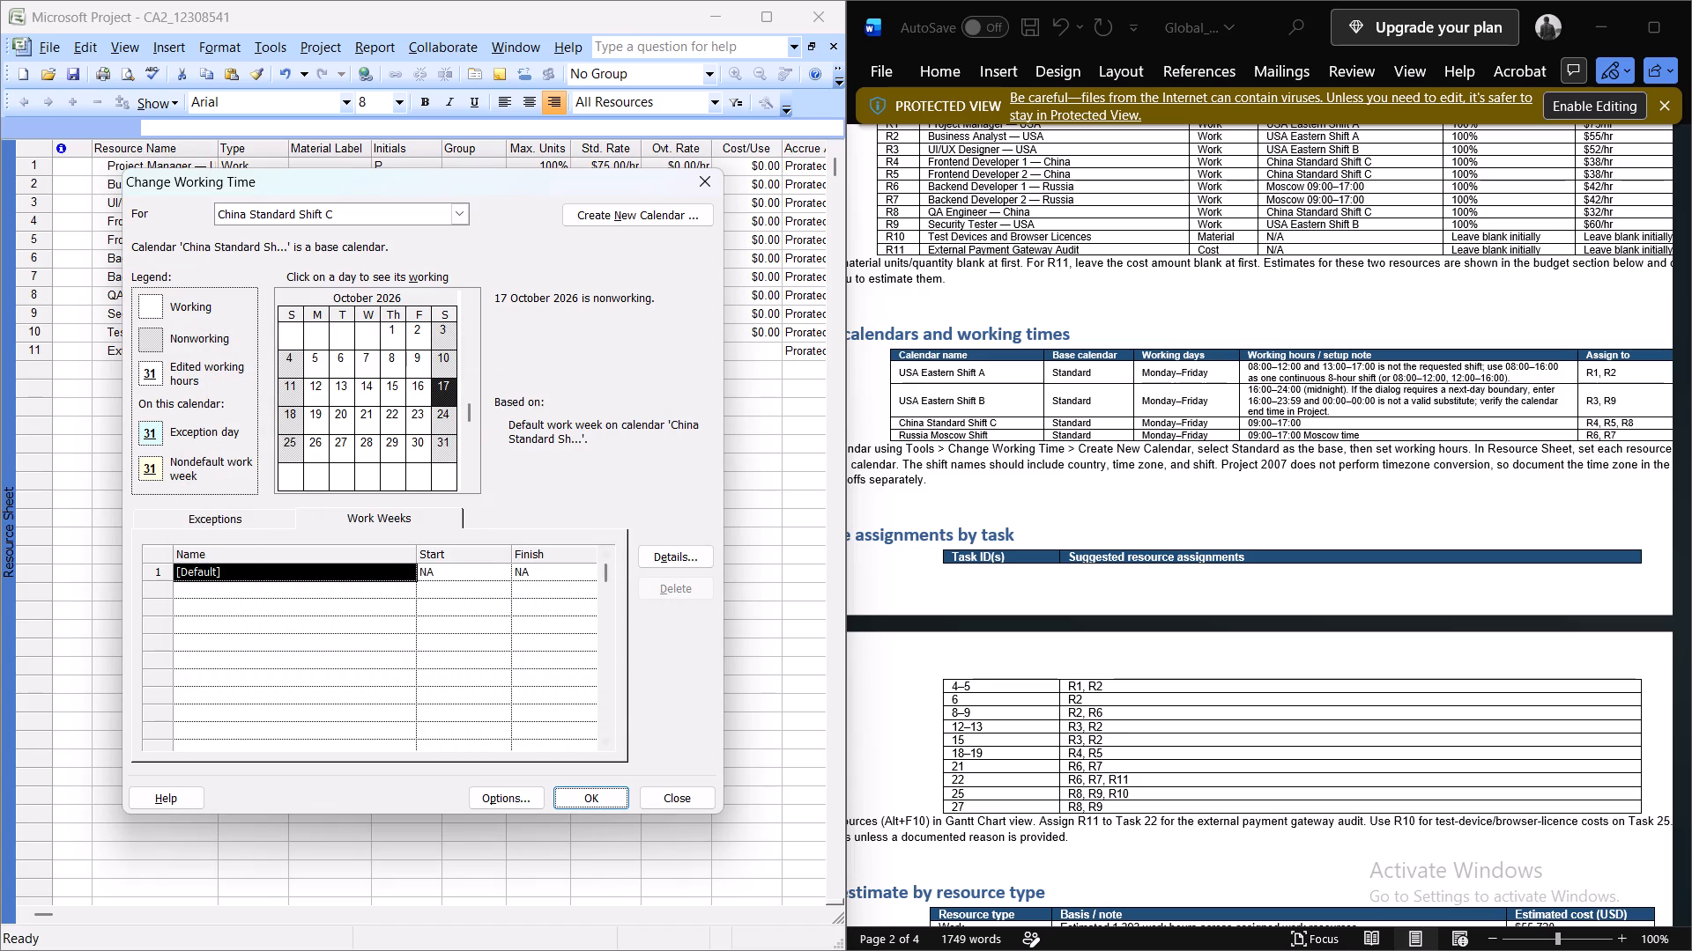
Clear both existing Monday to Friday working periods in China Standard Shift C's default work week.
left_click(672, 553)
left_click_drag(290, 451, 286, 482)
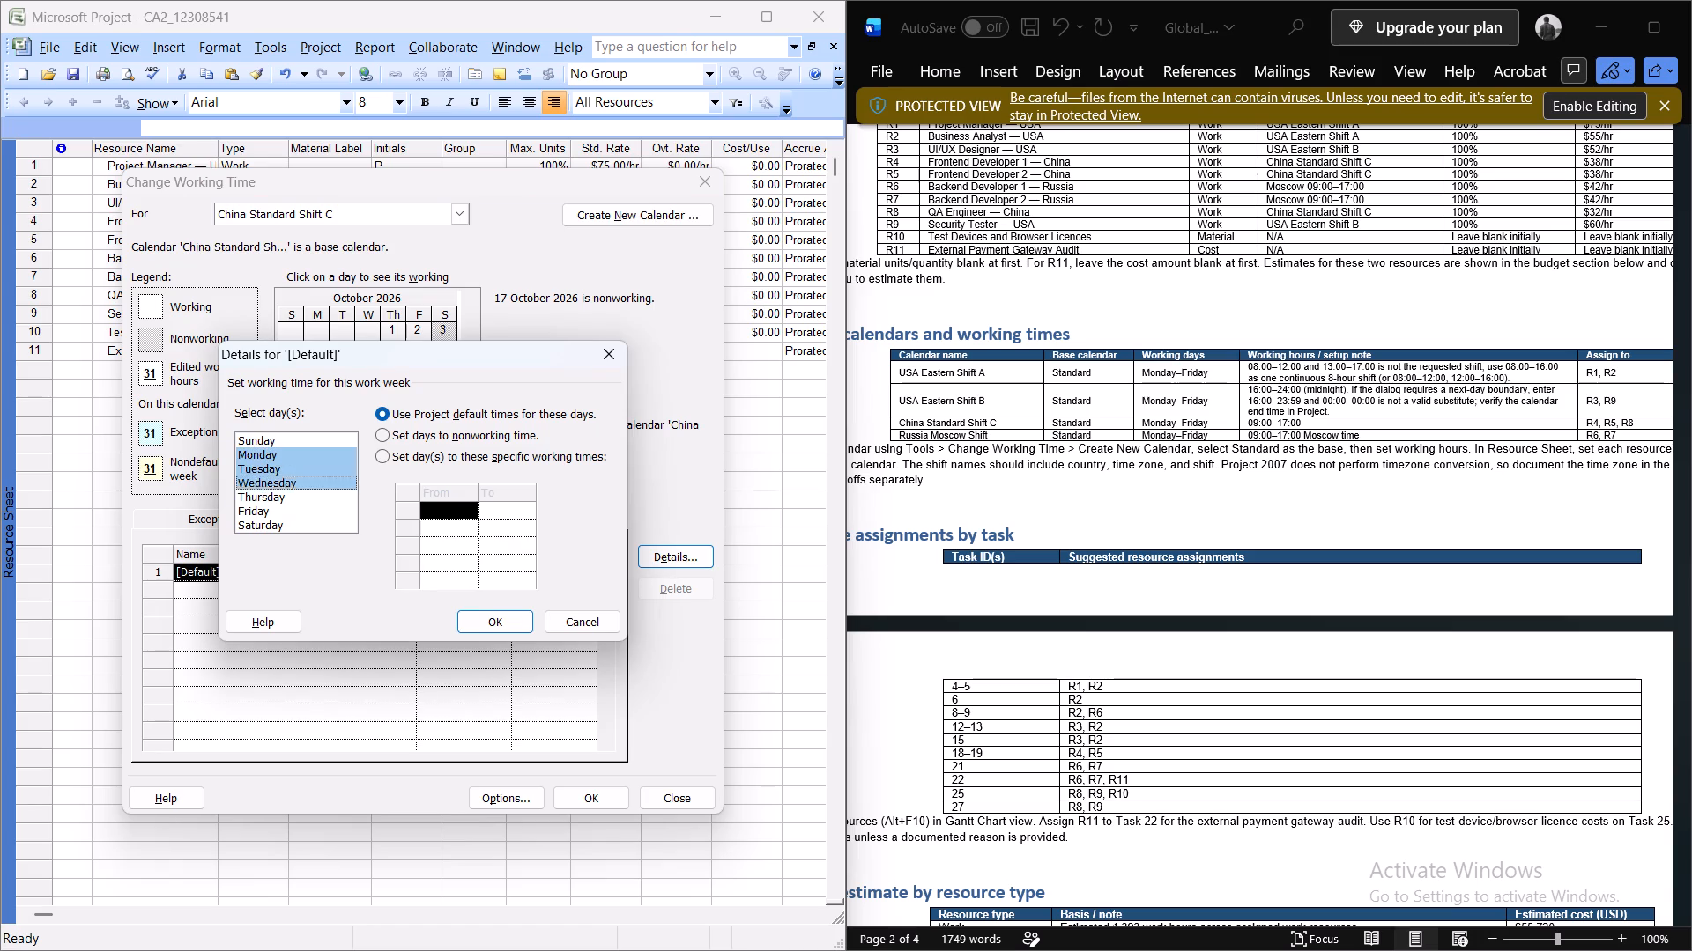
left_click_drag(286, 482, 278, 514)
left_click(440, 511)
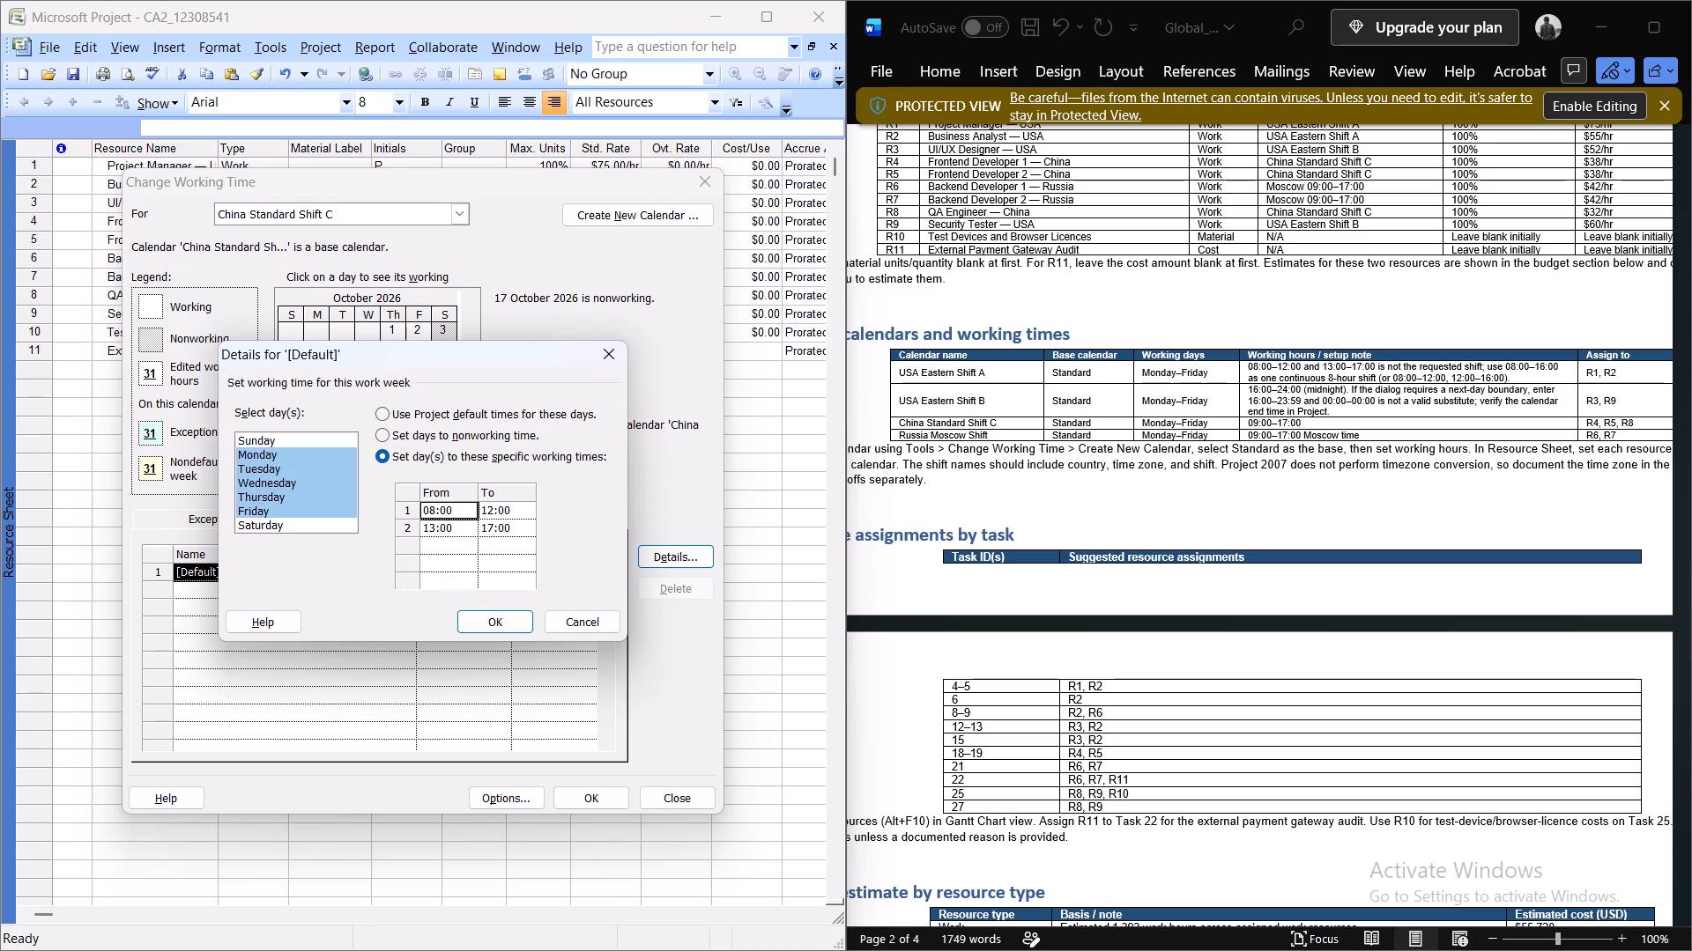
left_click(448, 517)
key("Delete")
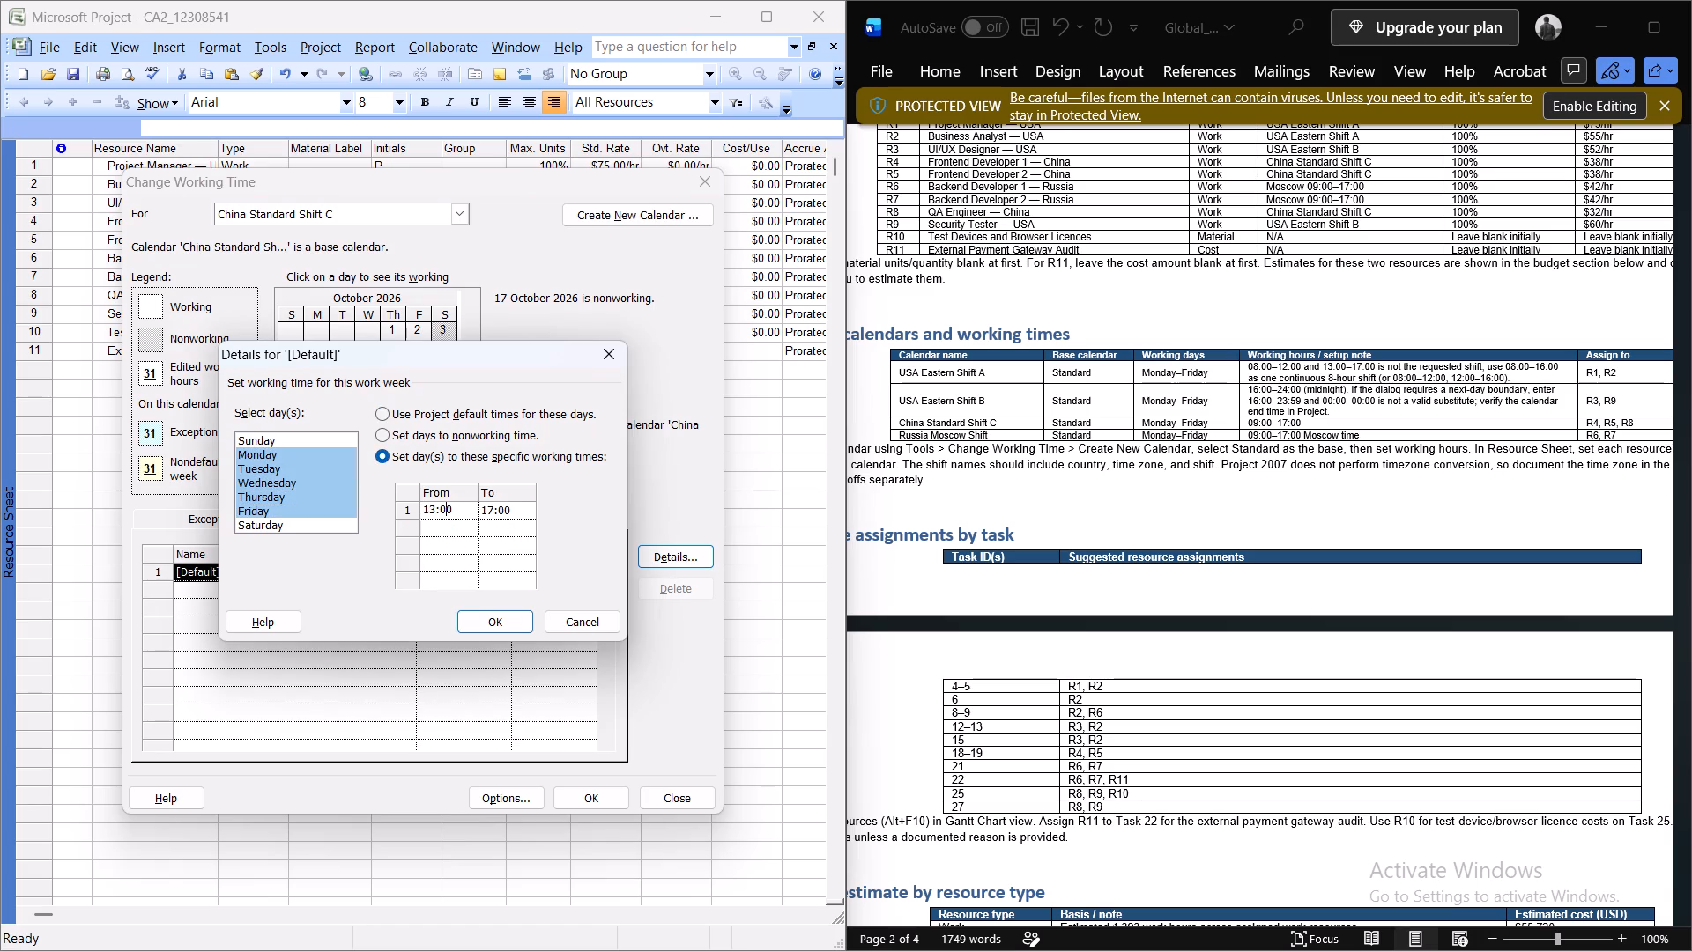
key("Delete")
key("Delete")
key("Delete")
key("Delete")
left_click(447, 531)
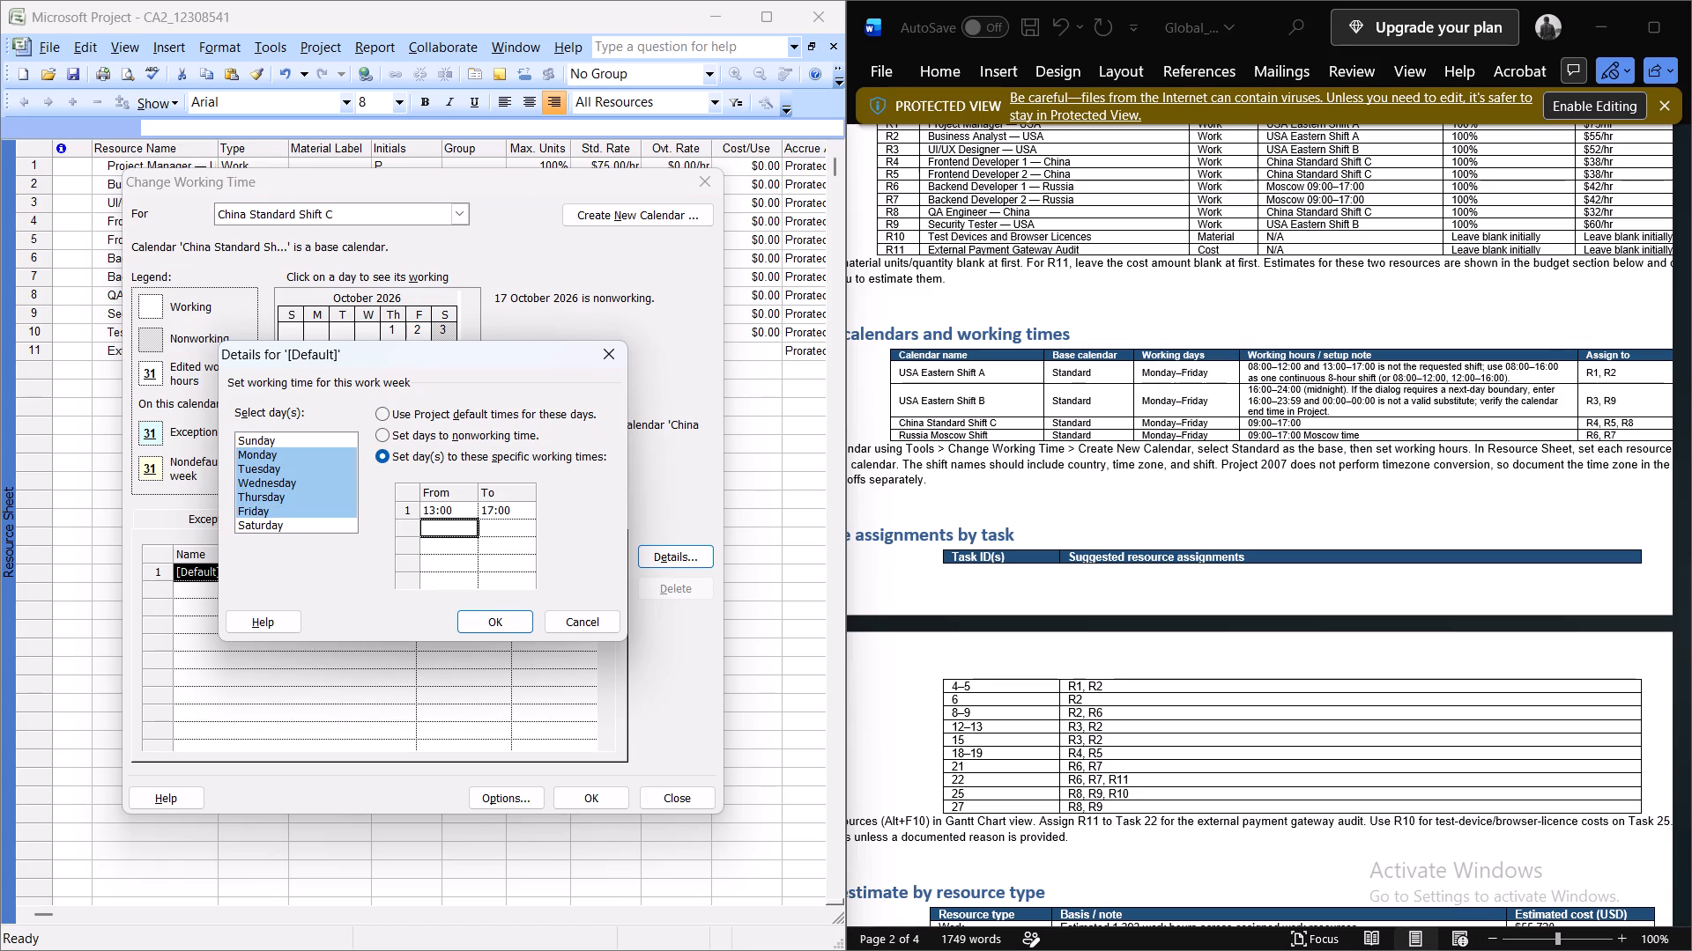
left_click(442, 509)
key("Delete")
Enter 09:00–17:00 as the single Monday to Friday working period in China Standard Shift C's default work week.
type("09:")
key("Return")
key("Return")
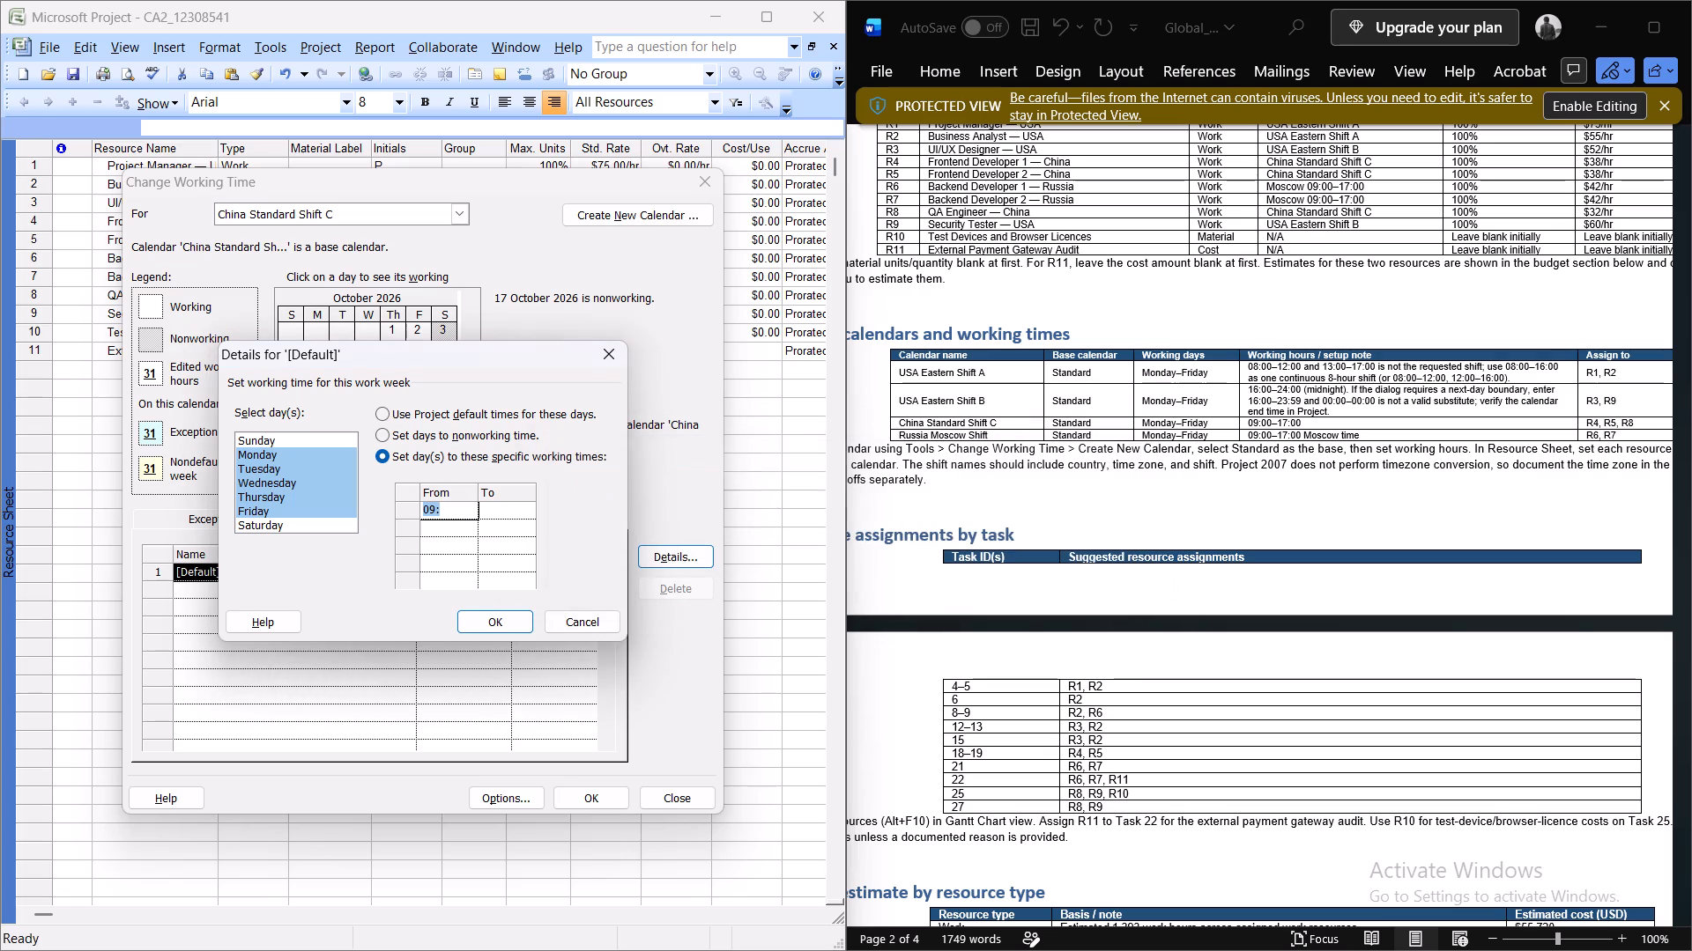
key("BackSpace")
type("09")
key("Return")
key("Up")
key("Down")
key("Up")
key("Right")
type("17")
key("Return")
key("Left")
Set Saturday and Sunday to nonworking time in China Standard Shift C's default work week and apply the work-week details.
left_click(312, 441)
left_click(289, 523, "ctrl")
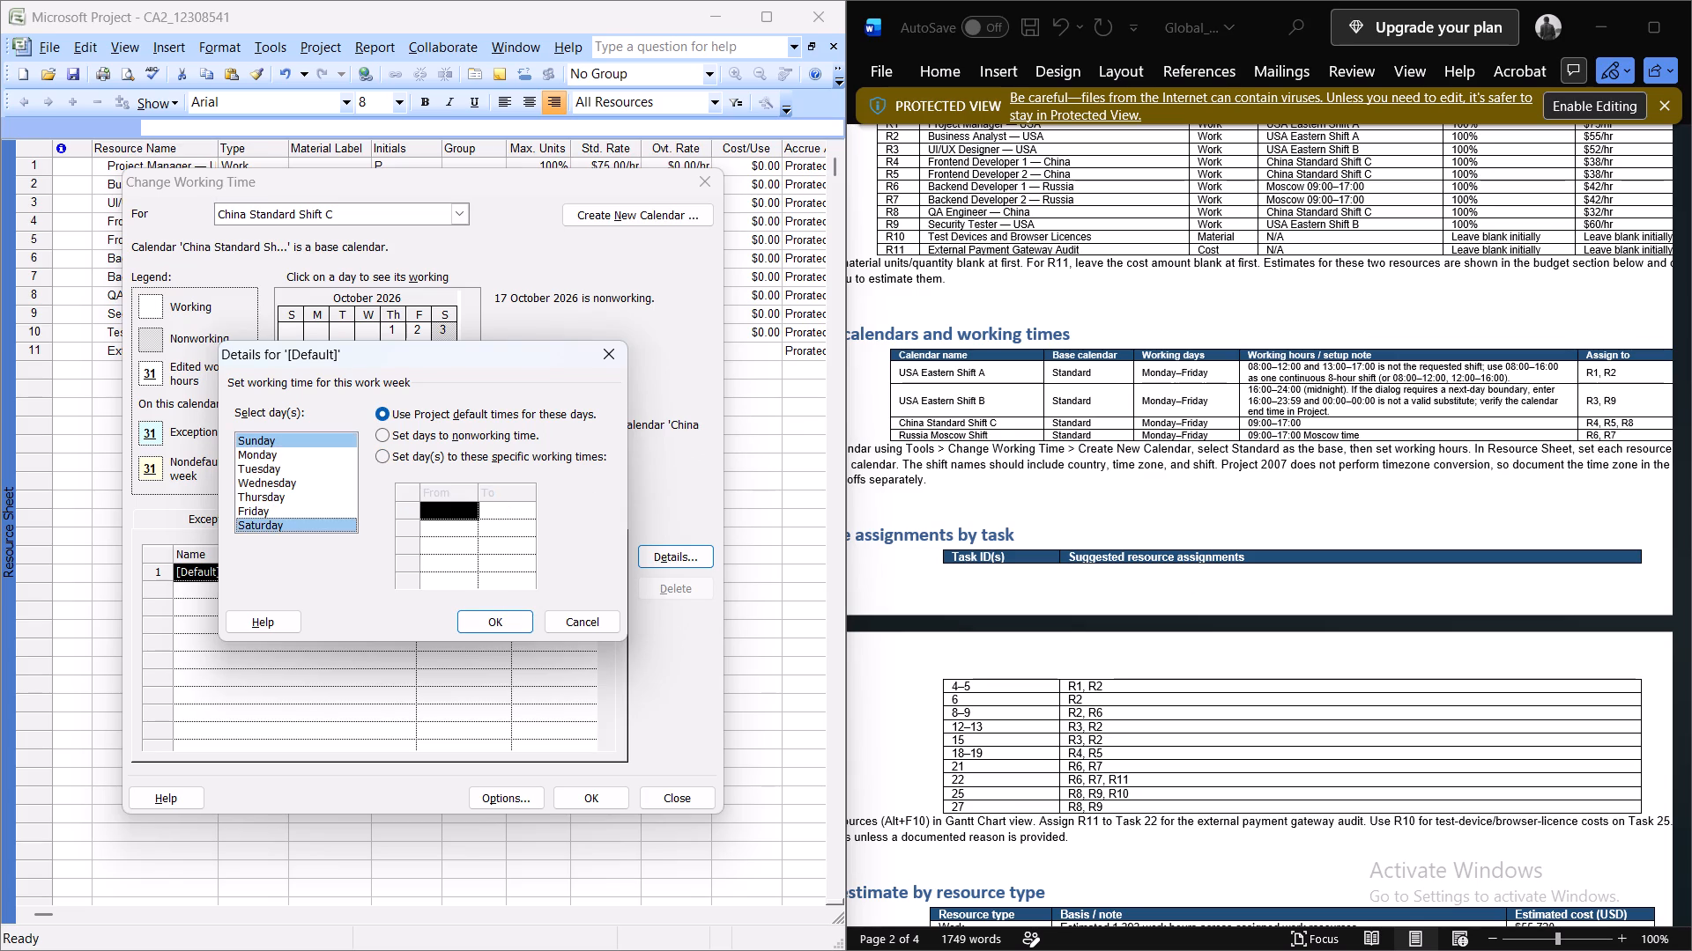
left_click(381, 437)
left_click(499, 626)
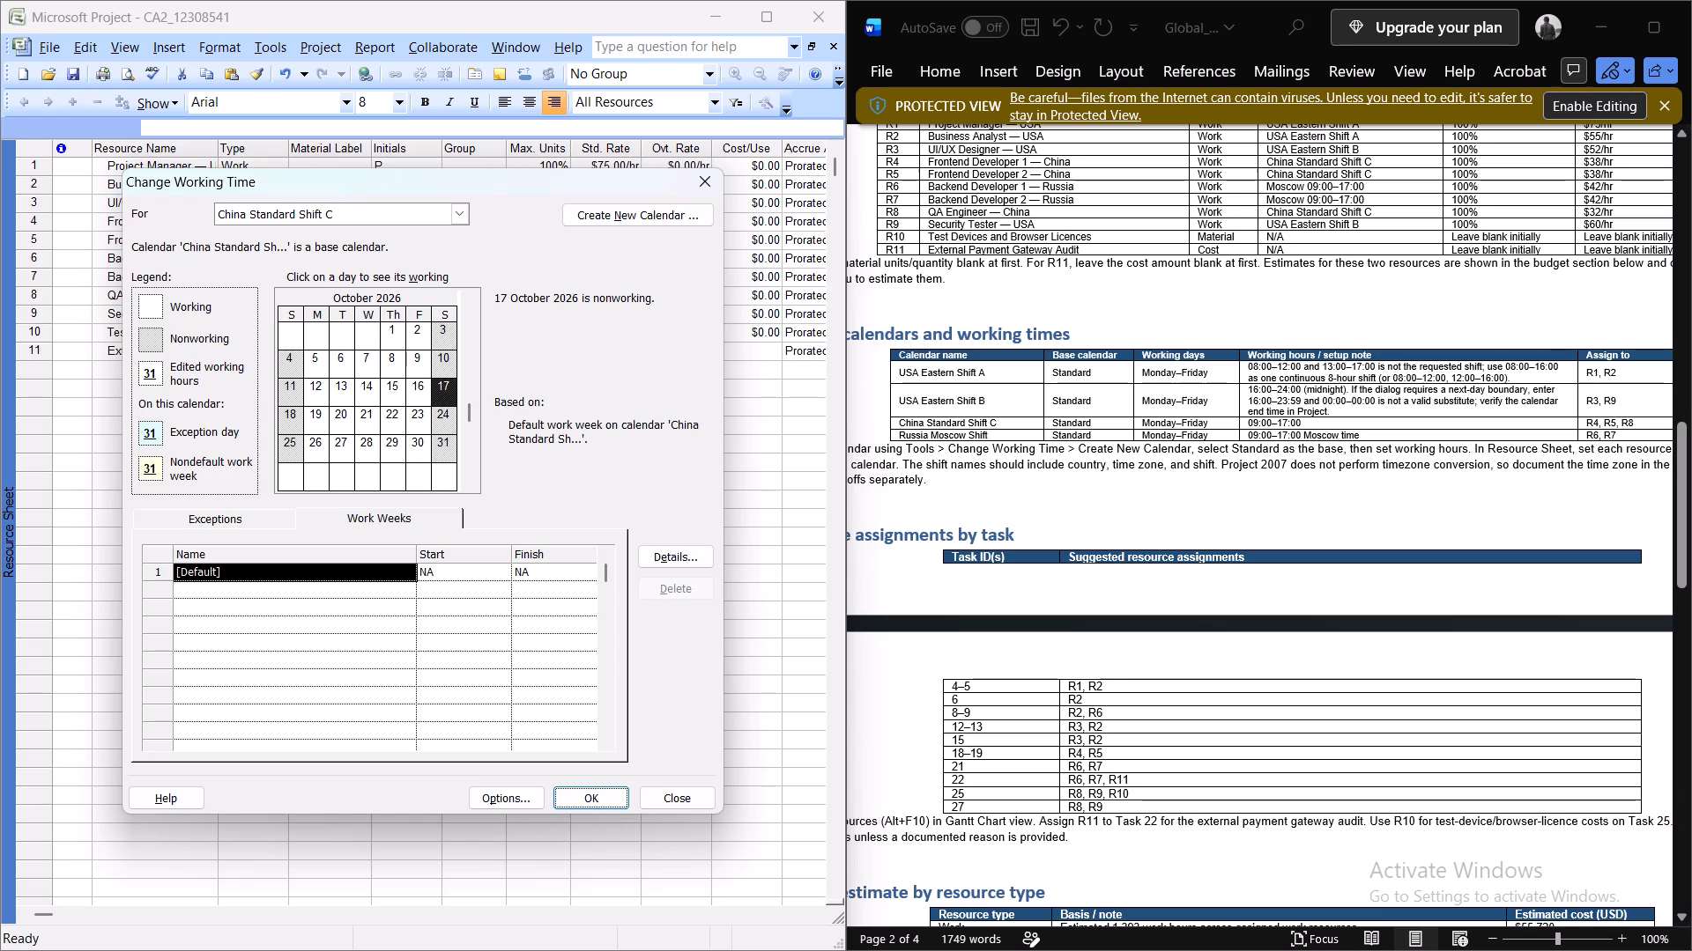
Switch to the Russia Moscow Shift calendar for working time editing.
left_click(458, 211)
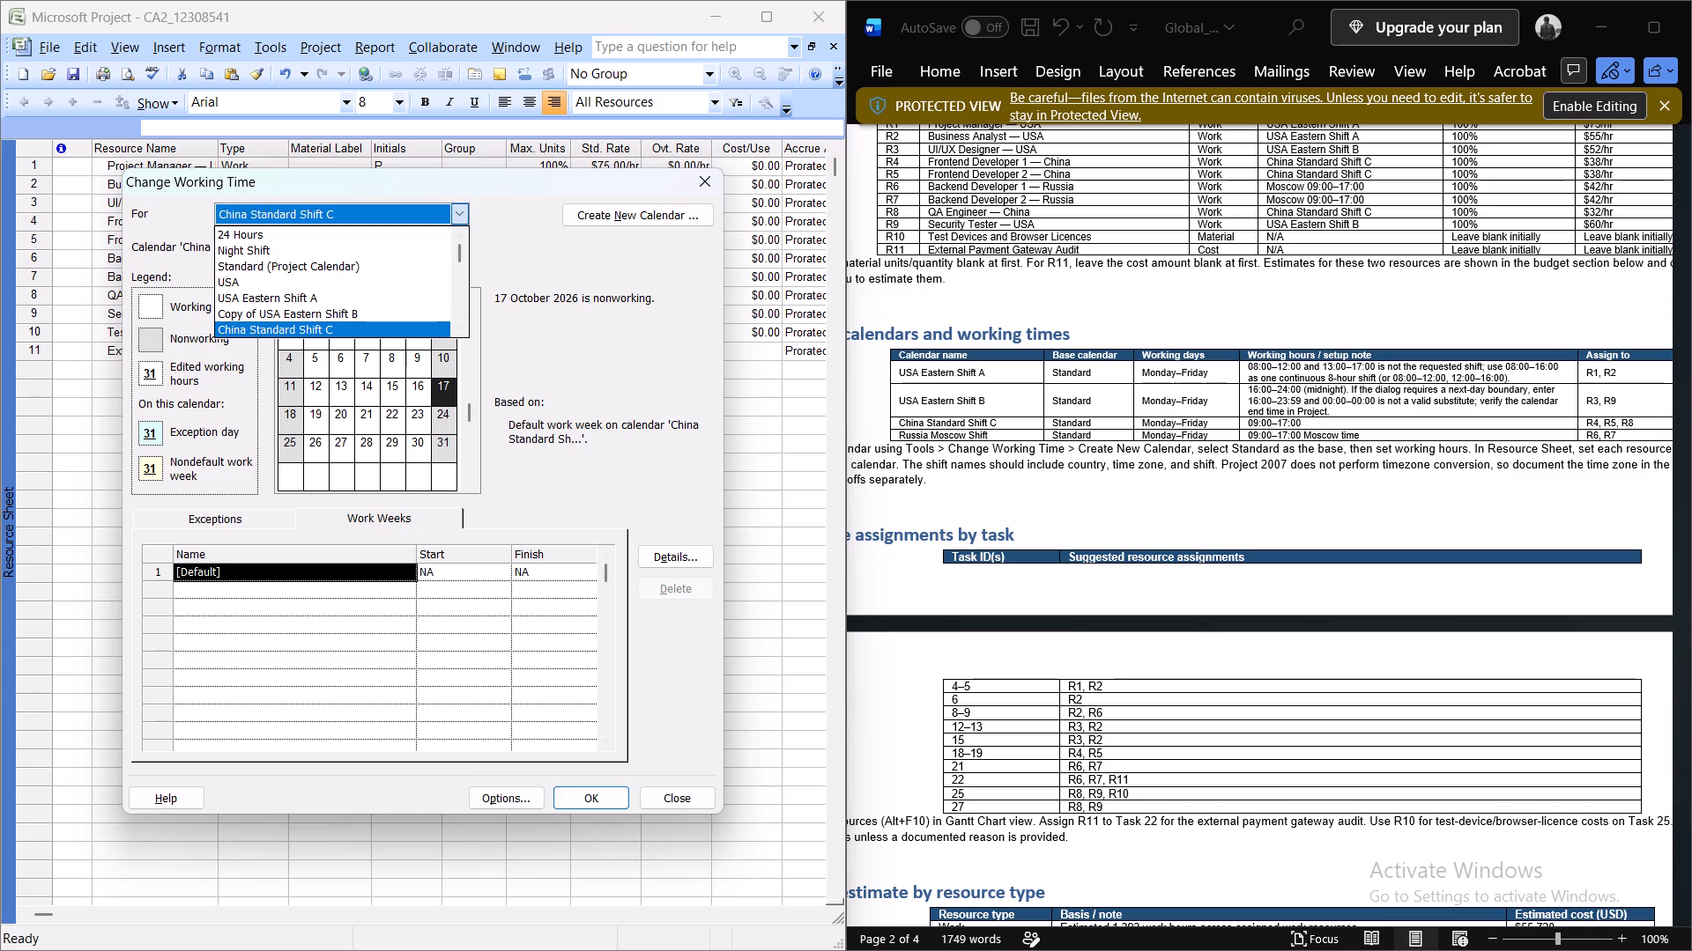
double_click(464, 324)
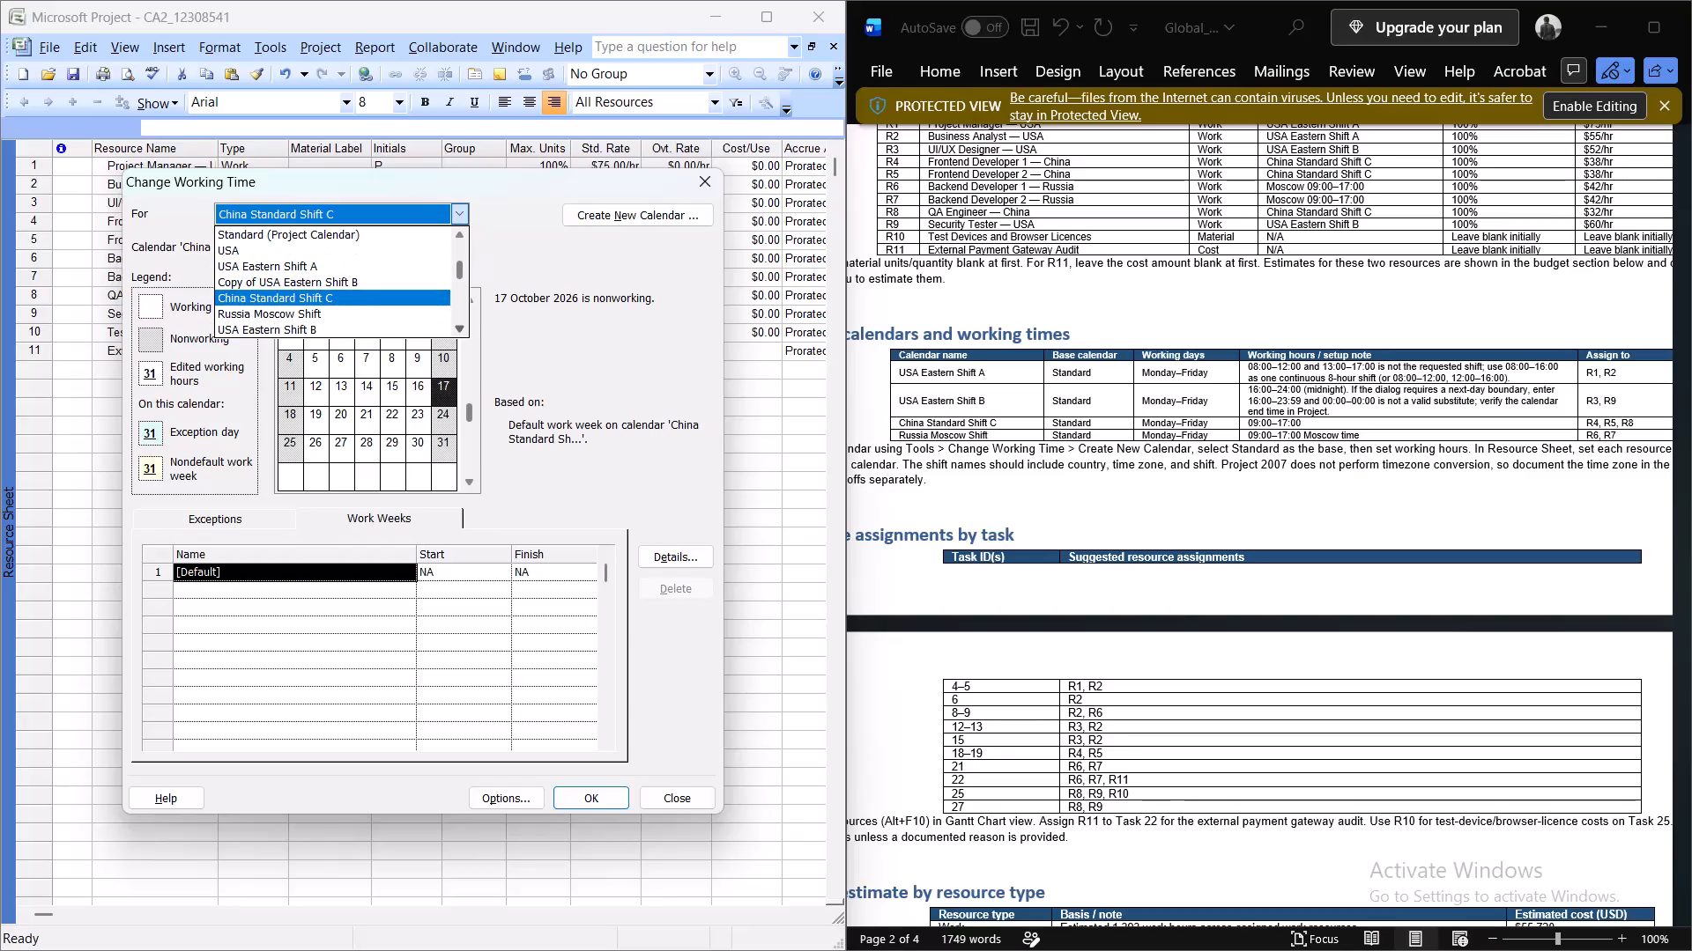
left_click(405, 308)
left_click(753, 536)
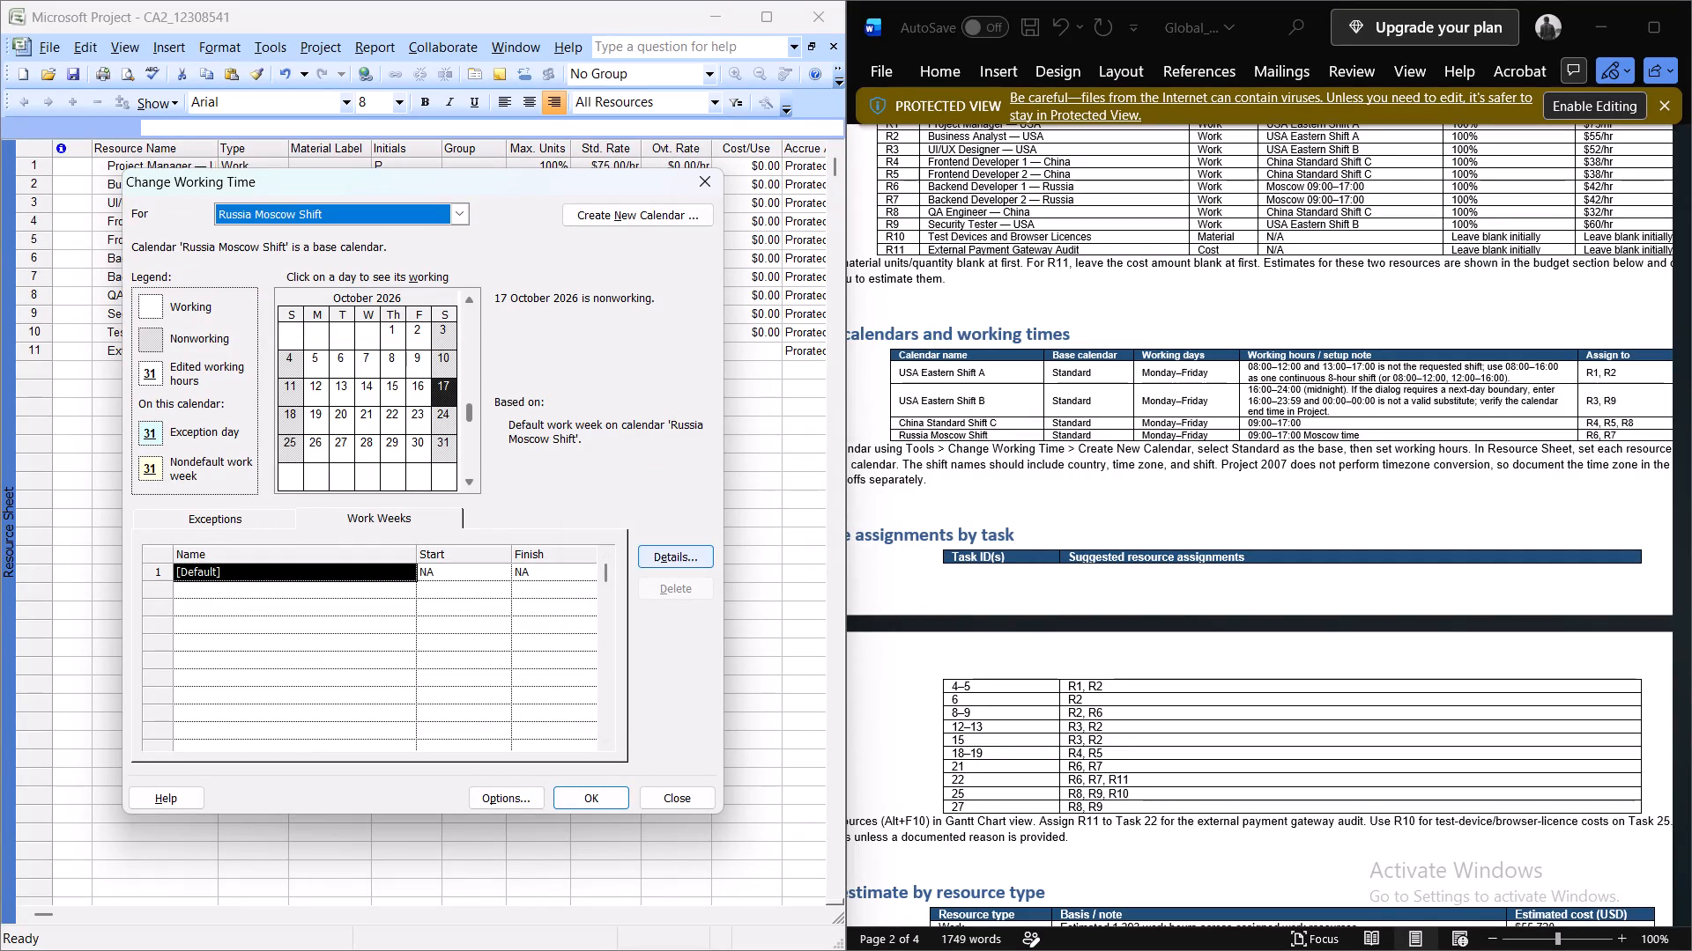
Set Monday to Friday in Russia Moscow Shift's default work week to a single 09:00–17:00 working period and save the calendar changes.
left_click(685, 553)
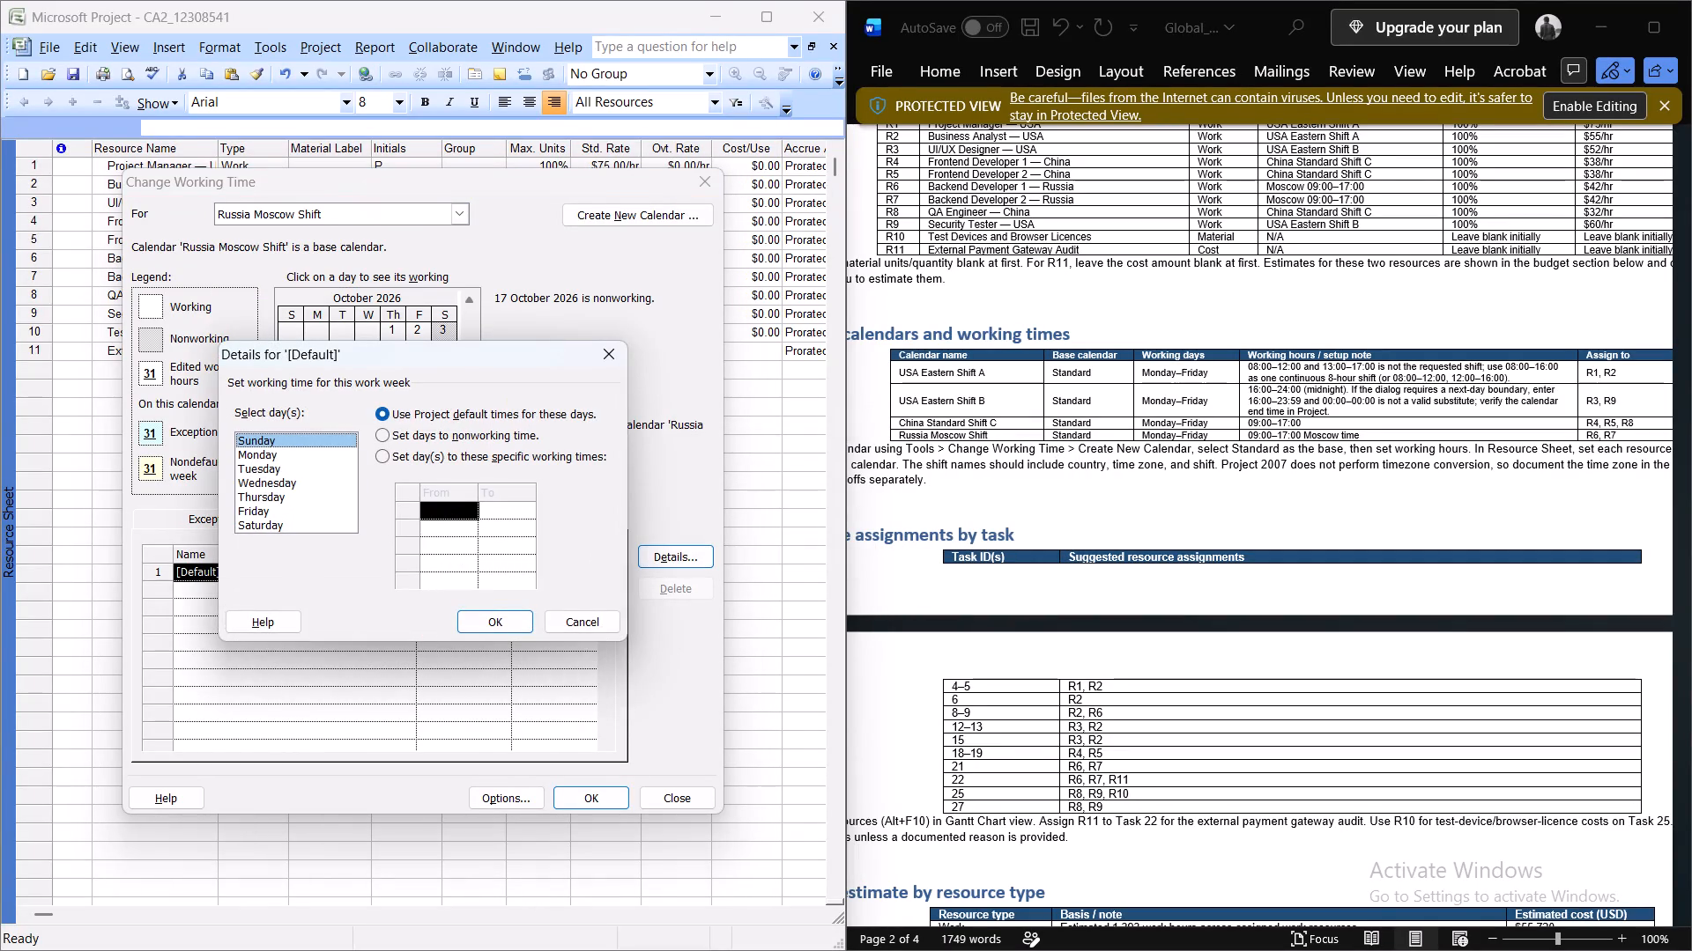
left_click_drag(302, 456, 291, 519)
left_click(288, 463)
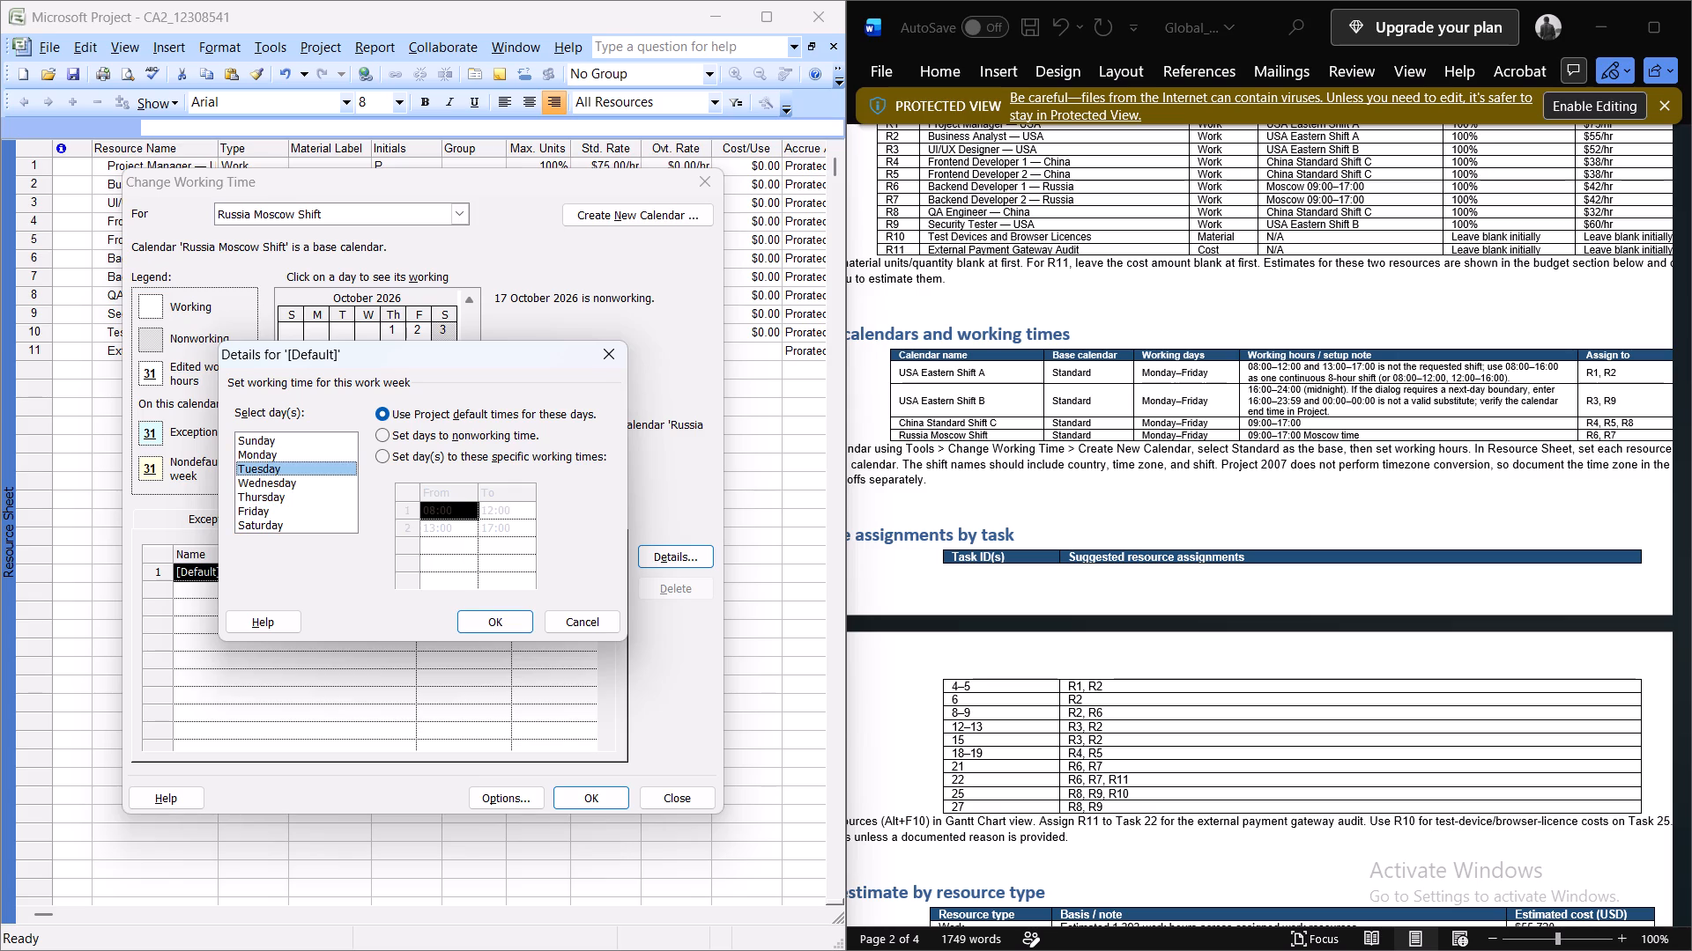
left_click_drag(290, 453, 279, 509)
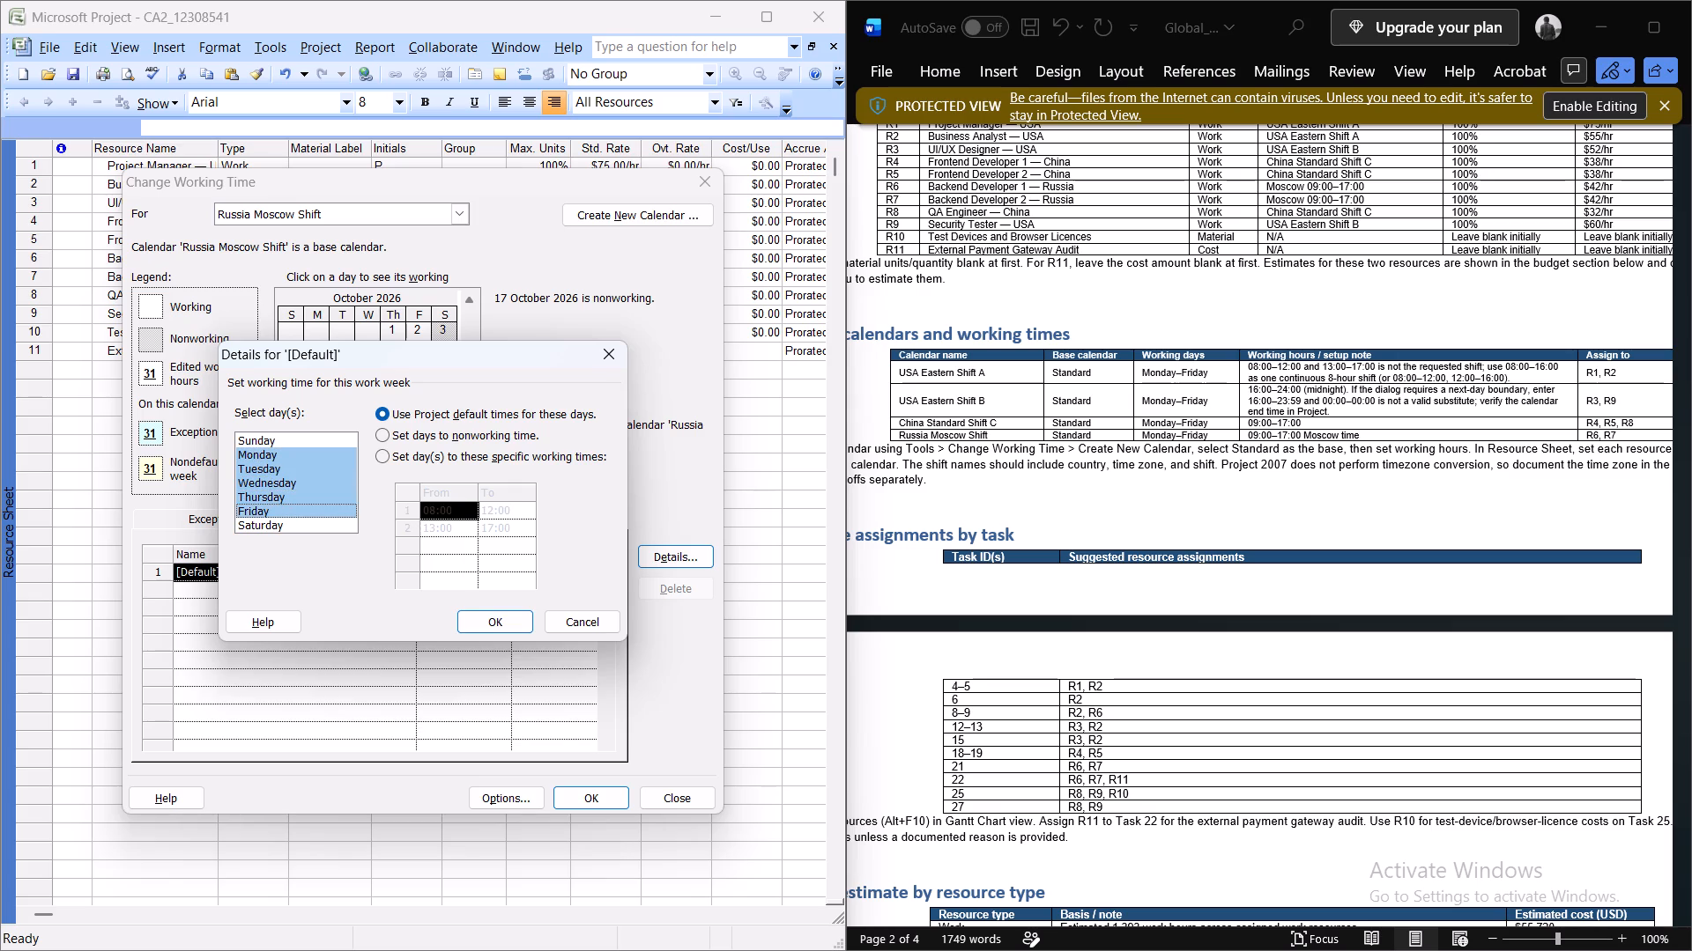
left_click(391, 439)
left_click(397, 458)
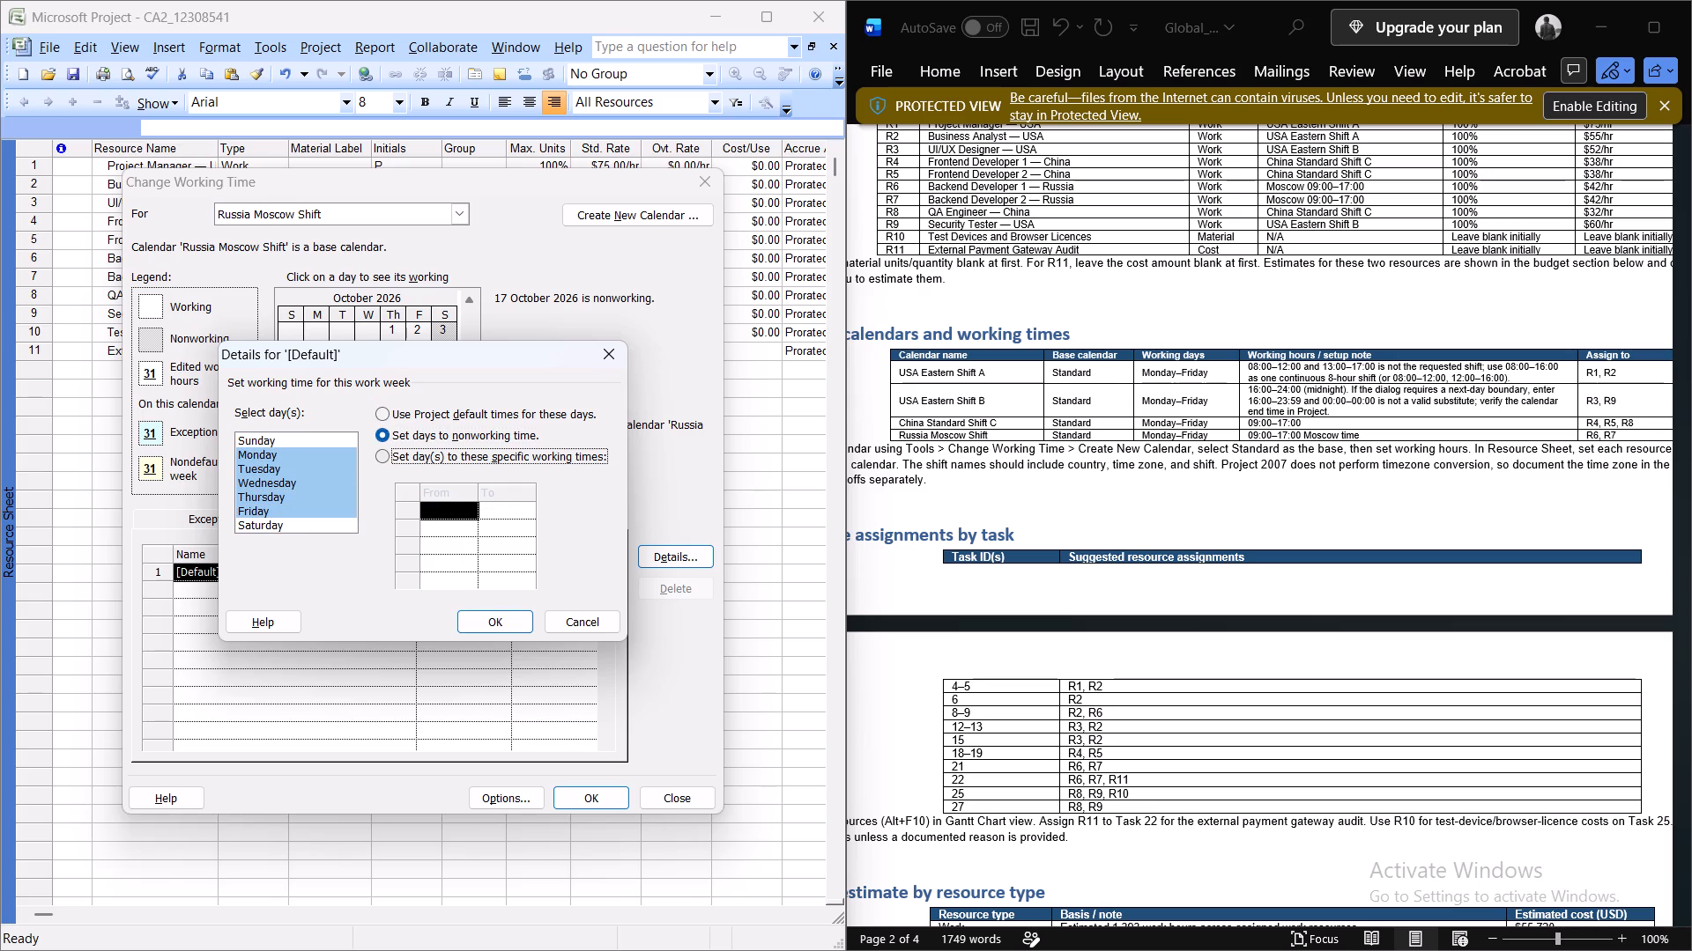
left_click(443, 508)
type("09:")
type("00")
key("Return")
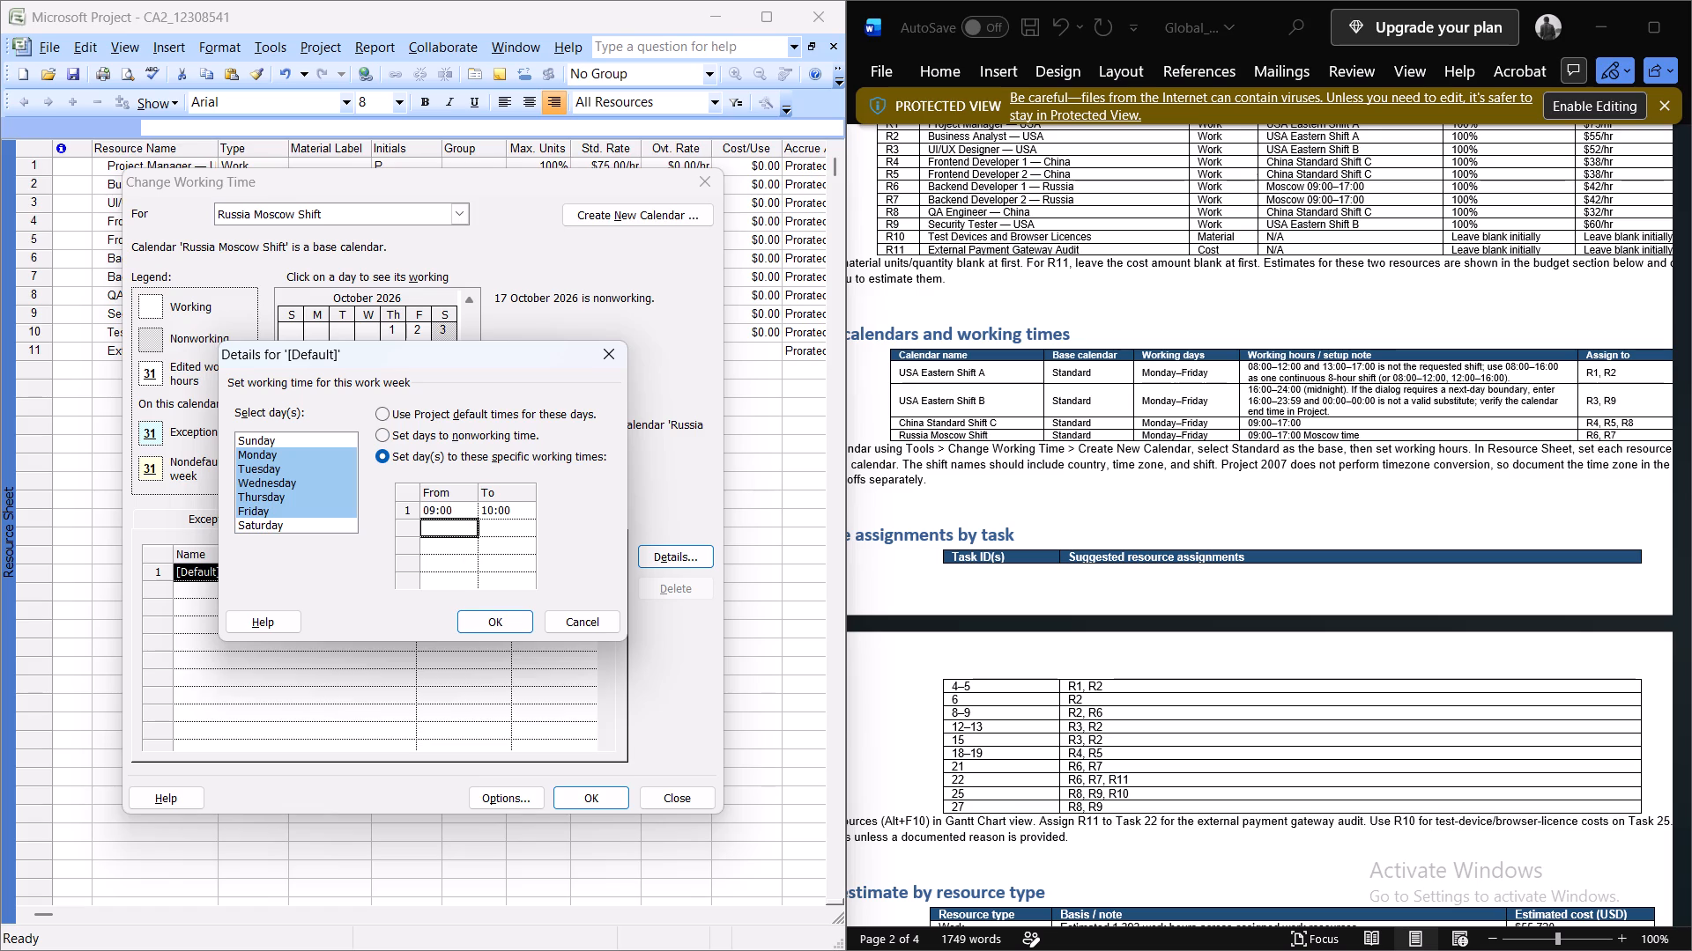
key("Up")
key("Right")
type("17:00")
key("Return")
key("Left")
left_click(513, 625)
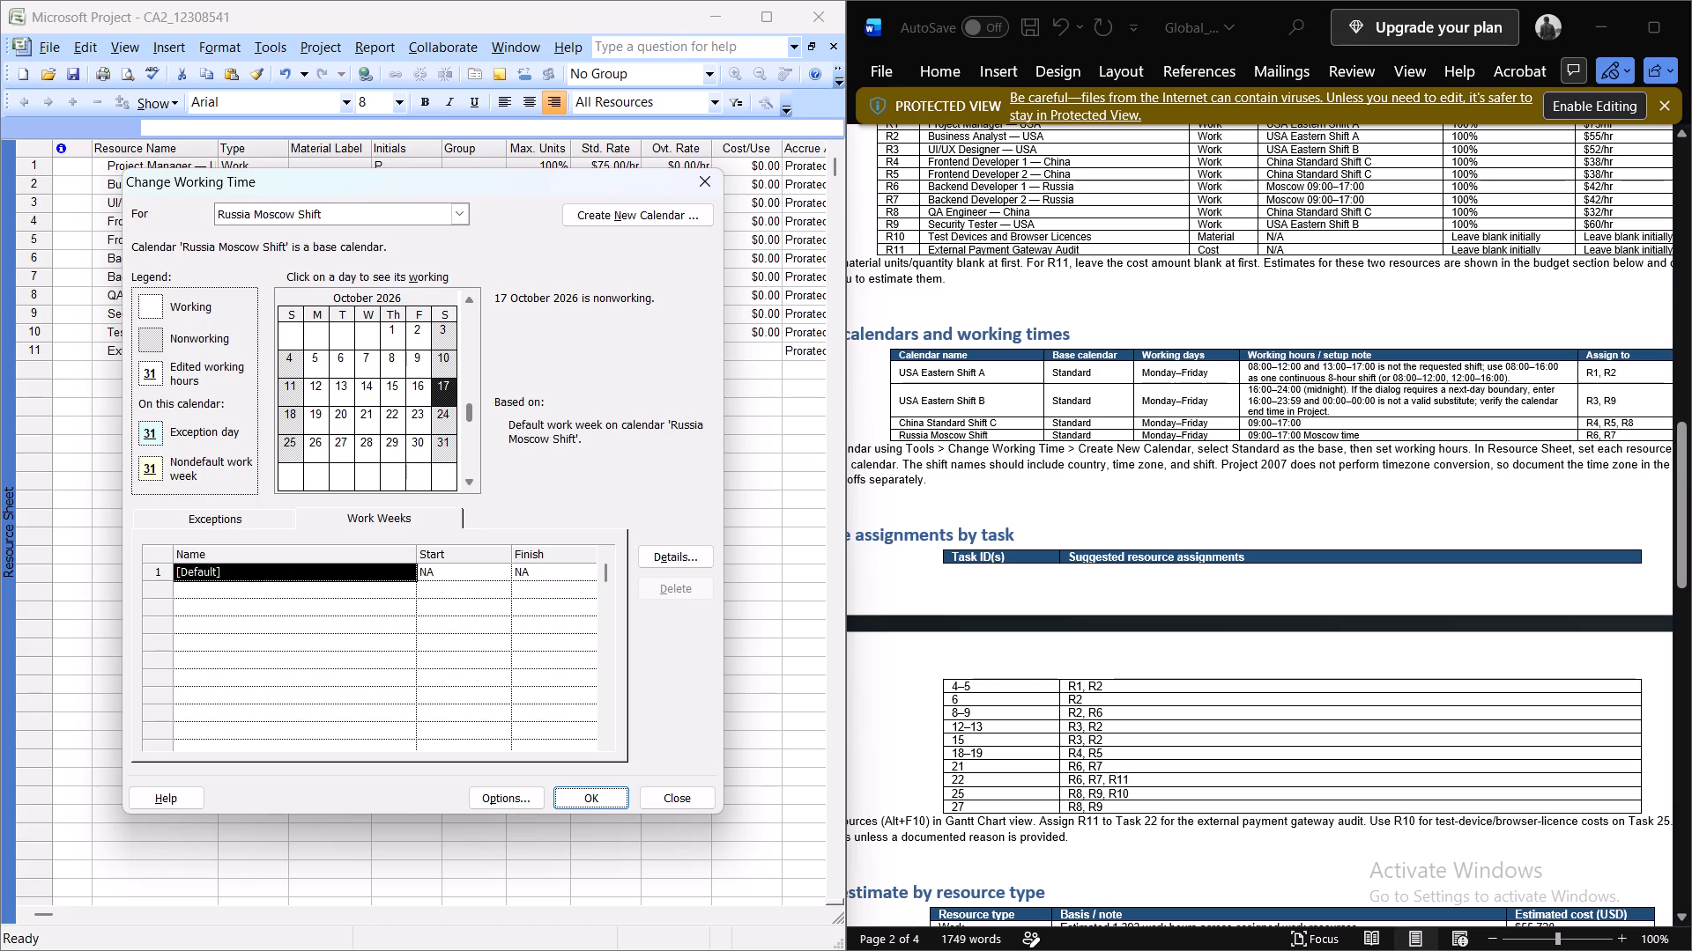
left_click(588, 800)
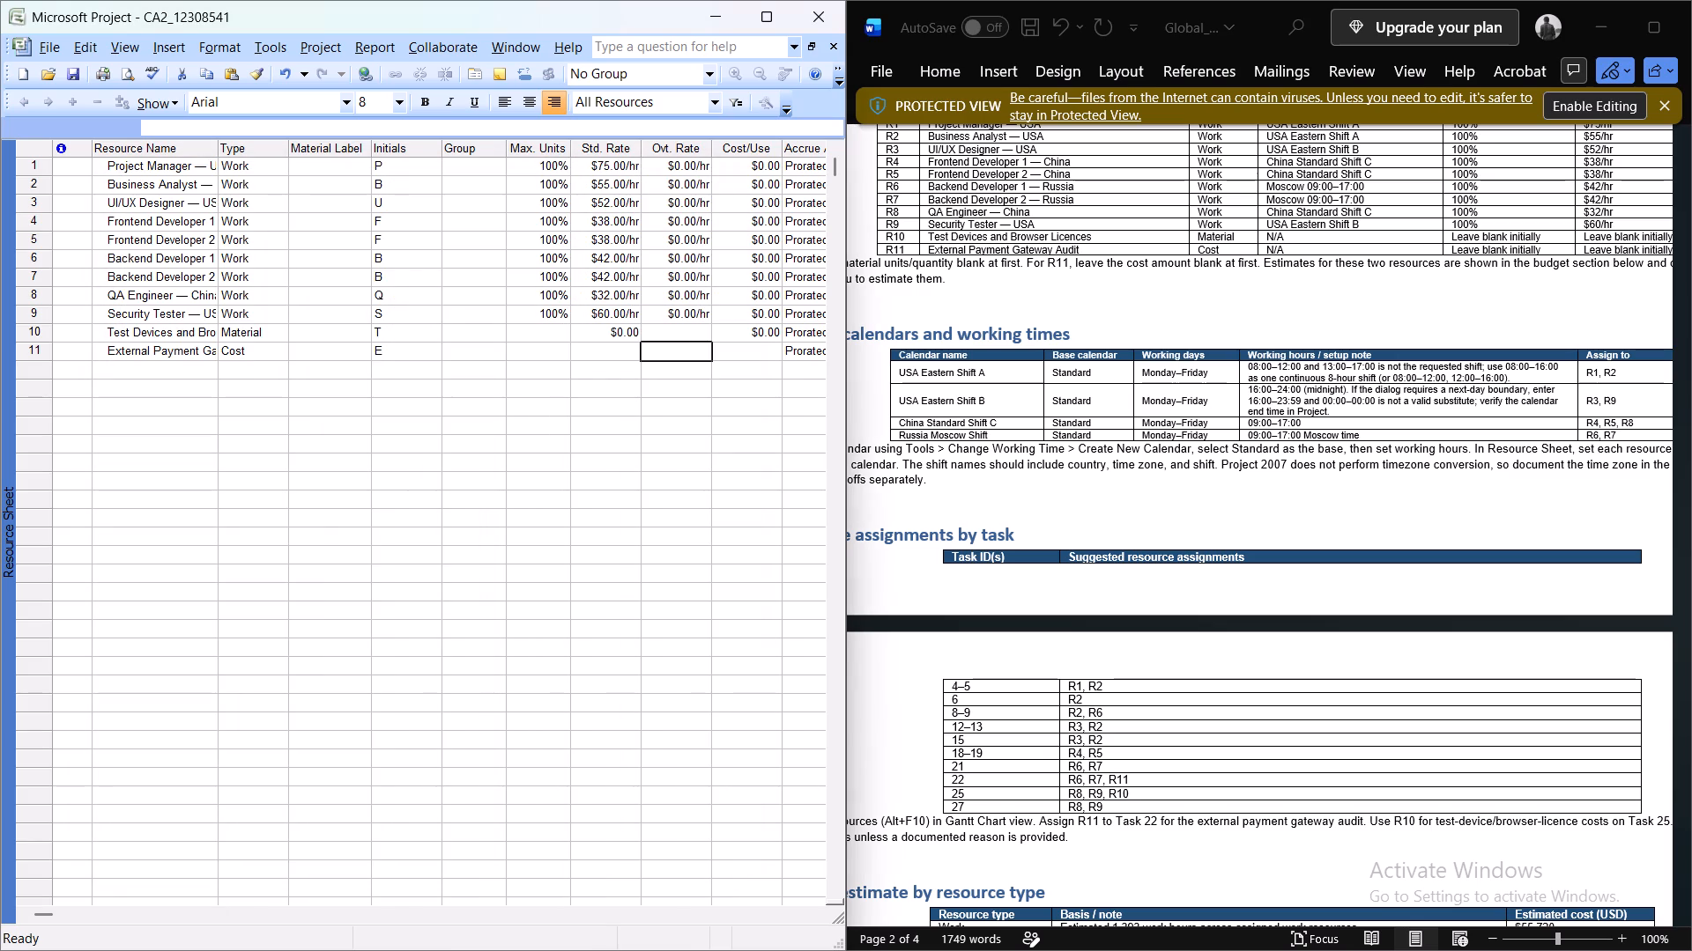
Reopen the working time settings and check the Russia Moscow Shift calendar for October 2026, including Saturday 17 October.
scroll(612, 351, "left", 1)
left_click(315, 38)
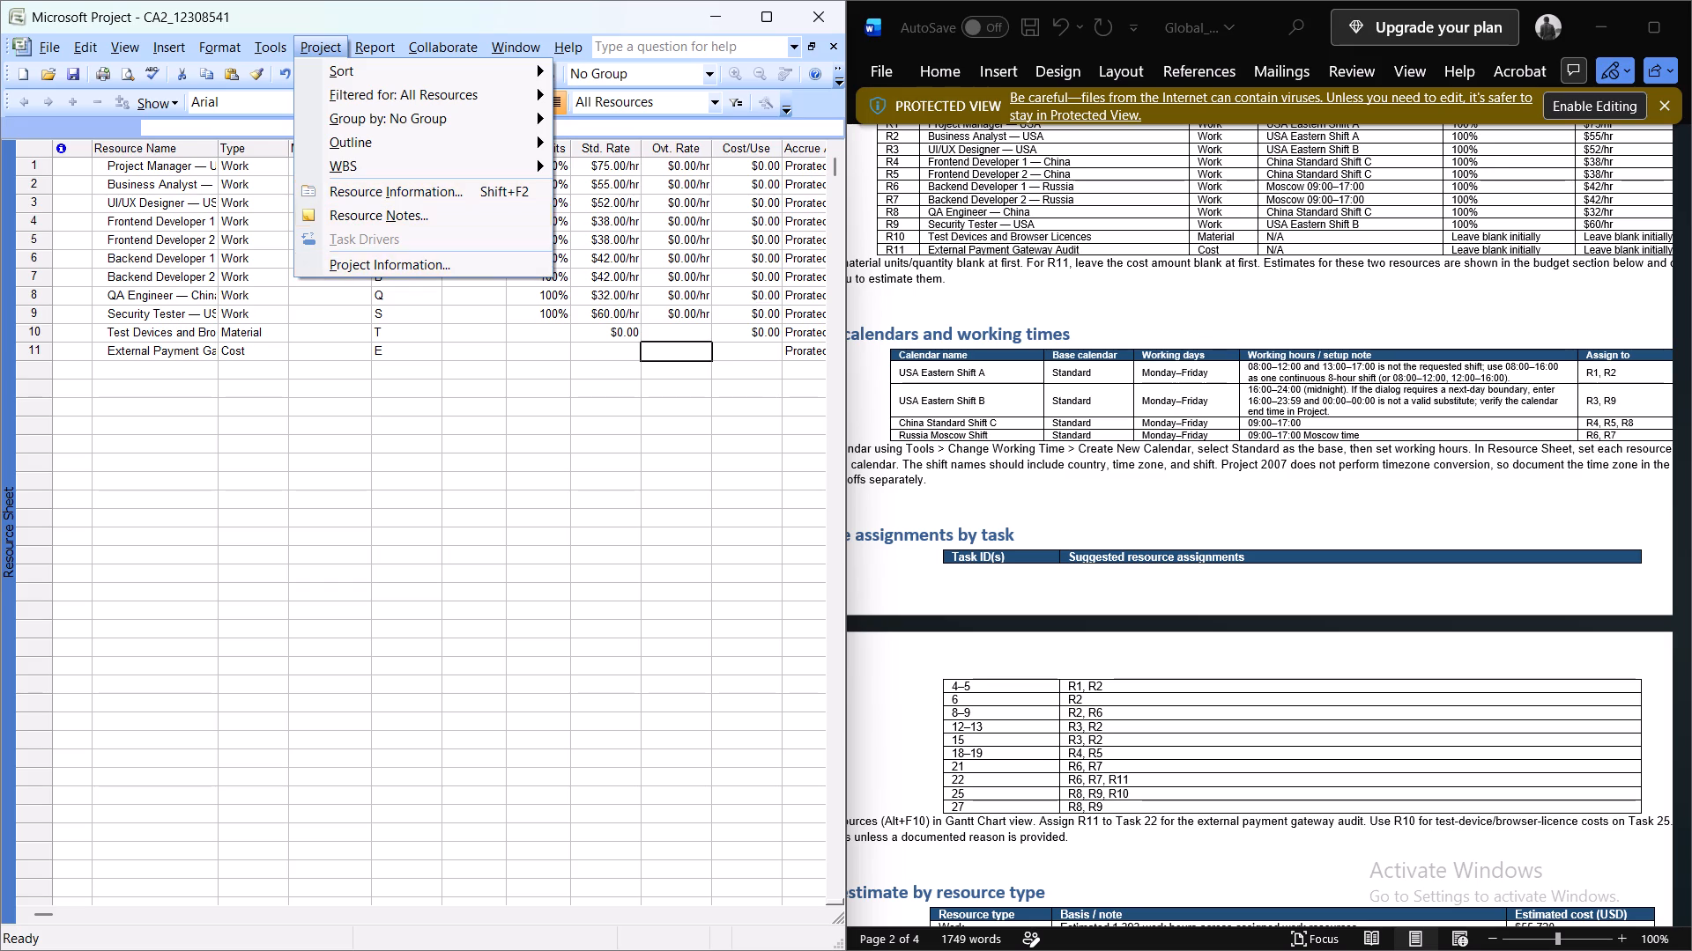
left_click(271, 49)
left_click(271, 33)
left_click(270, 35)
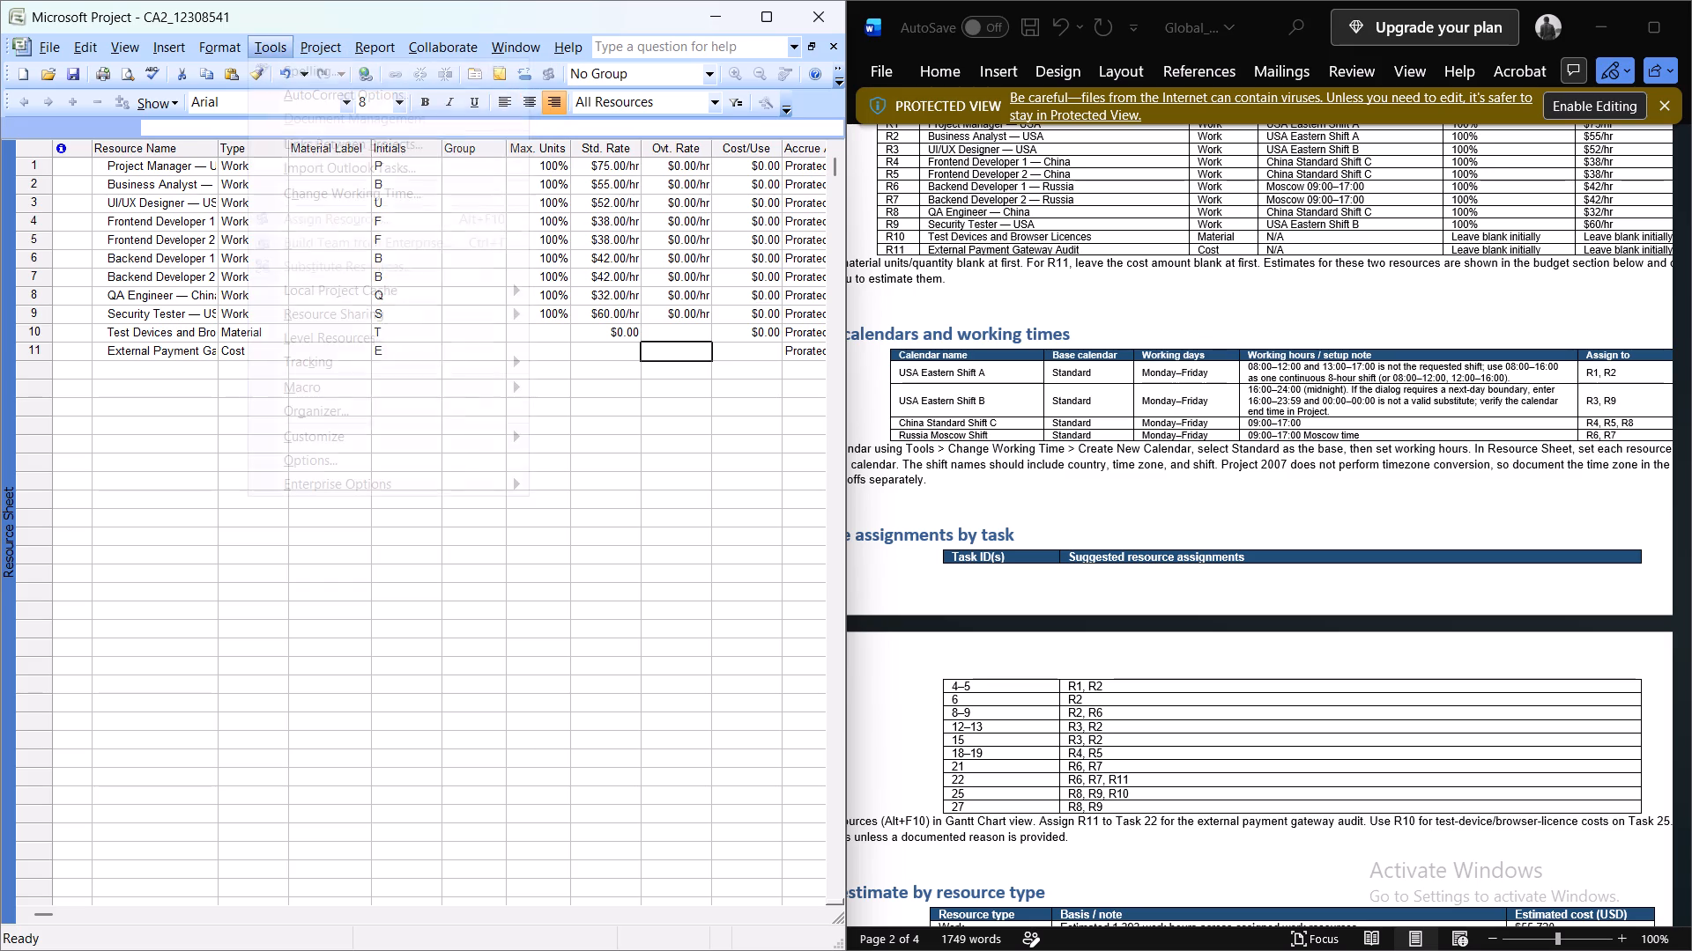
left_click(389, 202)
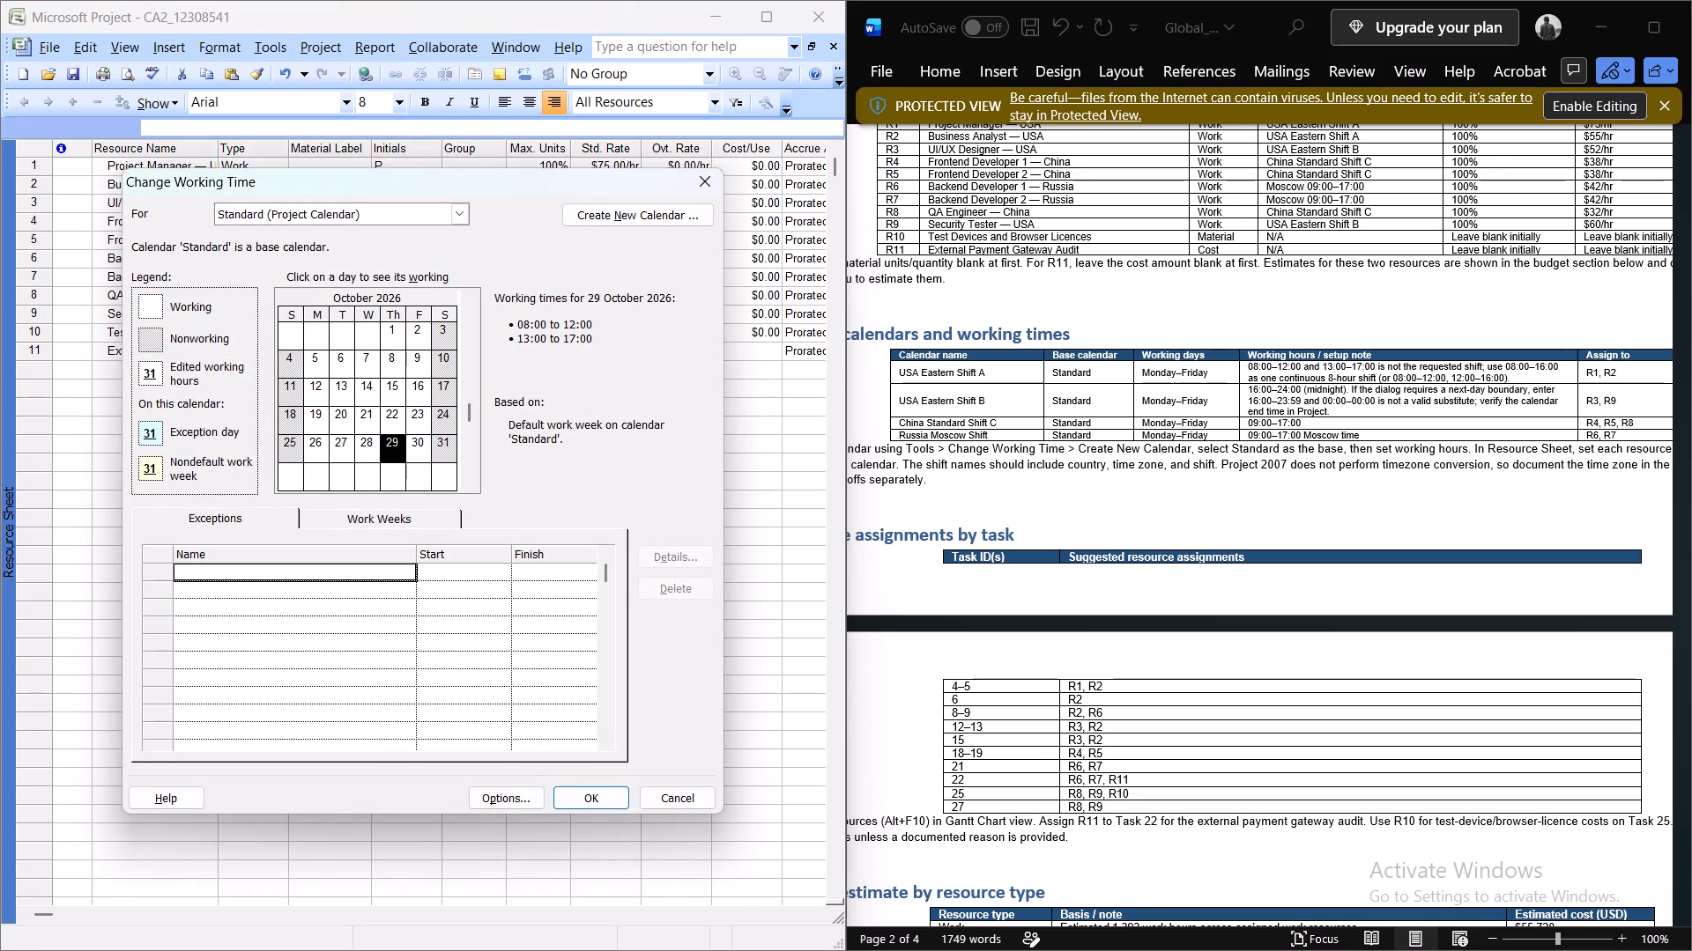
left_click(458, 216)
double_click(460, 328)
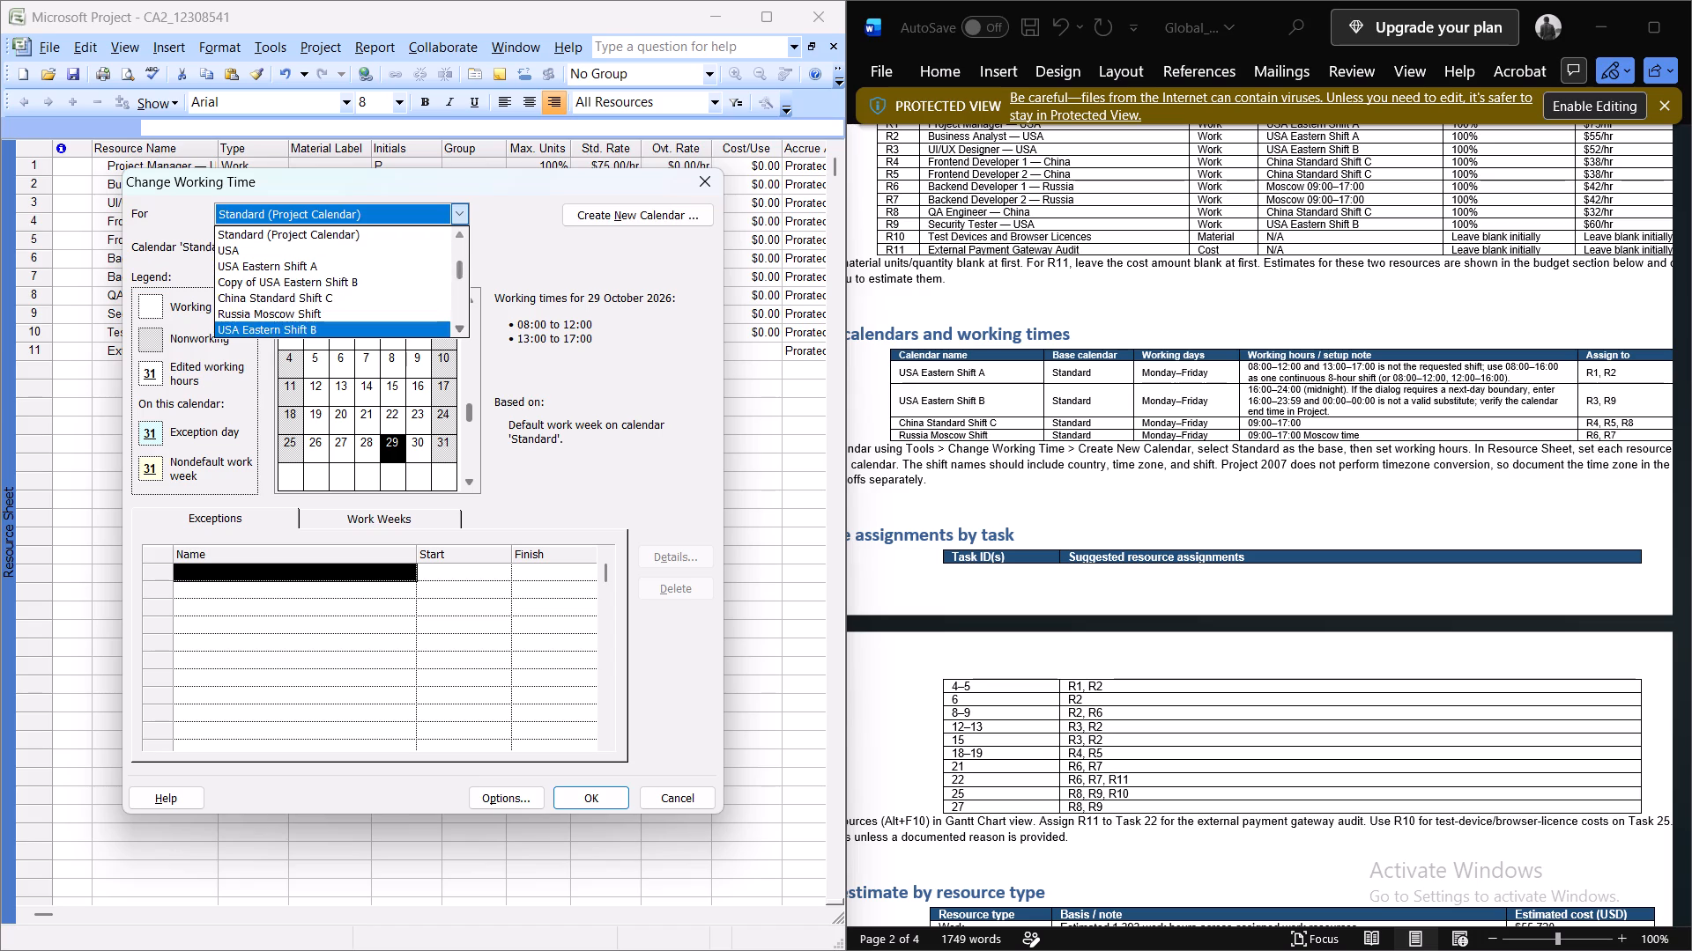
left_click(442, 313)
left_click(378, 380)
left_click(444, 387)
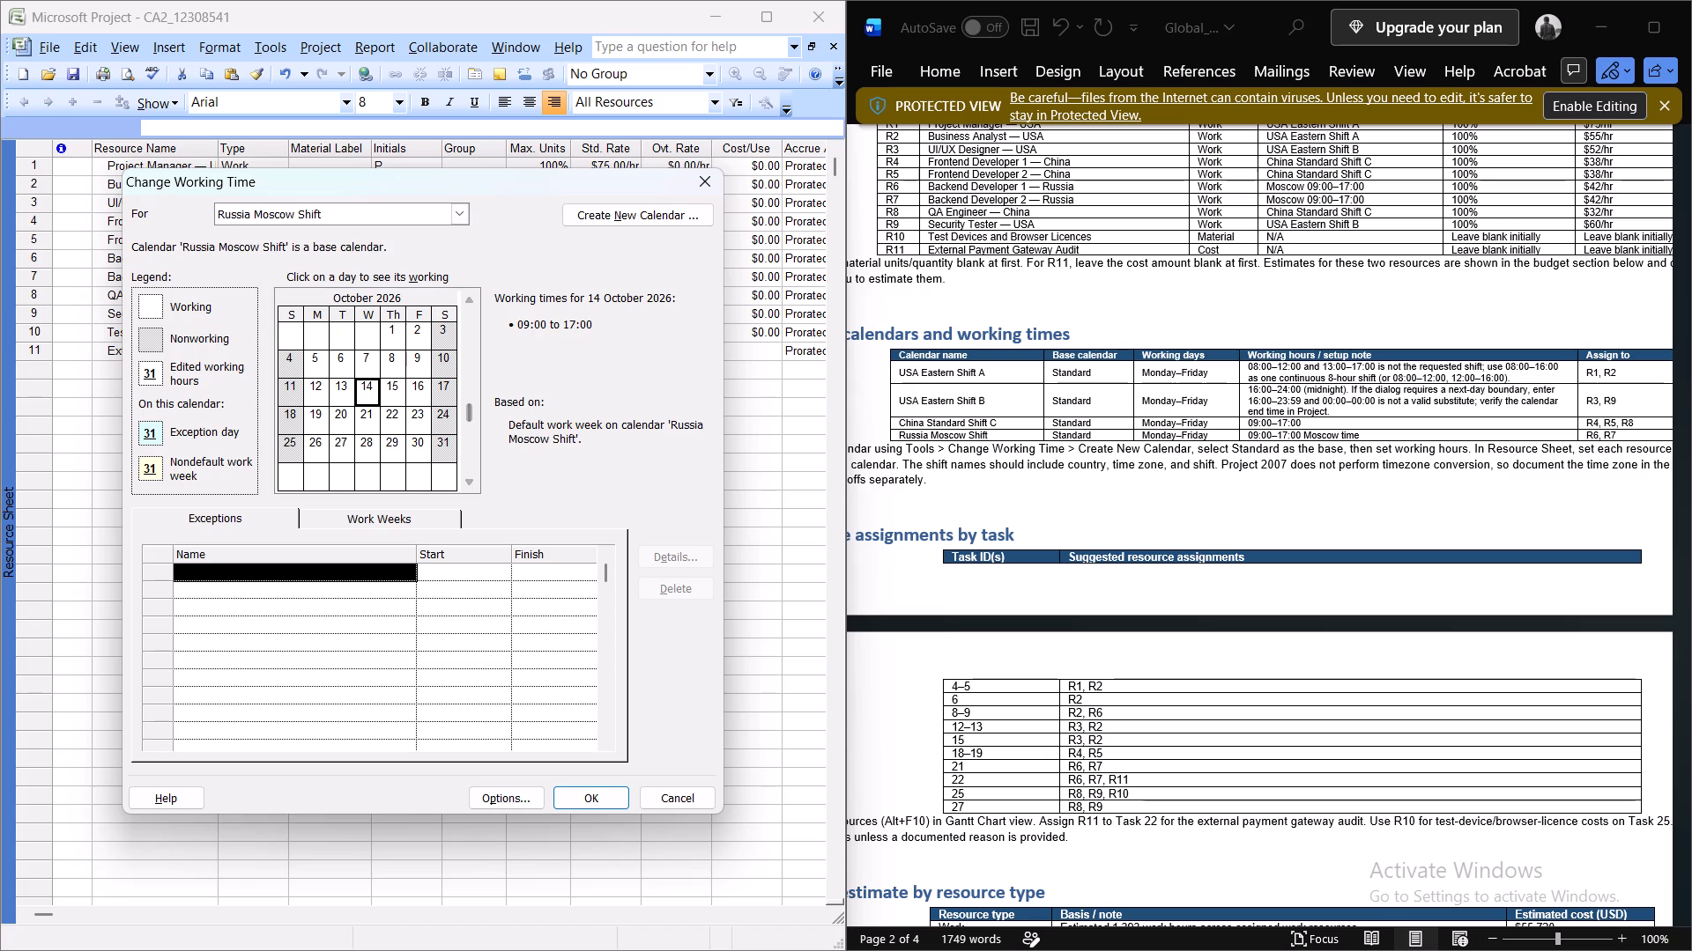
left_click(598, 793)
Assign USA Eastern Shift A as the base calendar of resources 1 and 2, the Project Manager and Business Analyst.
scroll(677, 527, "left", 2)
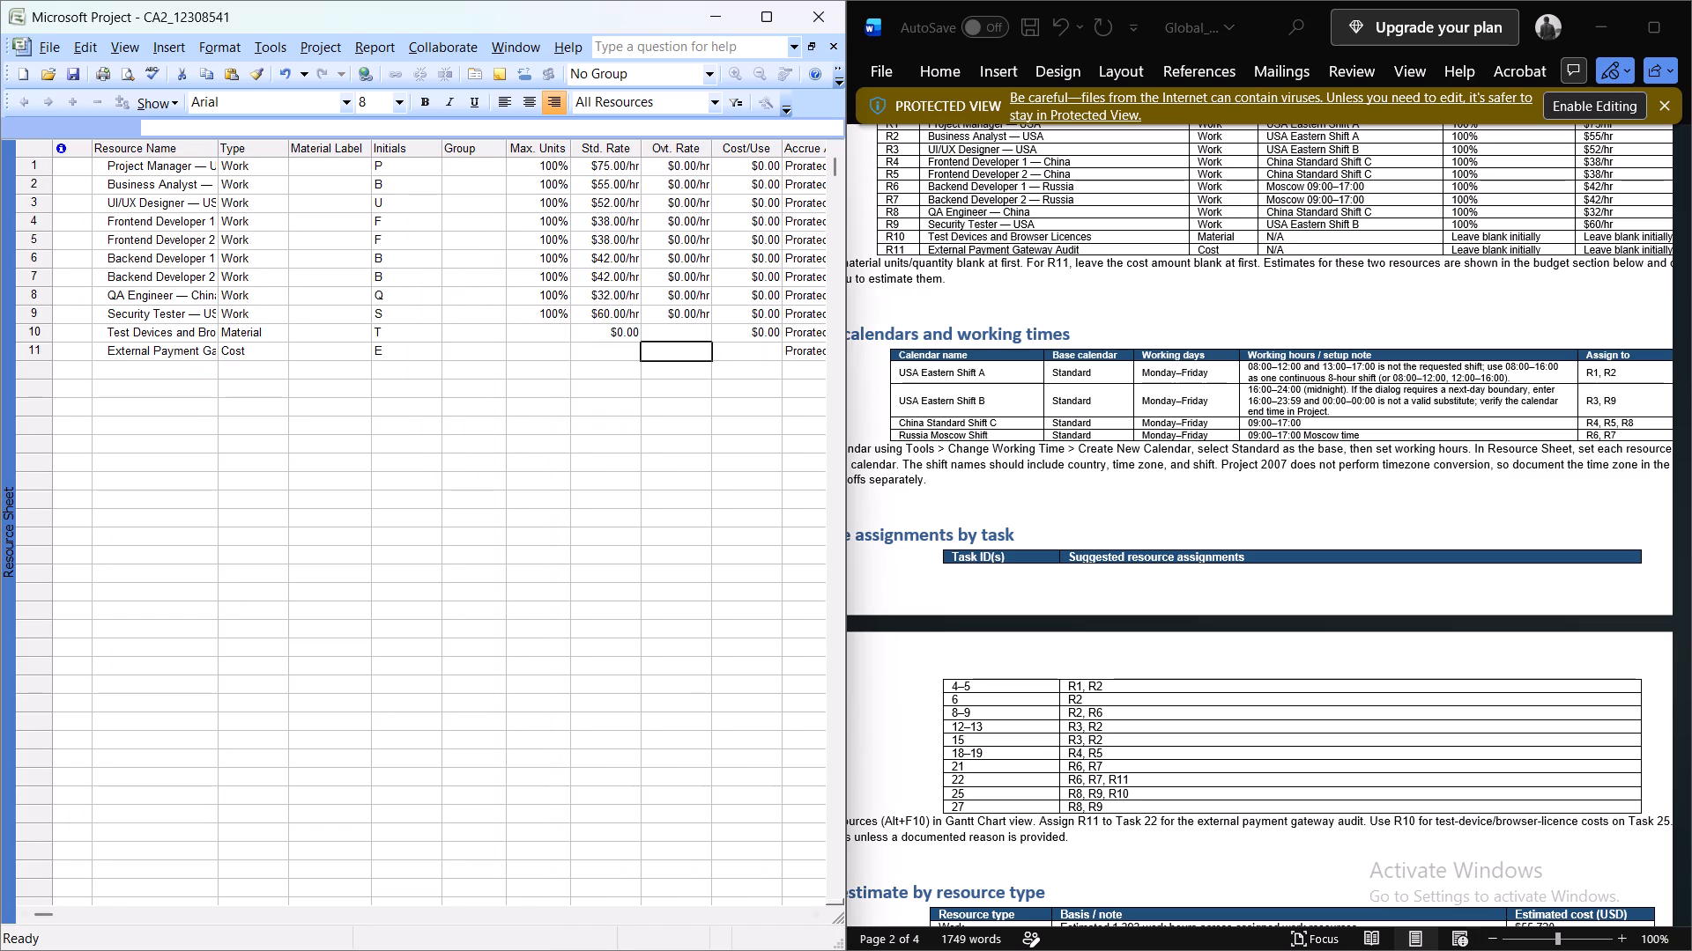
double_click(810, 913)
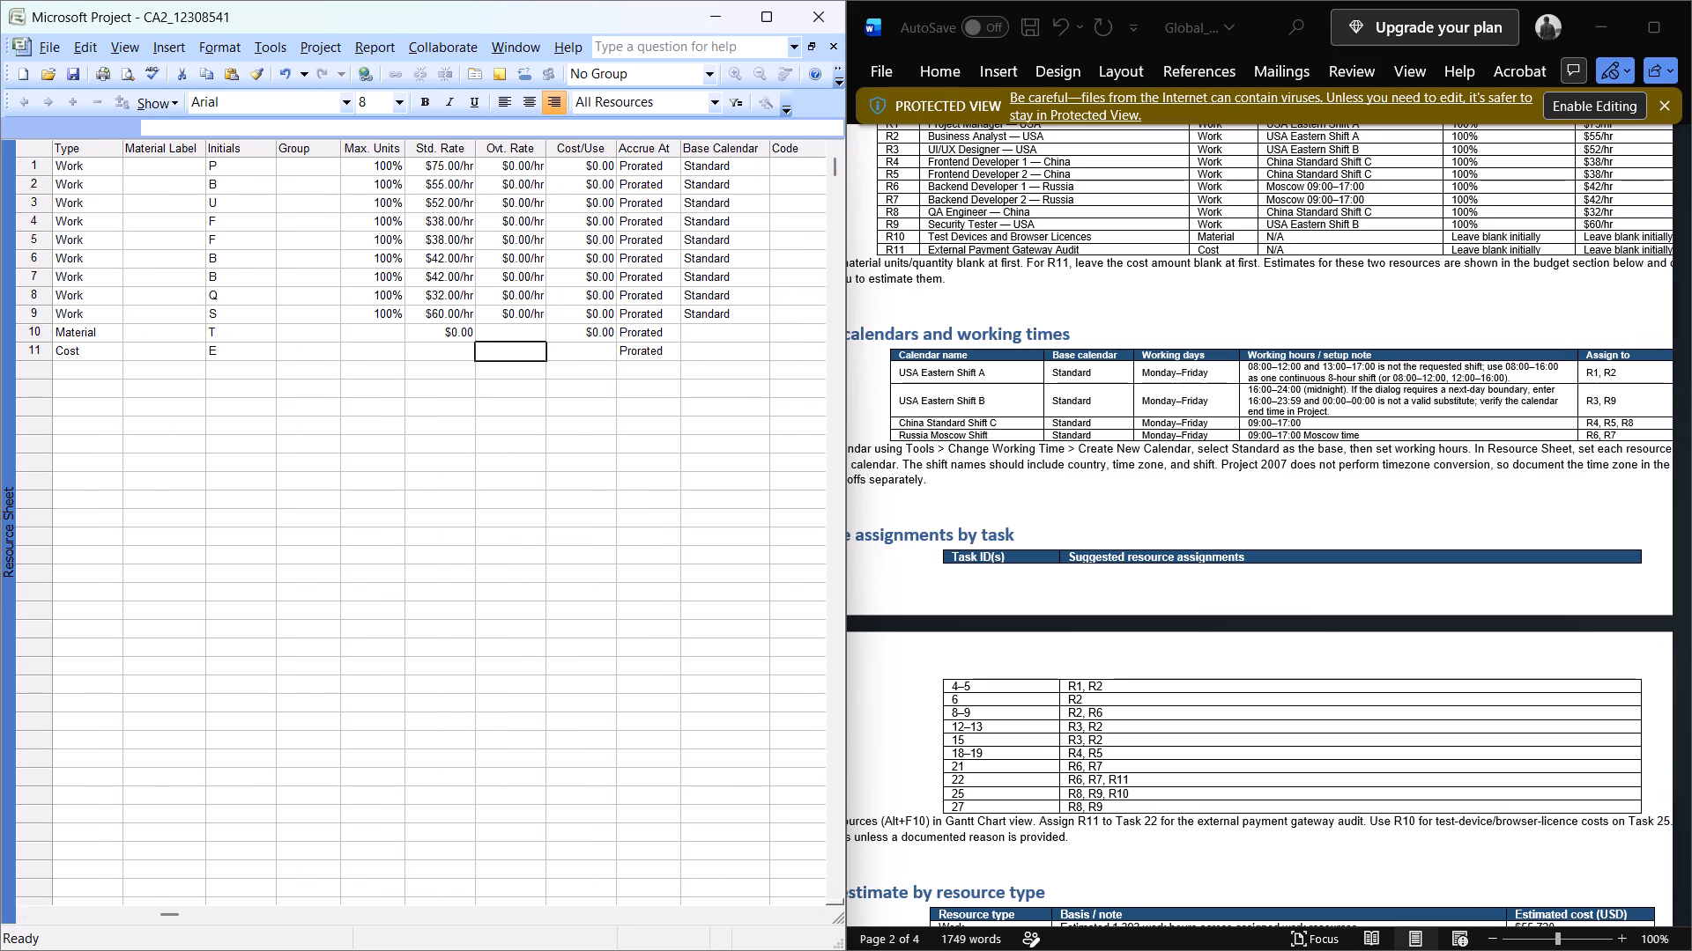
left_click(725, 166)
left_click(759, 166)
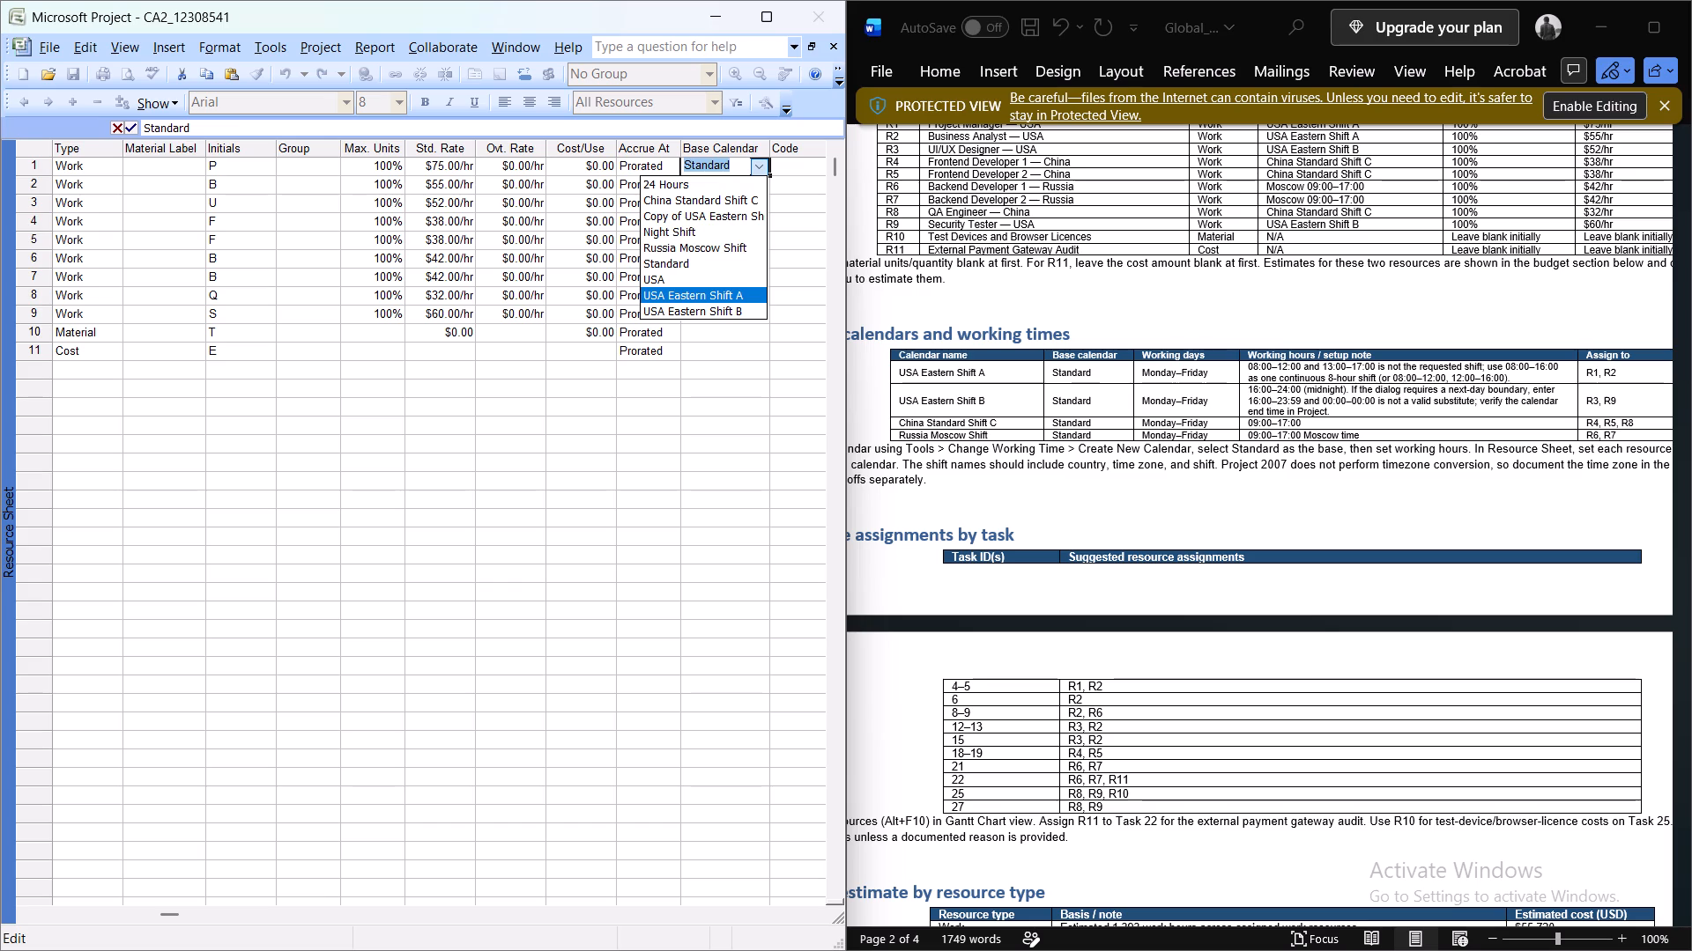
left_click(712, 290)
left_click(746, 184)
left_click(761, 183)
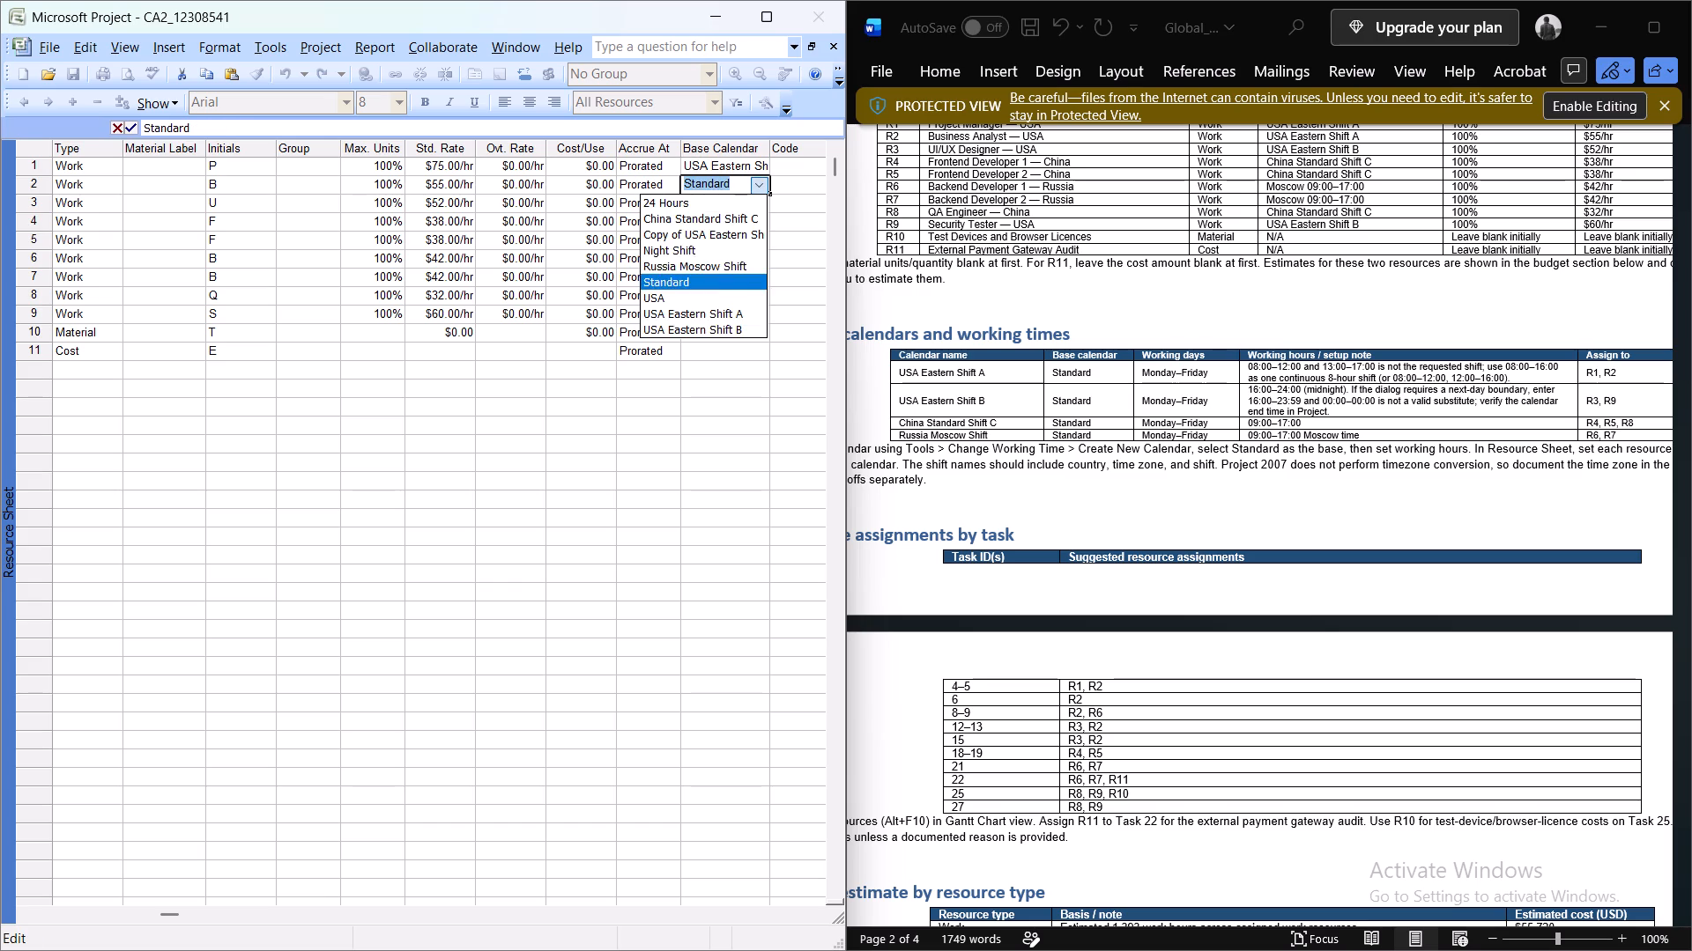
left_click(695, 318)
Assign USA Eastern Shift B as the base calendar of resources 3 and 9, the UI/UX Designer and Security Tester.
left_click(738, 199)
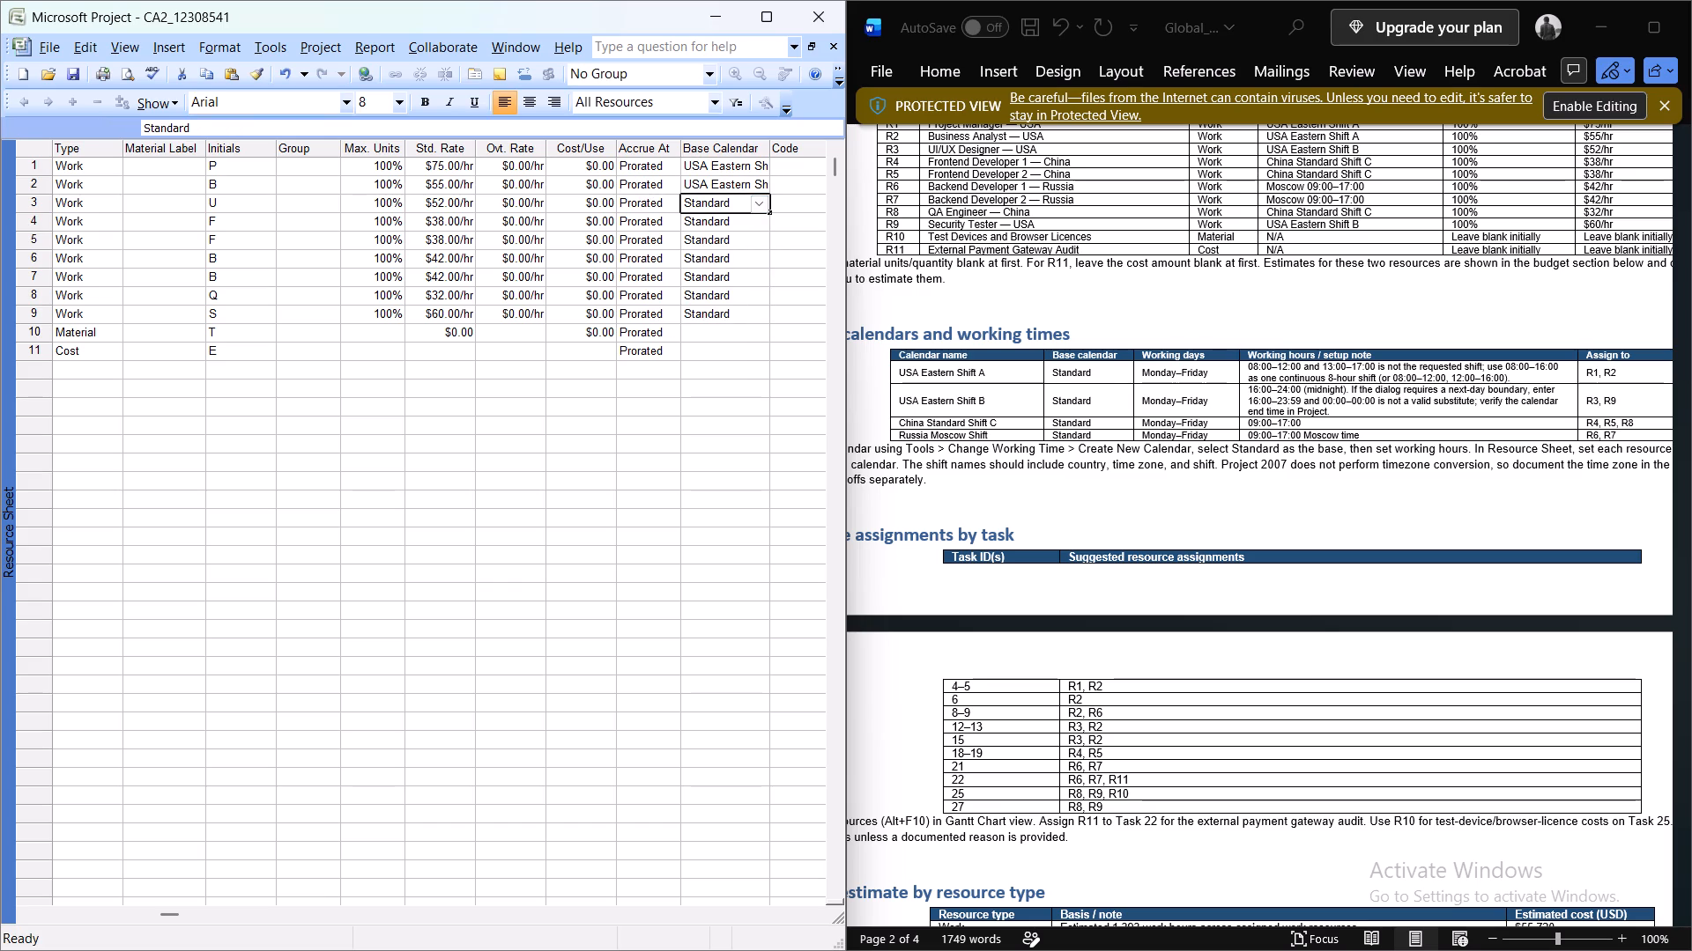
left_click(761, 206)
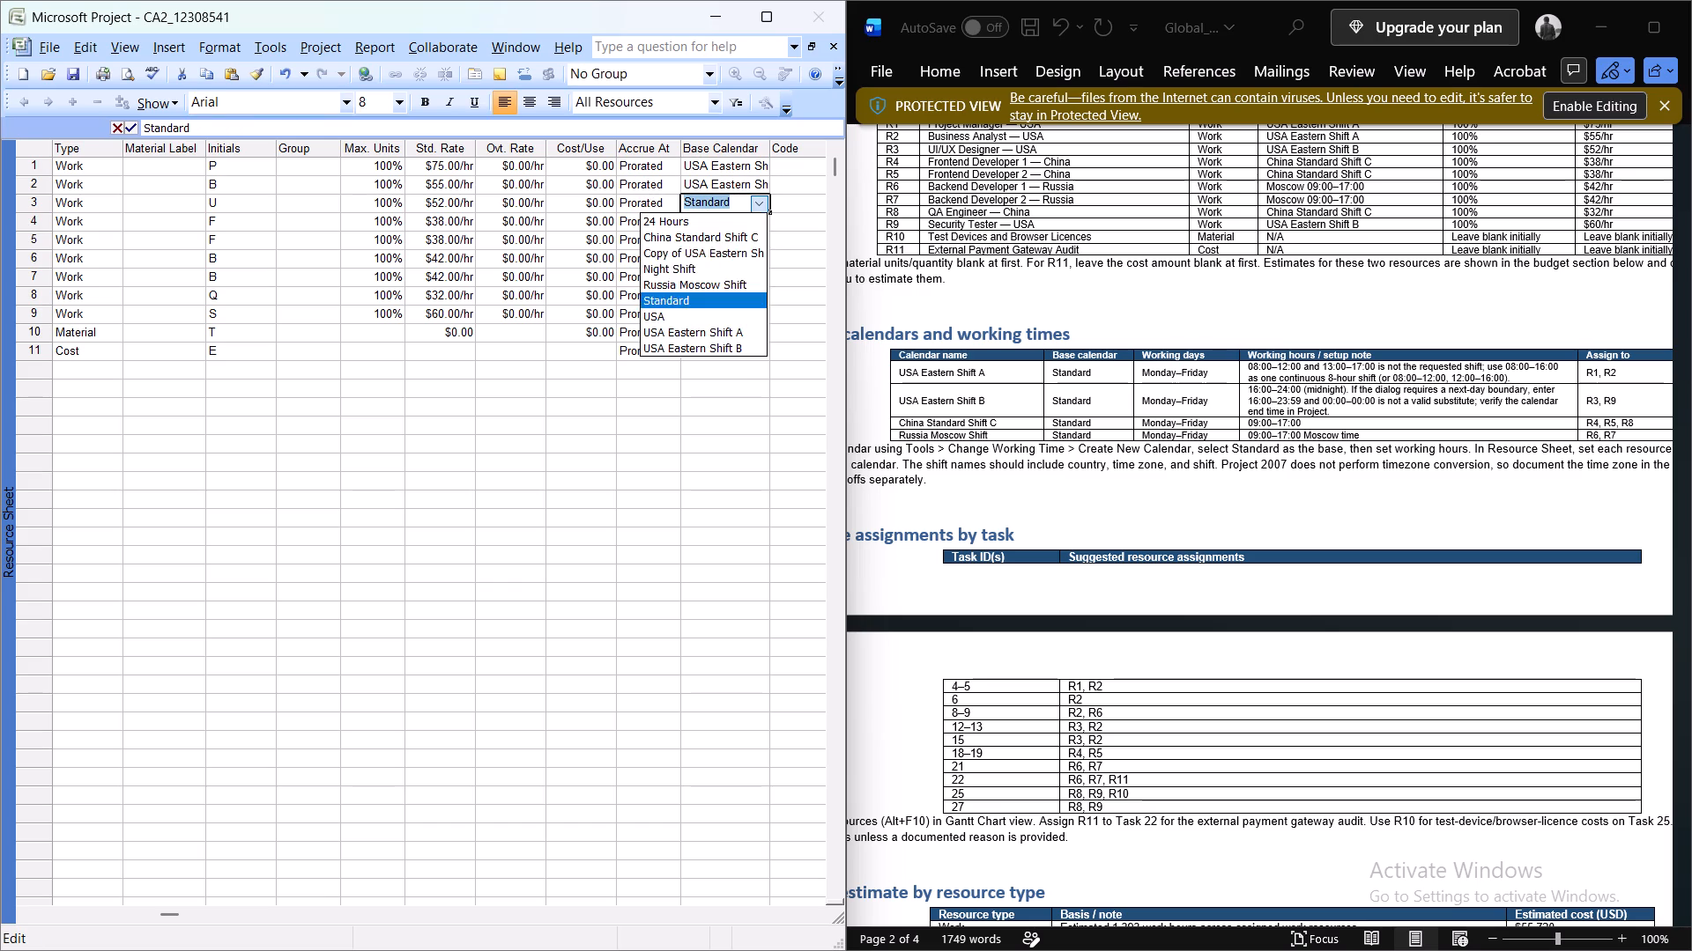
left_click(692, 345)
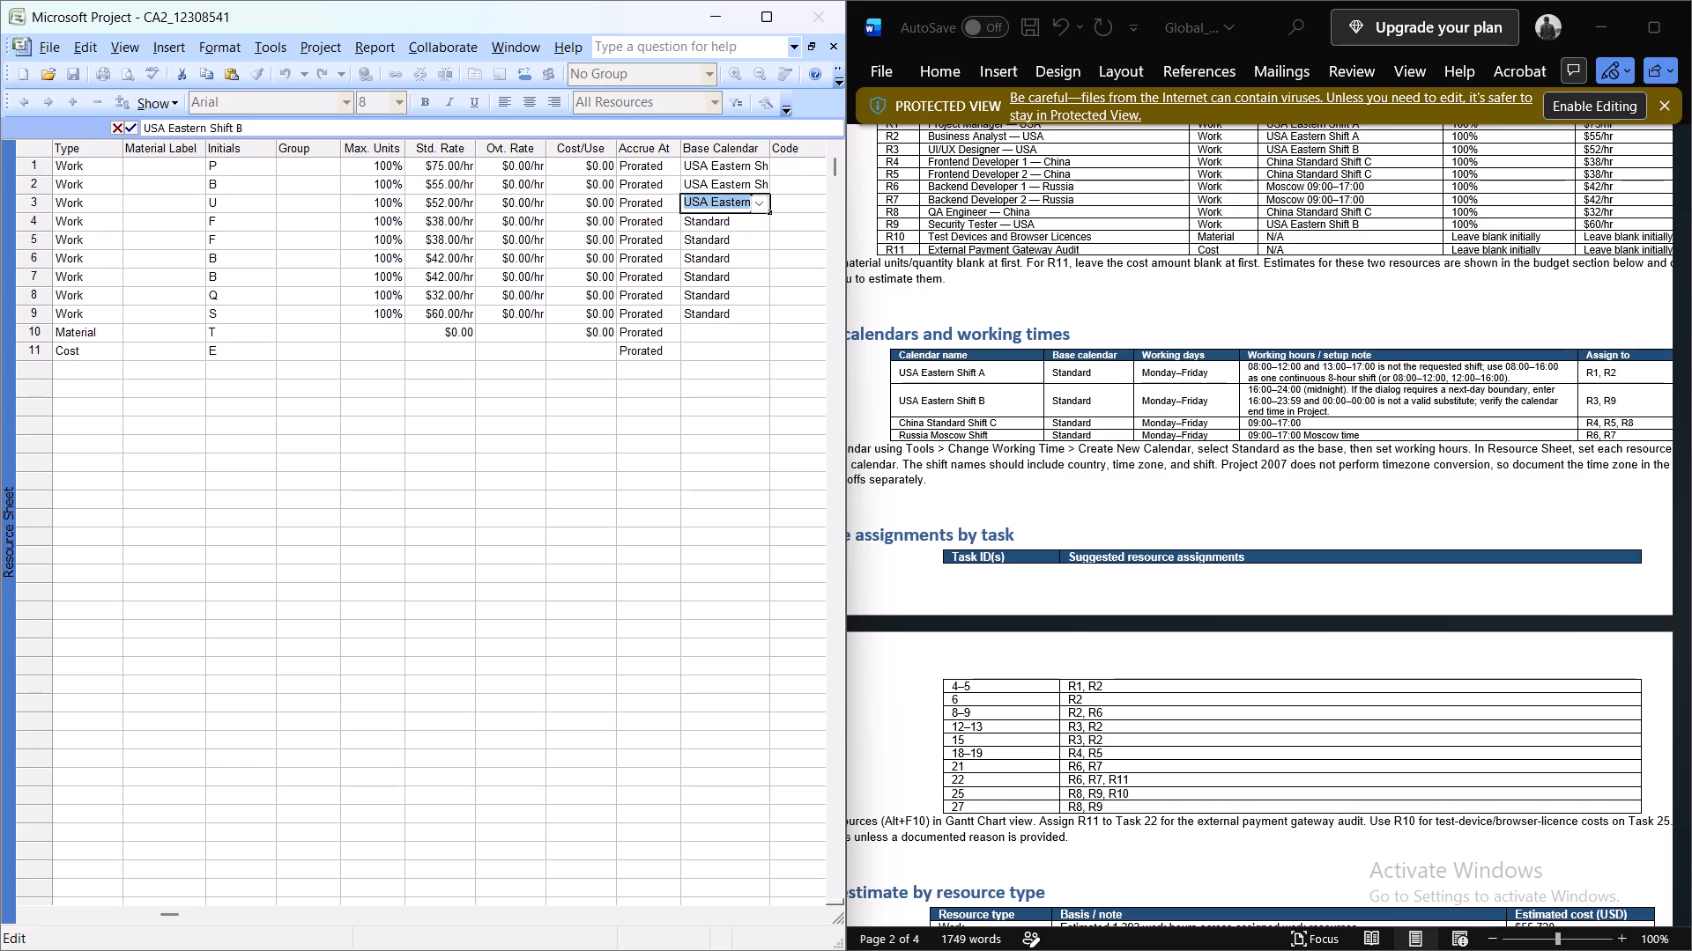
left_click(713, 316)
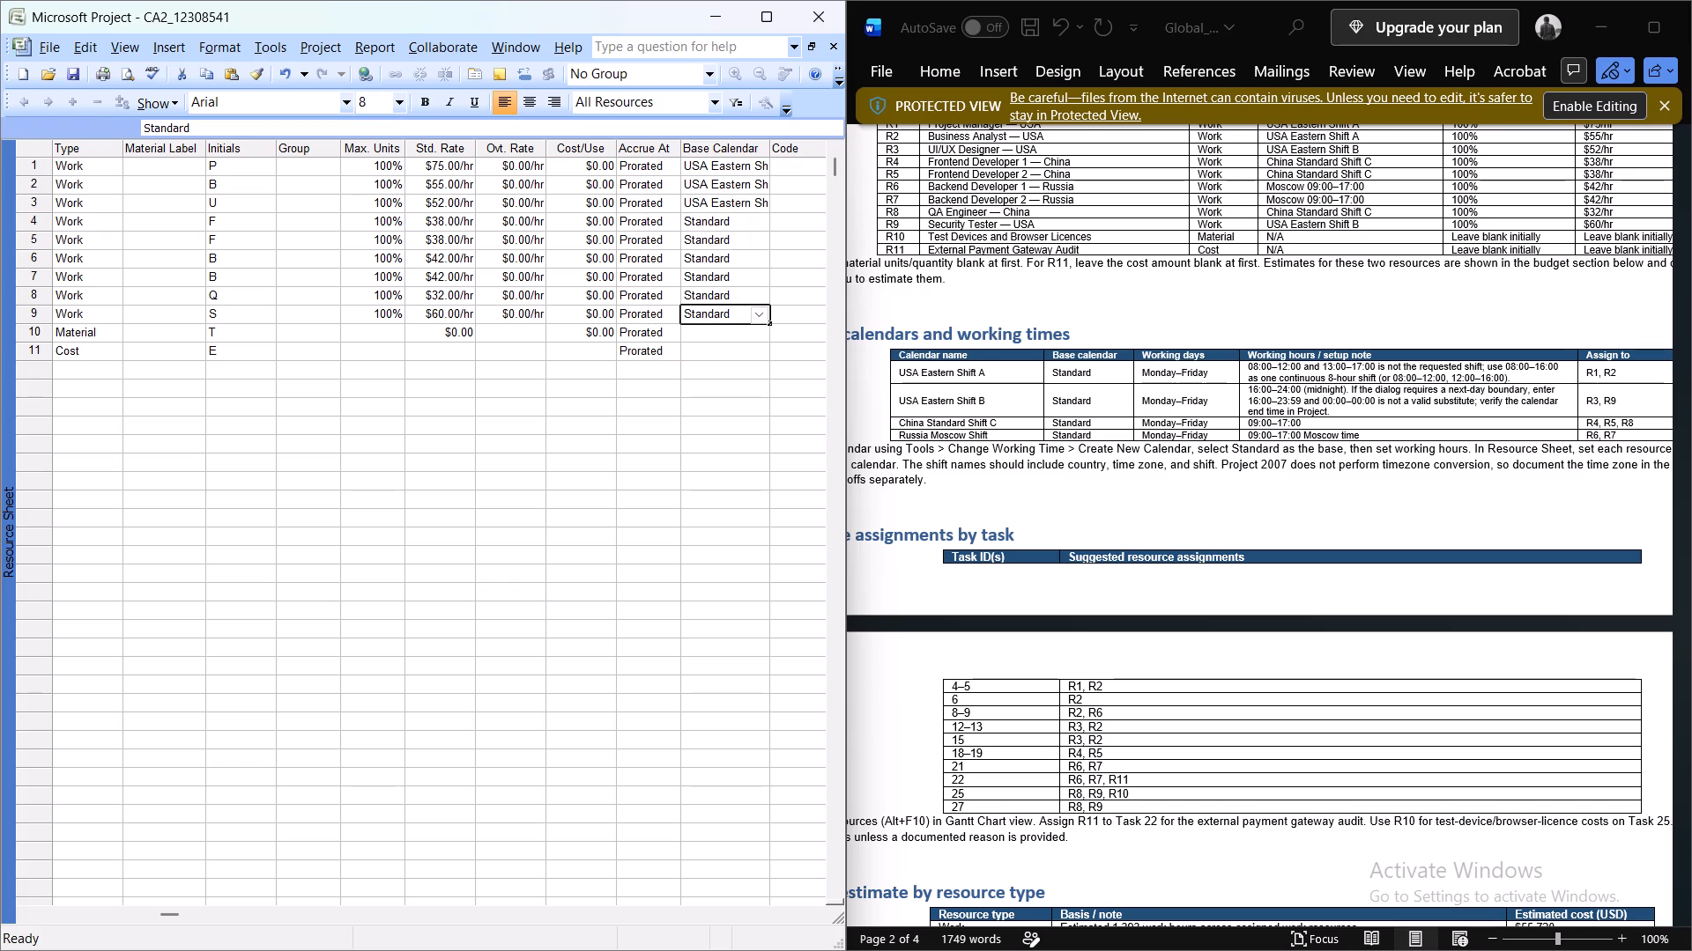
left_click(757, 316)
left_click(717, 455)
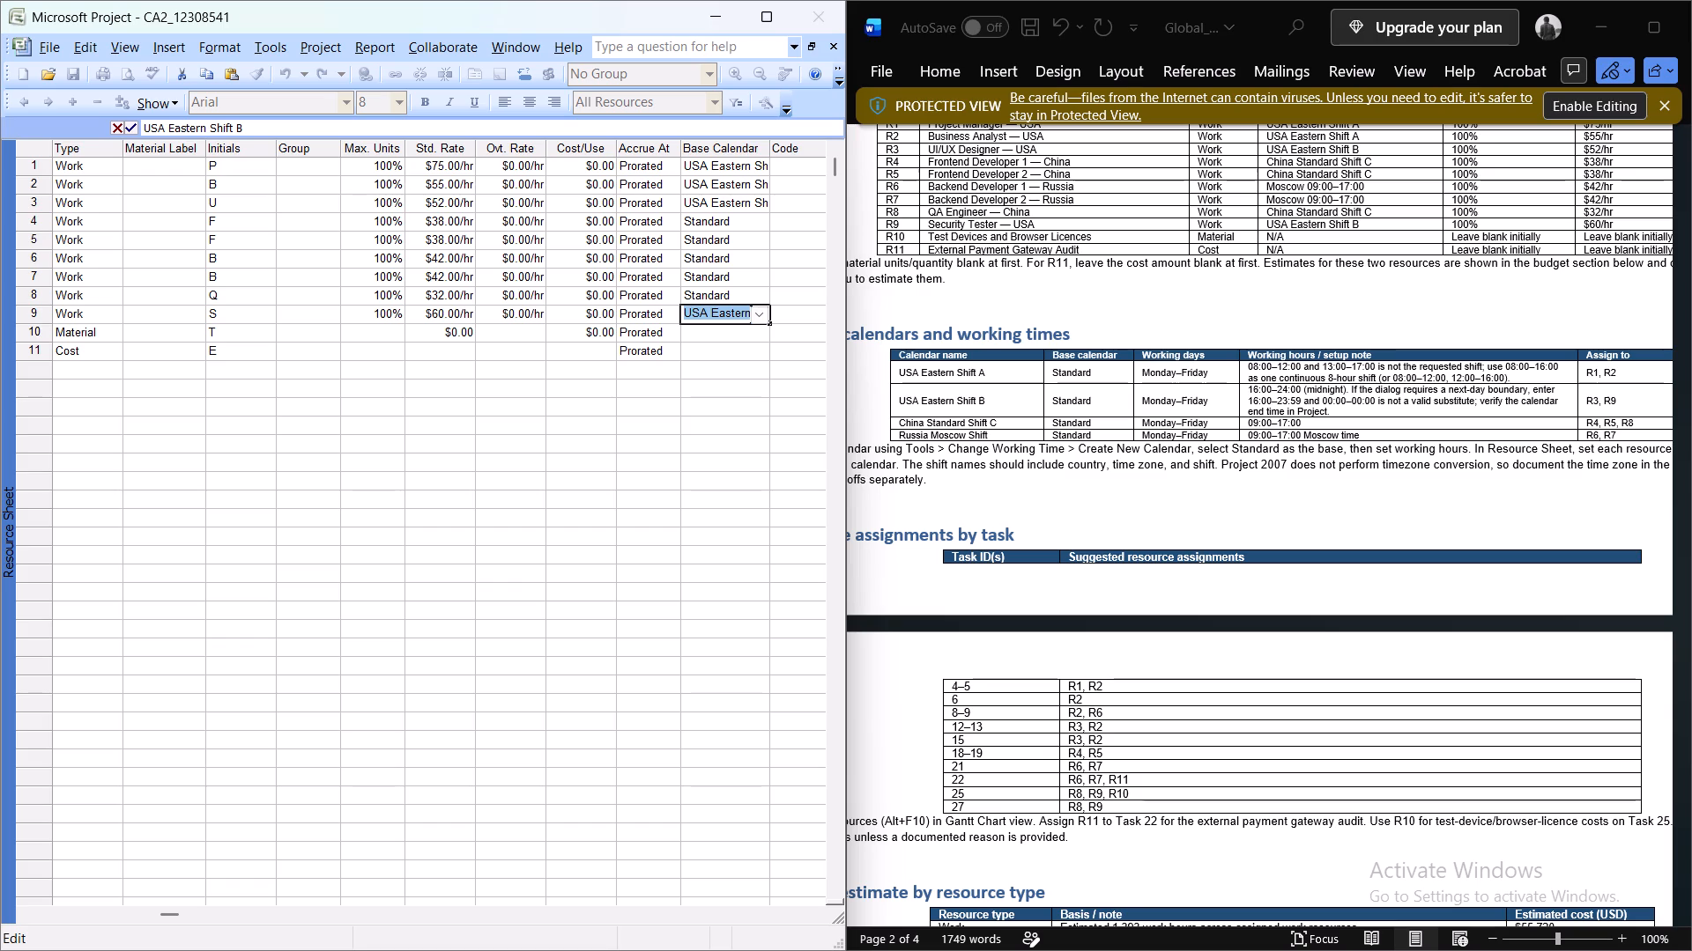
Assign China Standard Shift C as the base calendar of resources 4, 5 and 8, both Frontend Developers and the QA Engineer.
left_click(731, 225)
left_click(765, 225)
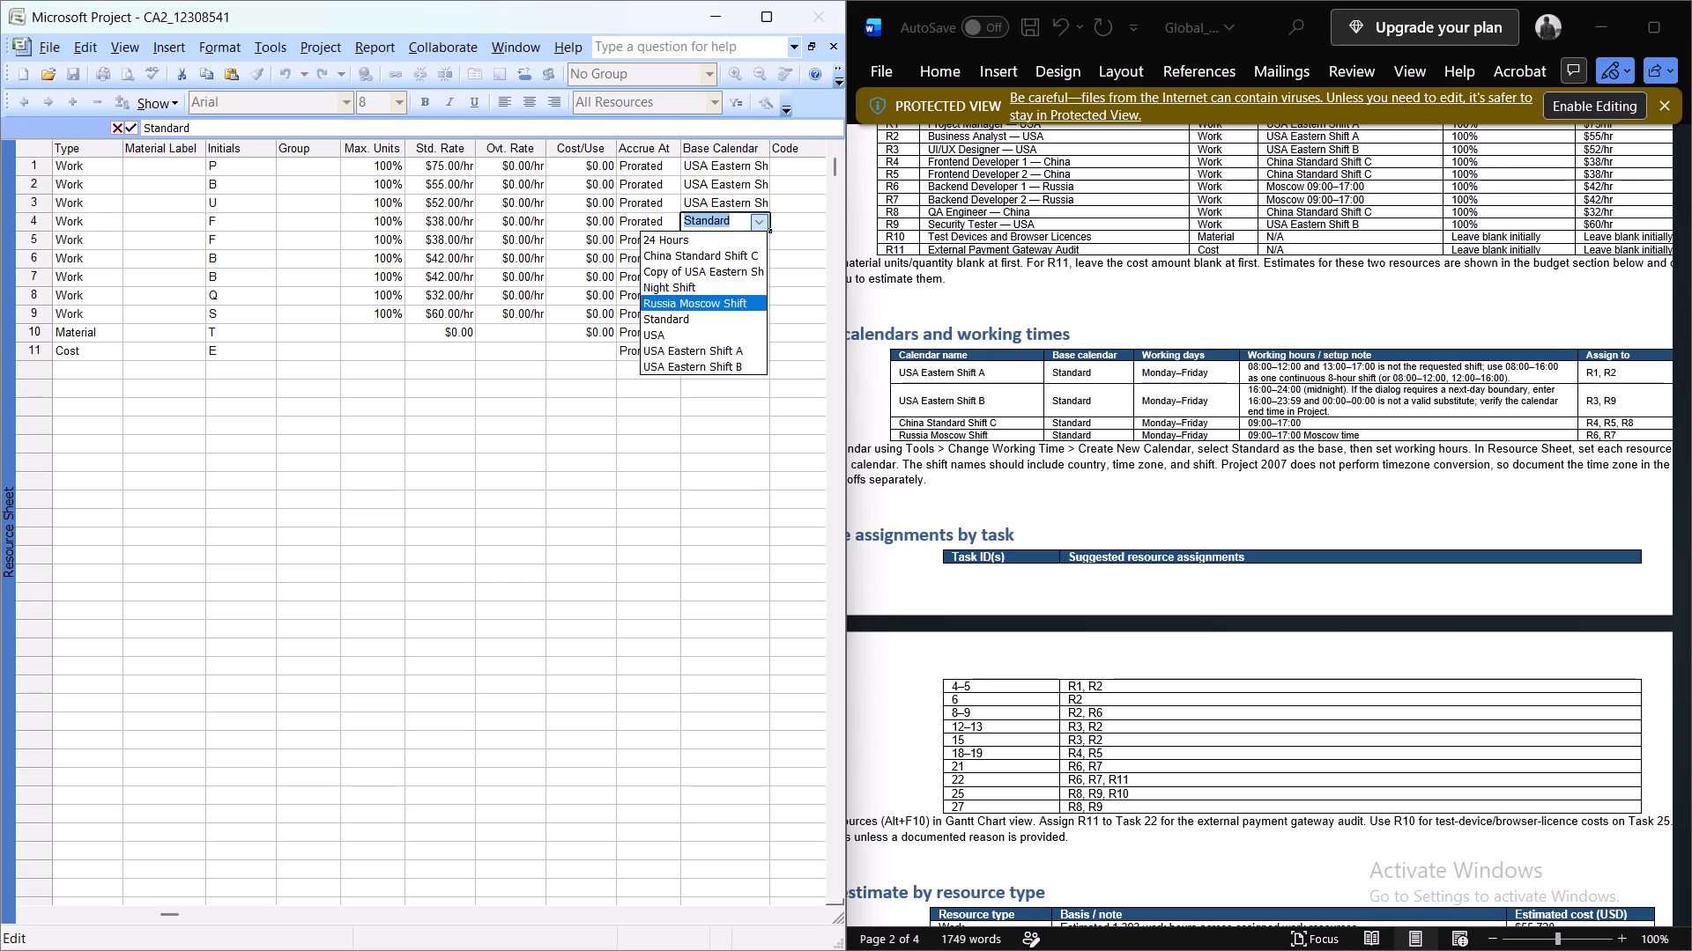
left_click(753, 258)
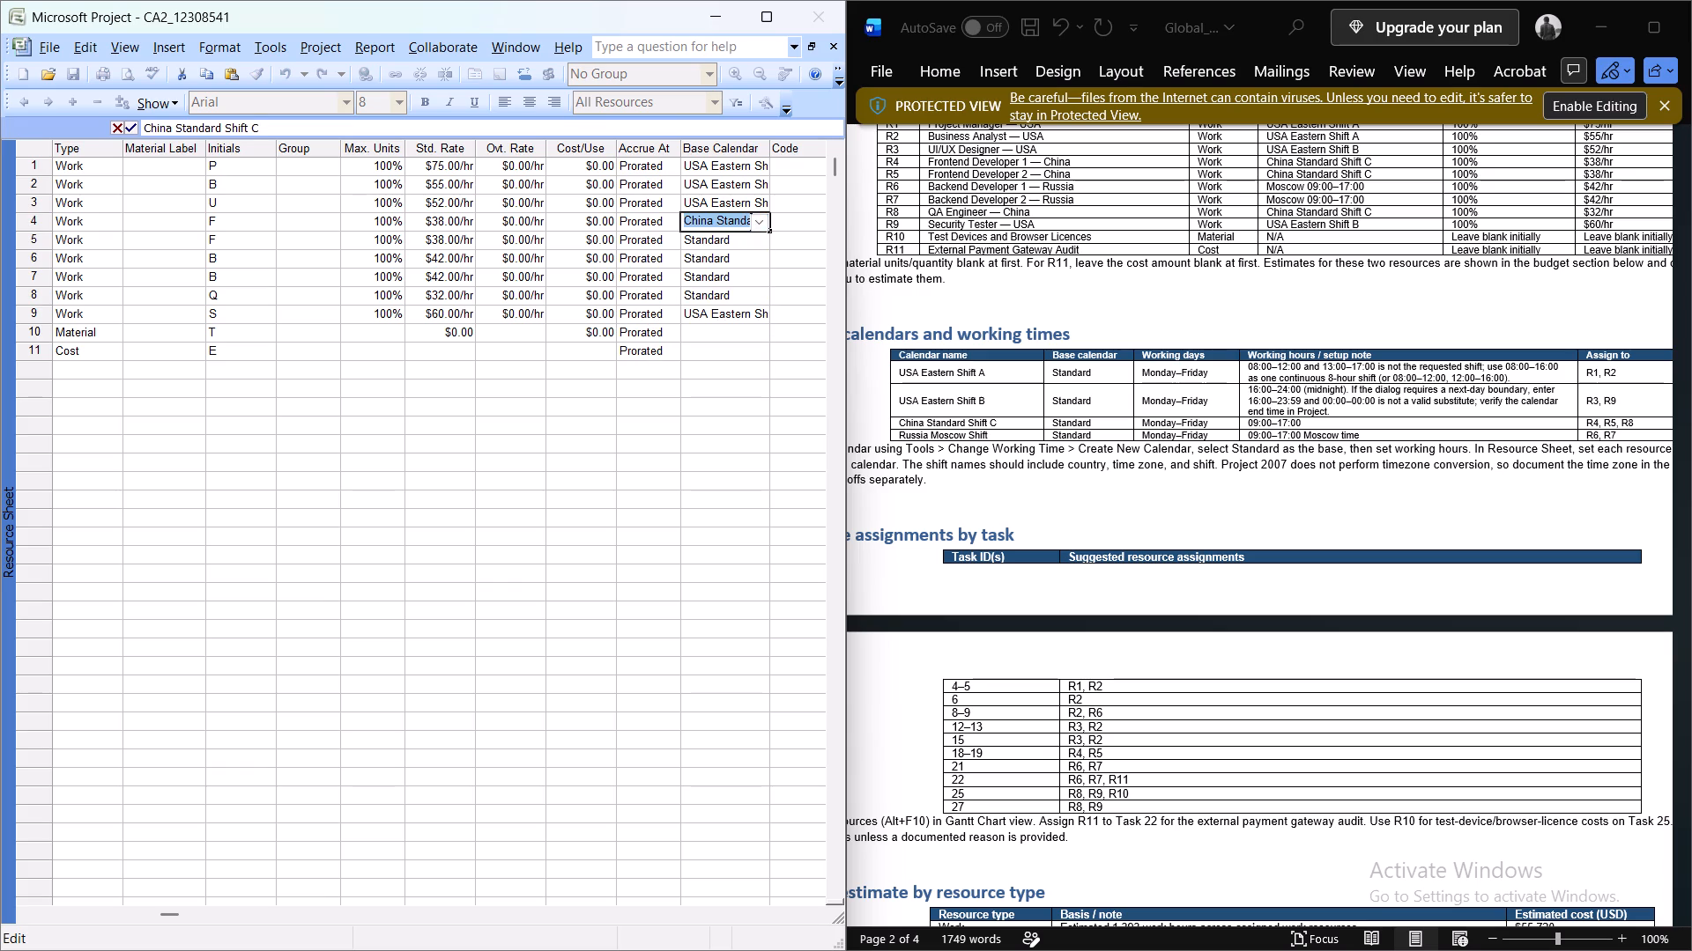
left_click(760, 241)
left_click(762, 241)
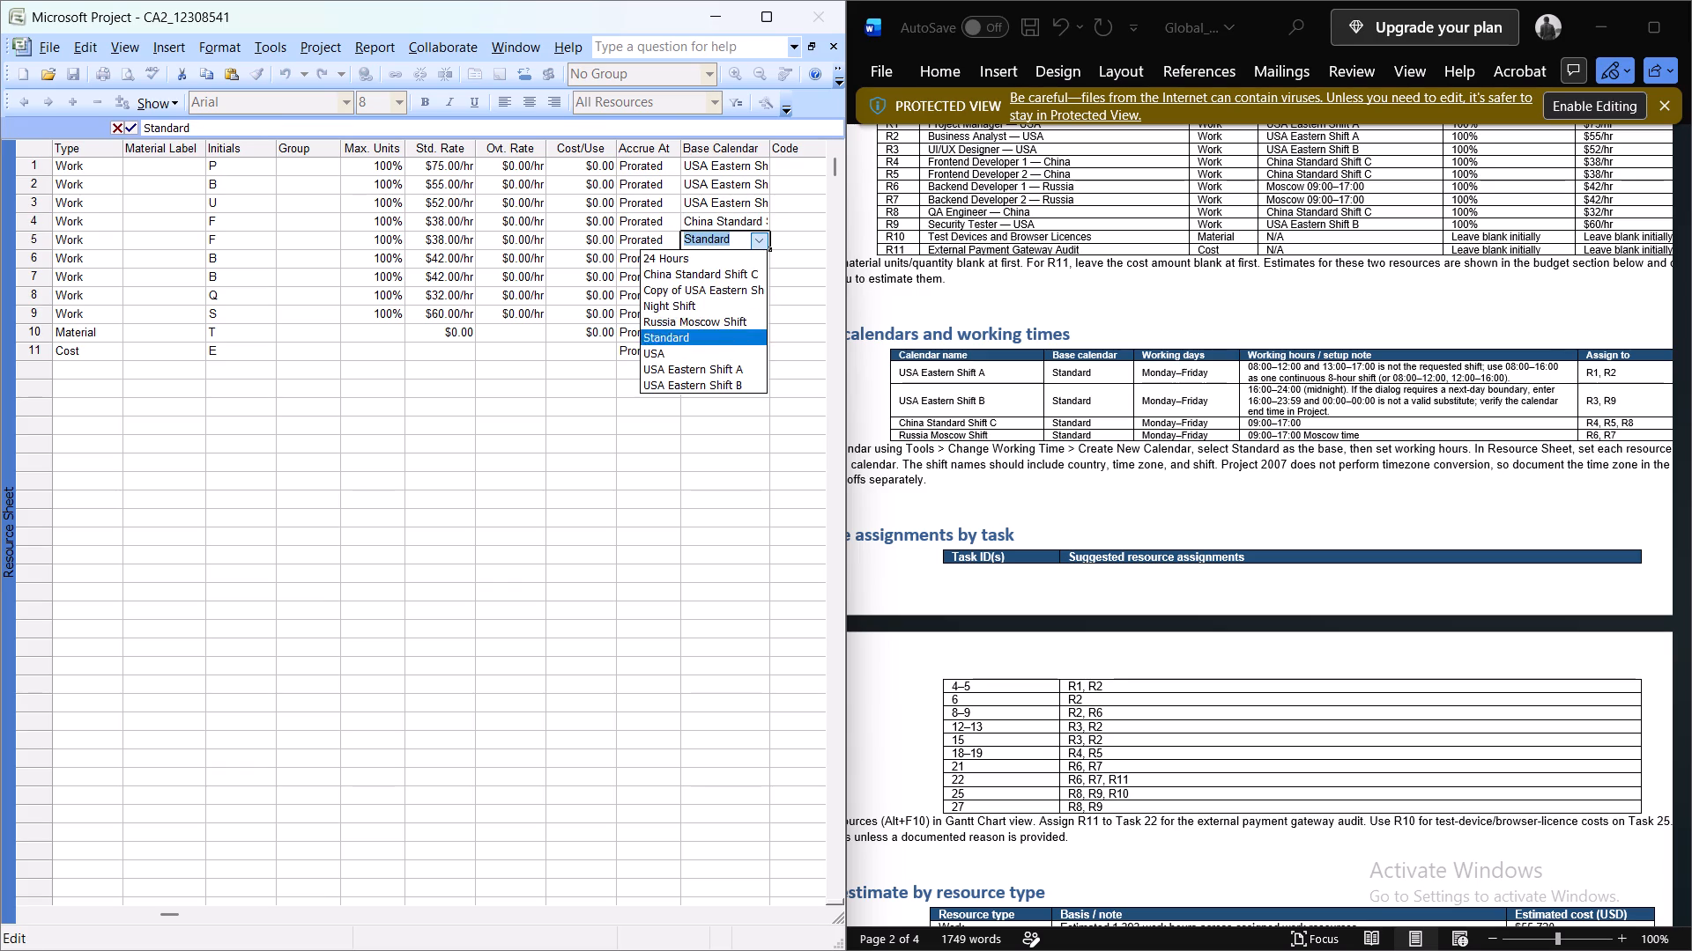
left_click(758, 279)
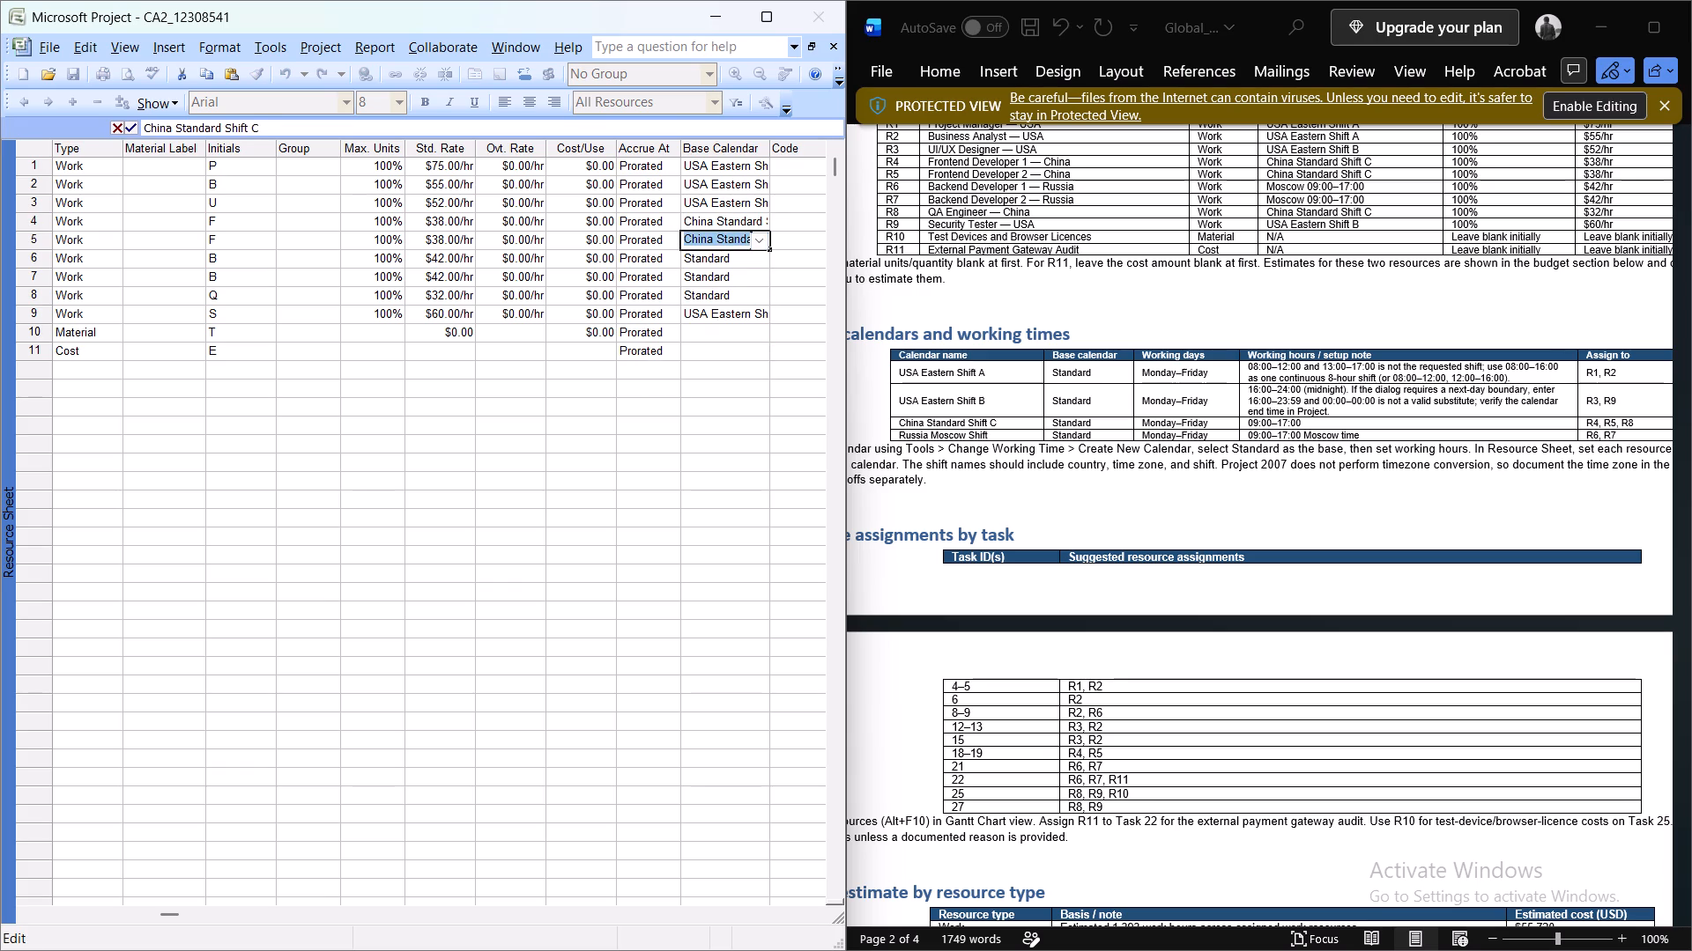
left_click(746, 298)
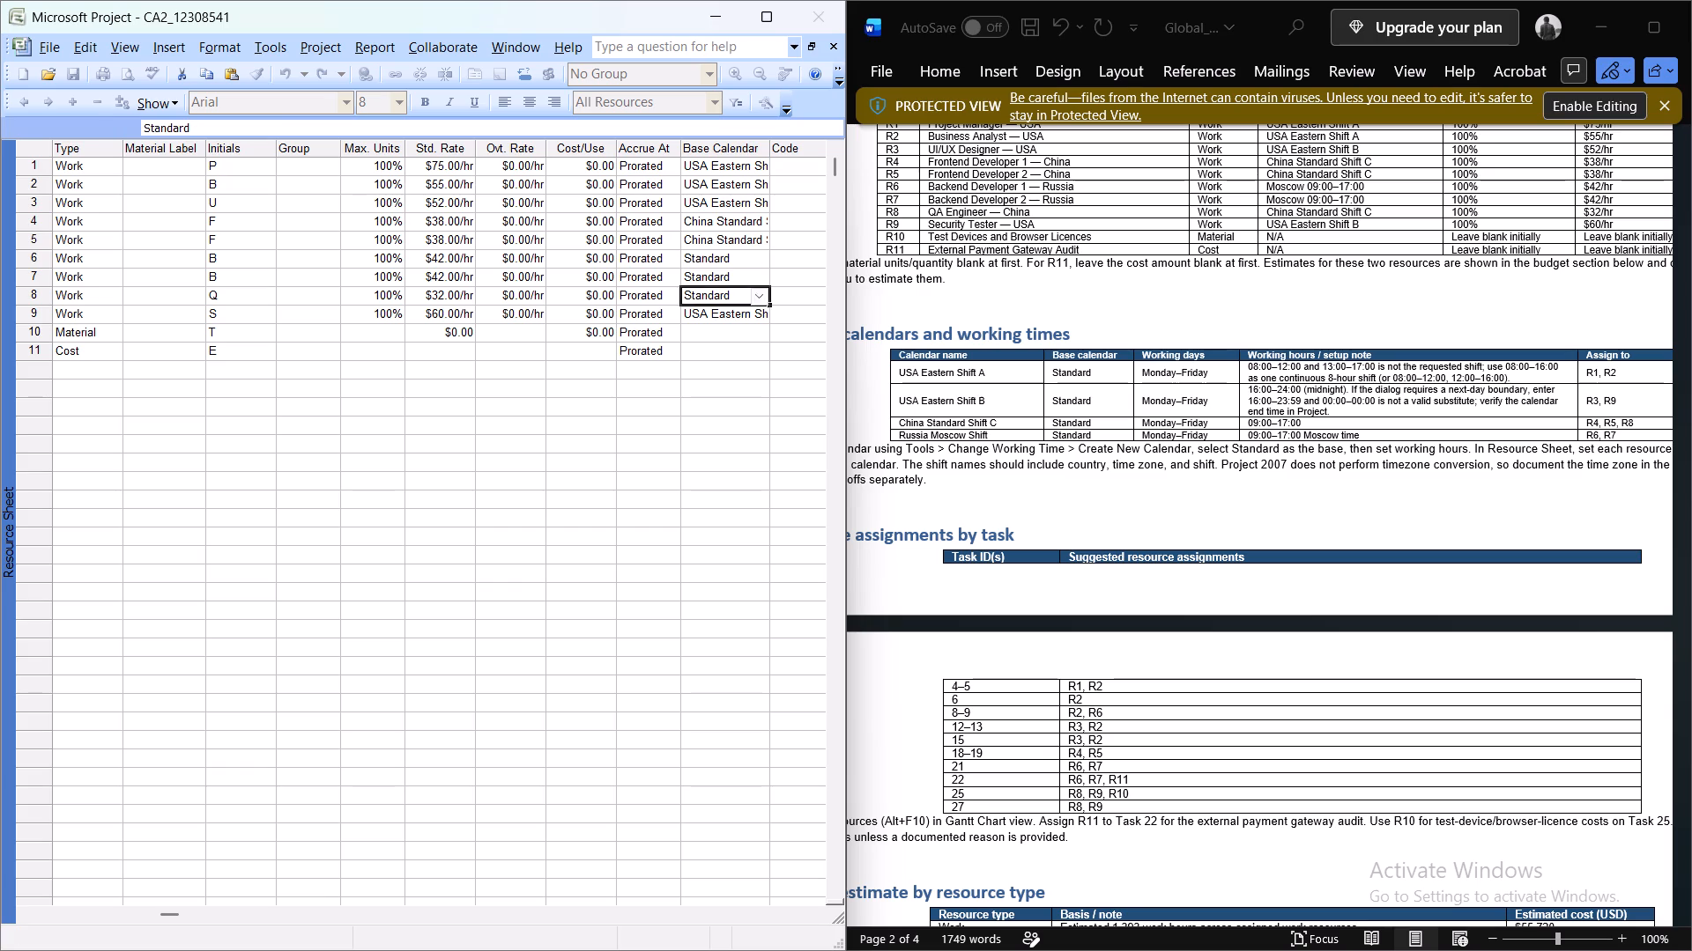
left_click(763, 298)
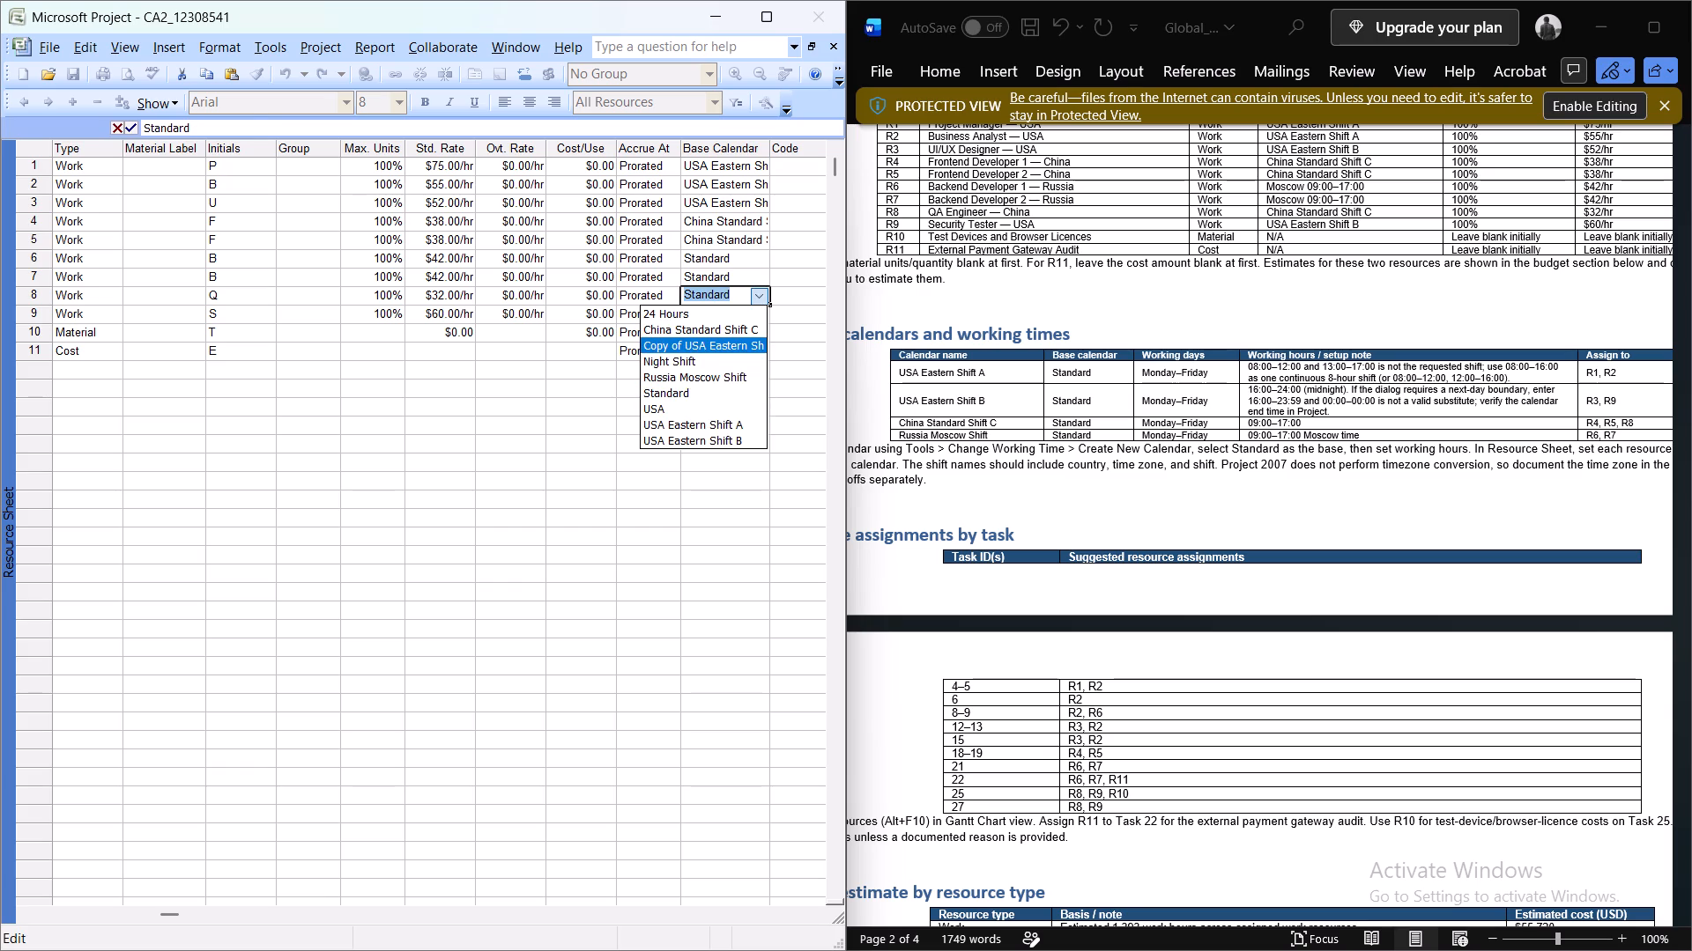
left_click(746, 332)
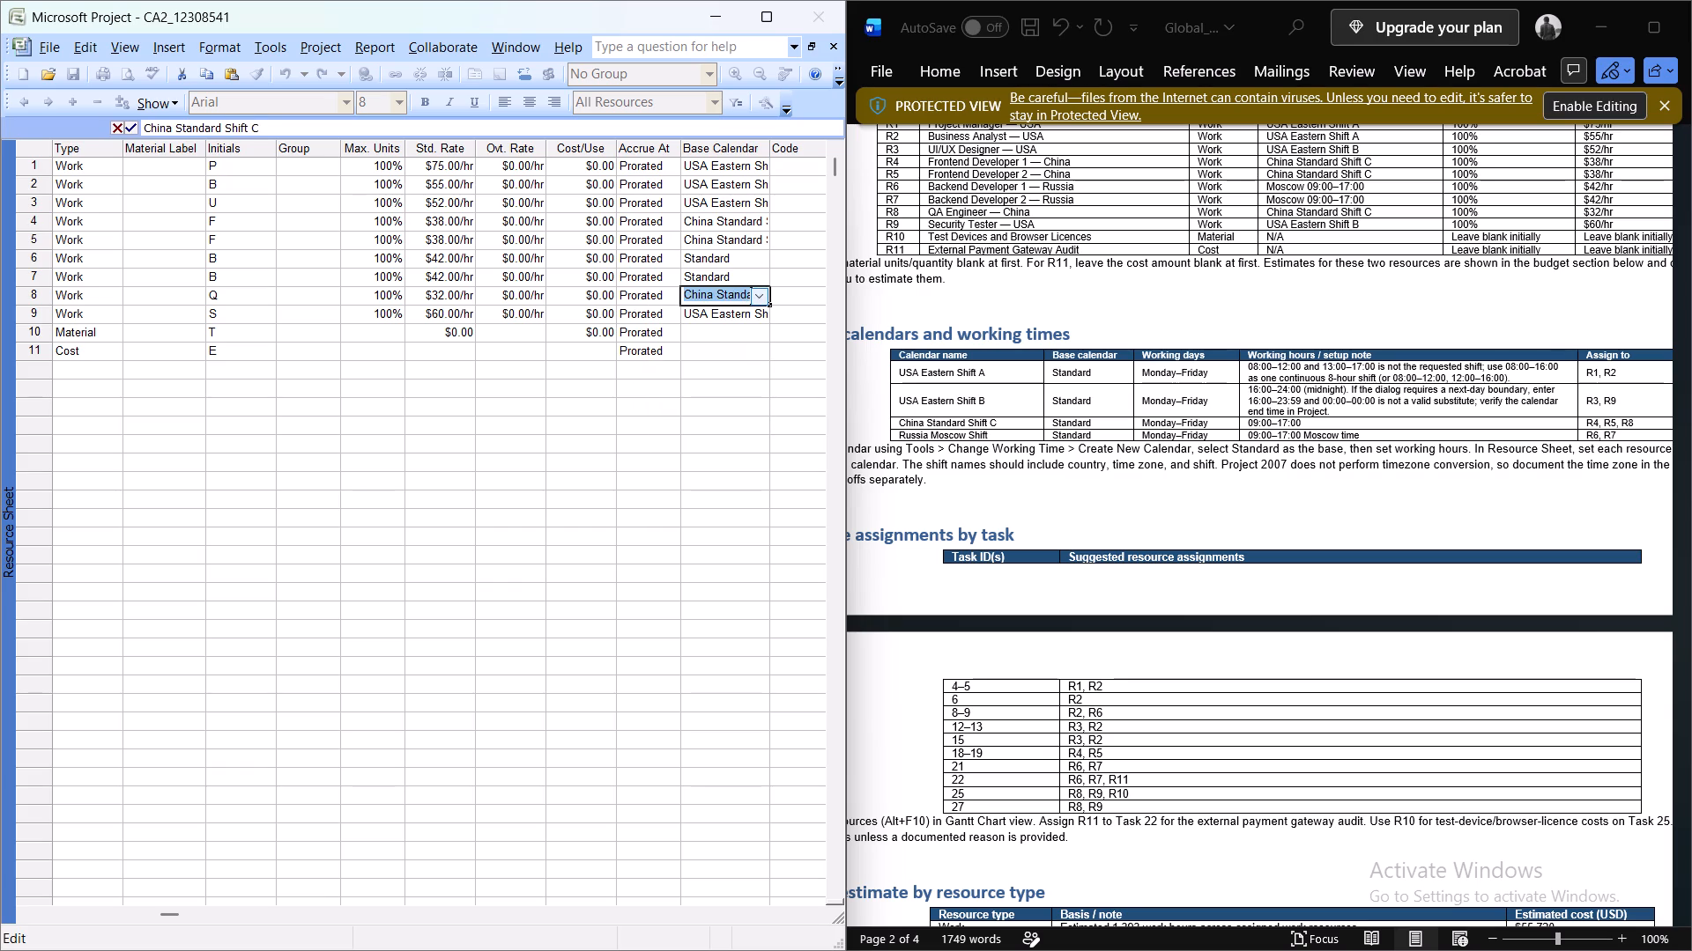
Assign Russia Moscow Shift as the base calendar of resources 6 and 7, the two Backend Developers.
left_click(741, 263)
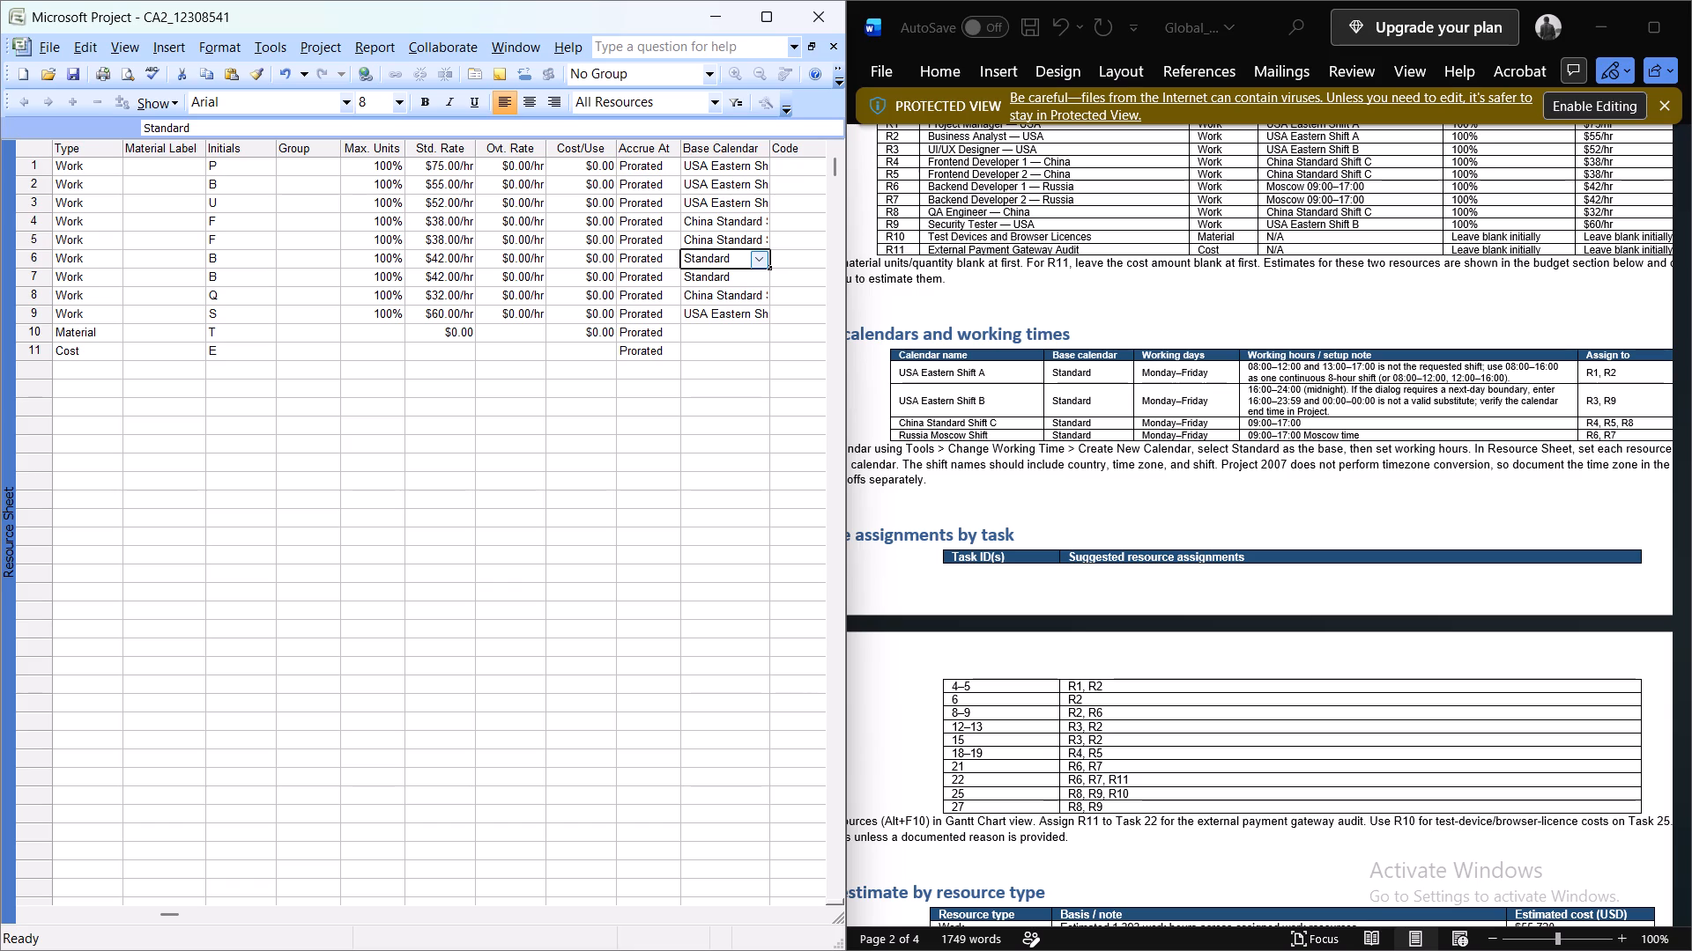
left_click(758, 263)
left_click(728, 343)
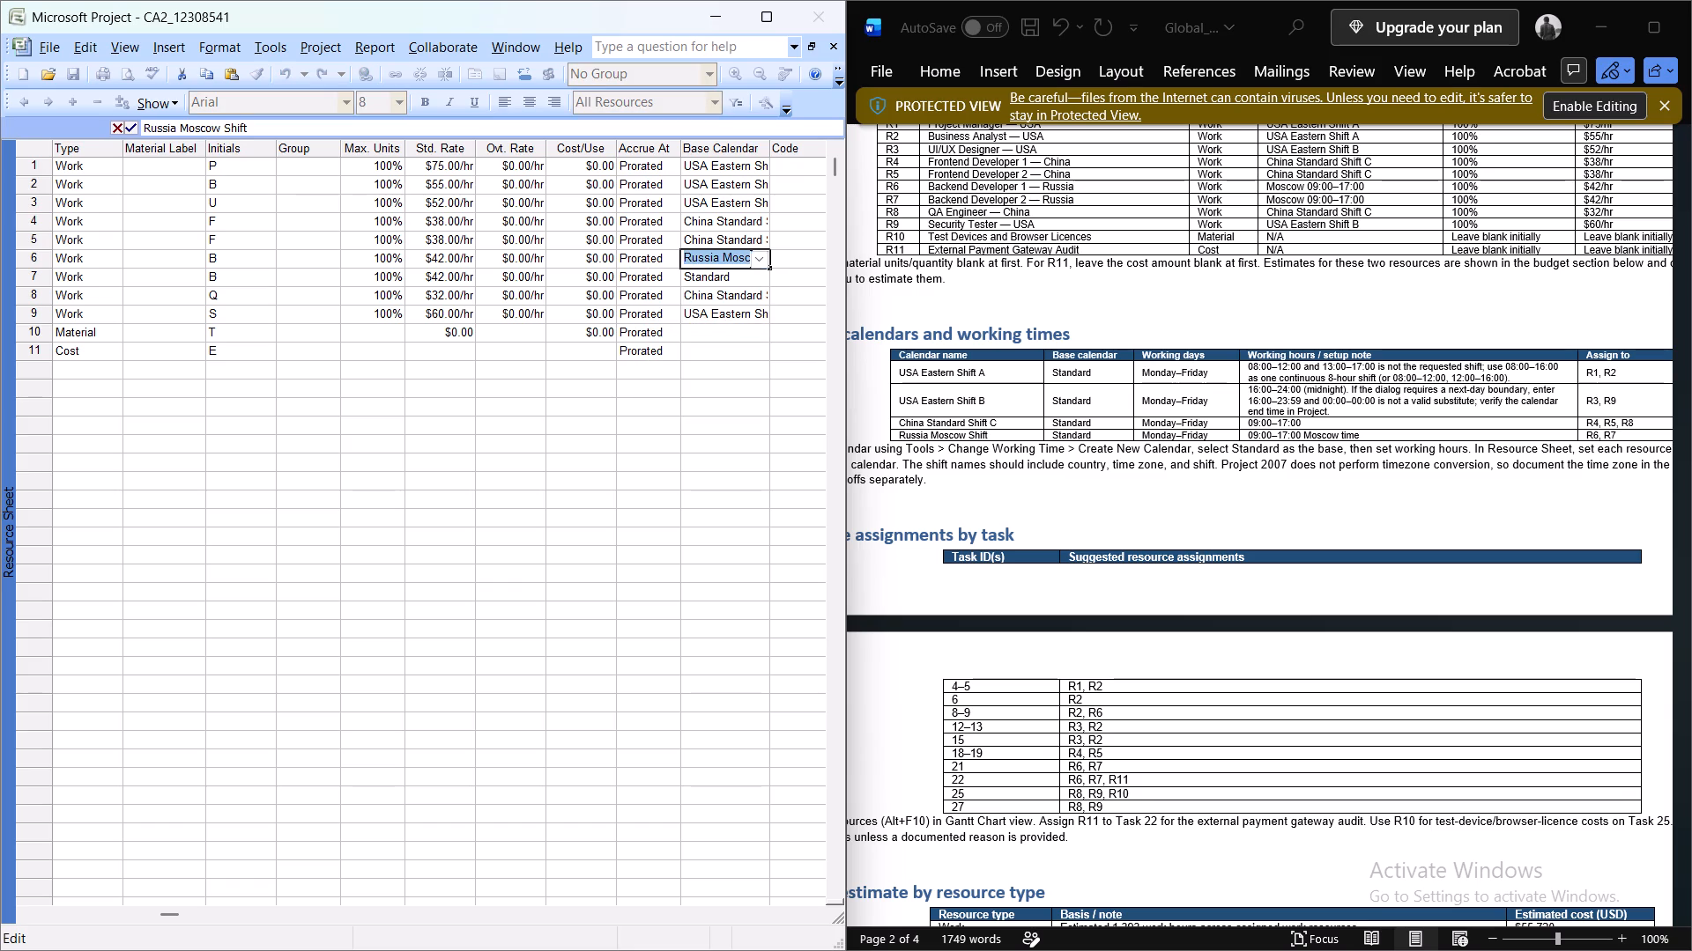
left_click(740, 281)
left_click(758, 281)
left_click(708, 360)
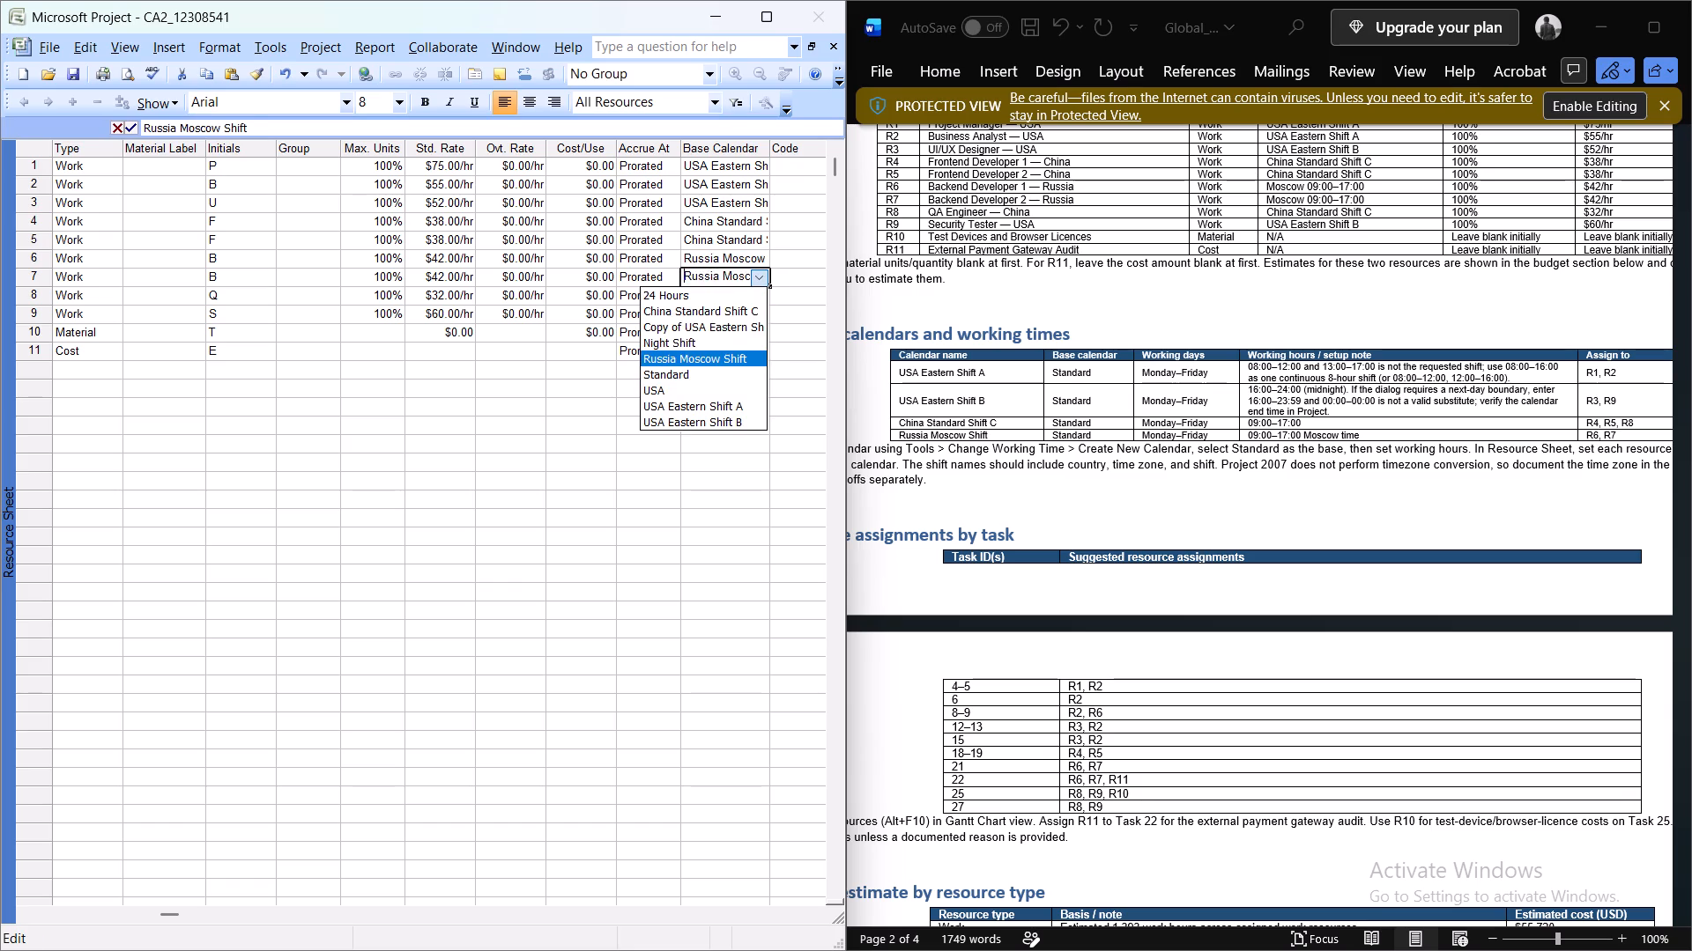
left_click(731, 368)
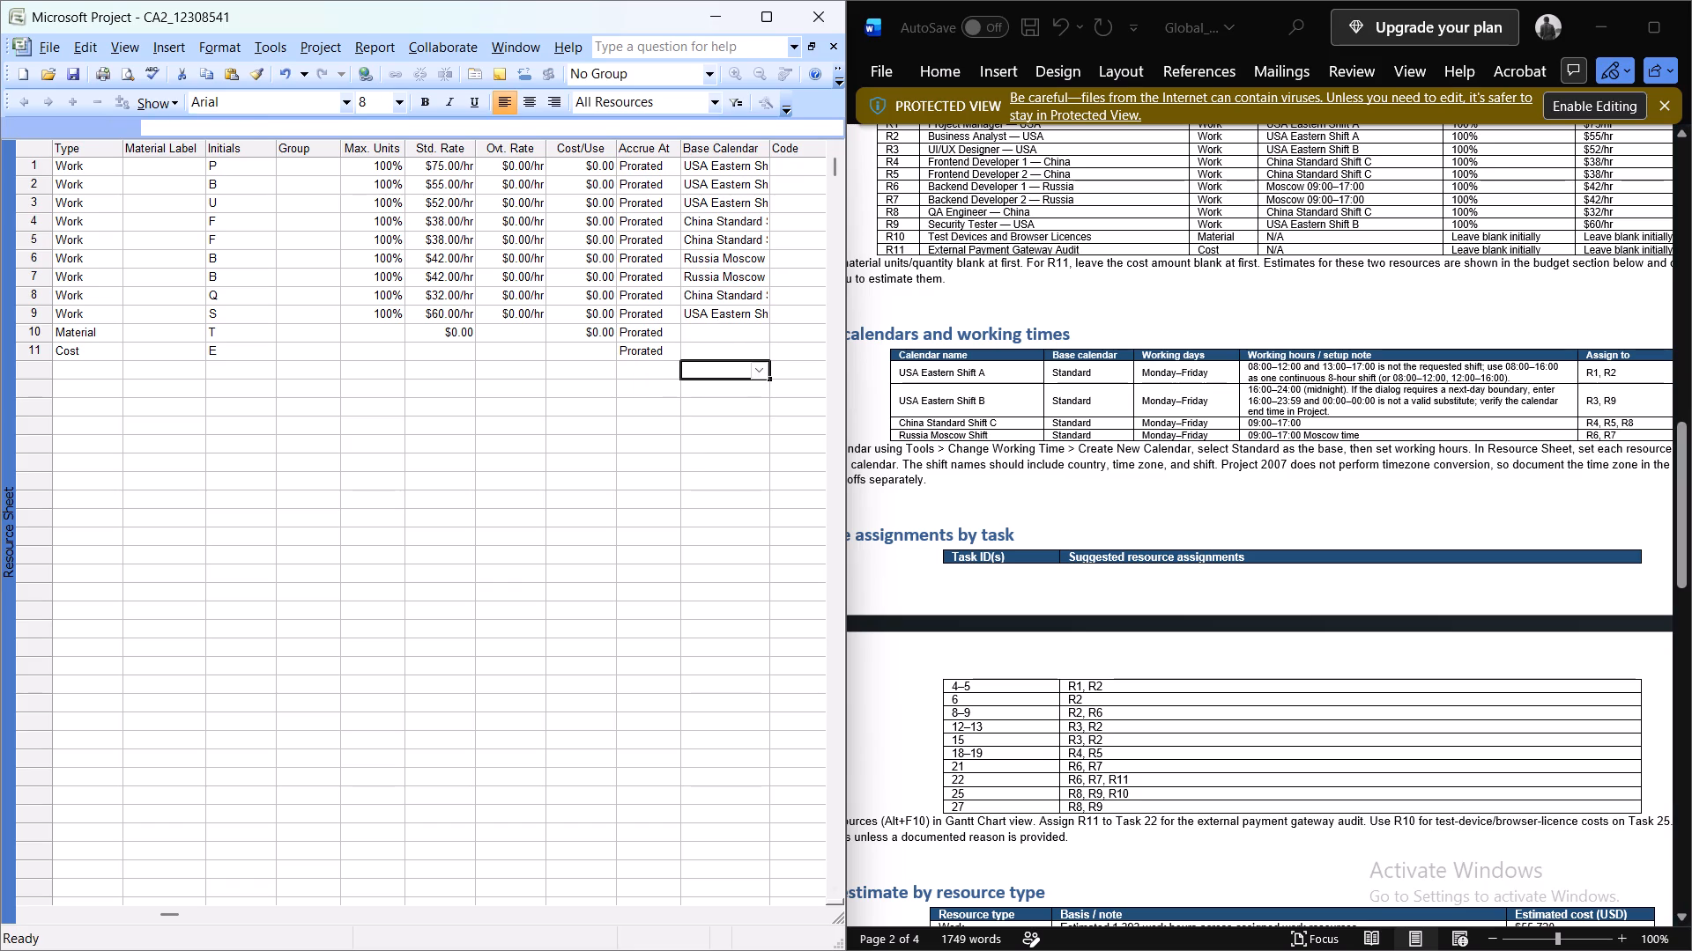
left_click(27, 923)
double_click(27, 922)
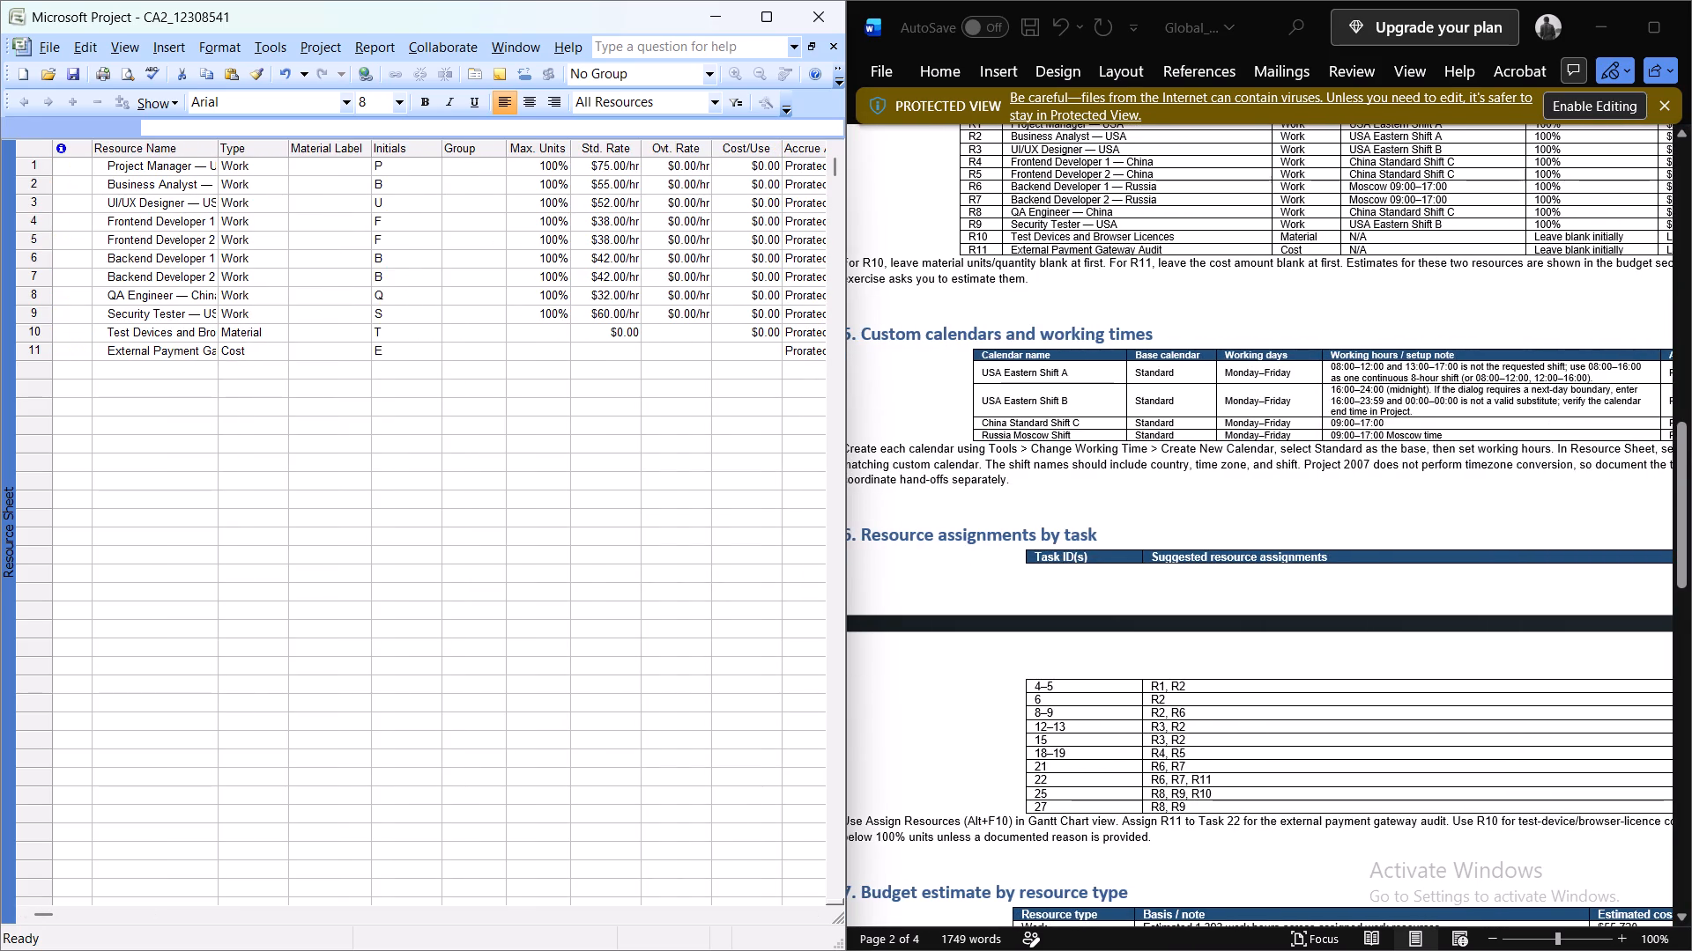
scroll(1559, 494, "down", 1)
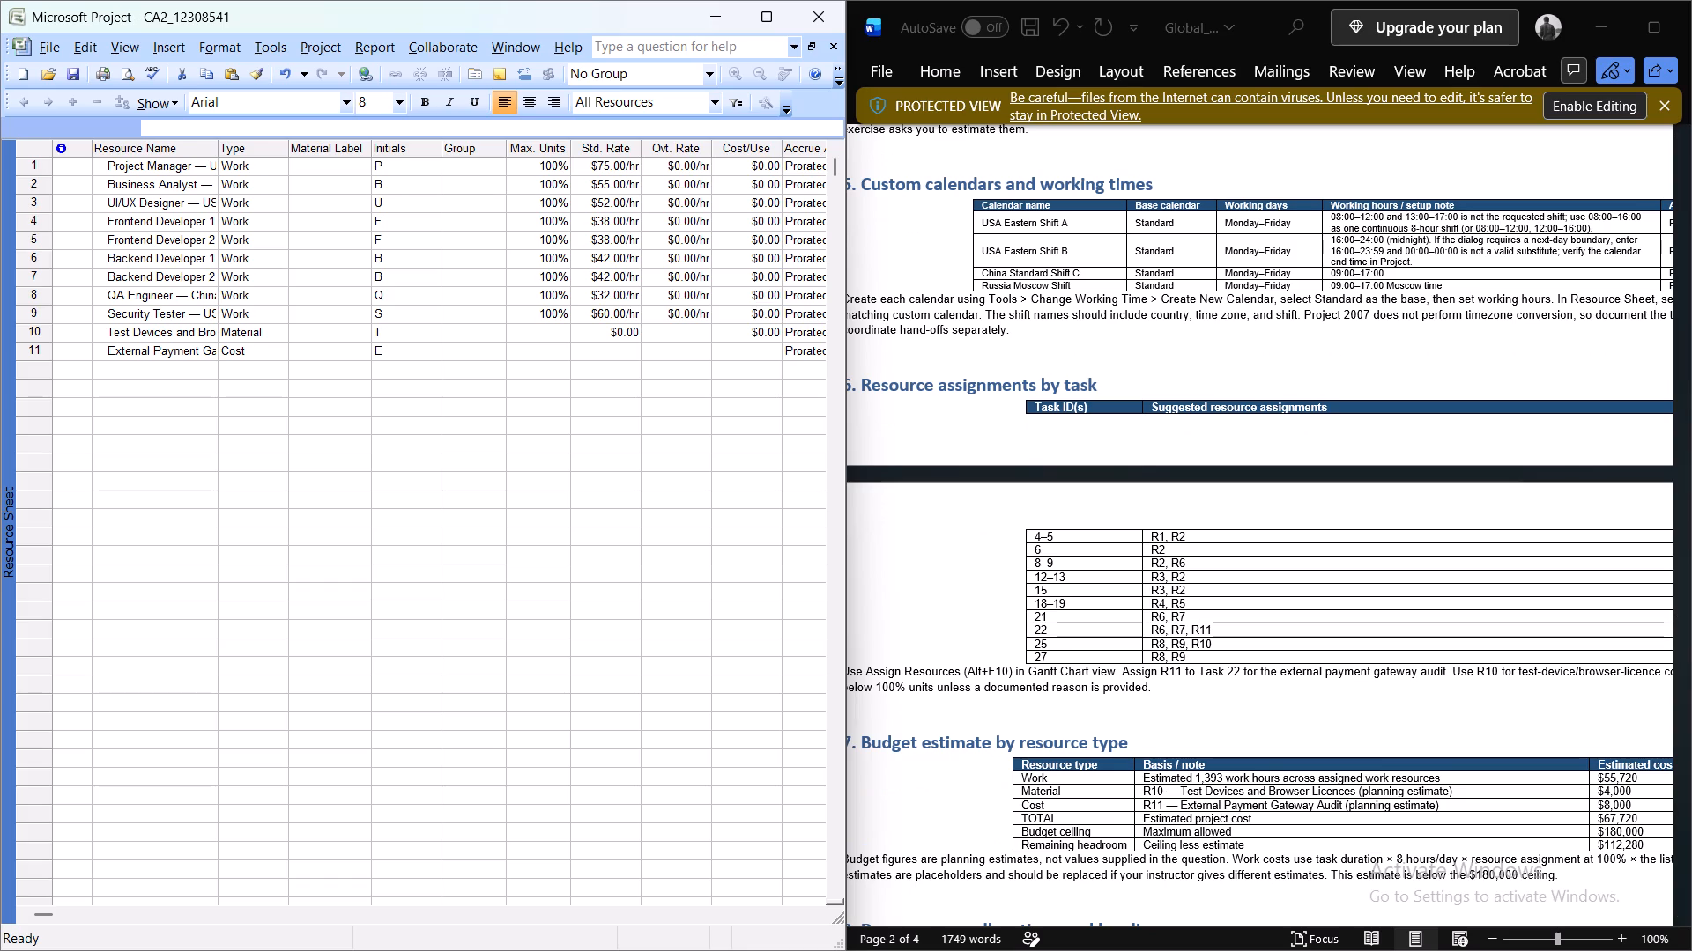
Switch to the Gantt Chart view and expose the full Resource Names column of the task table.
left_click(114, 48)
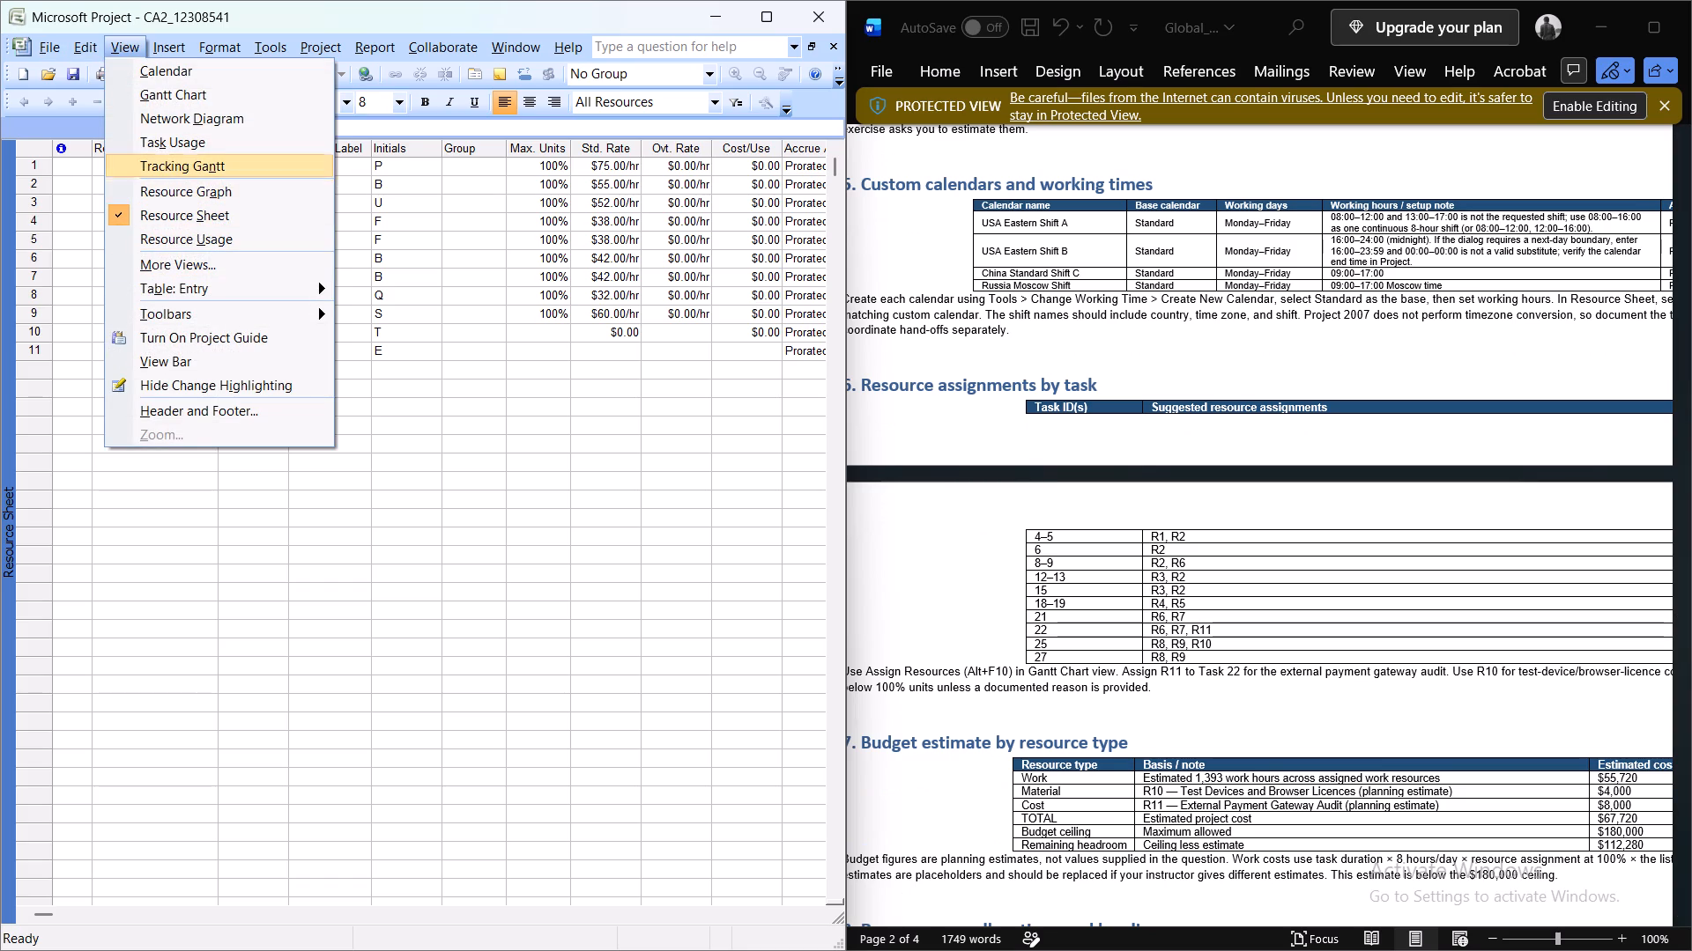
left_click(195, 100)
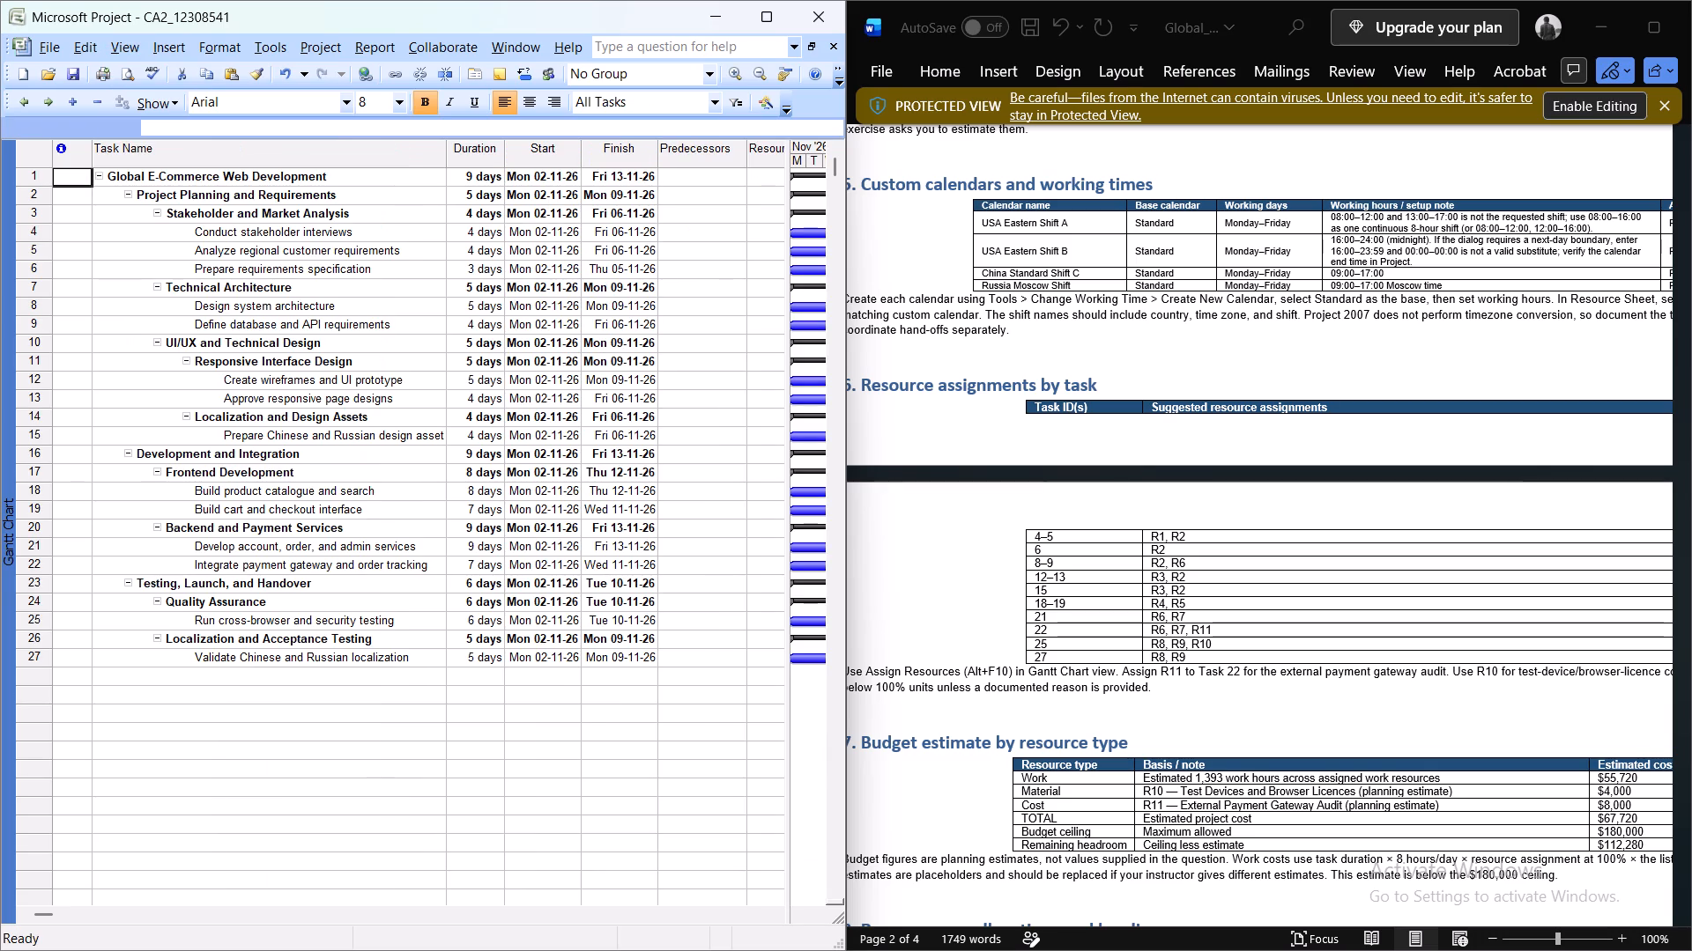
left_click(761, 181)
scroll(479, 911, "left", 1)
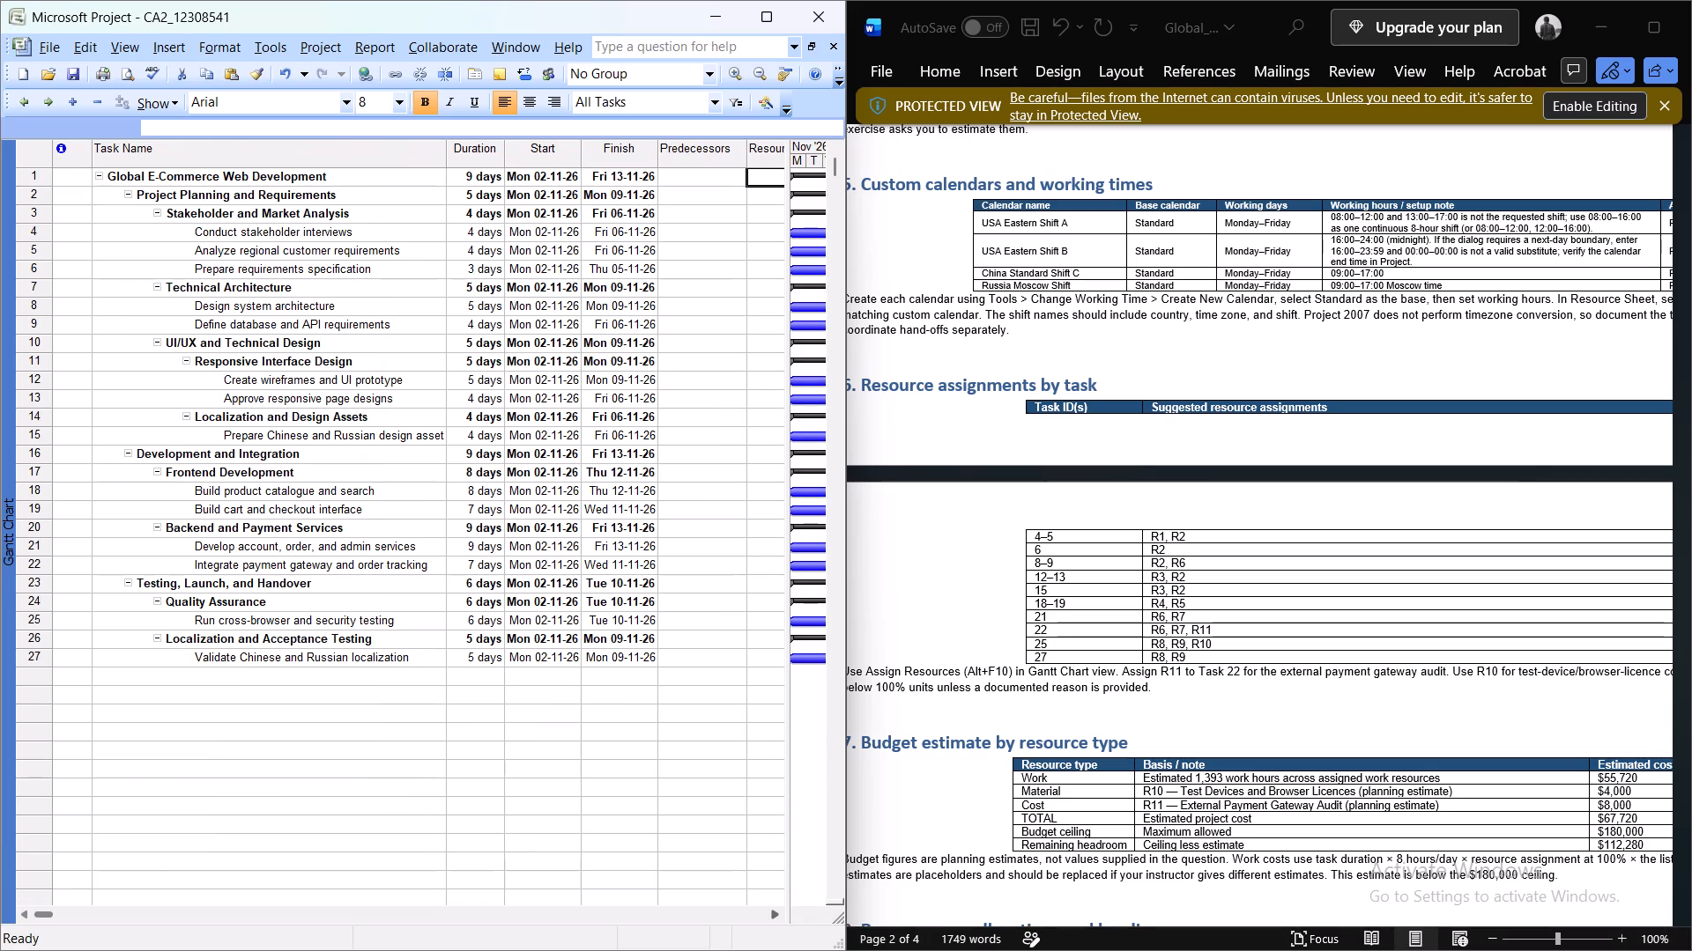
left_click(779, 913)
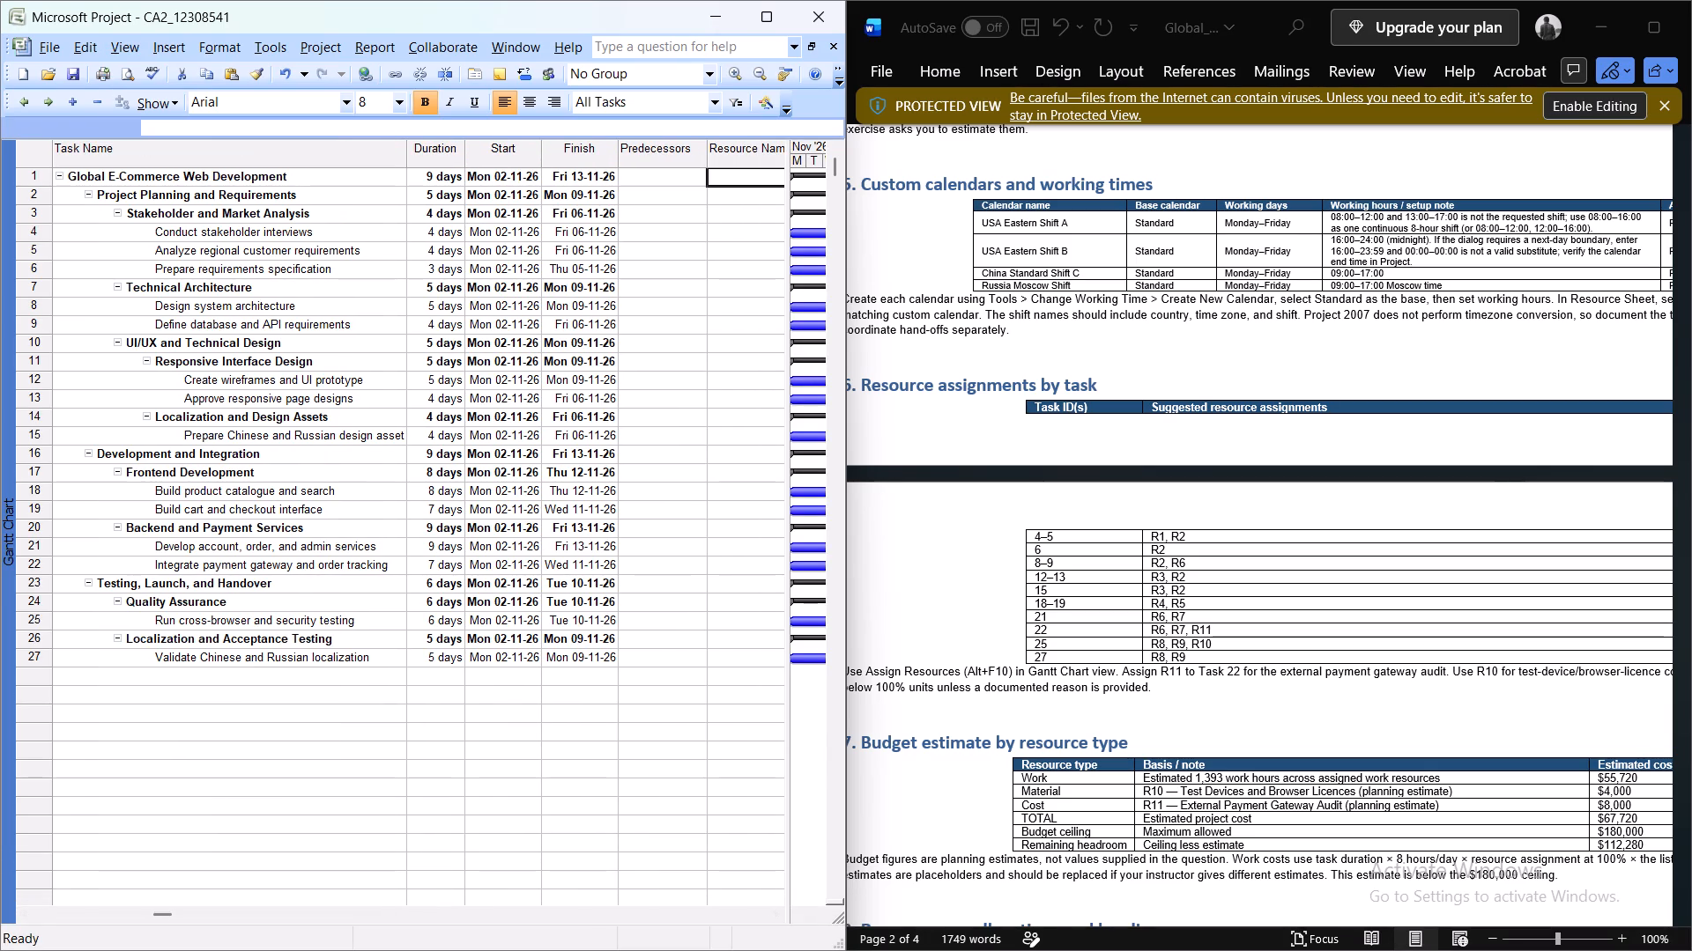
left_click_drag(790, 271, 826, 268)
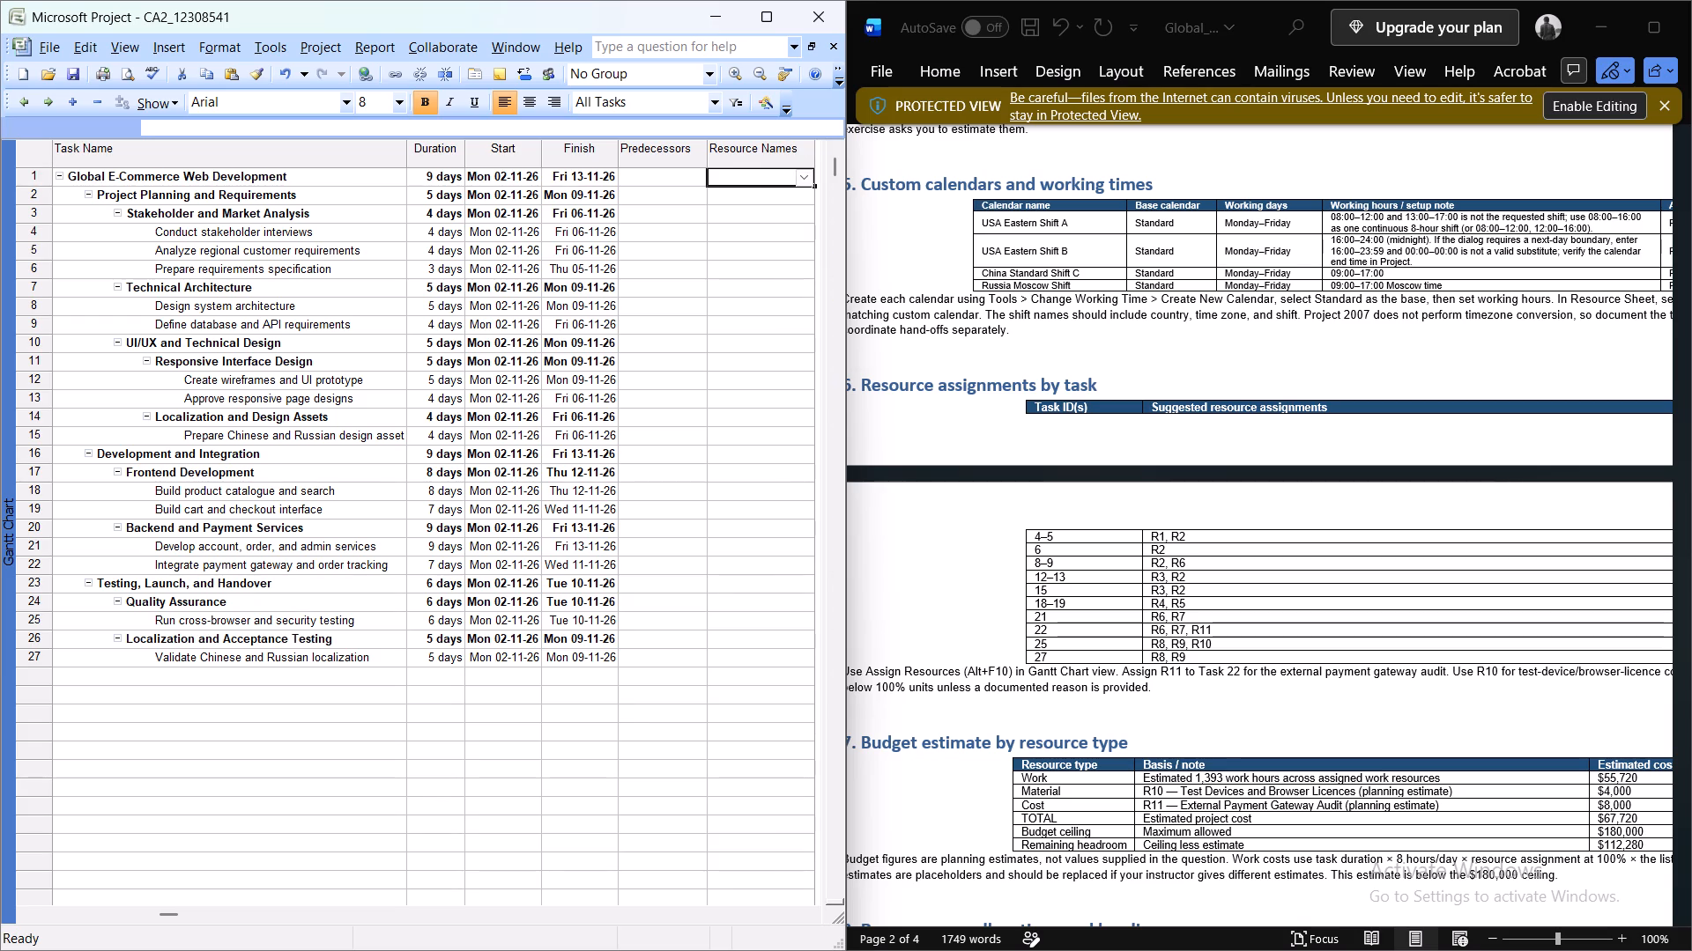
Assign Project Manager — USA to tasks 4 and 5, Conduct stakeholder interviews and Analyze regional customer requirements.
left_click(731, 220)
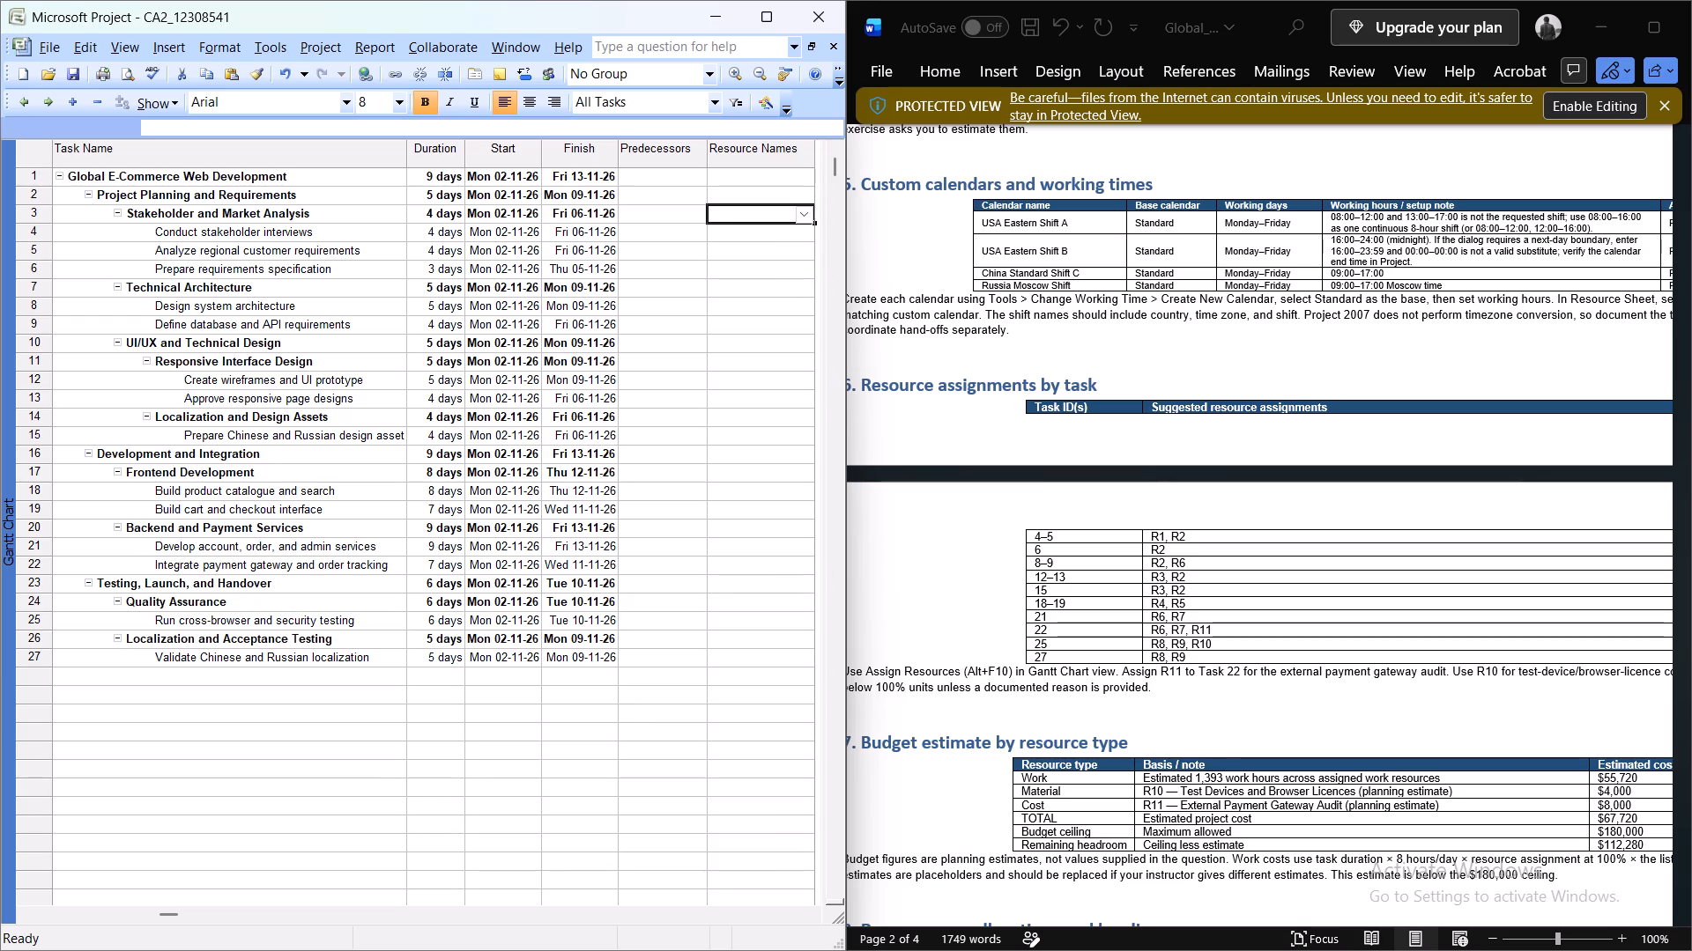
left_click(729, 236)
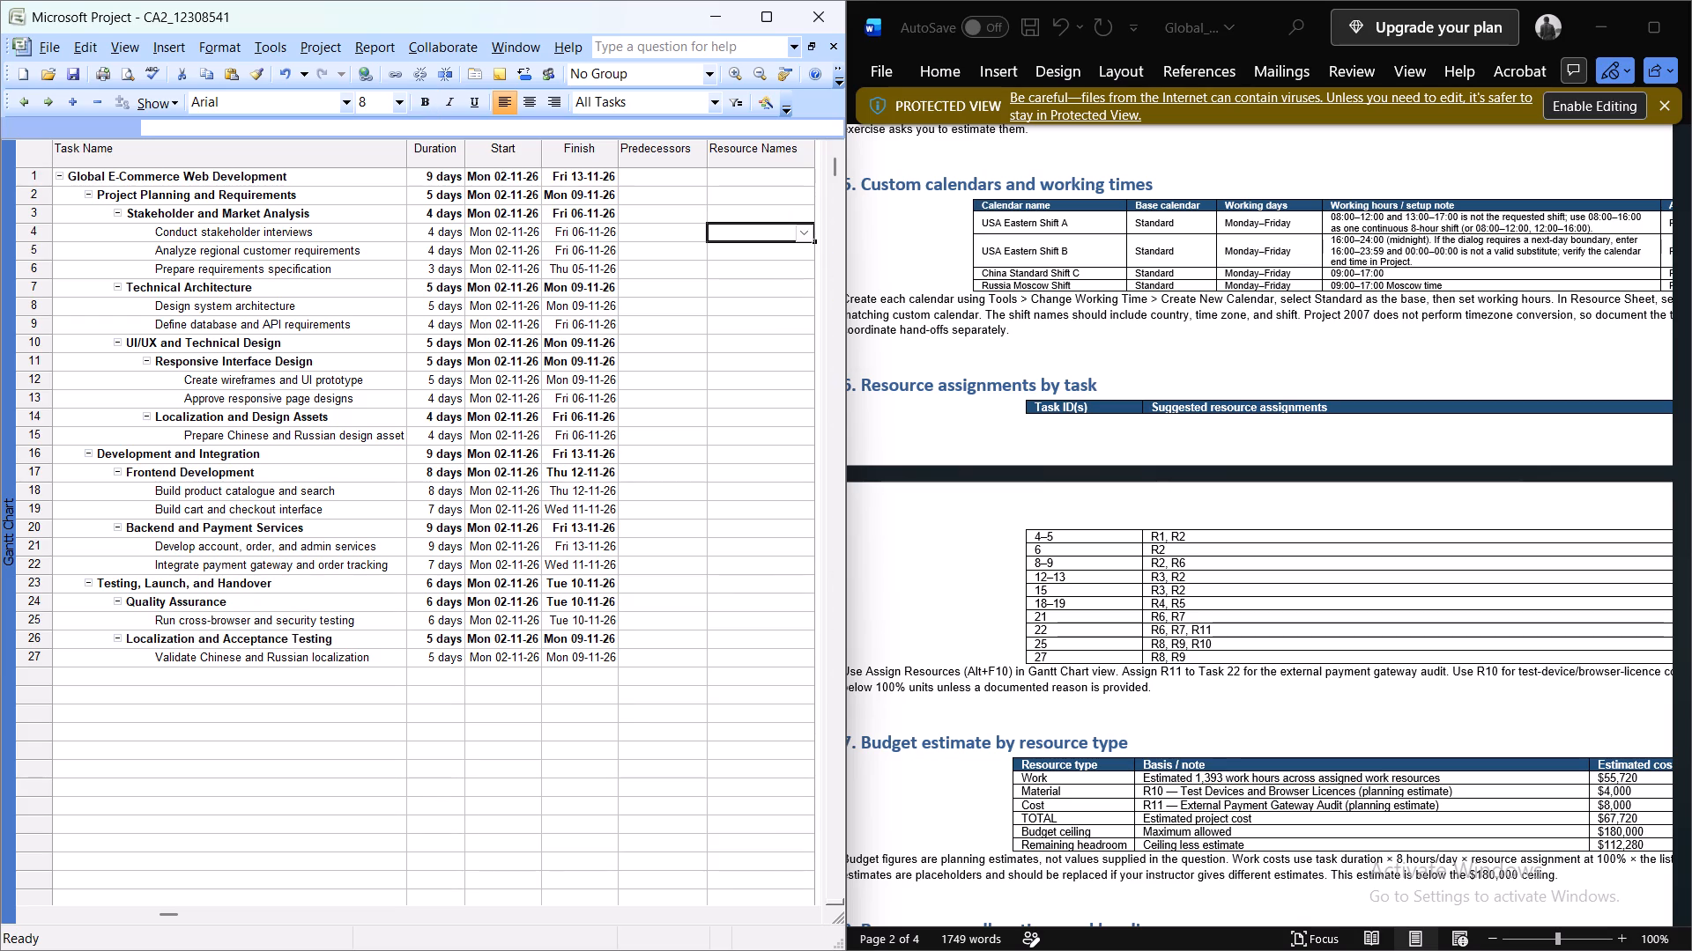
left_click(798, 230)
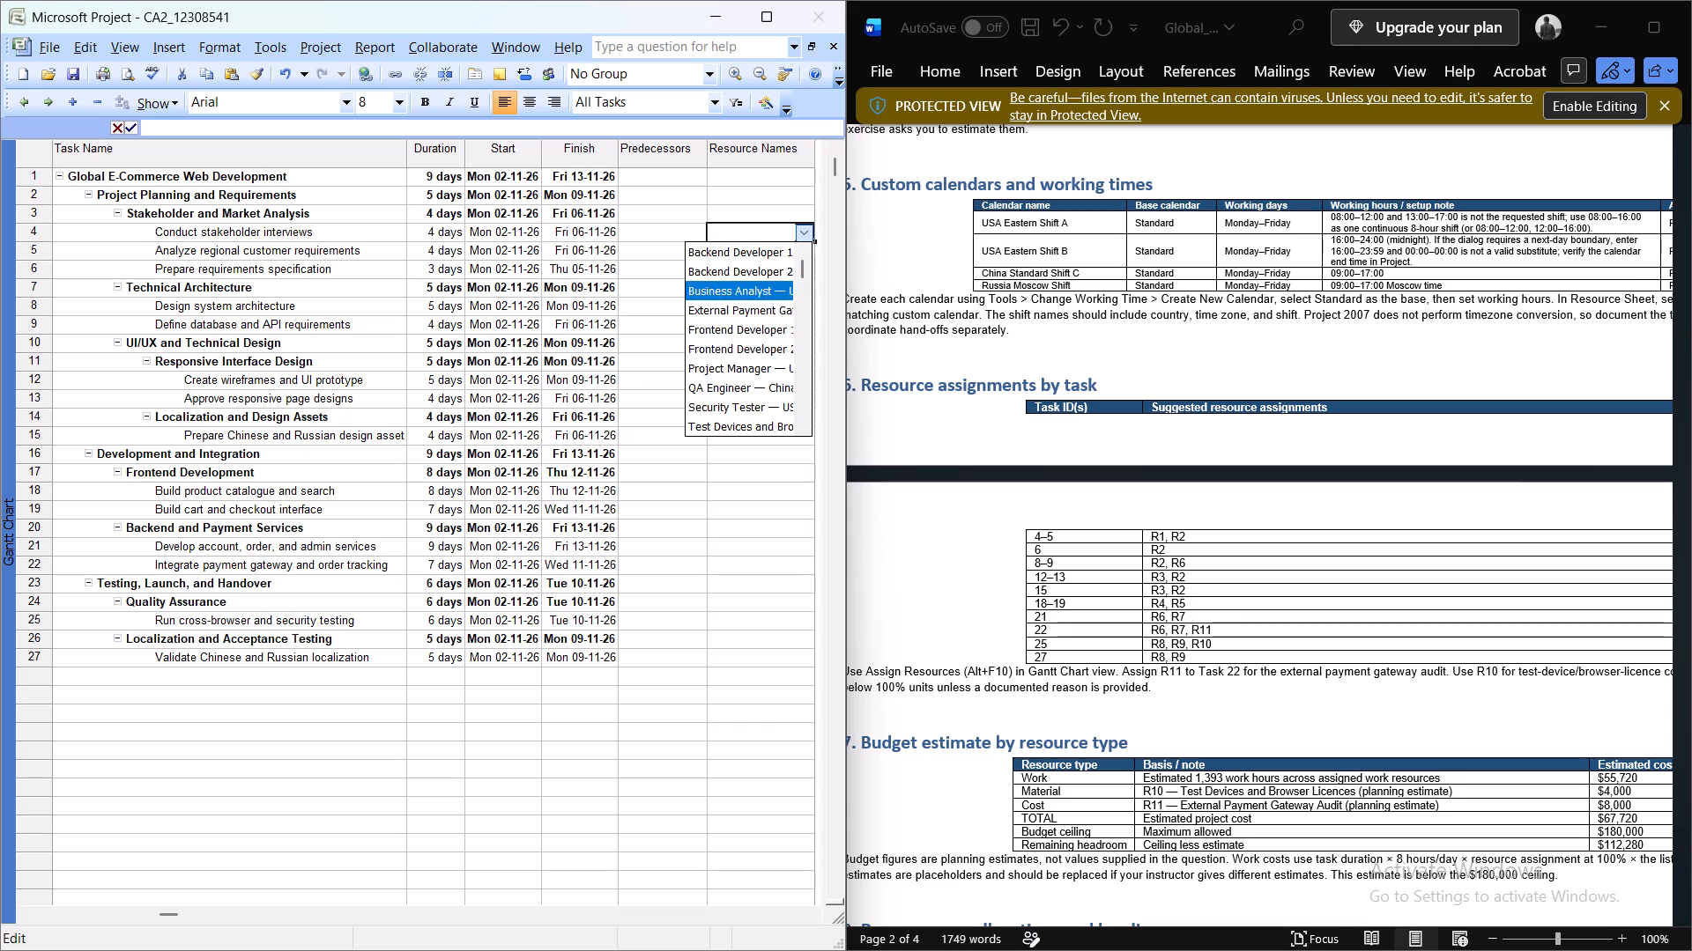
scroll(1095, 340, "up", 1)
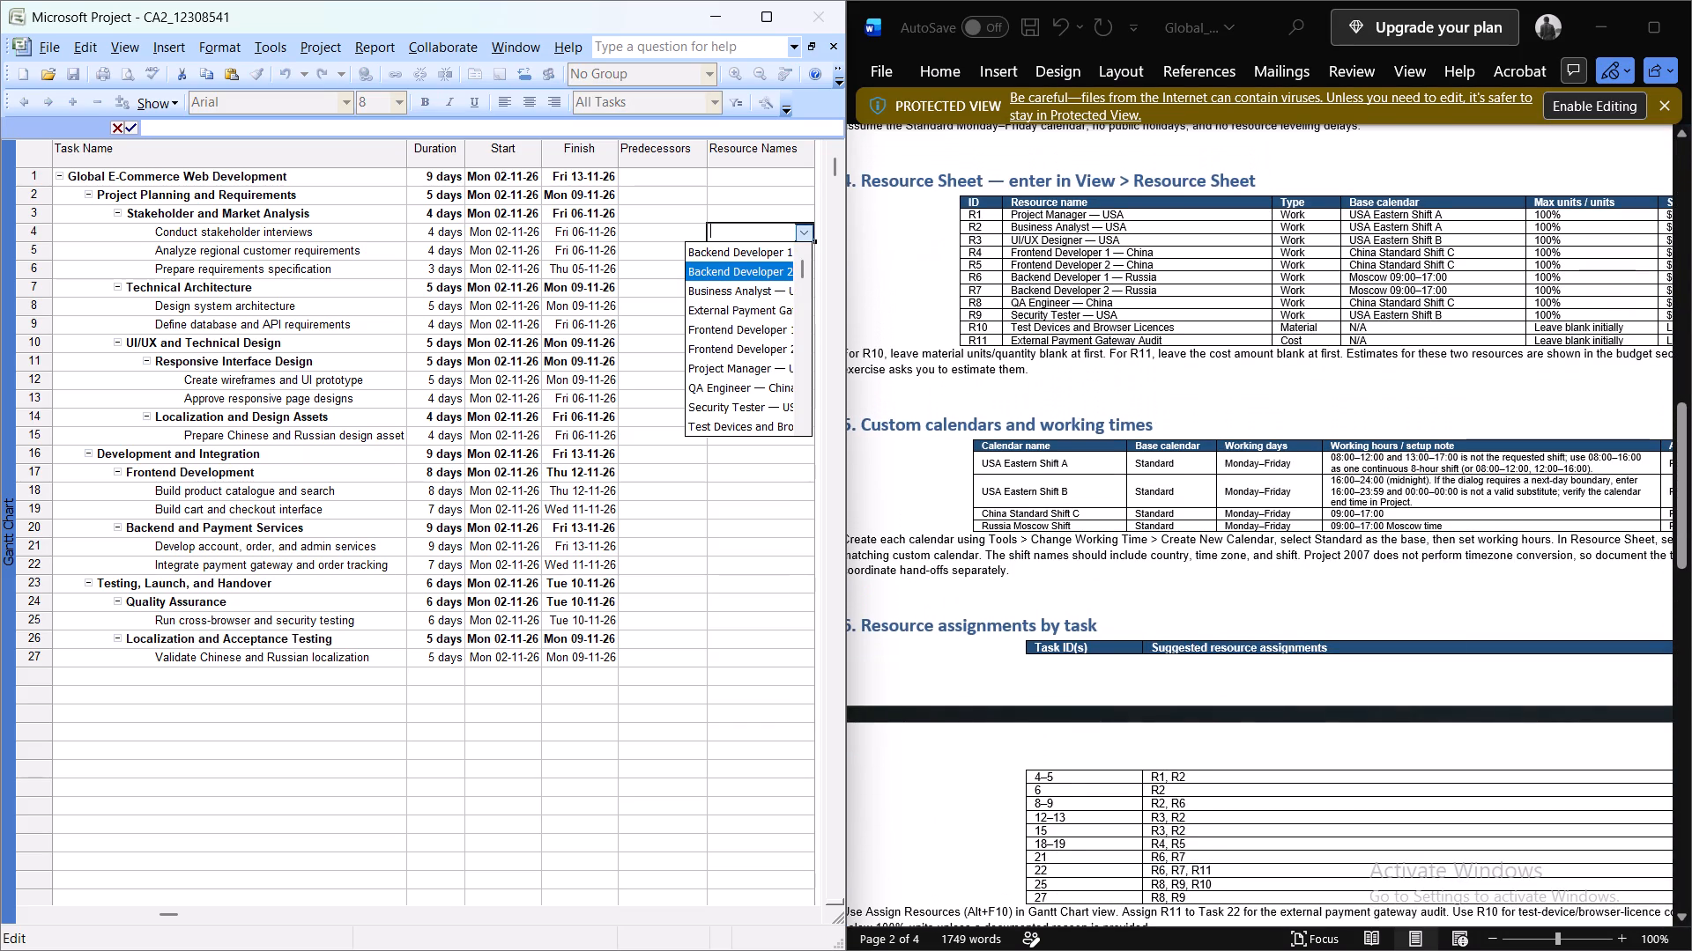
scroll(1095, 340, "up", 2)
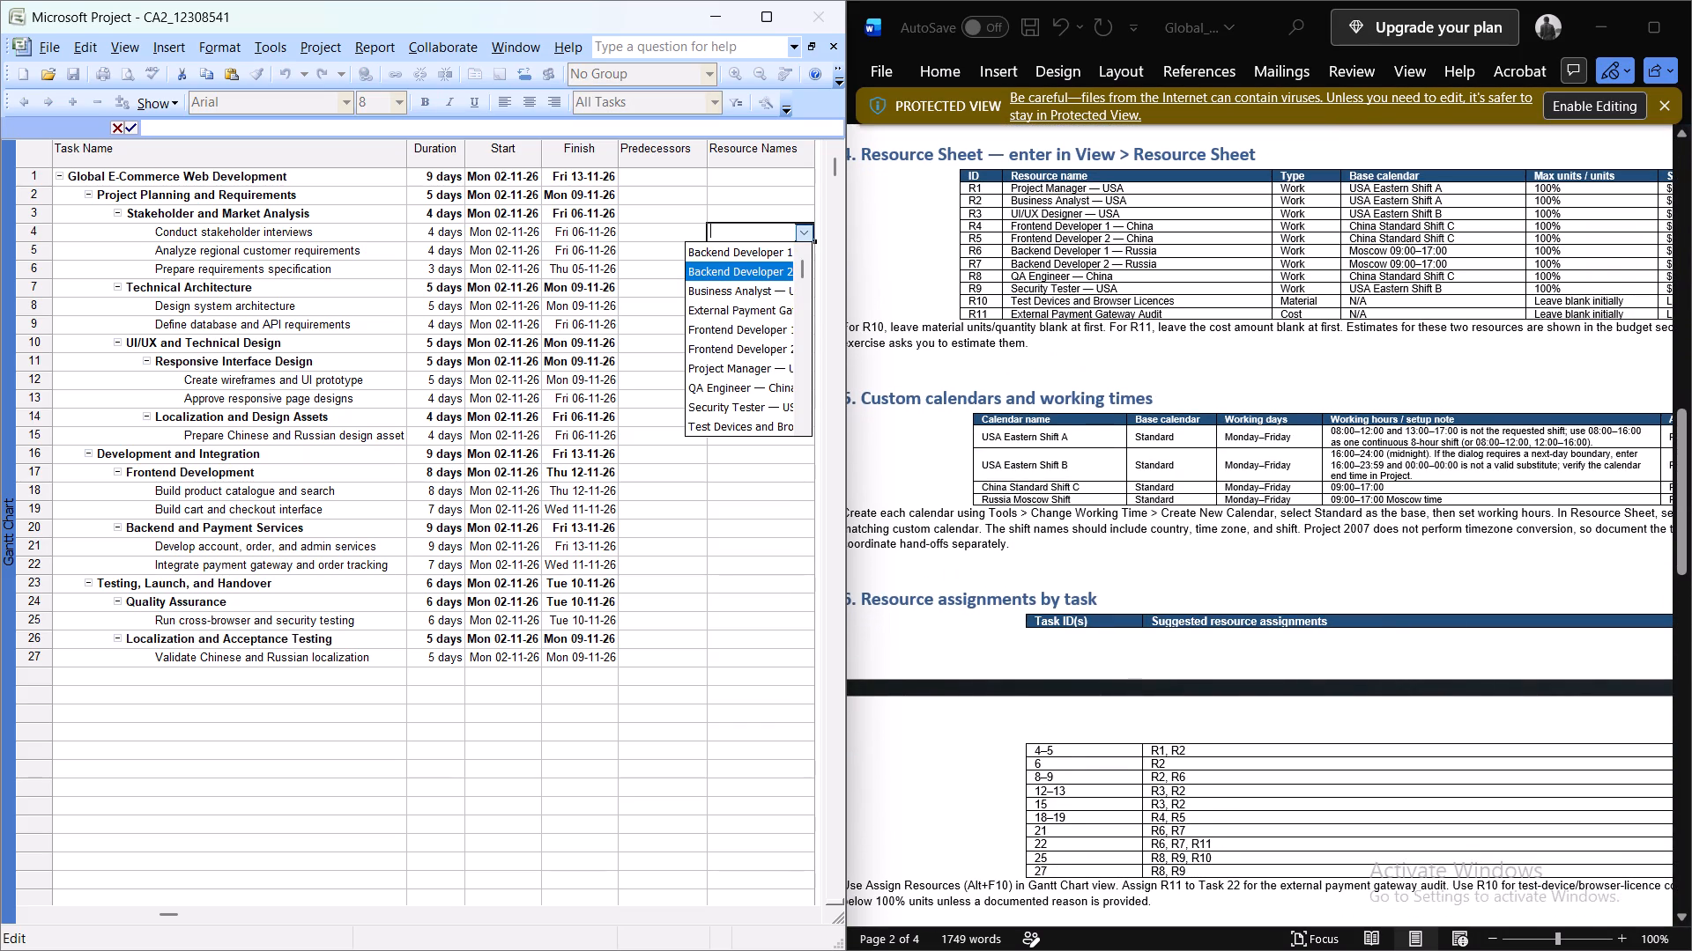
scroll(1095, 340, "up", 1)
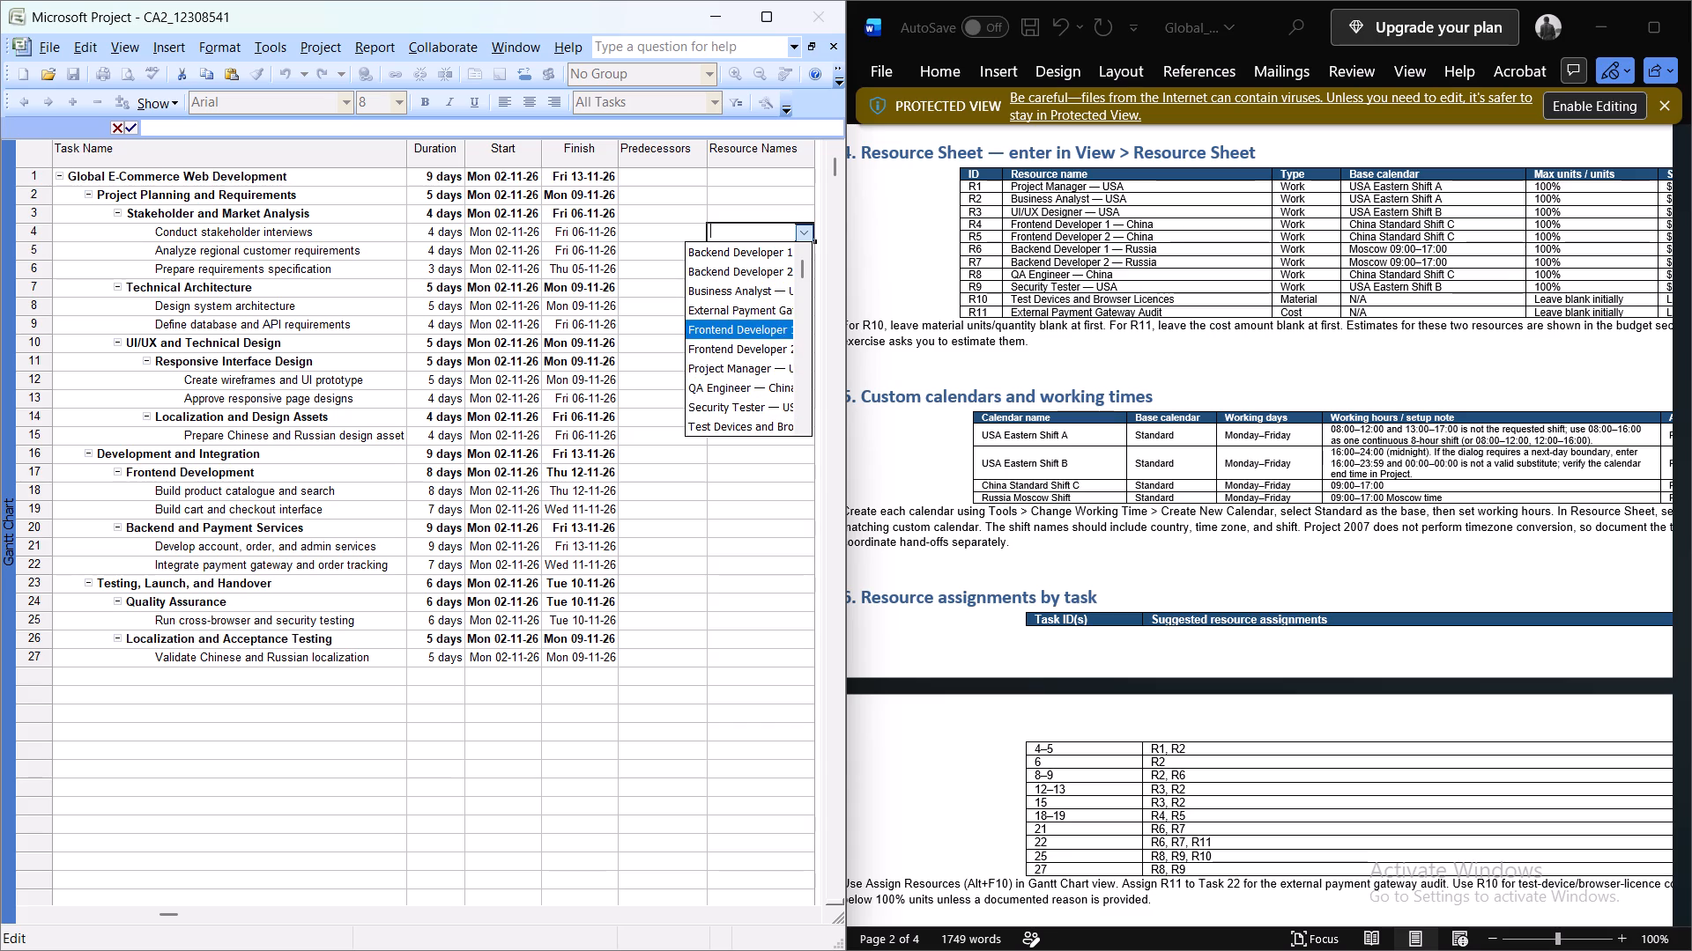
left_click(738, 361)
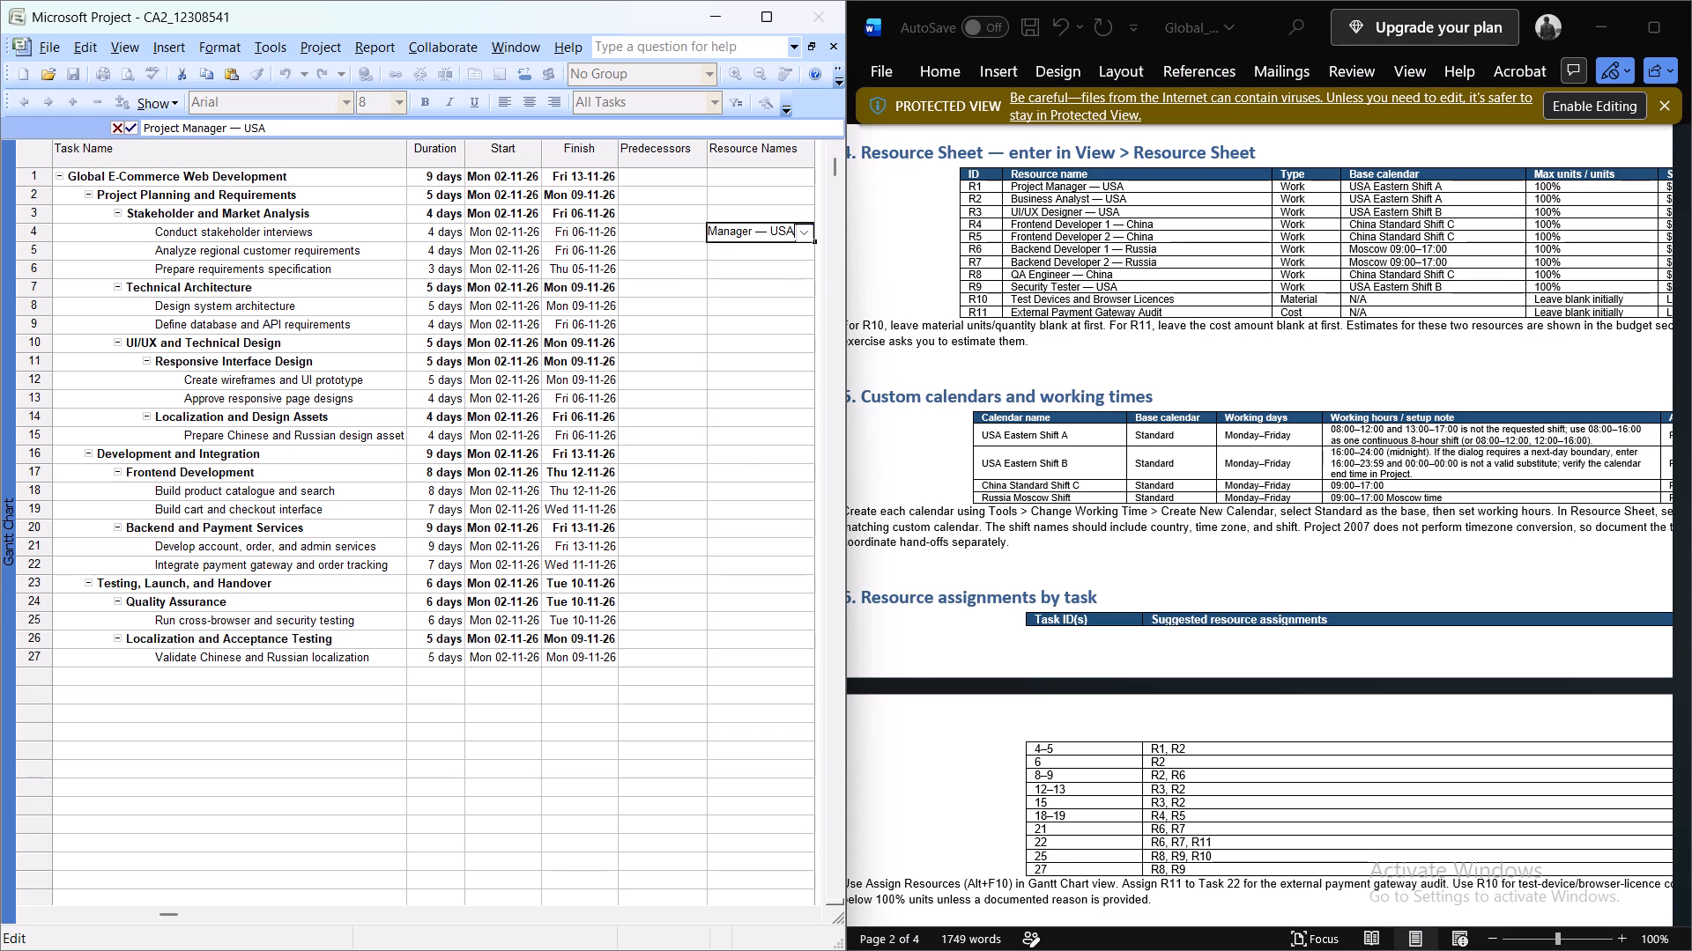
left_click(761, 256)
left_click(803, 255)
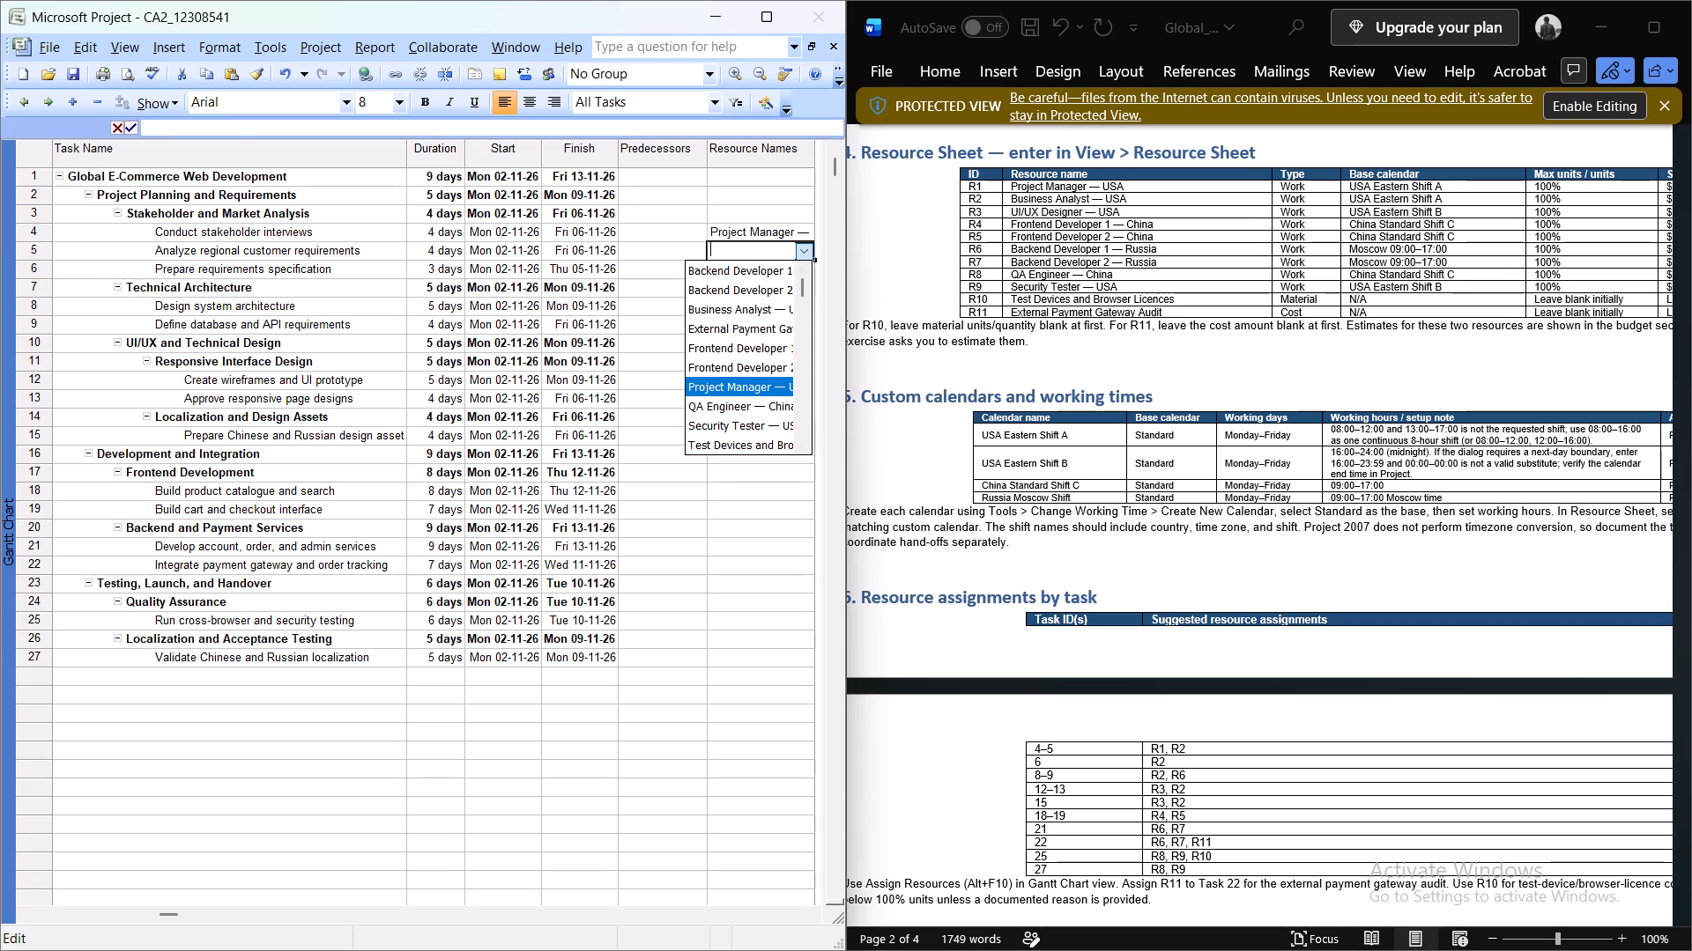
left_click(751, 388)
Assign Business Analyst — USA to task 6, Prepare requirements specification.
left_click(744, 269)
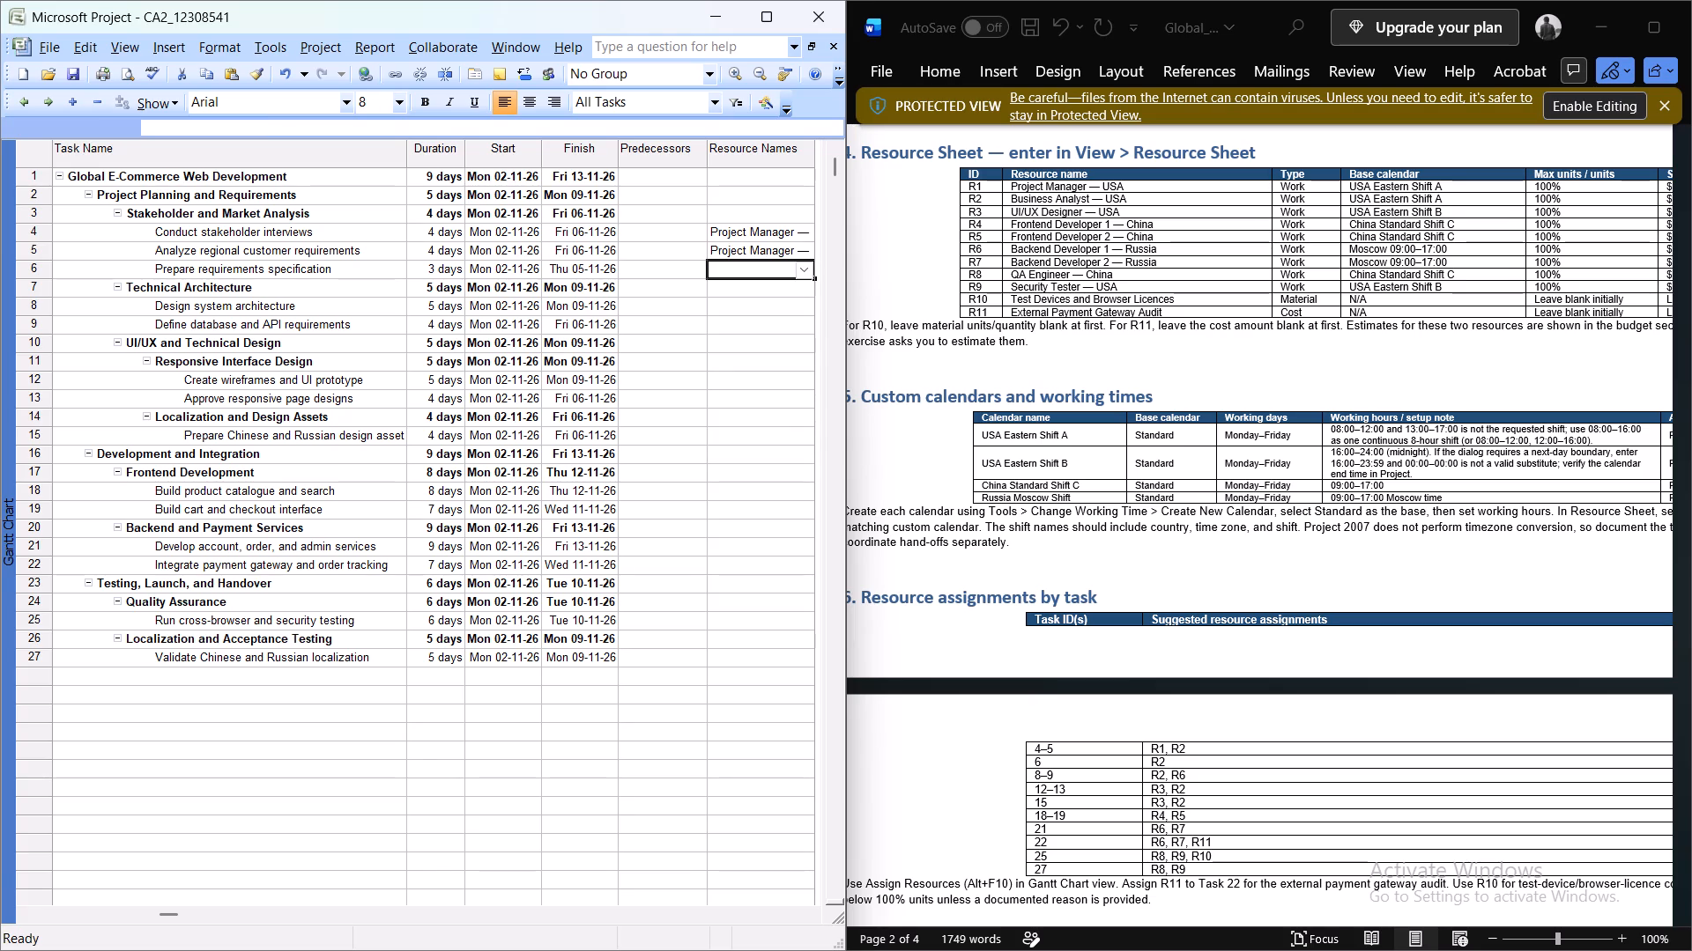
left_click(799, 272)
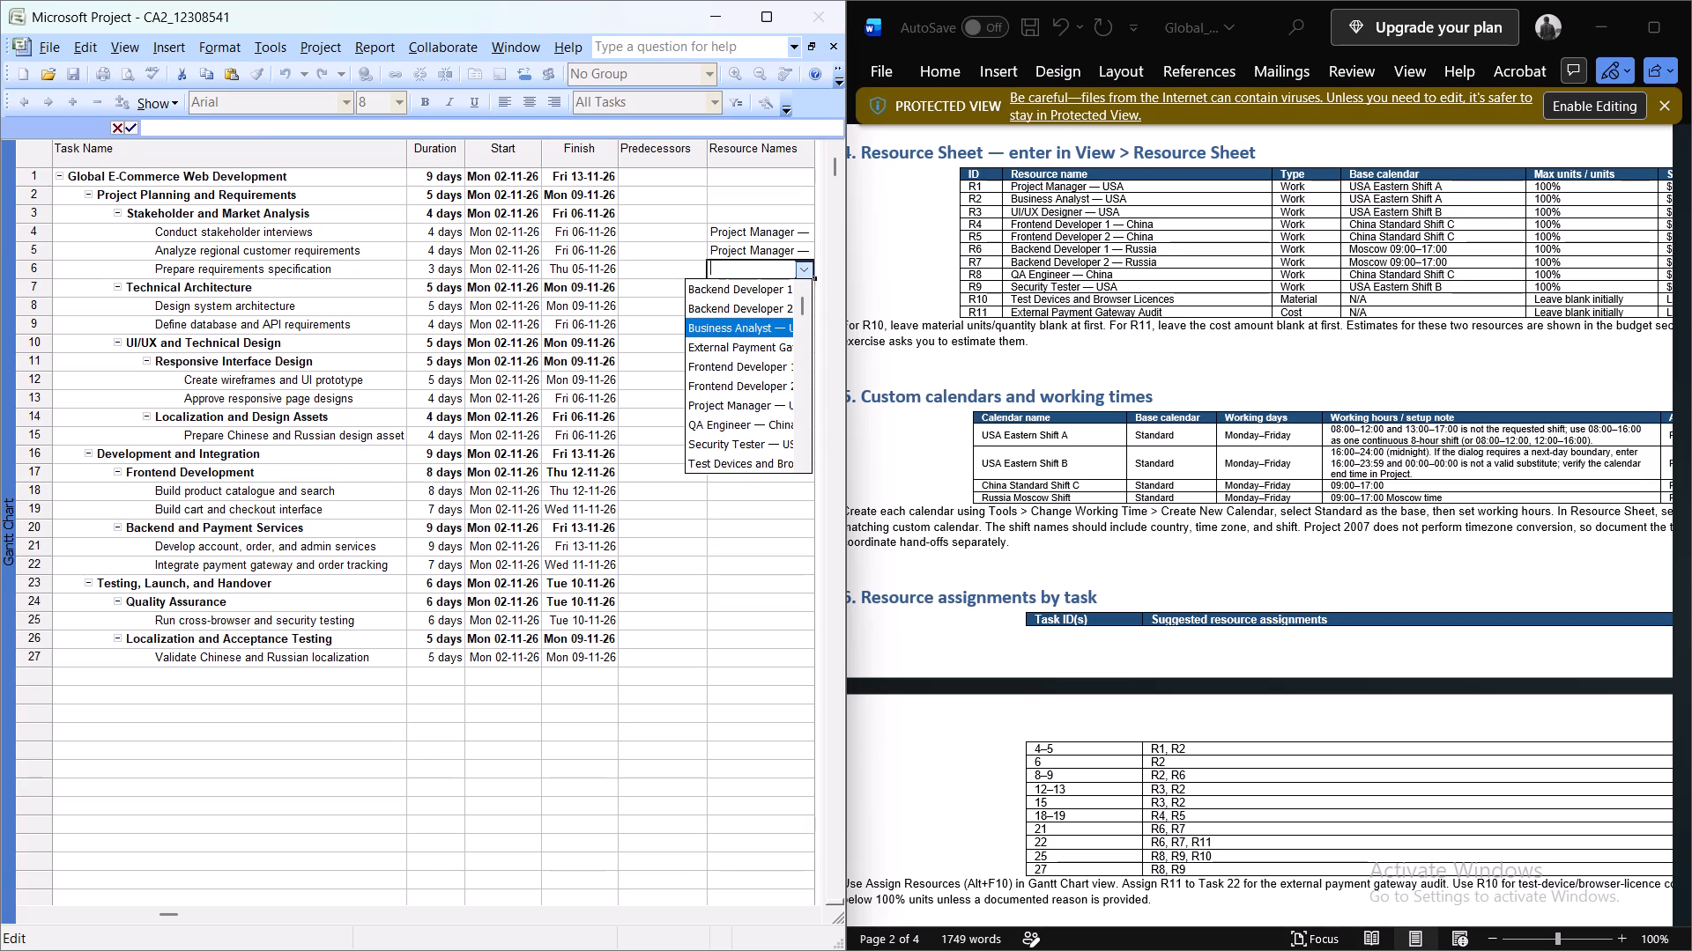
left_click(770, 327)
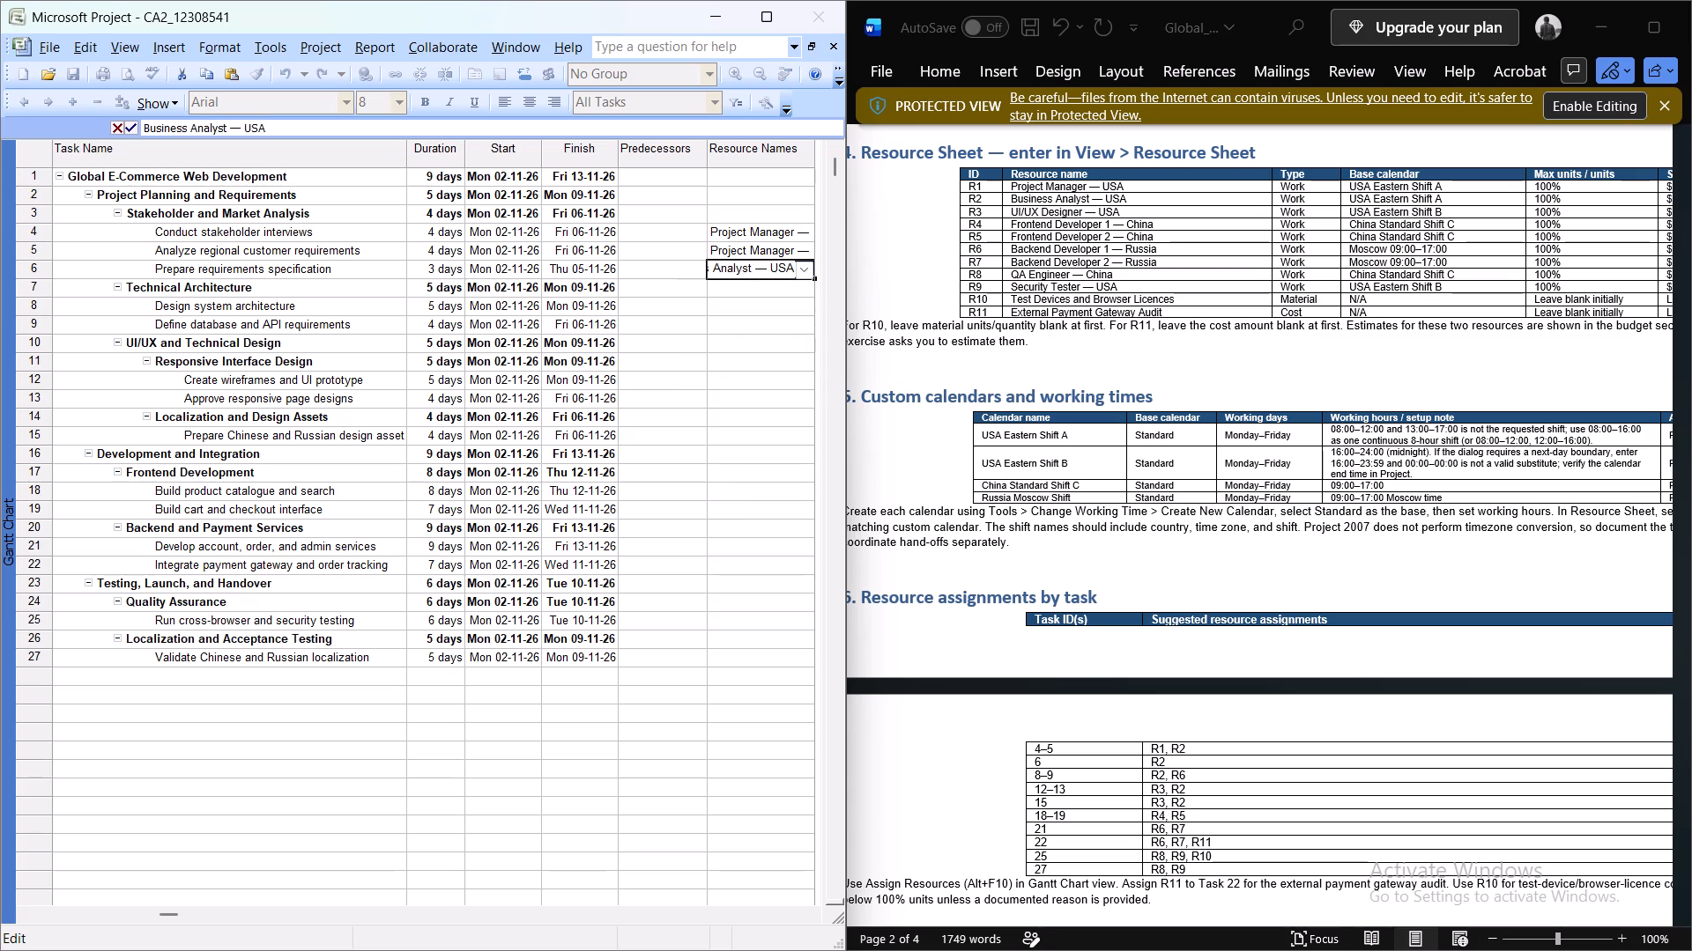
left_click(746, 321)
Assign both Business Analyst — USA and Backend Developer 1 — Russia to task 8, Design system architecture.
left_click(759, 304)
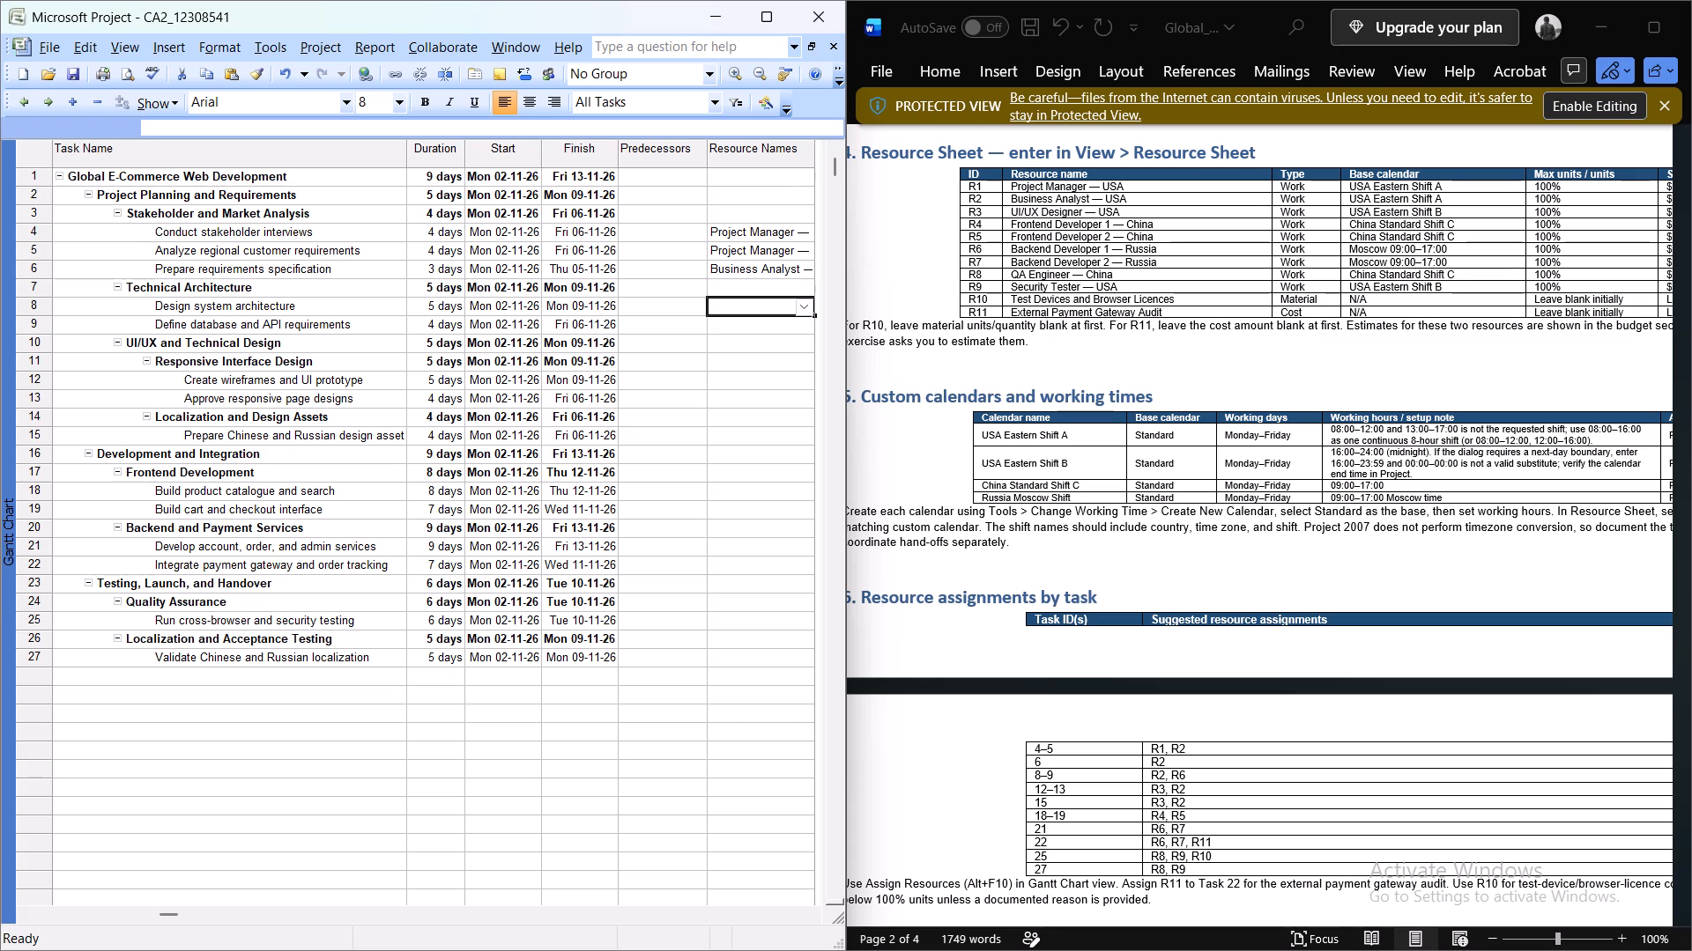
left_click(806, 312)
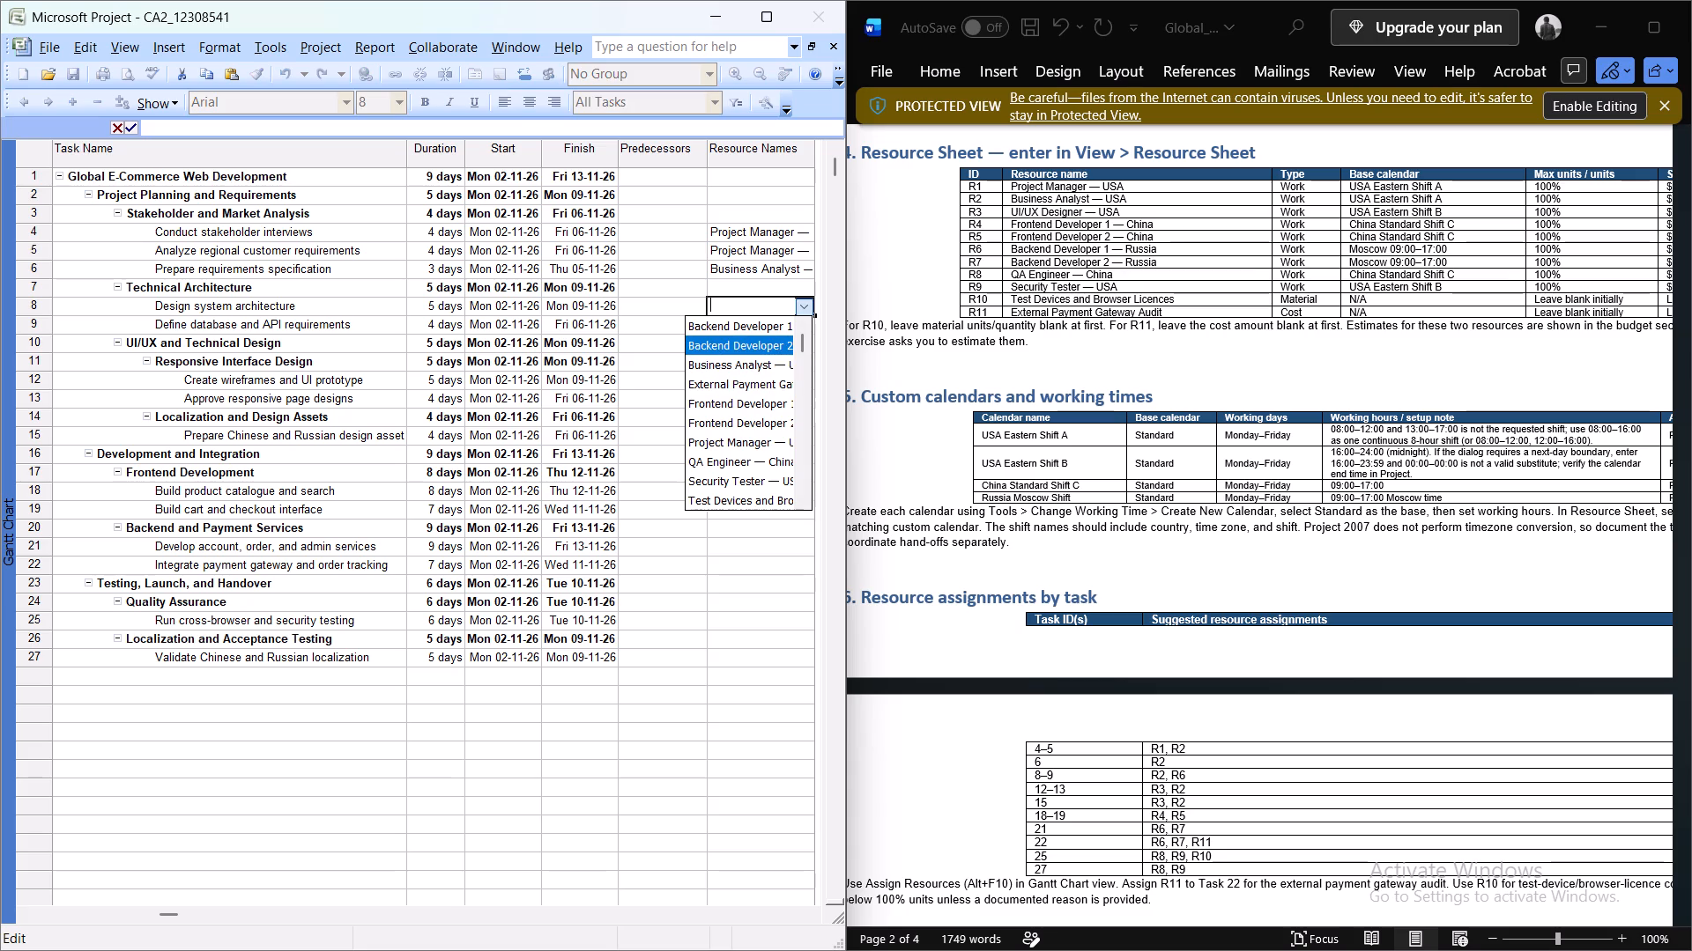
left_click(754, 373)
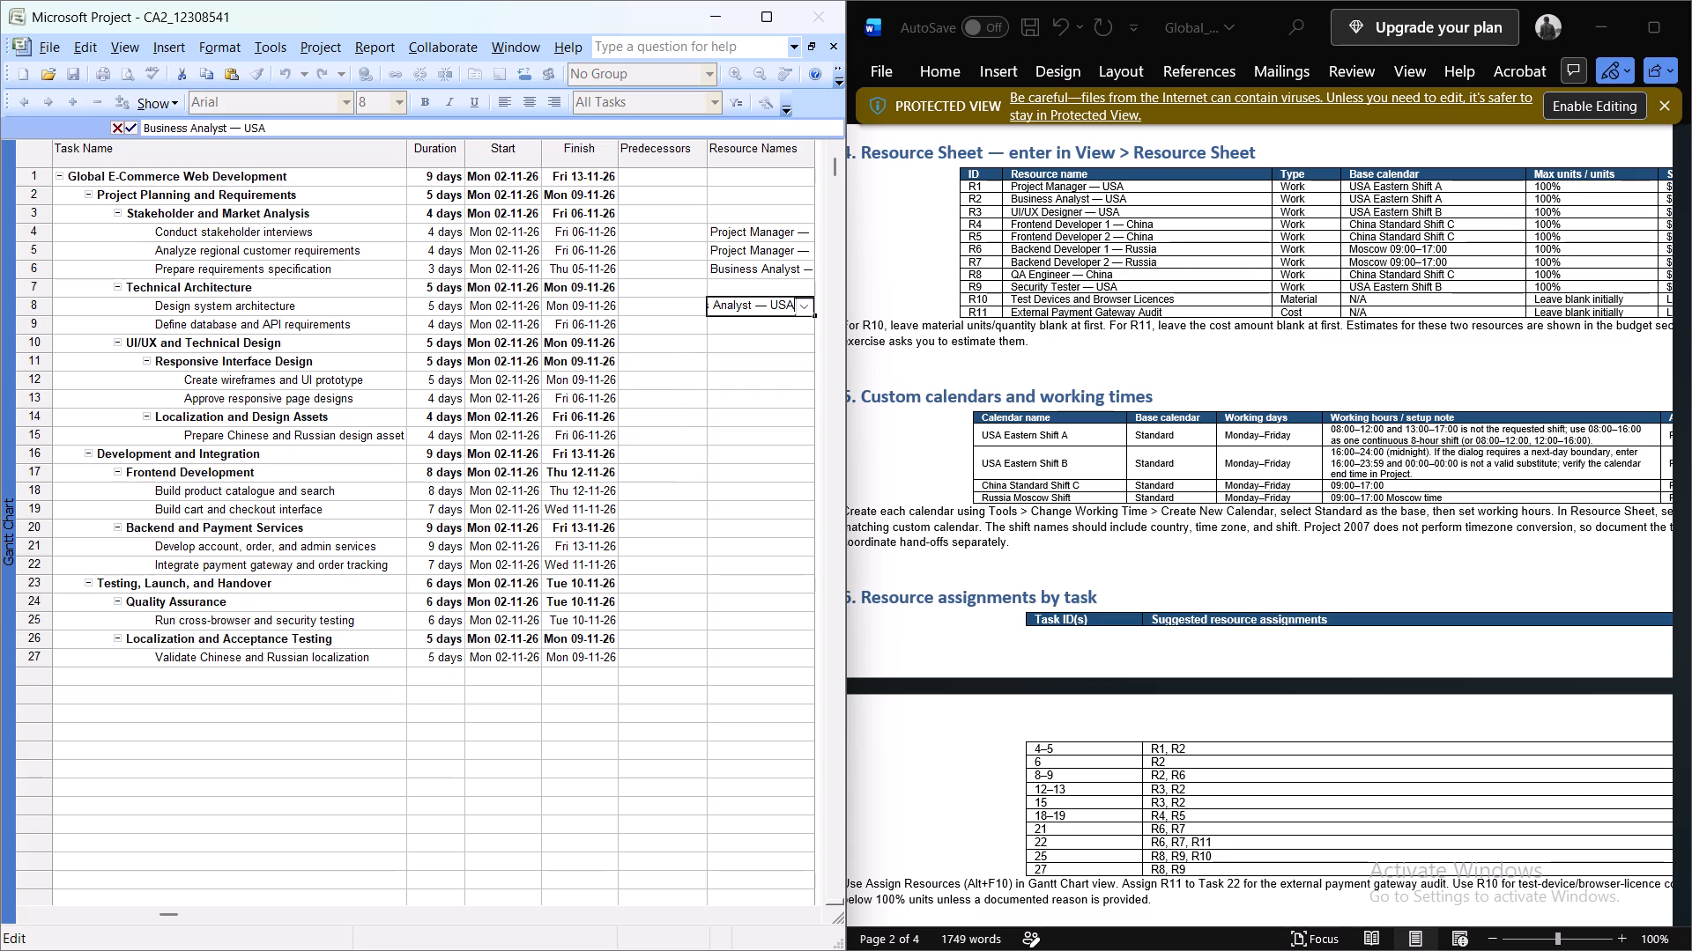
key("comma")
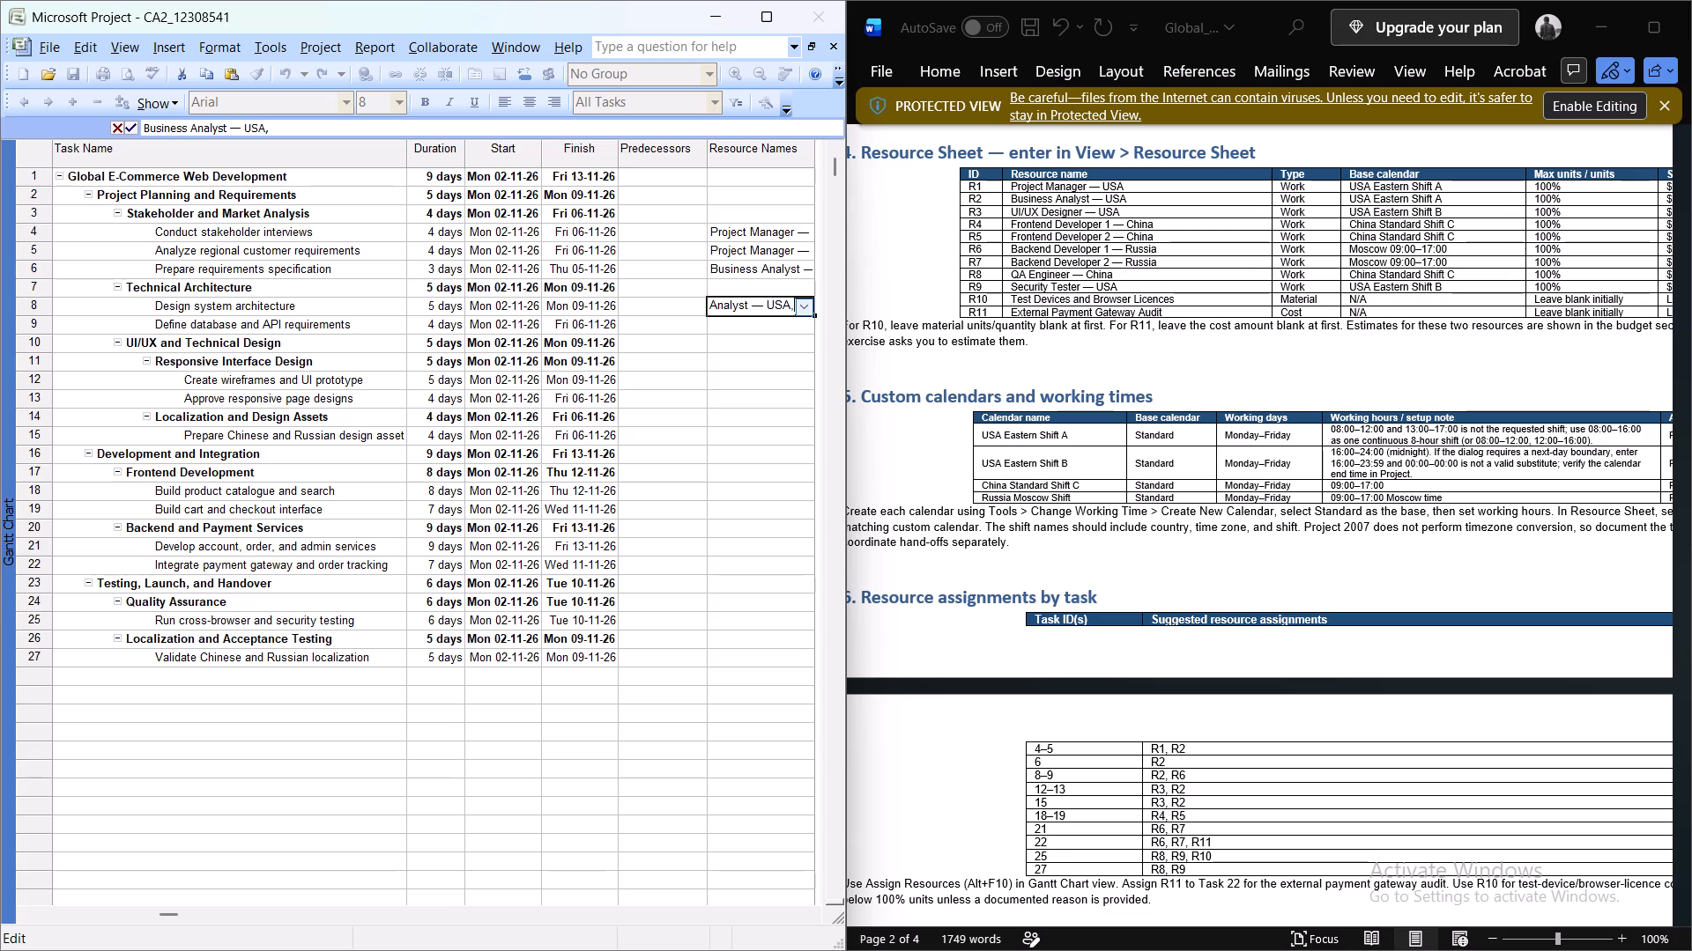
left_click(805, 306)
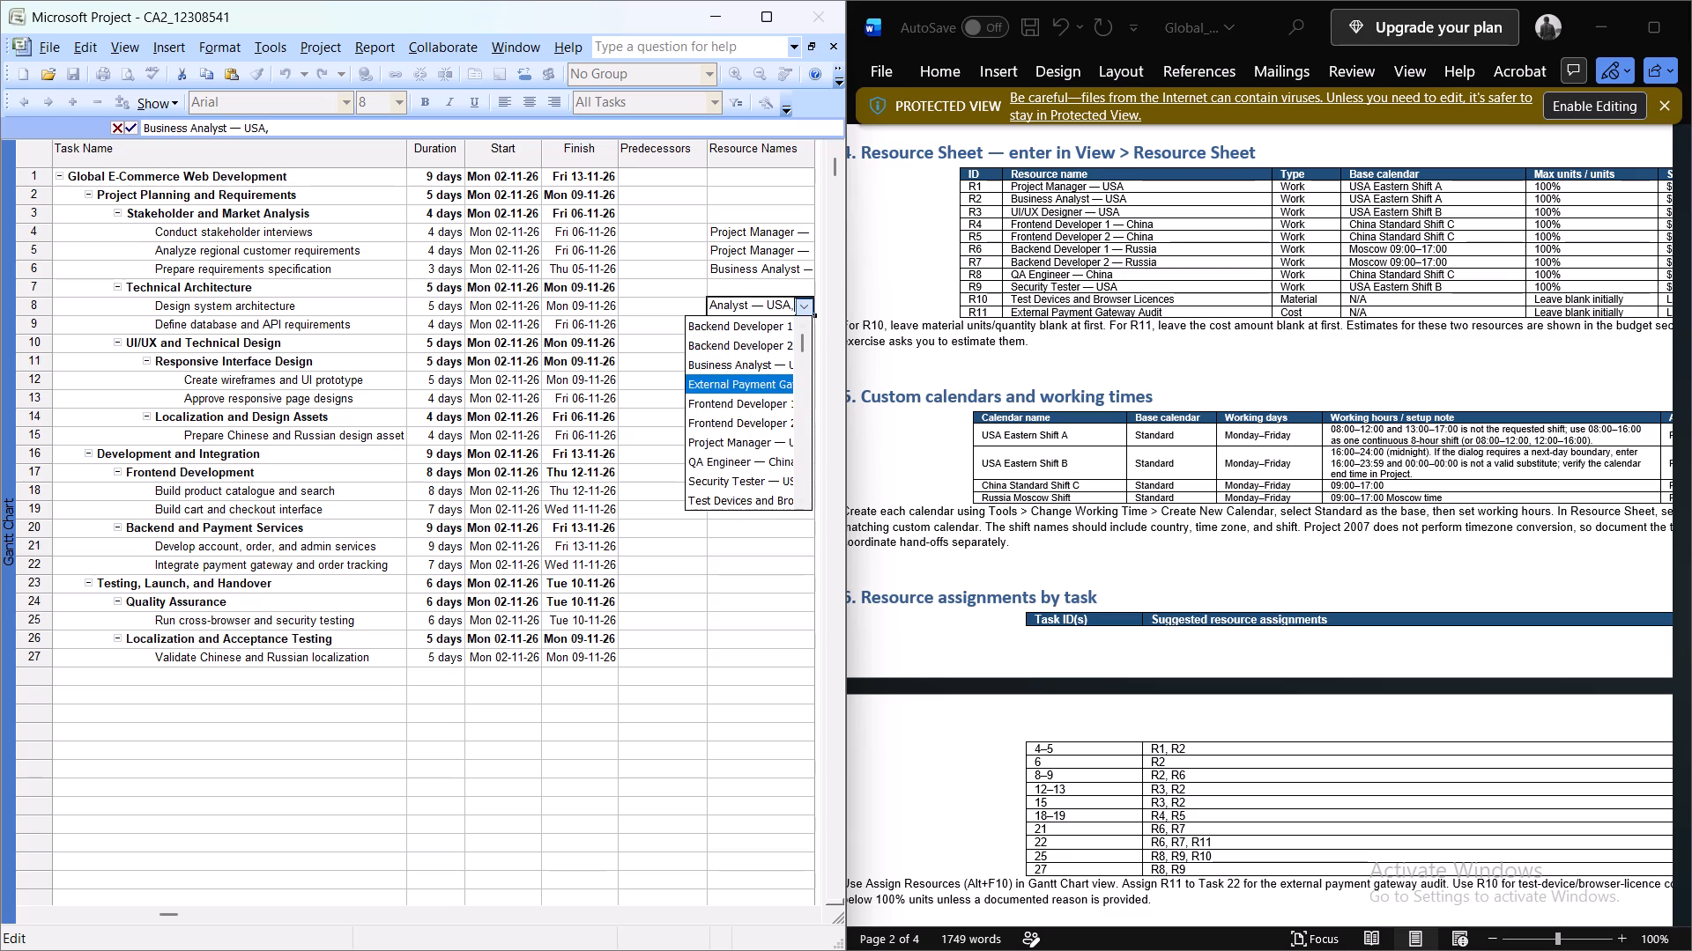
left_click(753, 331)
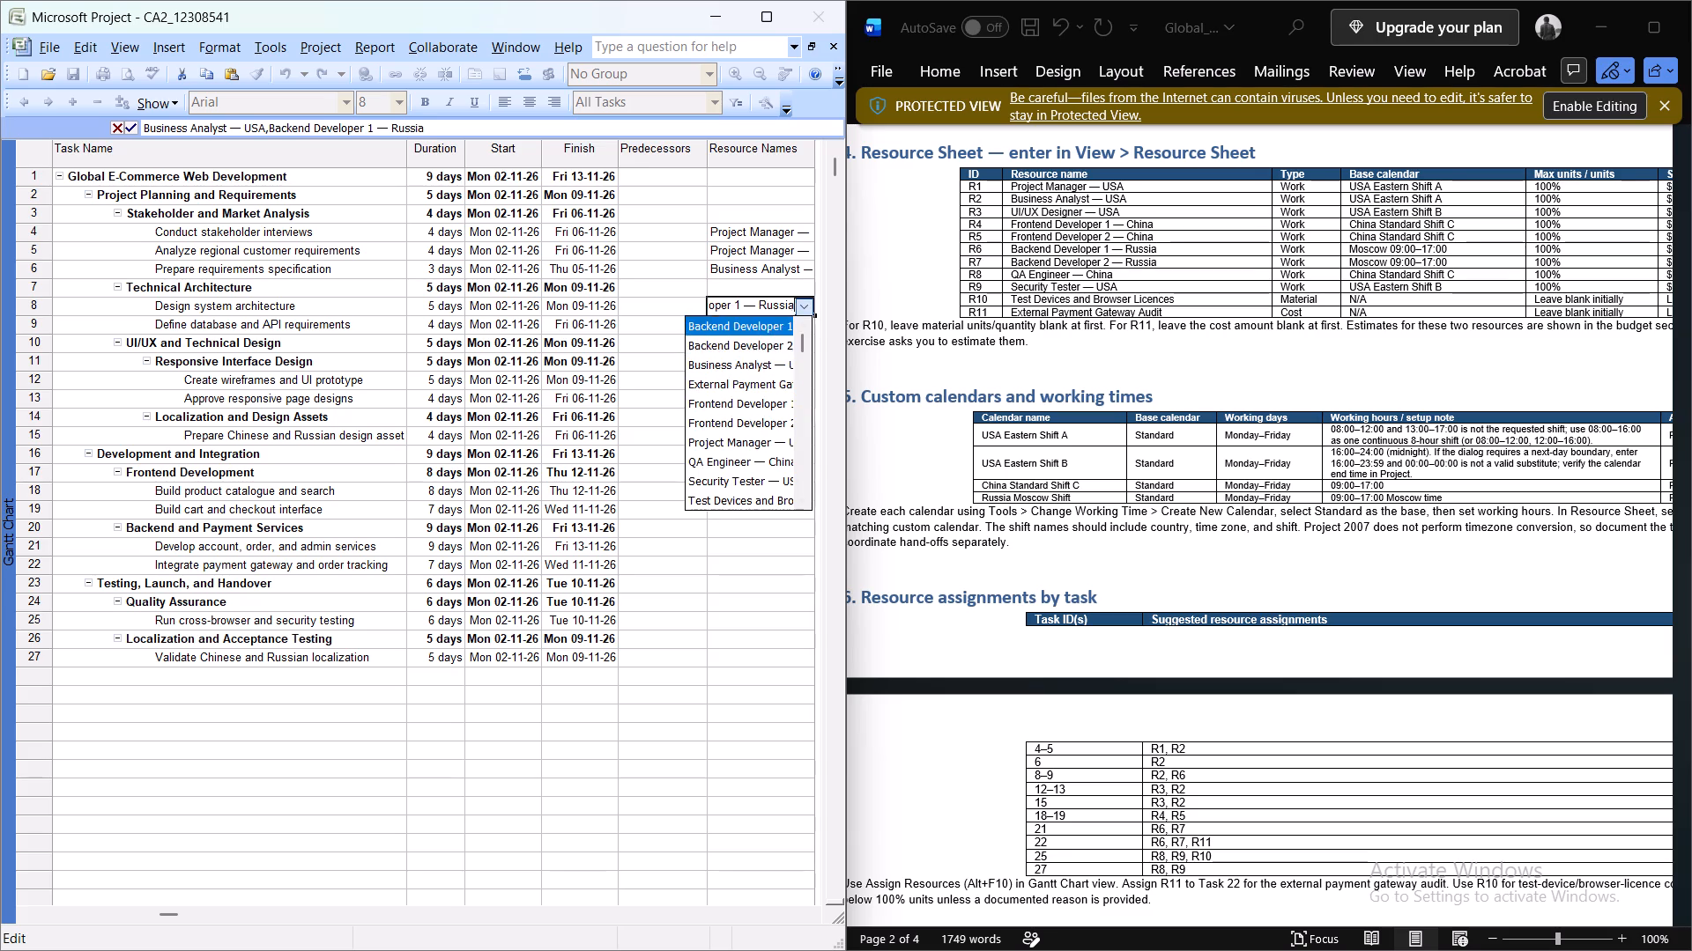
key("Return")
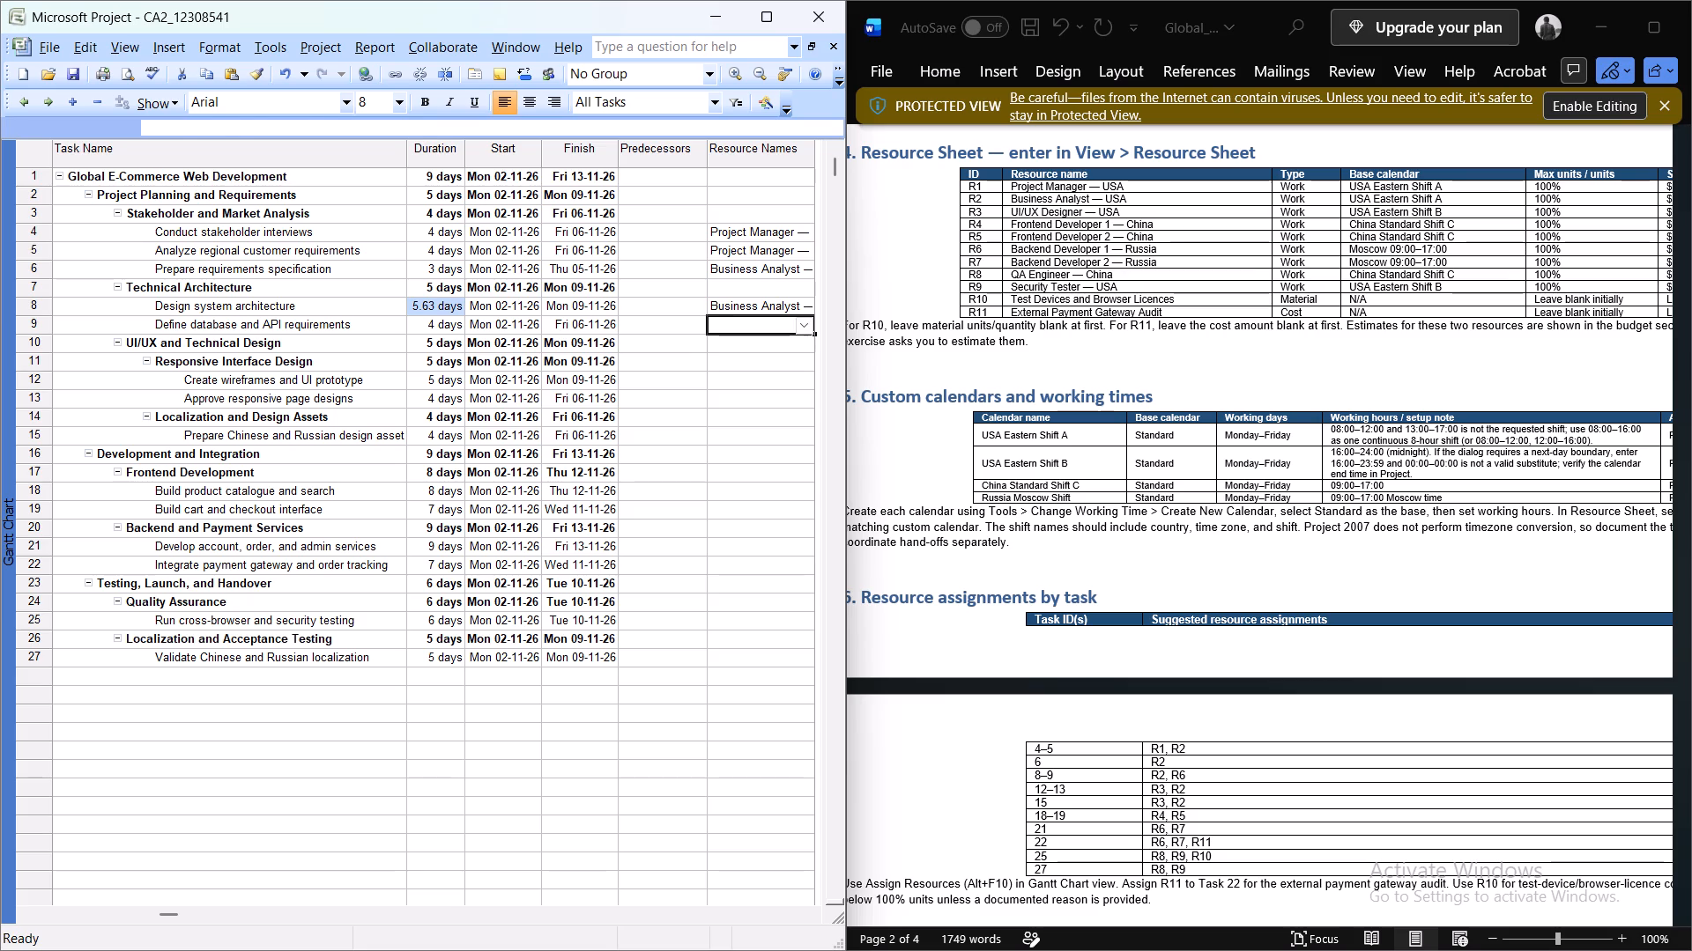
left_click(775, 308)
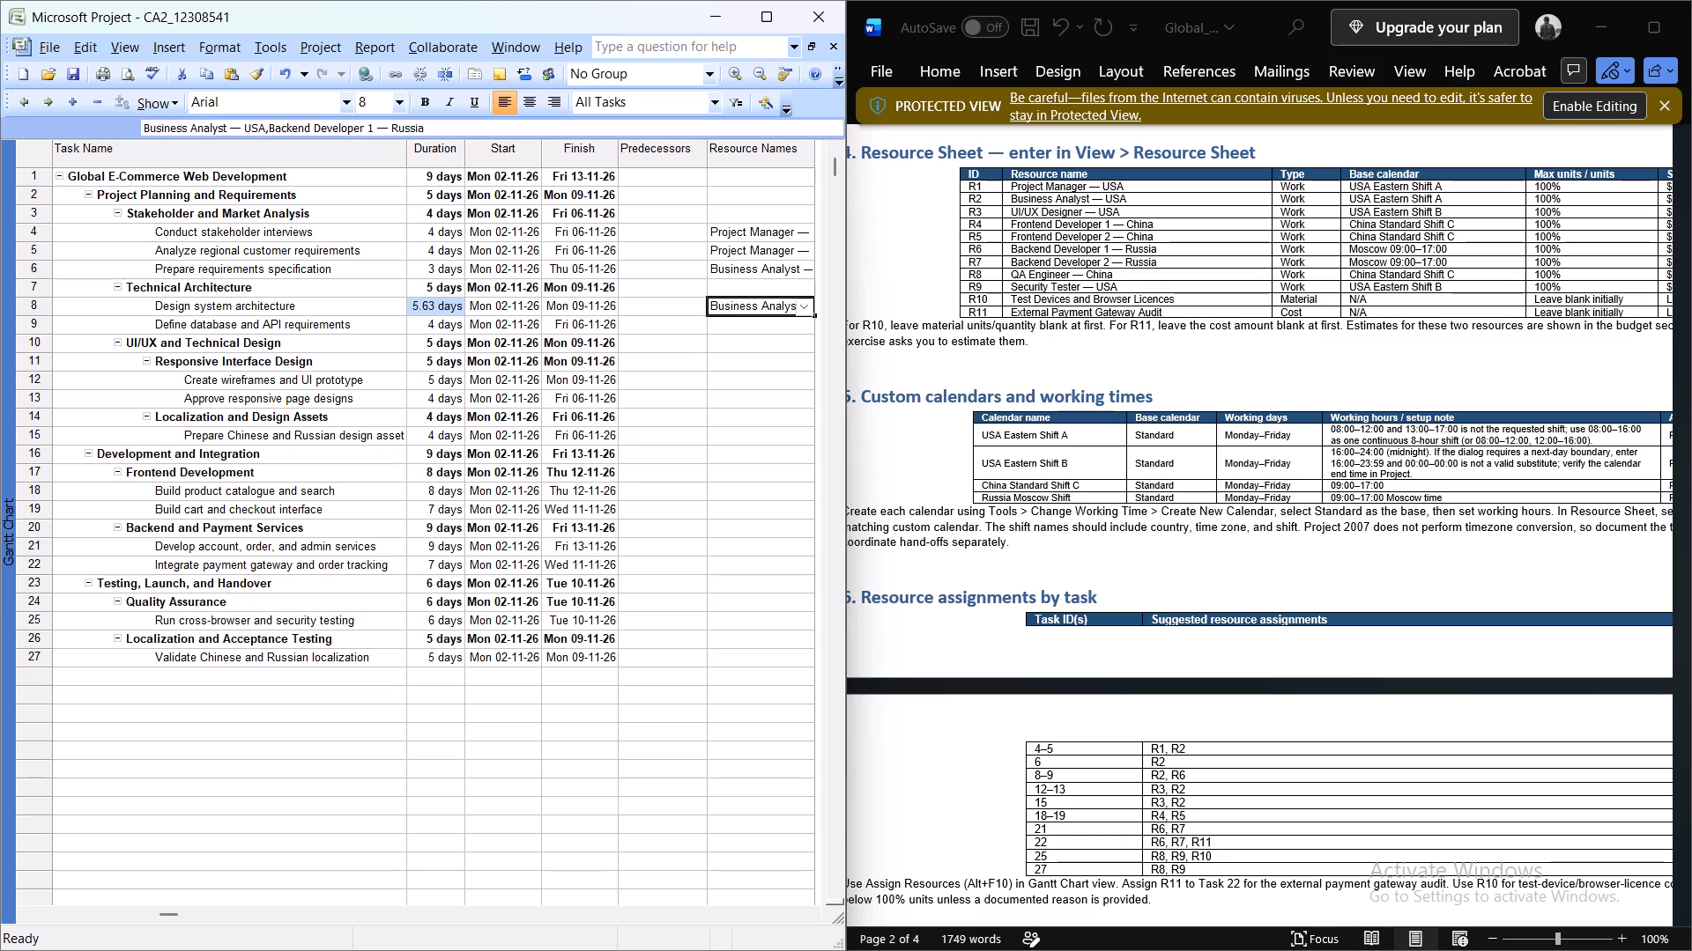
Enter Business Analyst — USA for task 9, Define database and API requirements, and replace it with Backend Developer 1 — Russia.
left_click(760, 327)
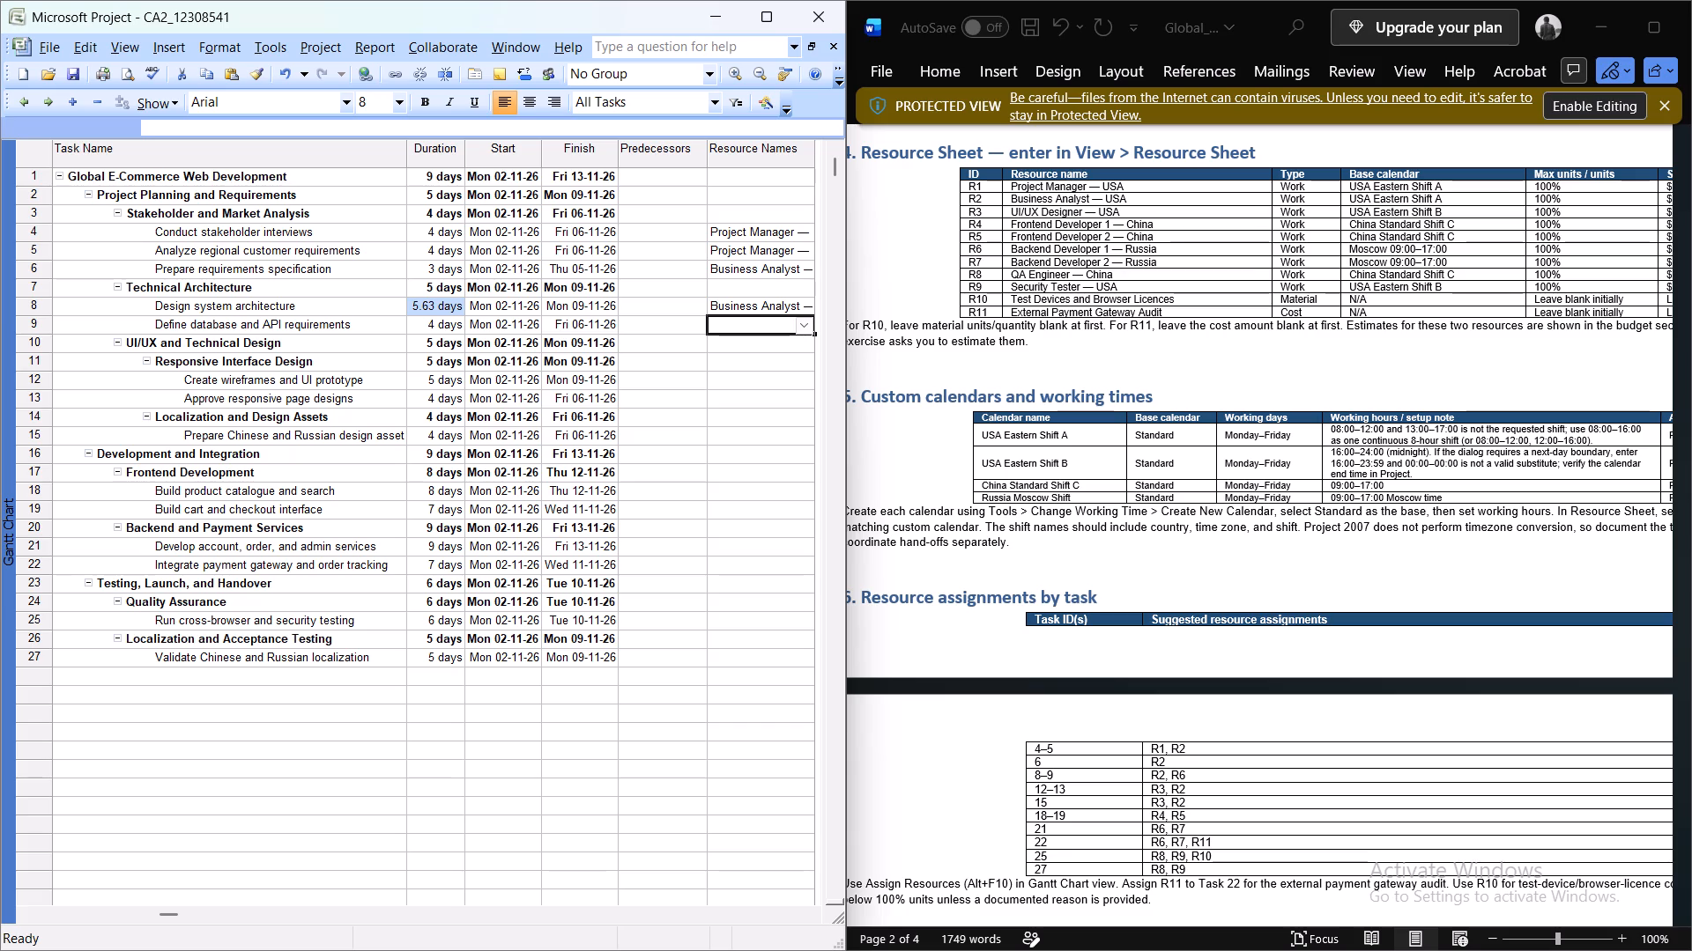
left_click(805, 330)
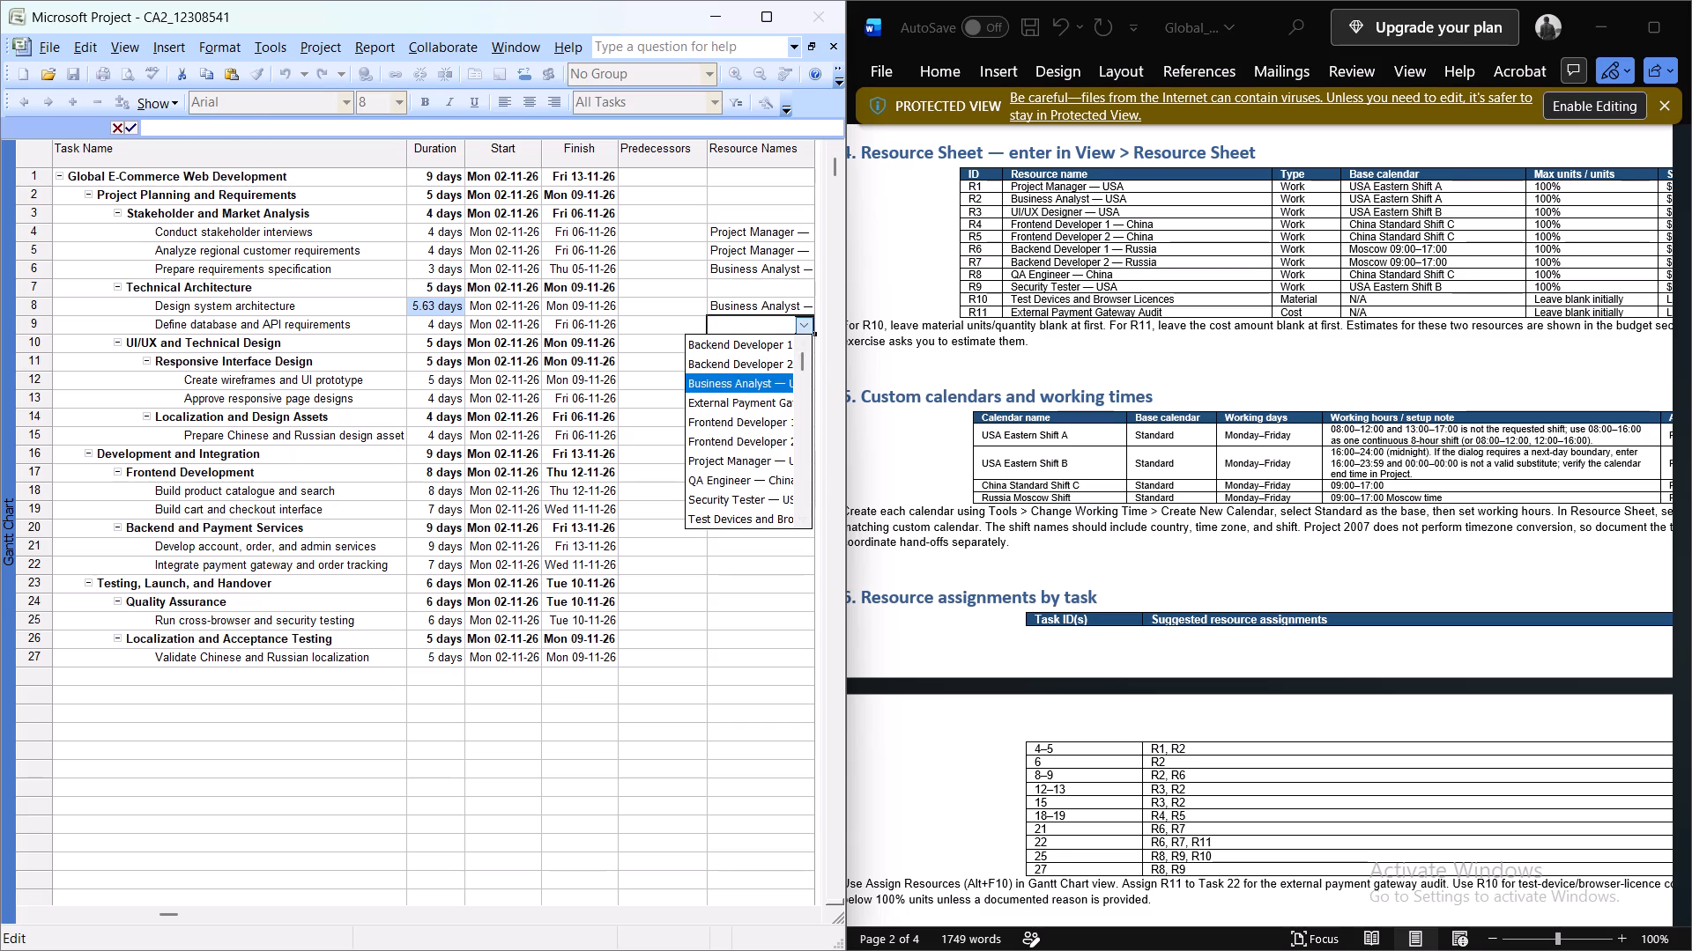
left_click(753, 383)
key("comma")
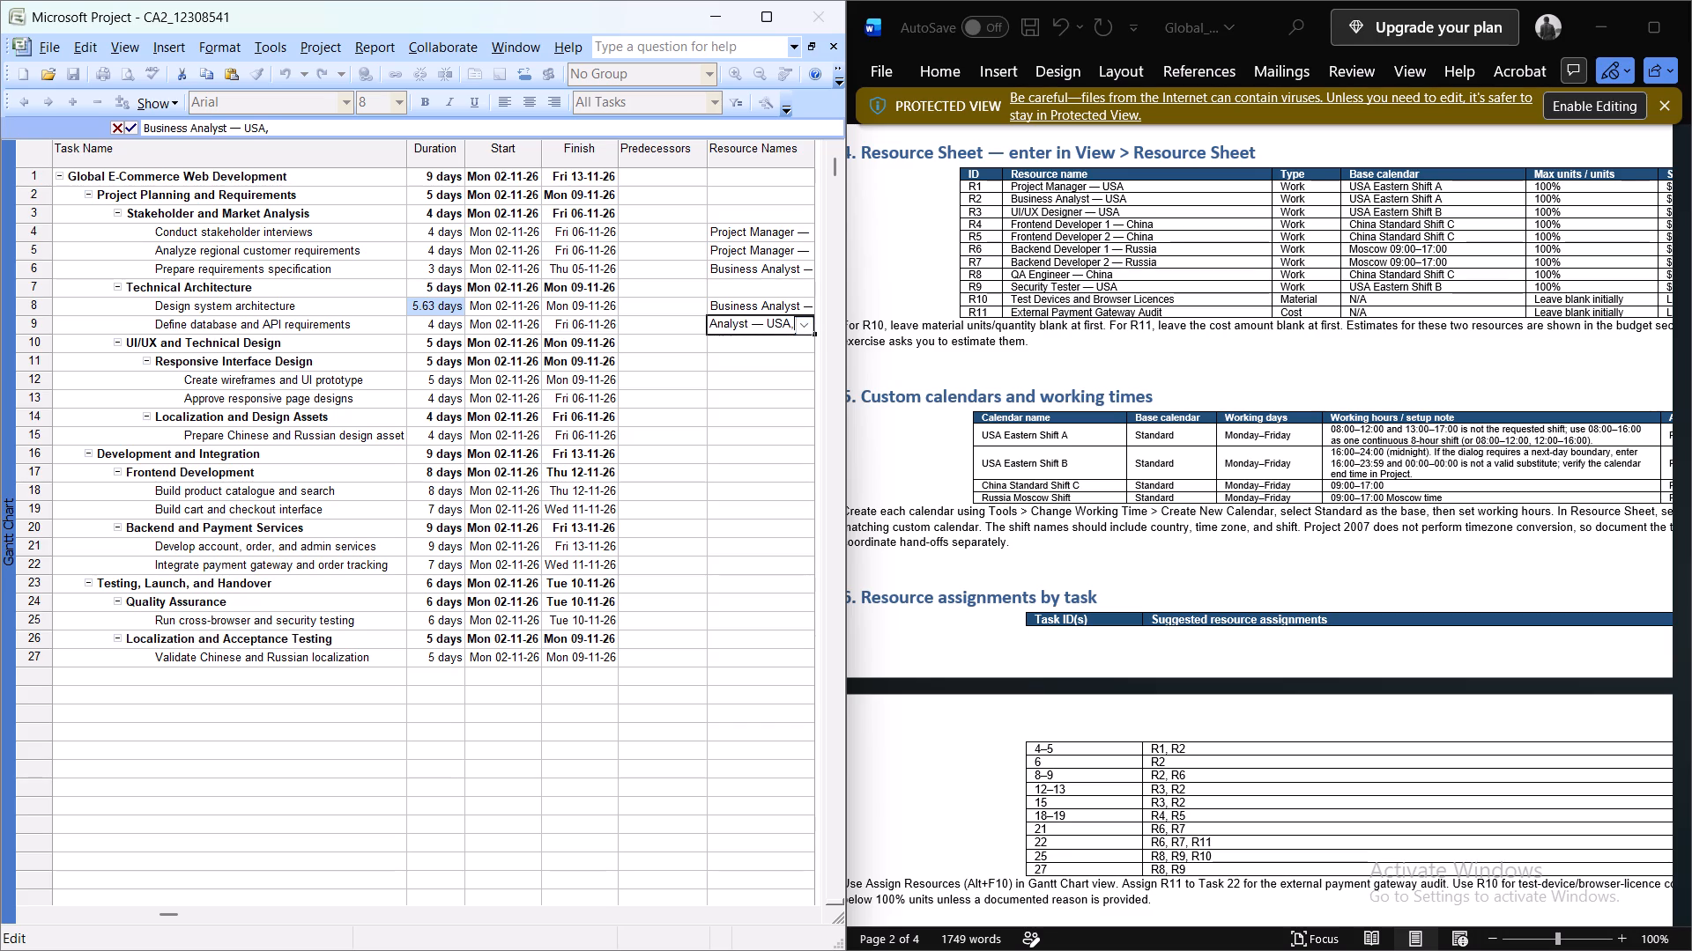
left_click(813, 328)
left_click(804, 328)
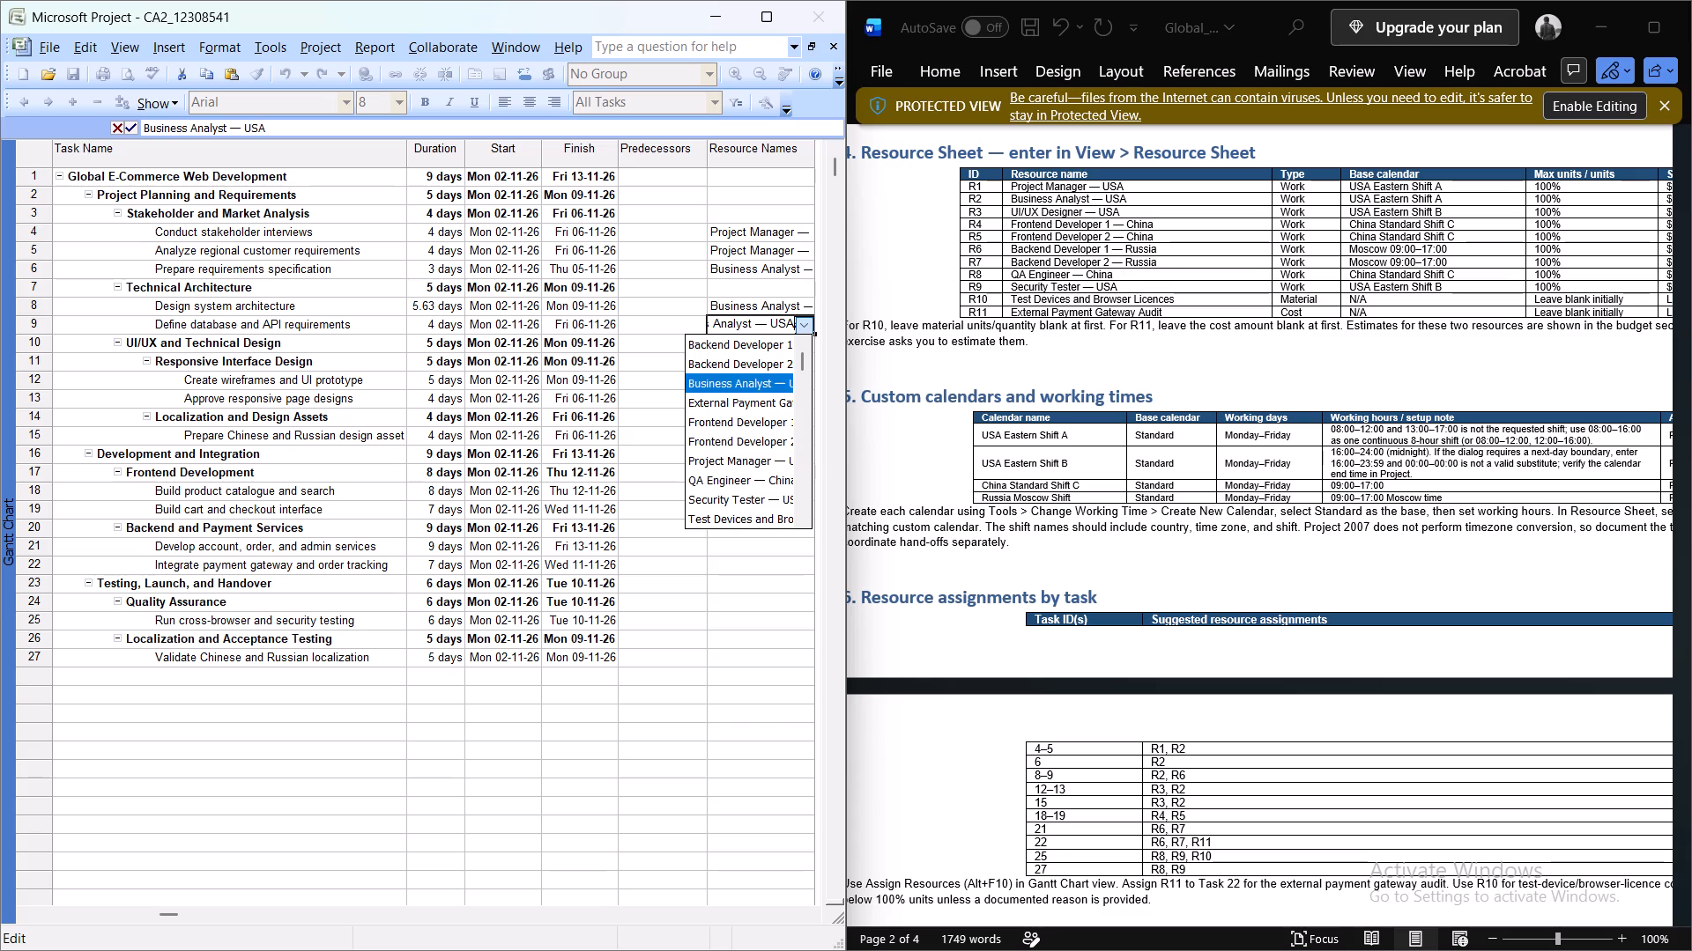
left_click(746, 349)
left_click(751, 347)
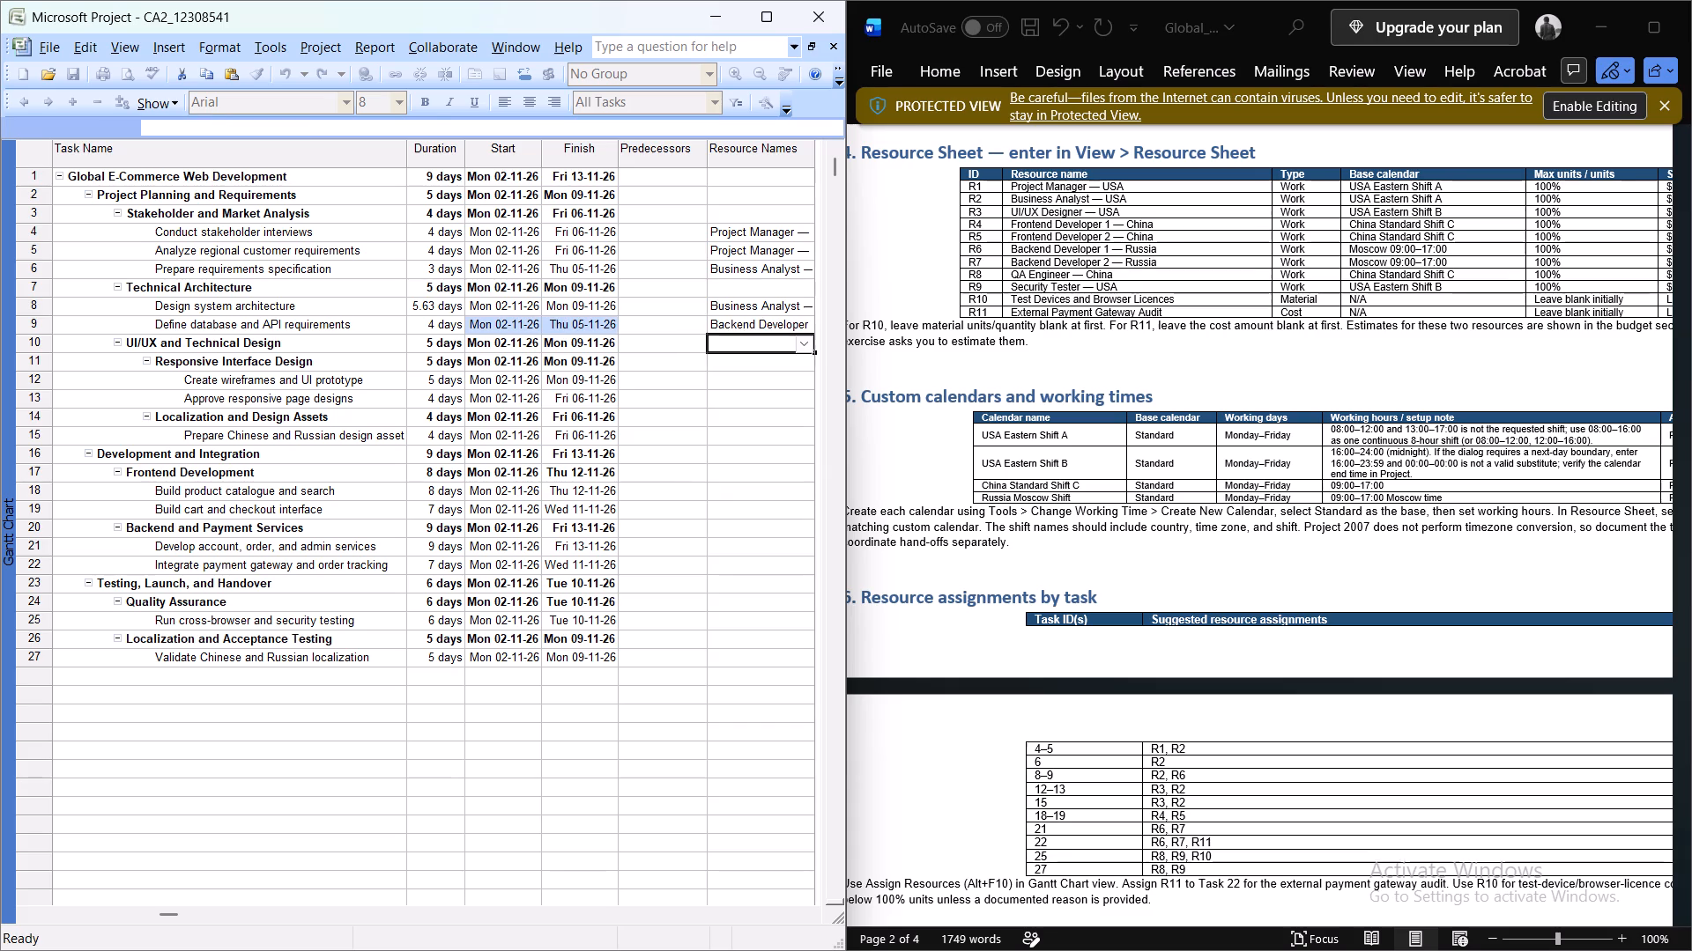
Assign both UI/UX Designer — USA and Business Analyst — USA to task 12, Create wireframes and UI prototype.
left_click(742, 381)
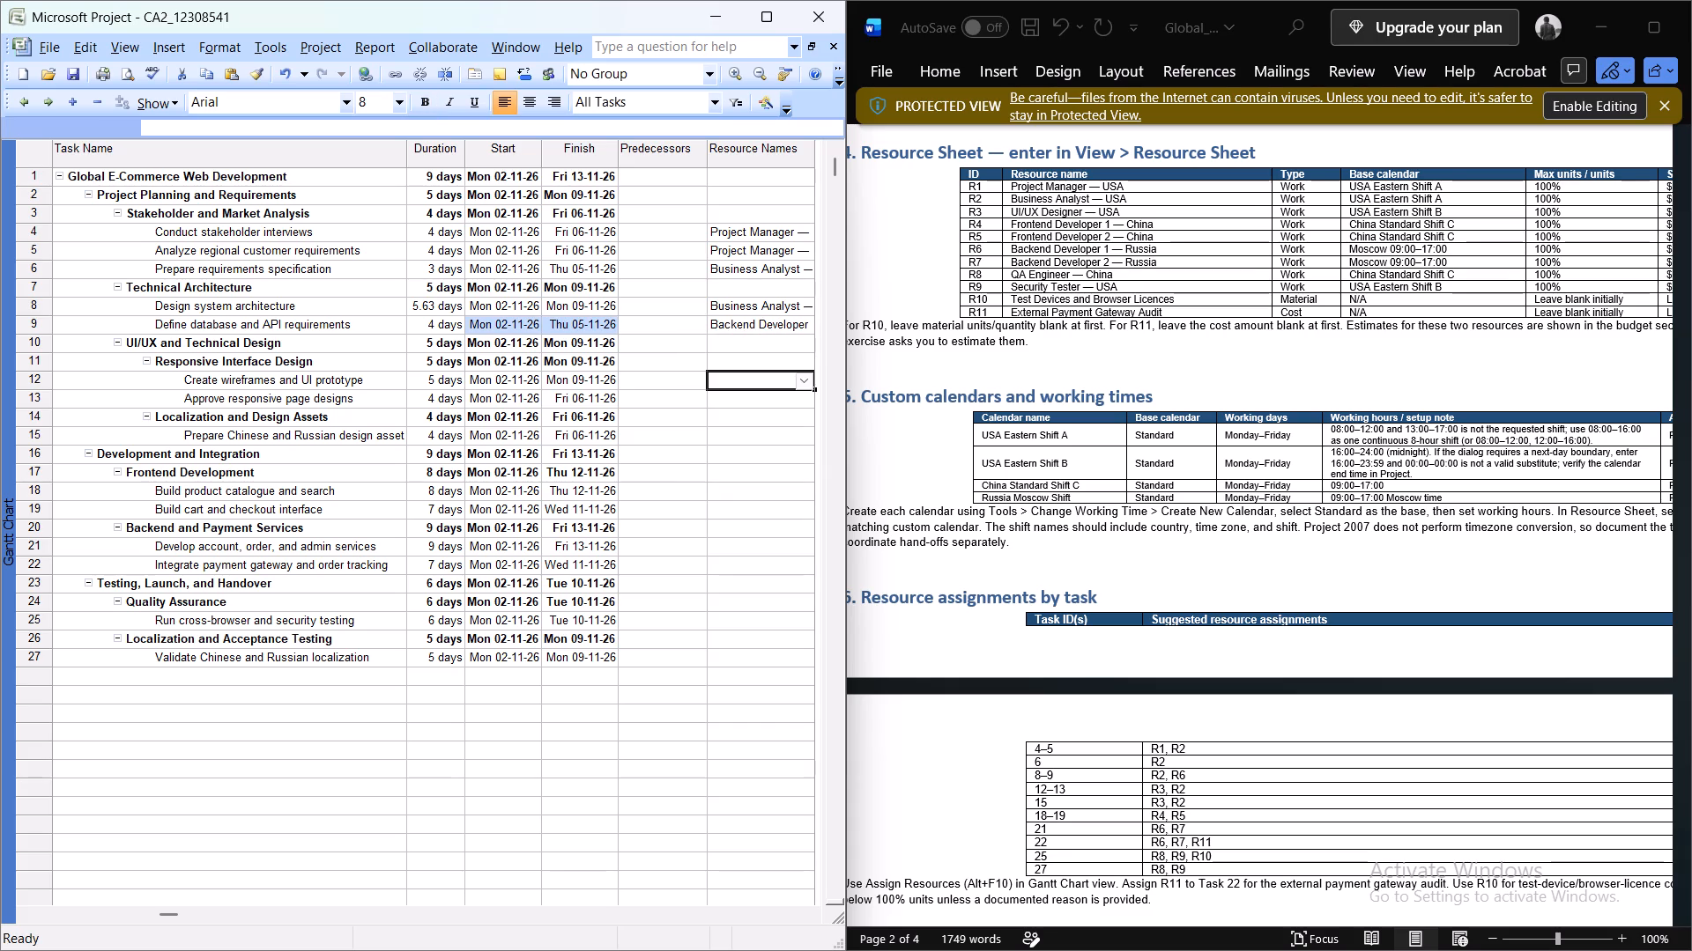
left_click(806, 381)
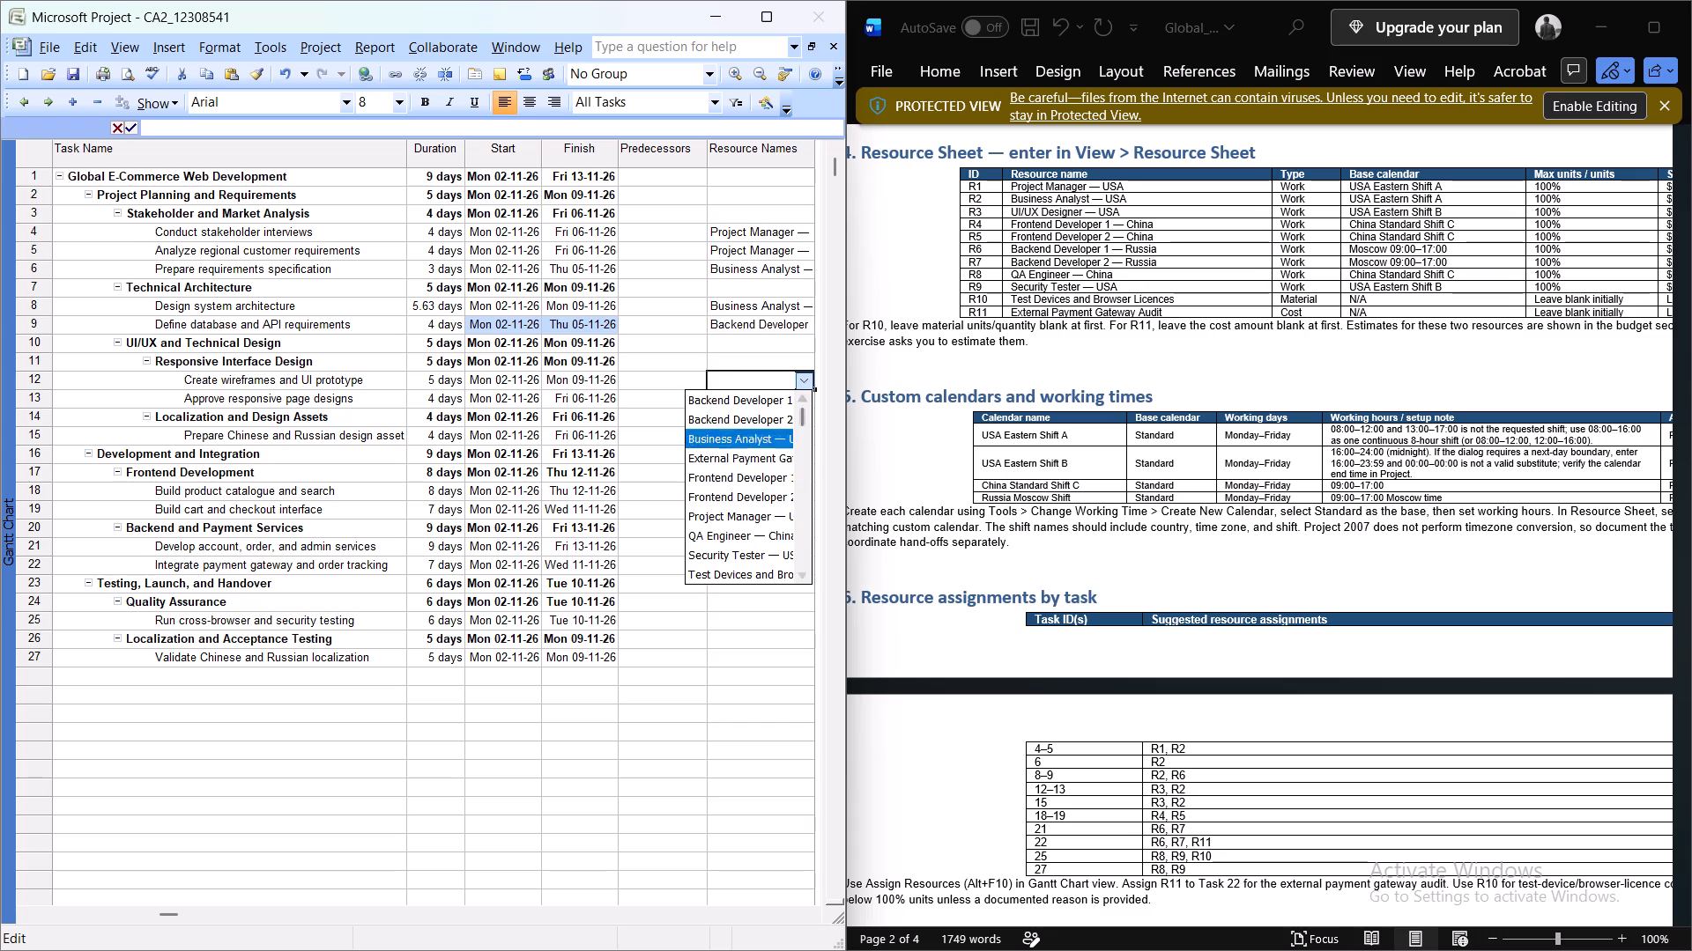
scroll(717, 561, "down", 7)
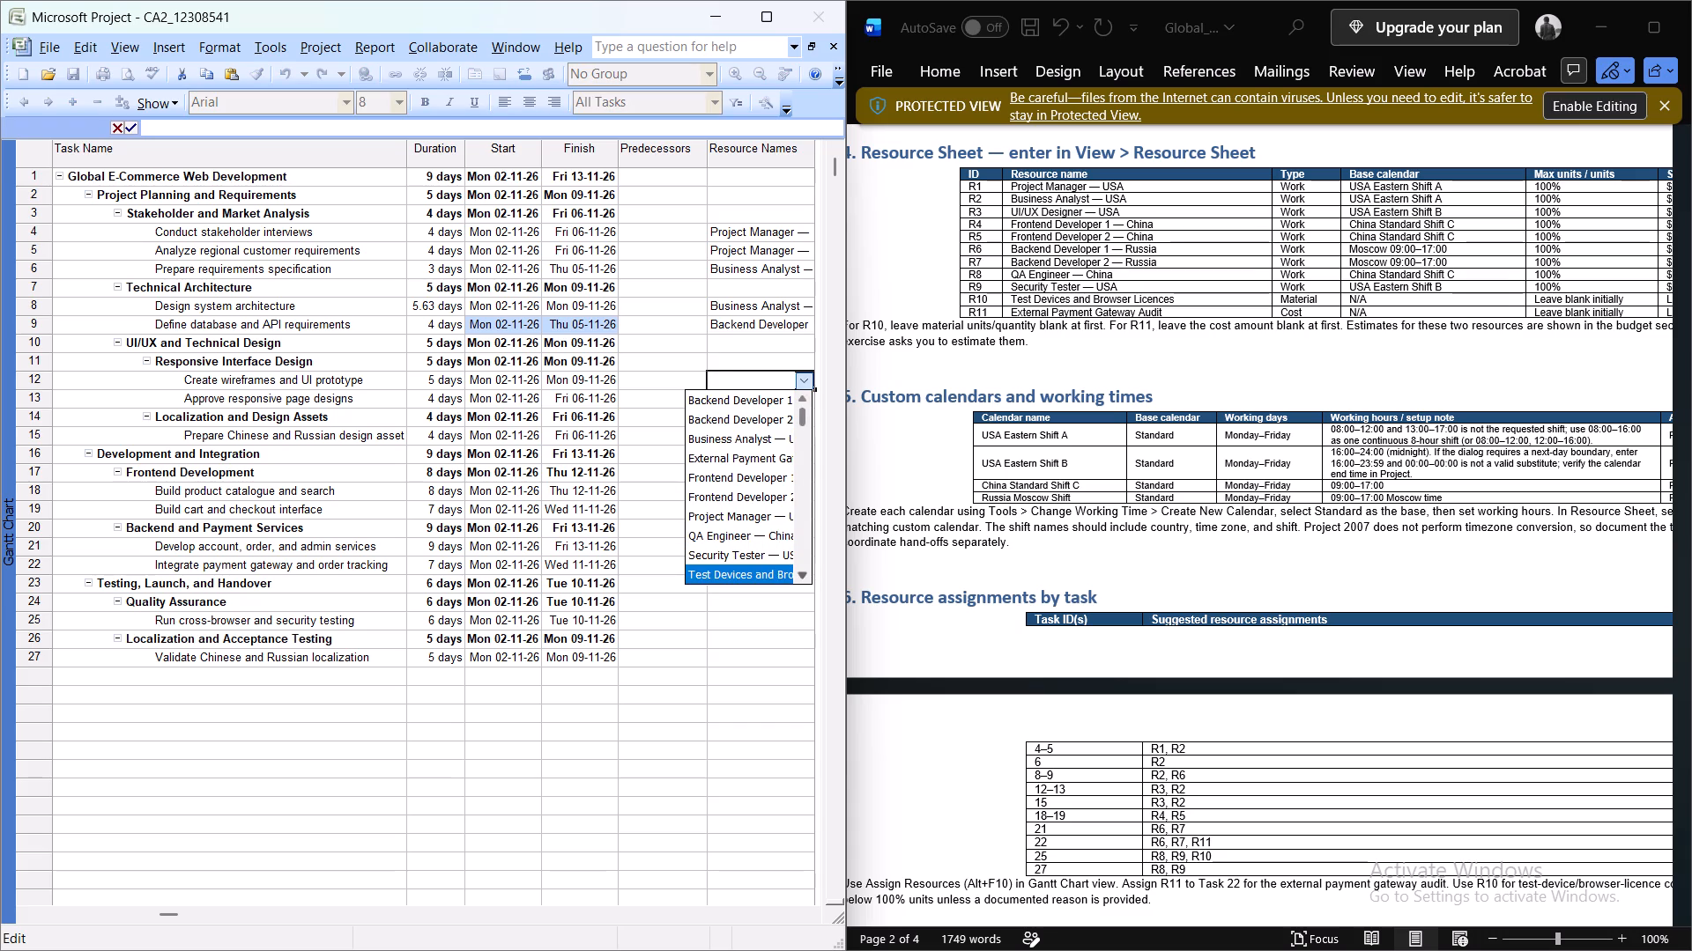
left_click(798, 576)
left_click(798, 576)
left_click(764, 579)
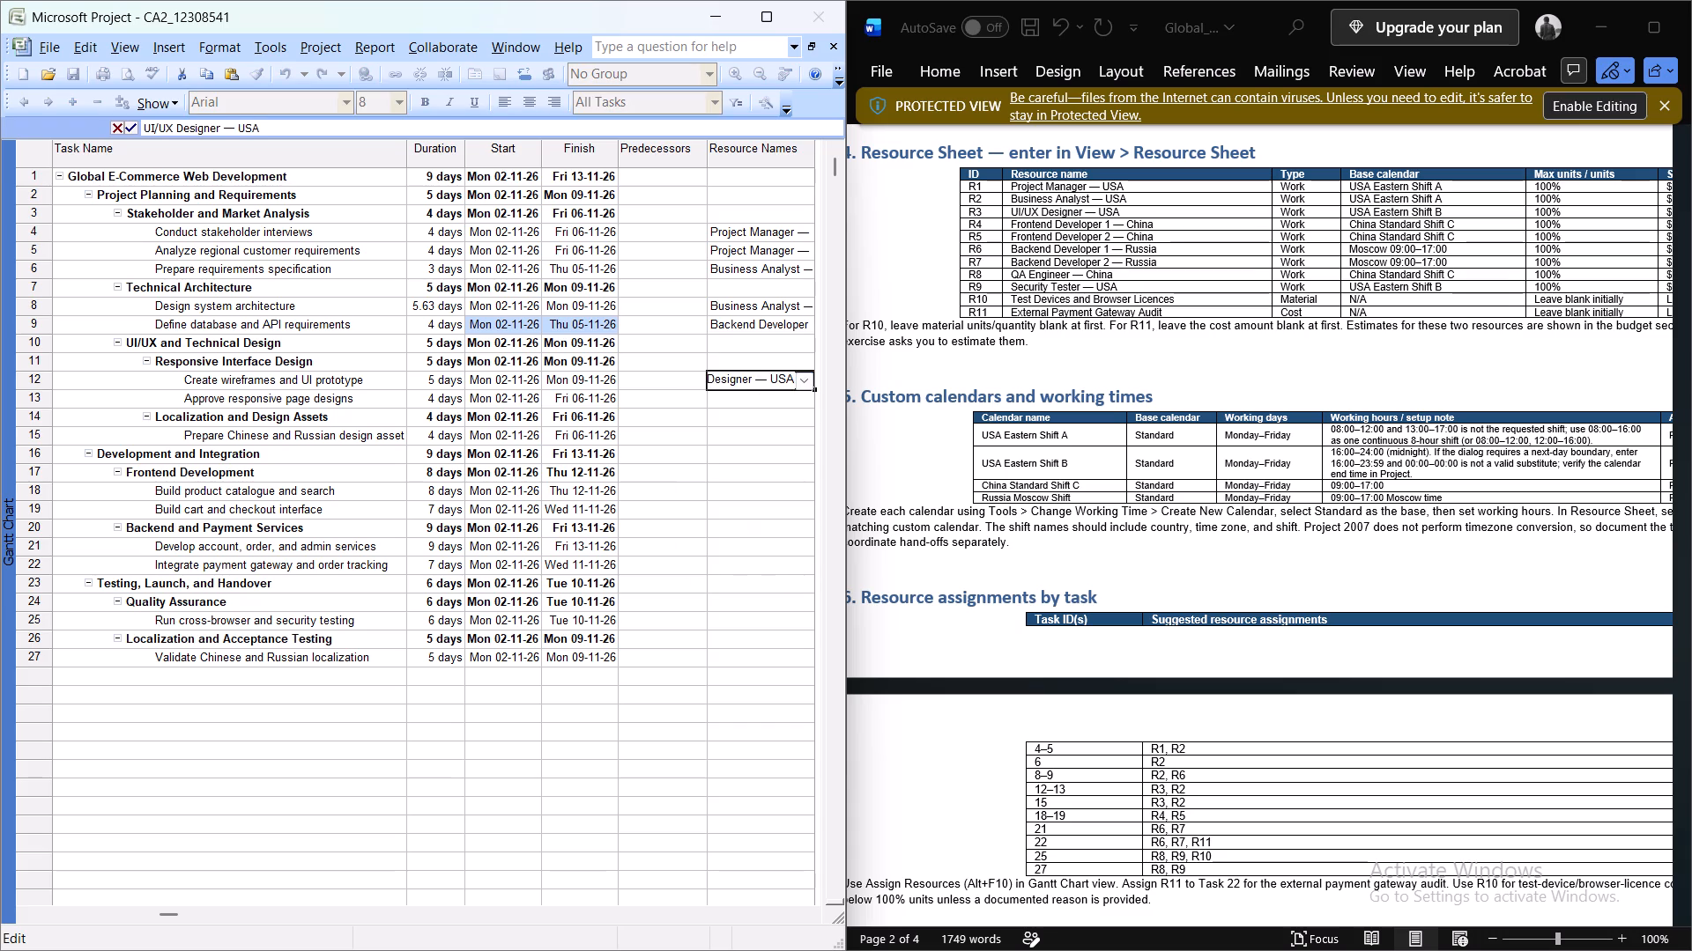
key("comma")
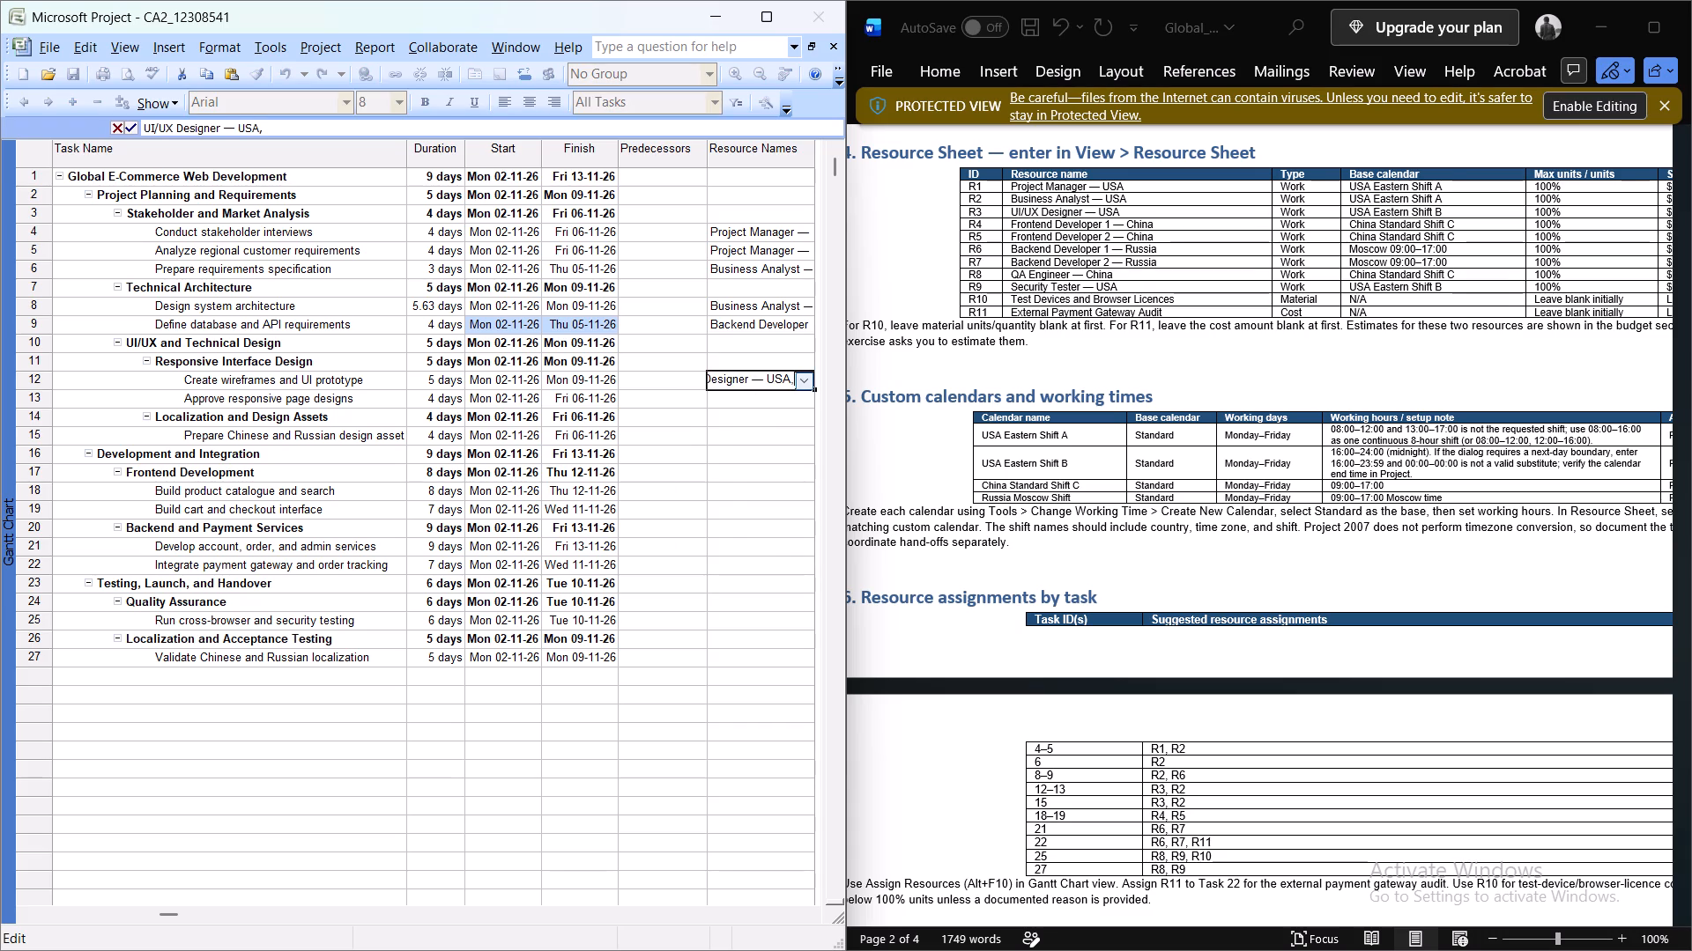
left_click(807, 376)
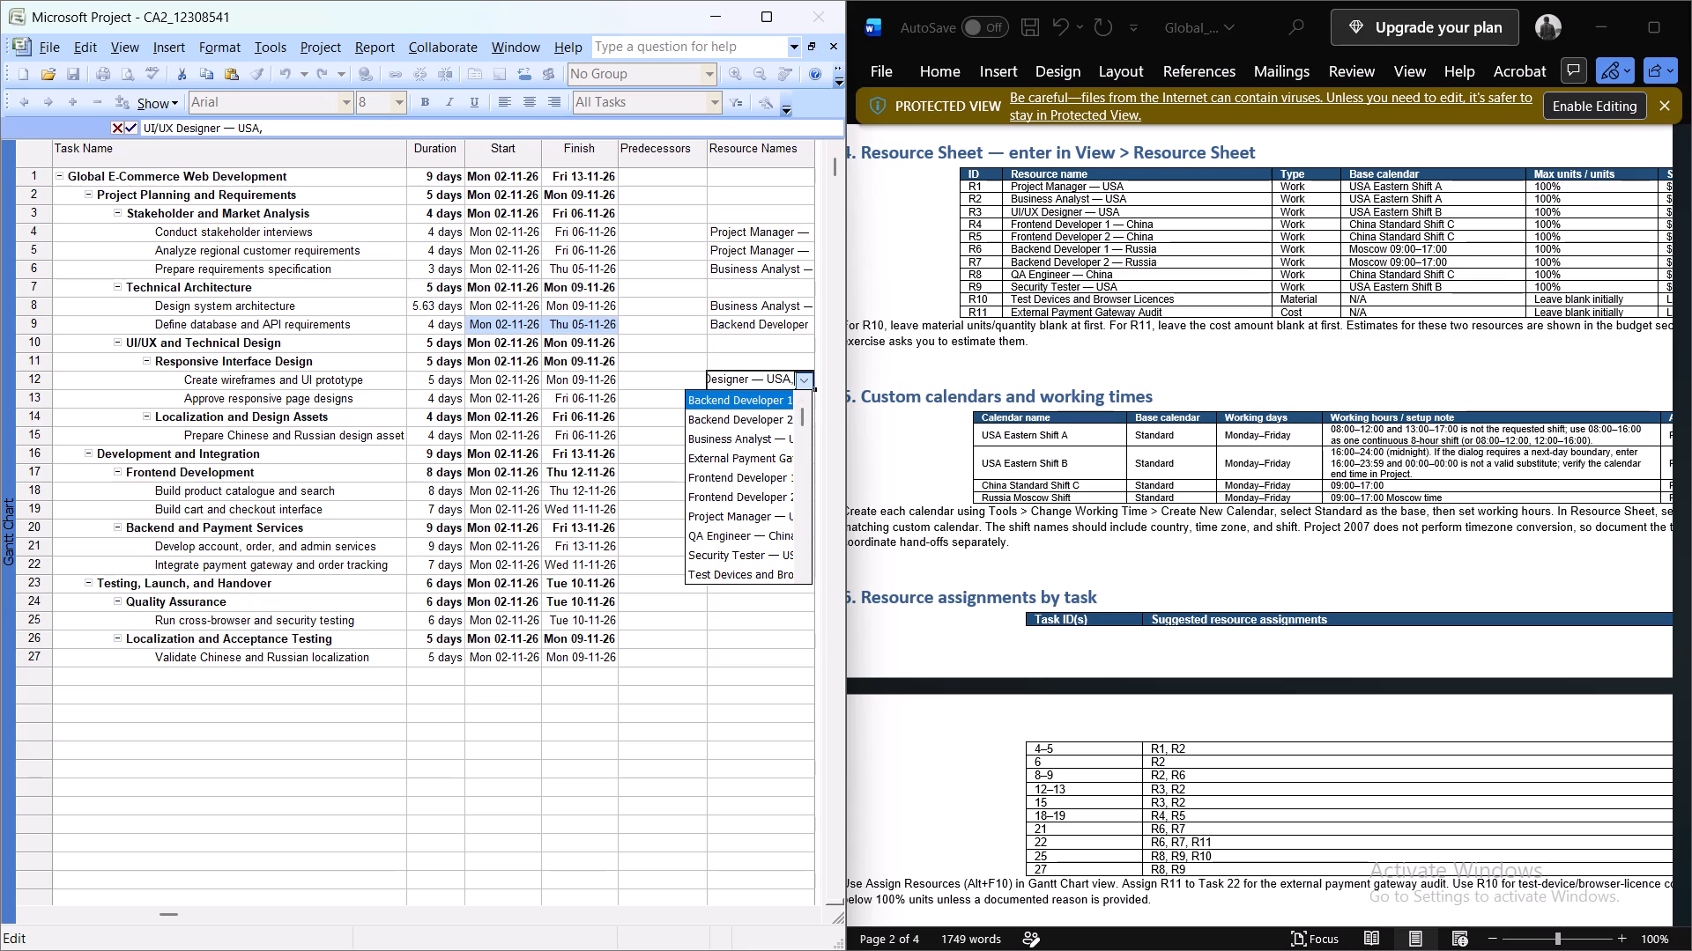
left_click(746, 439)
key("Return")
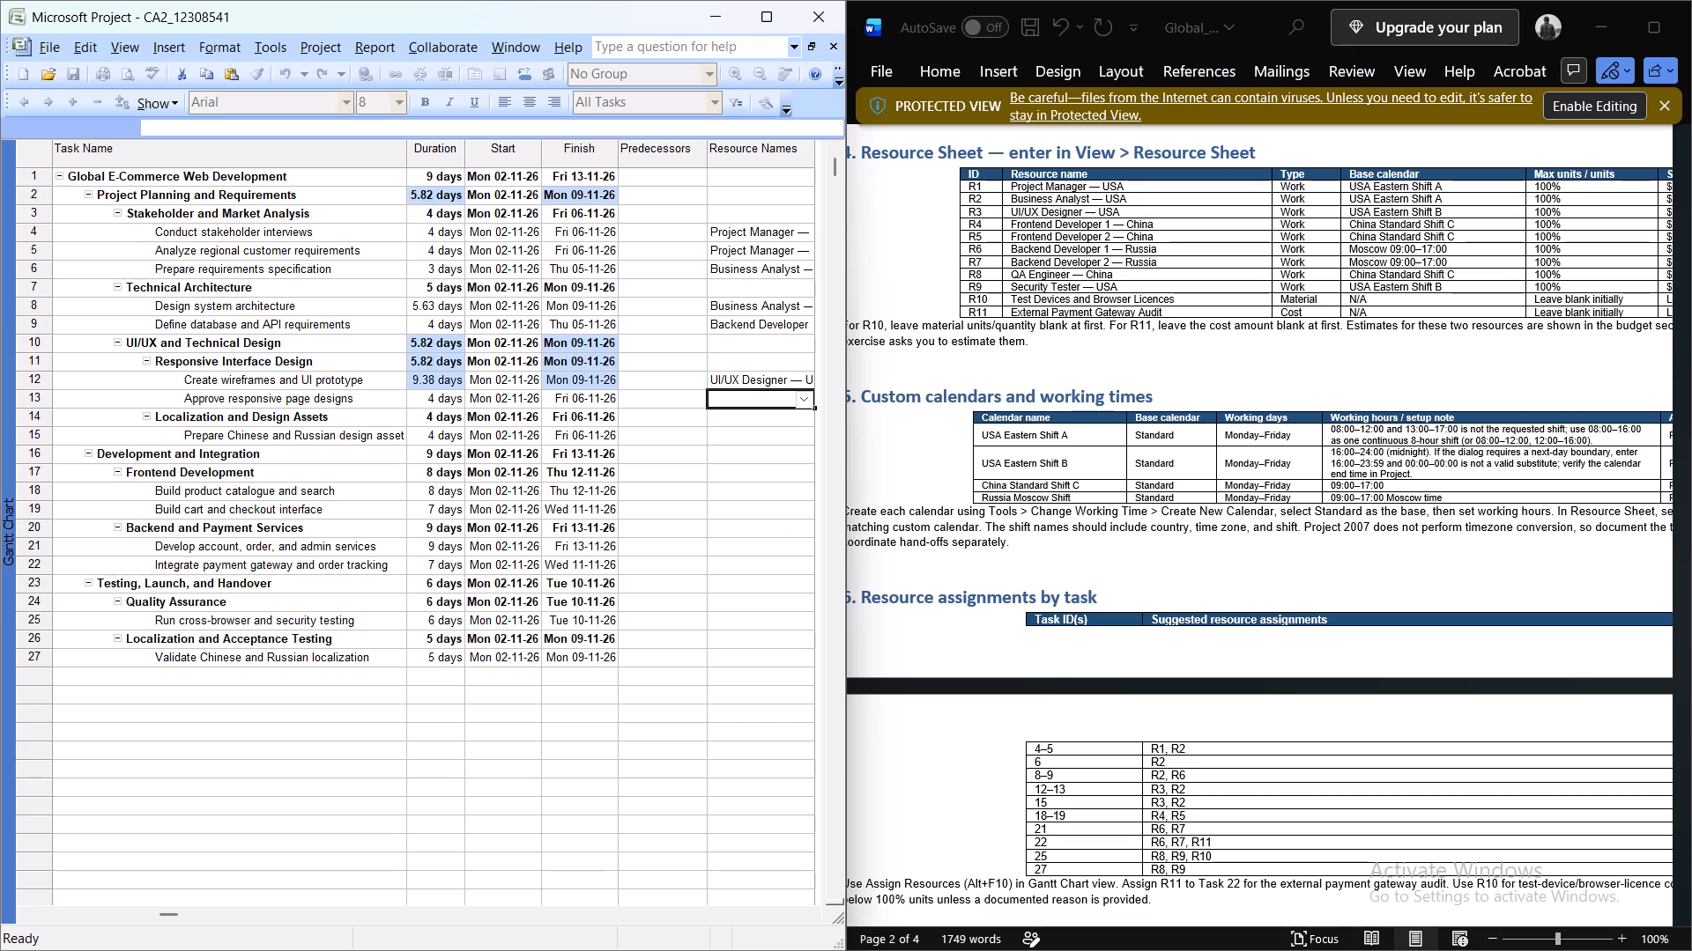
Assign both UI/UX Designer — USA and Business Analyst — USA to task 13, Approve responsive page designs.
left_click(805, 401)
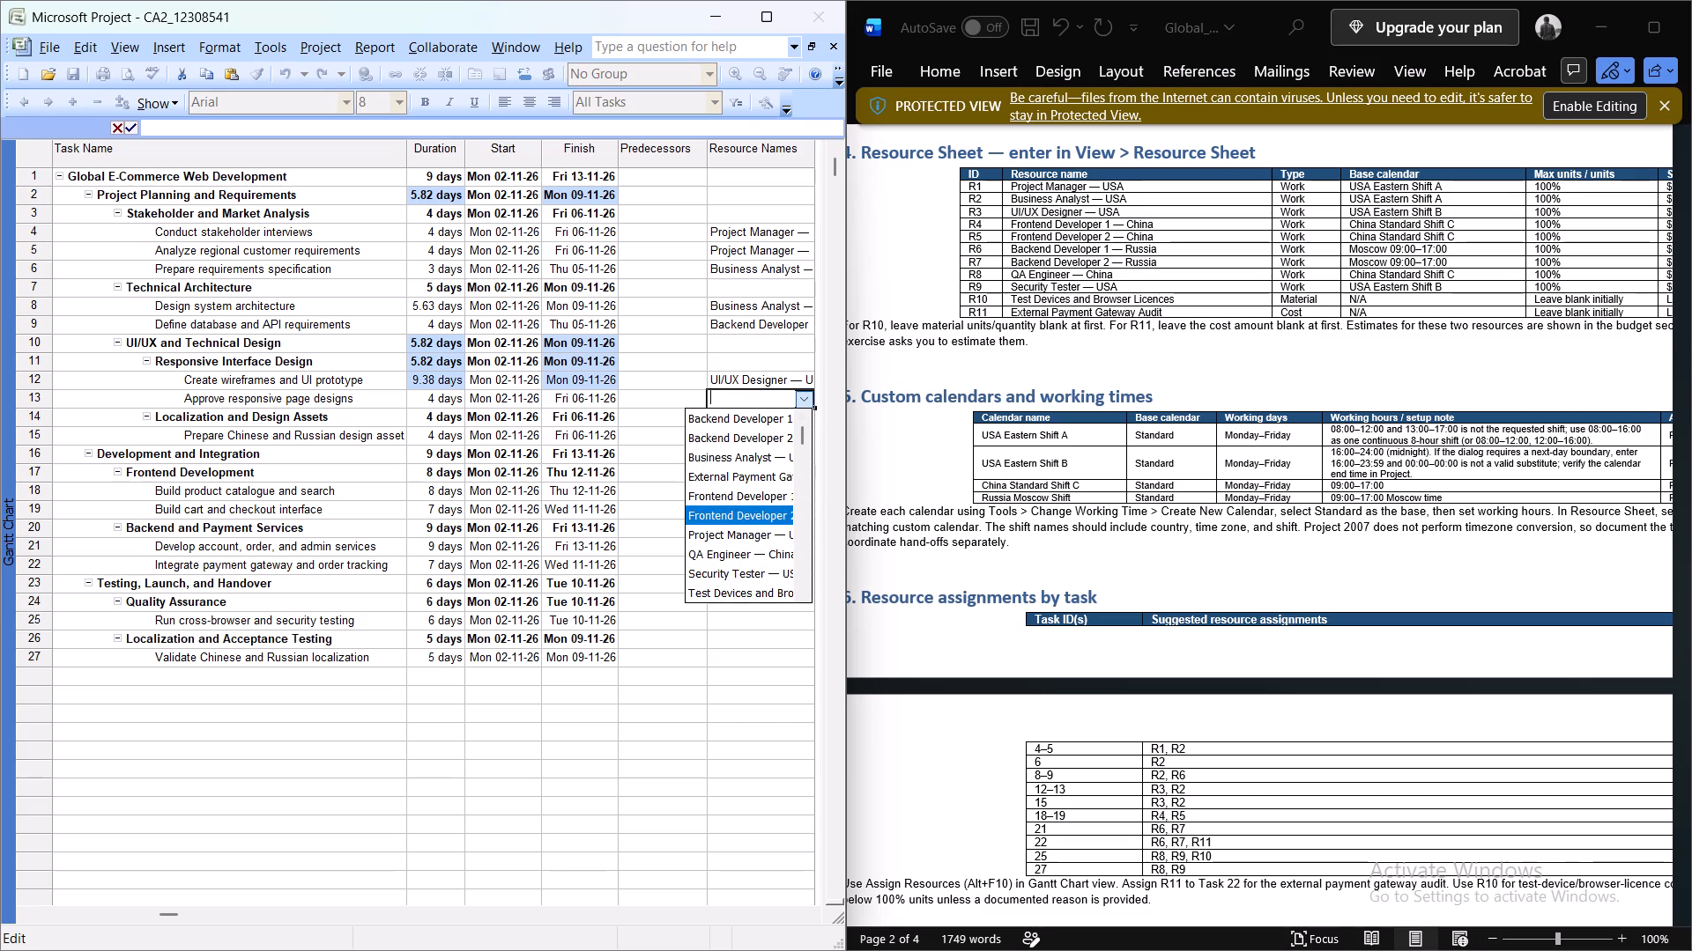
left_click(798, 593)
left_click(764, 596)
key("comma")
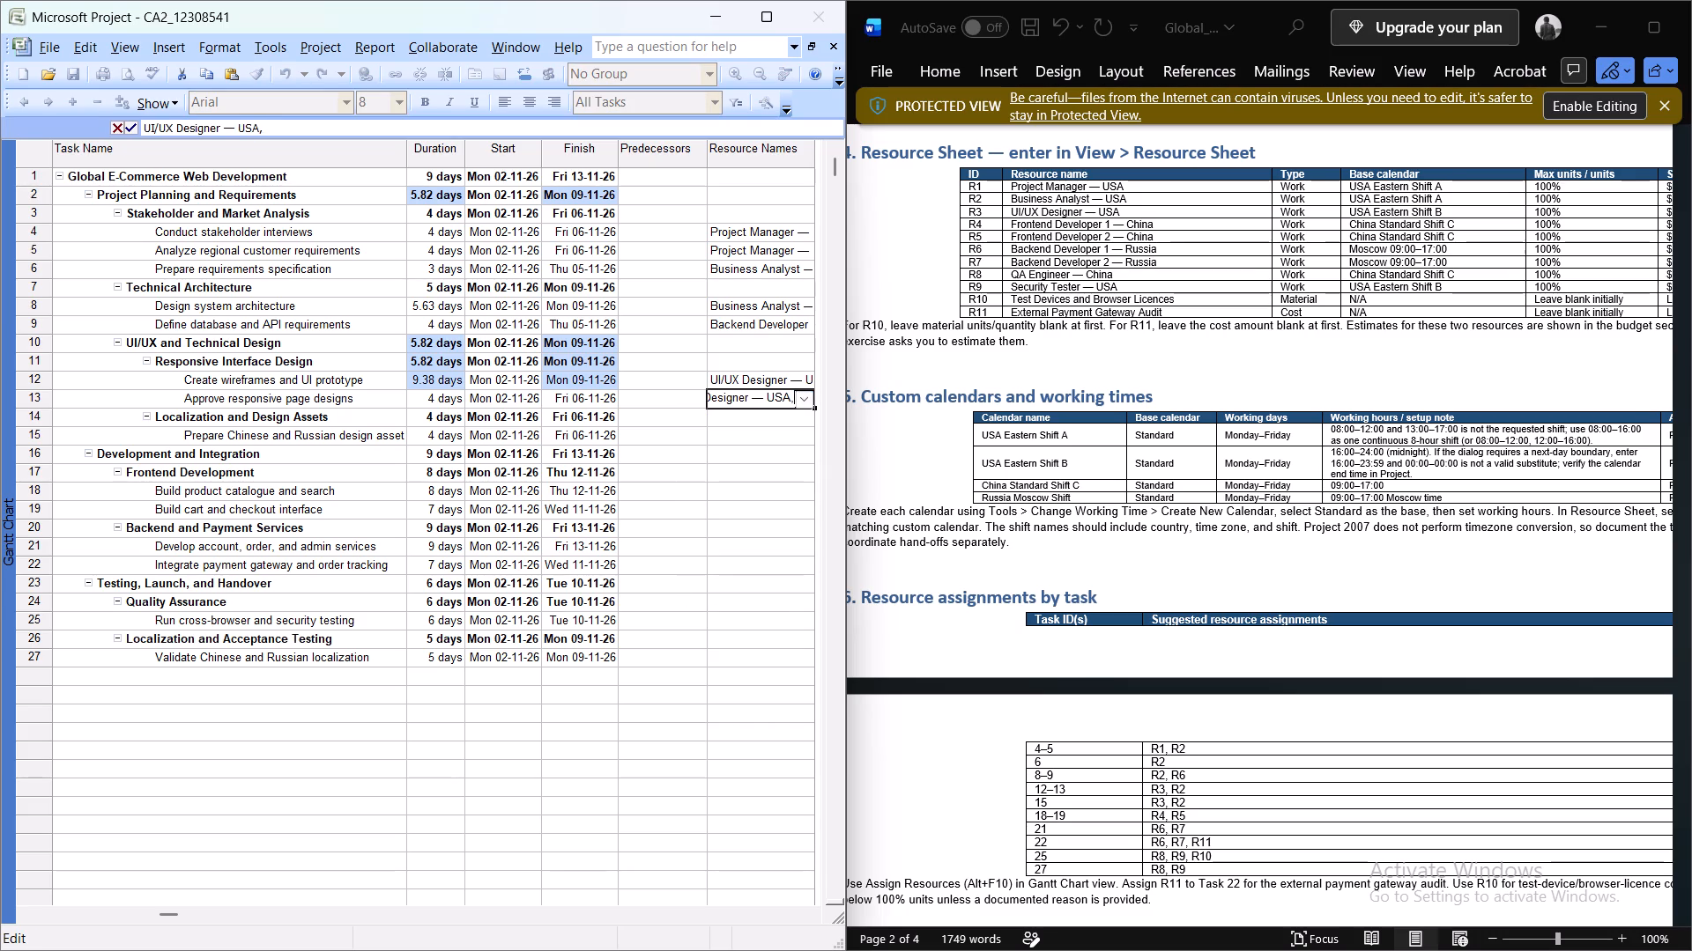
left_click(806, 400)
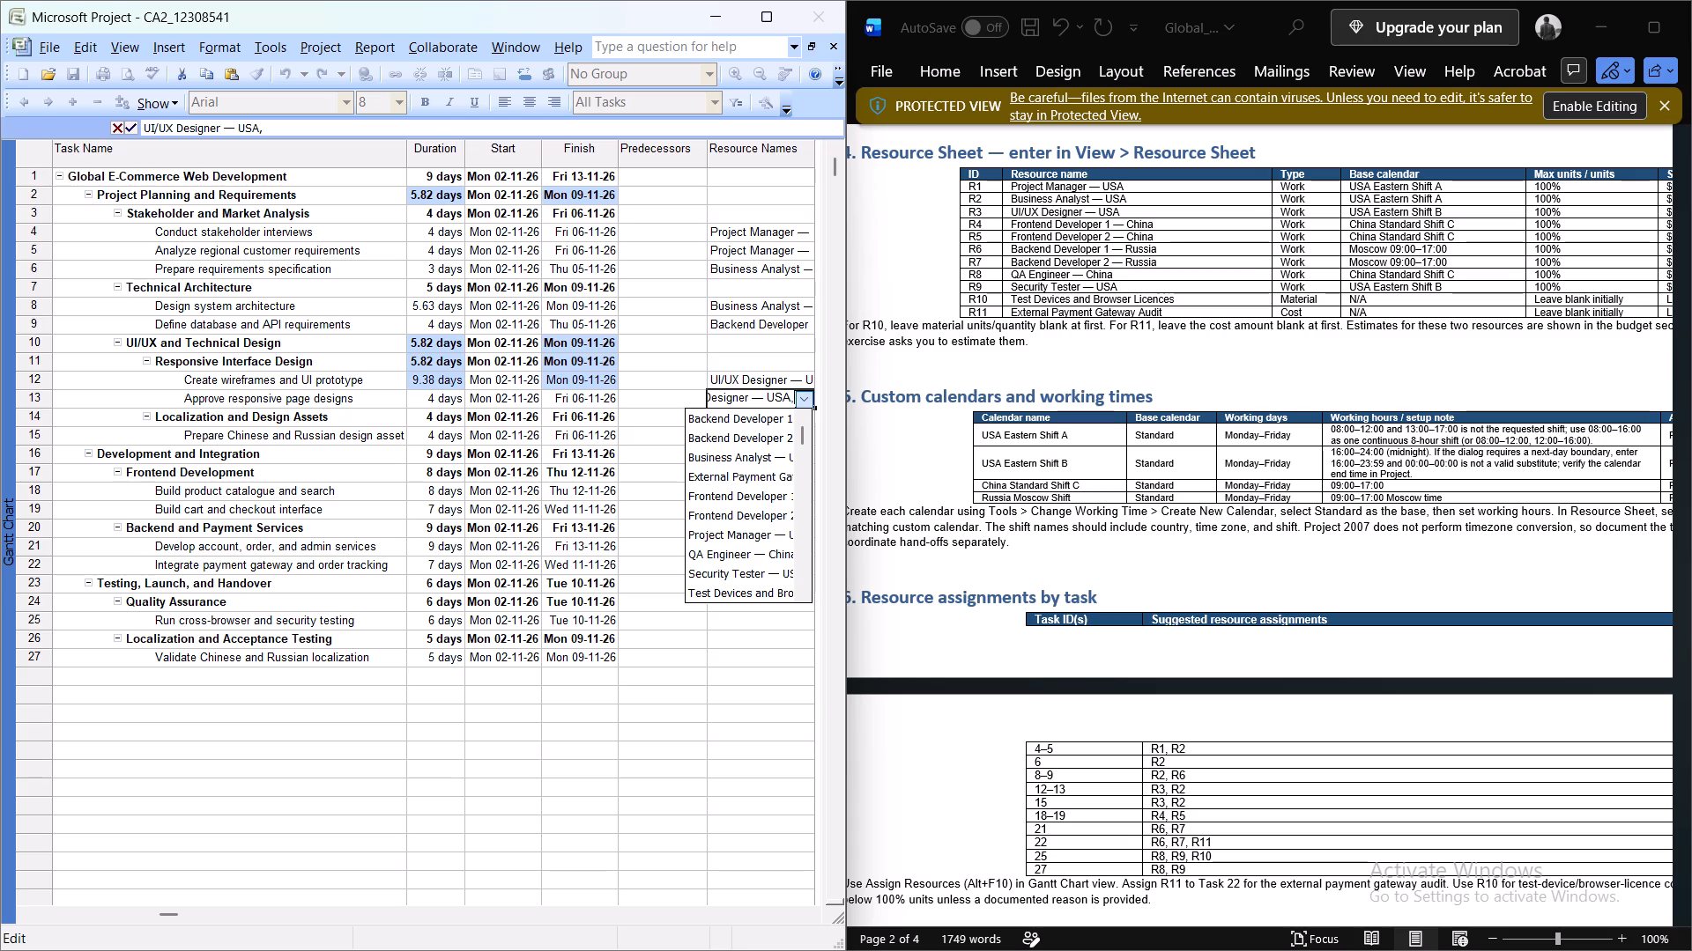
left_click(765, 458)
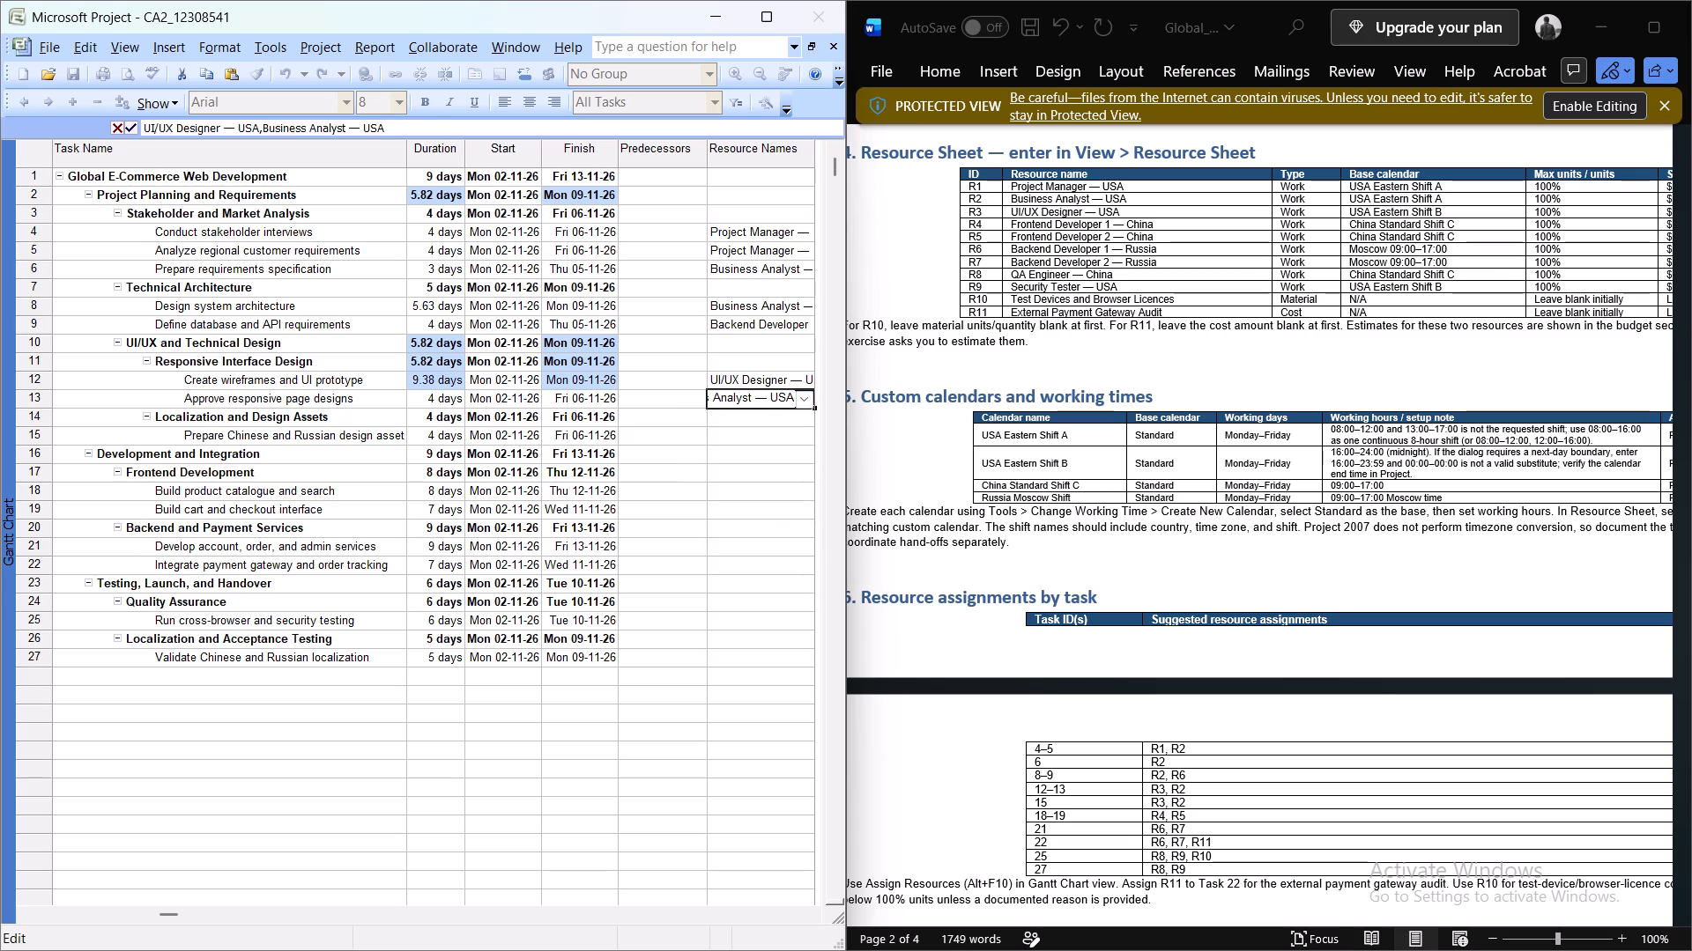
key("Return")
left_click(768, 385)
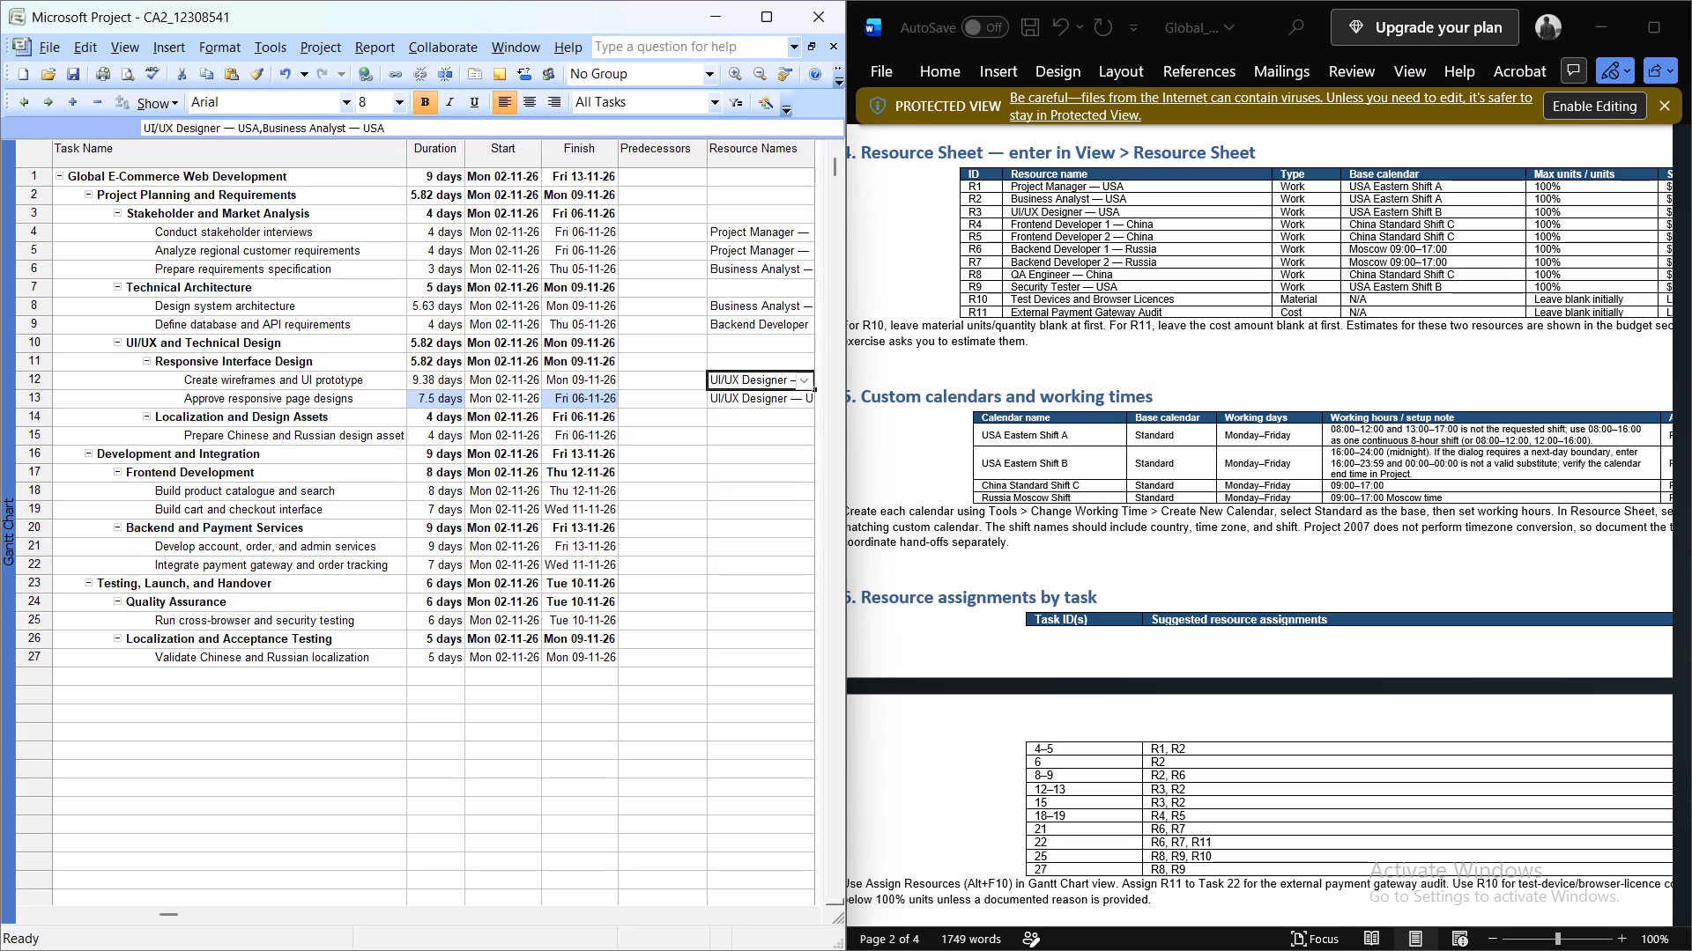
left_click(760, 400)
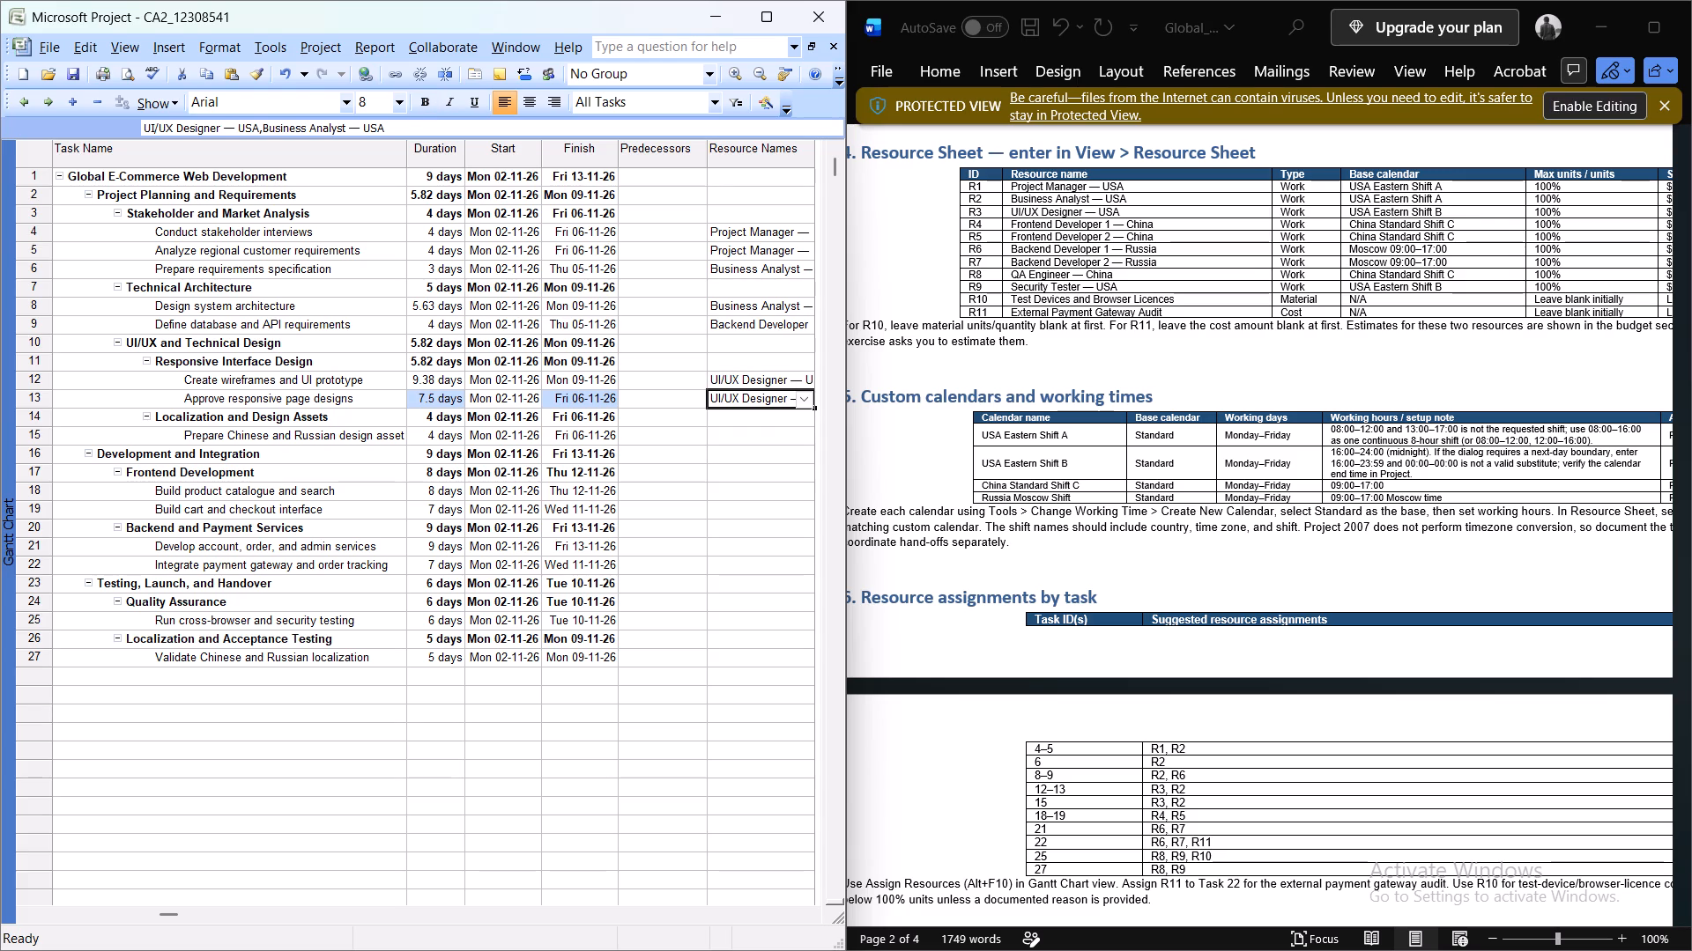
Enter UI/UX Designer — USA for task 15, the Chinese and Russian design assets task, and open the choice of a second resource.
left_click(745, 428)
left_click(750, 413)
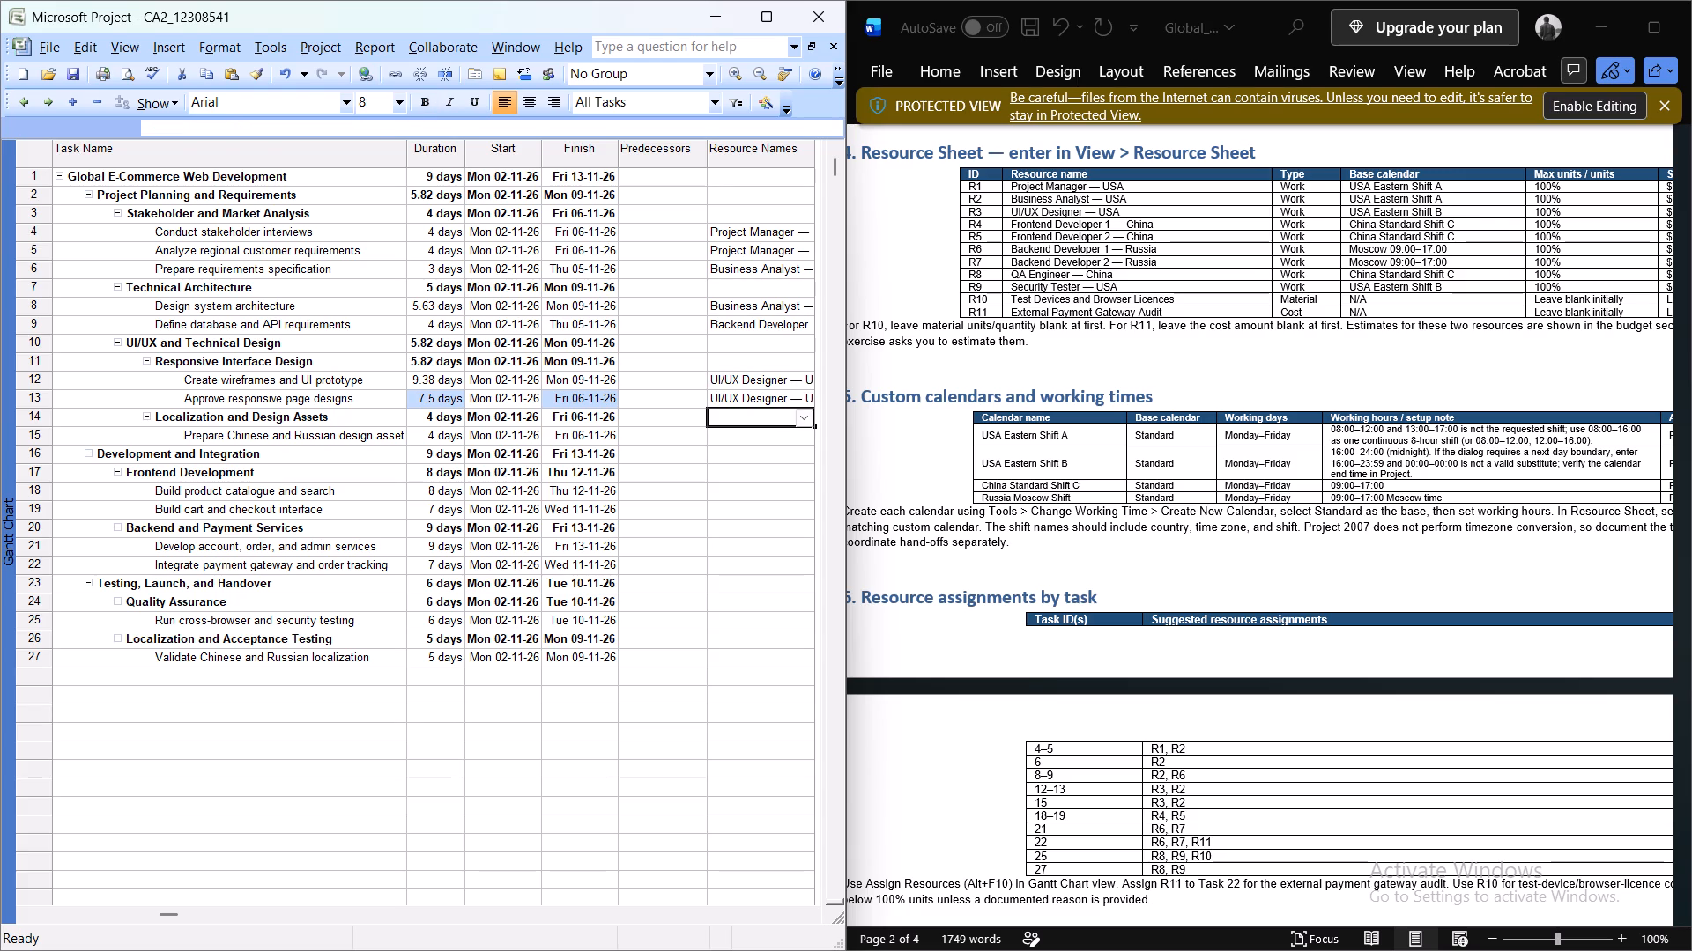
left_click(748, 446)
left_click(754, 433)
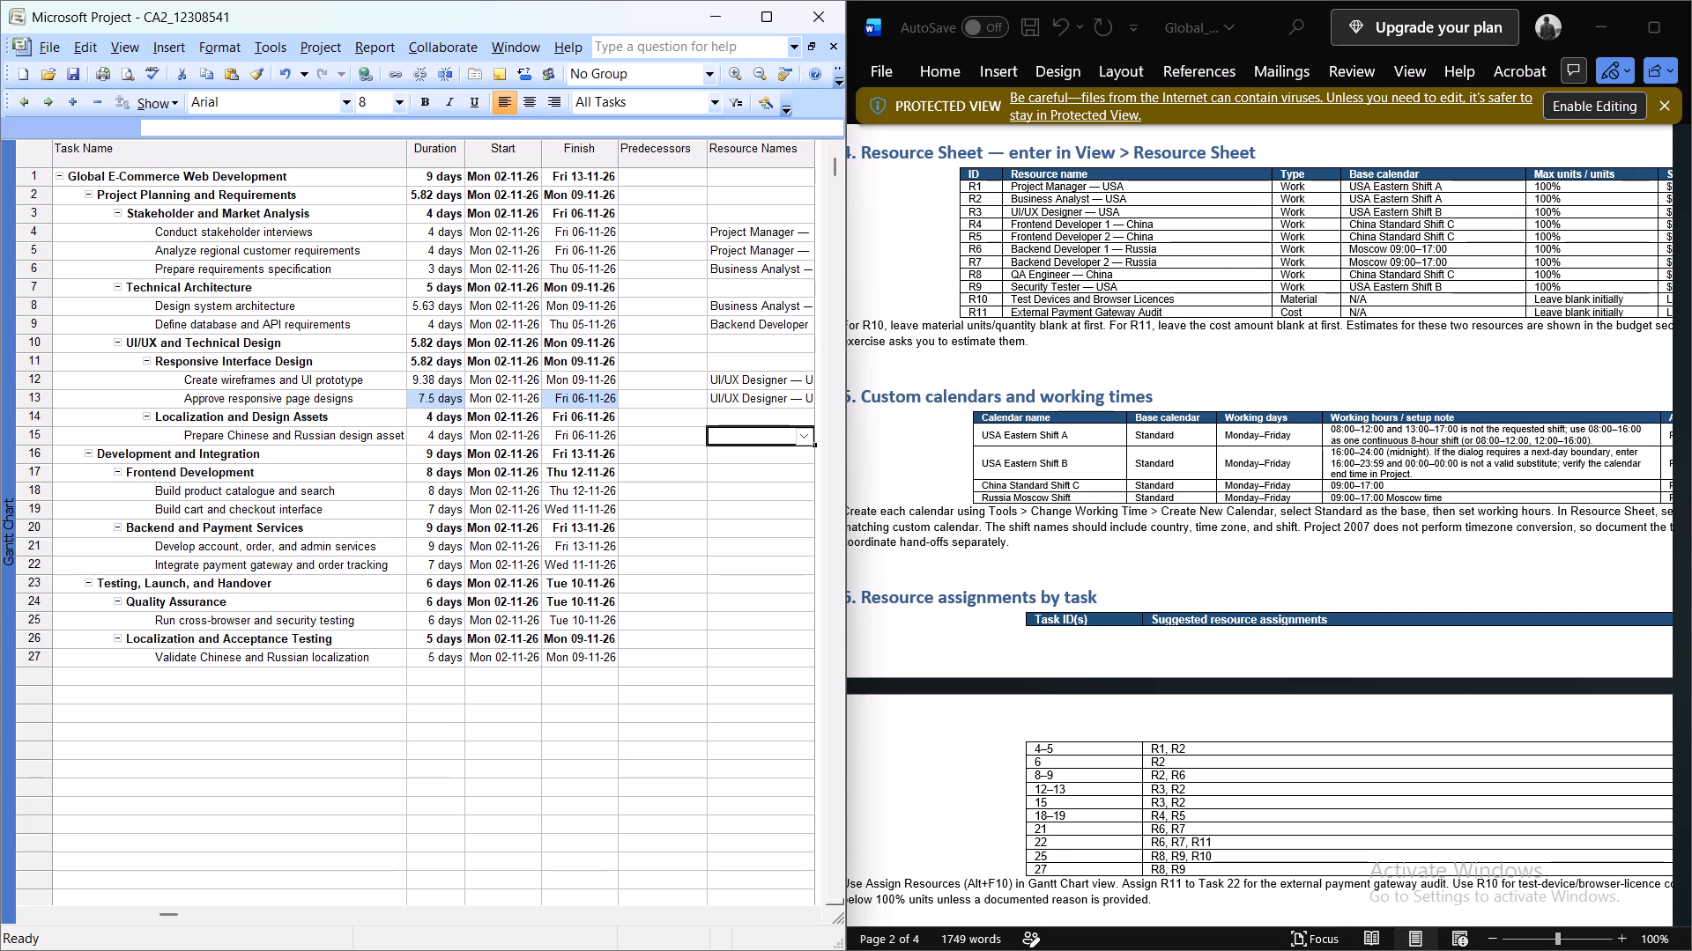
left_click(813, 436)
left_click(801, 437)
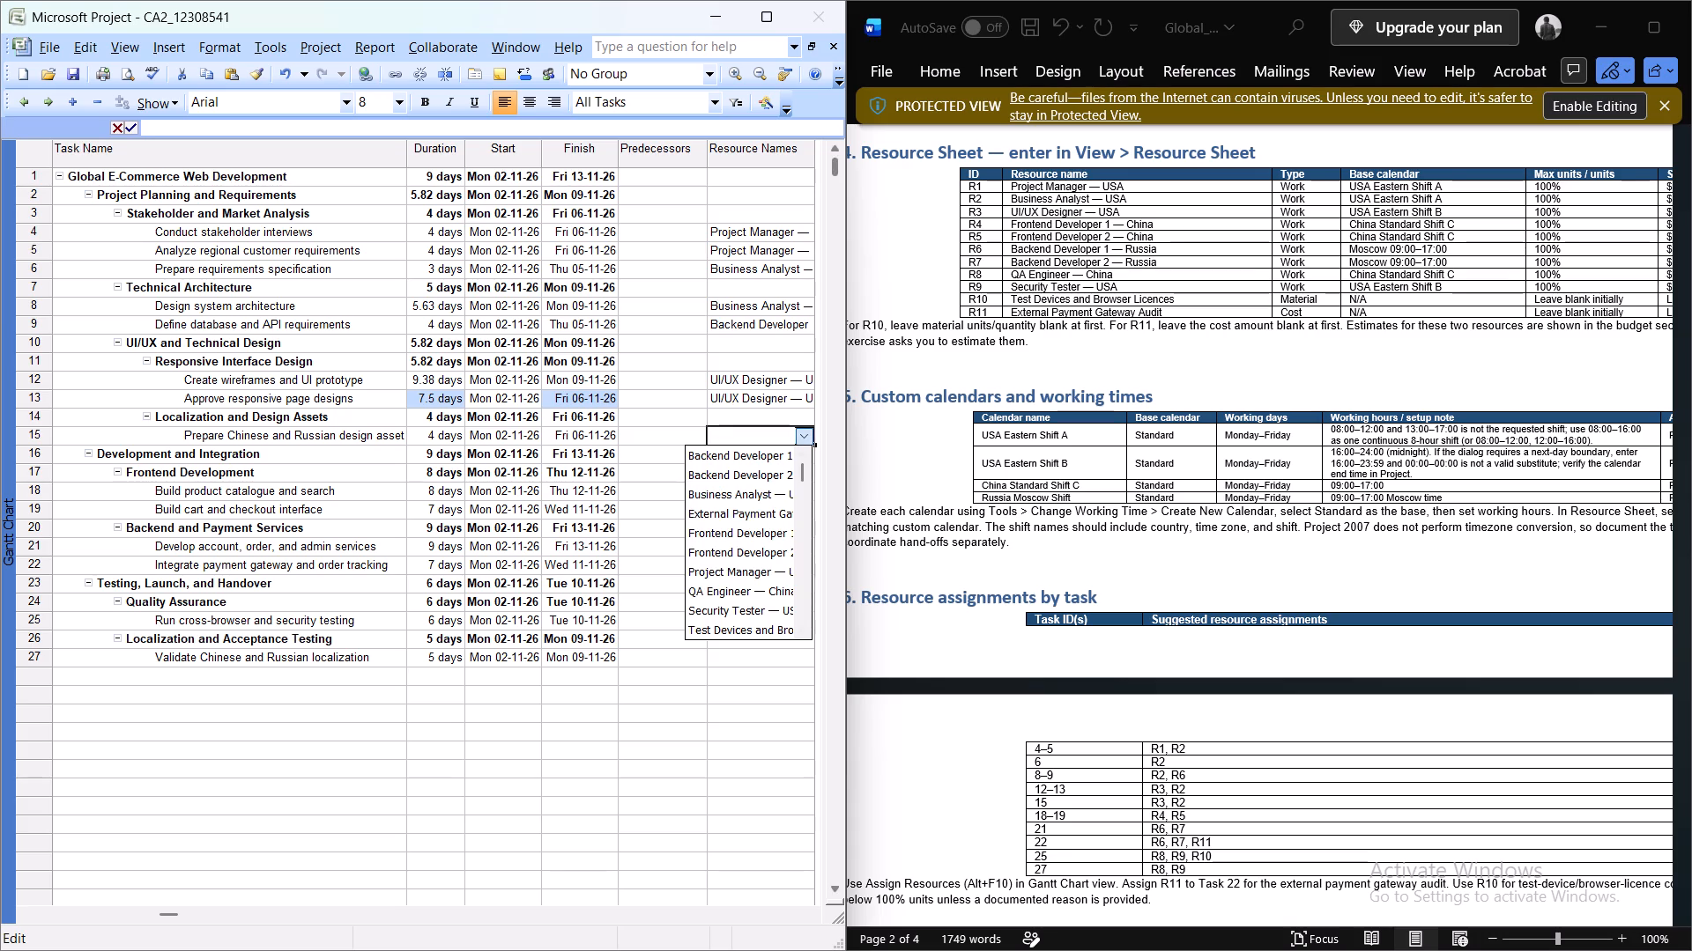
left_click(808, 631)
left_click(765, 629)
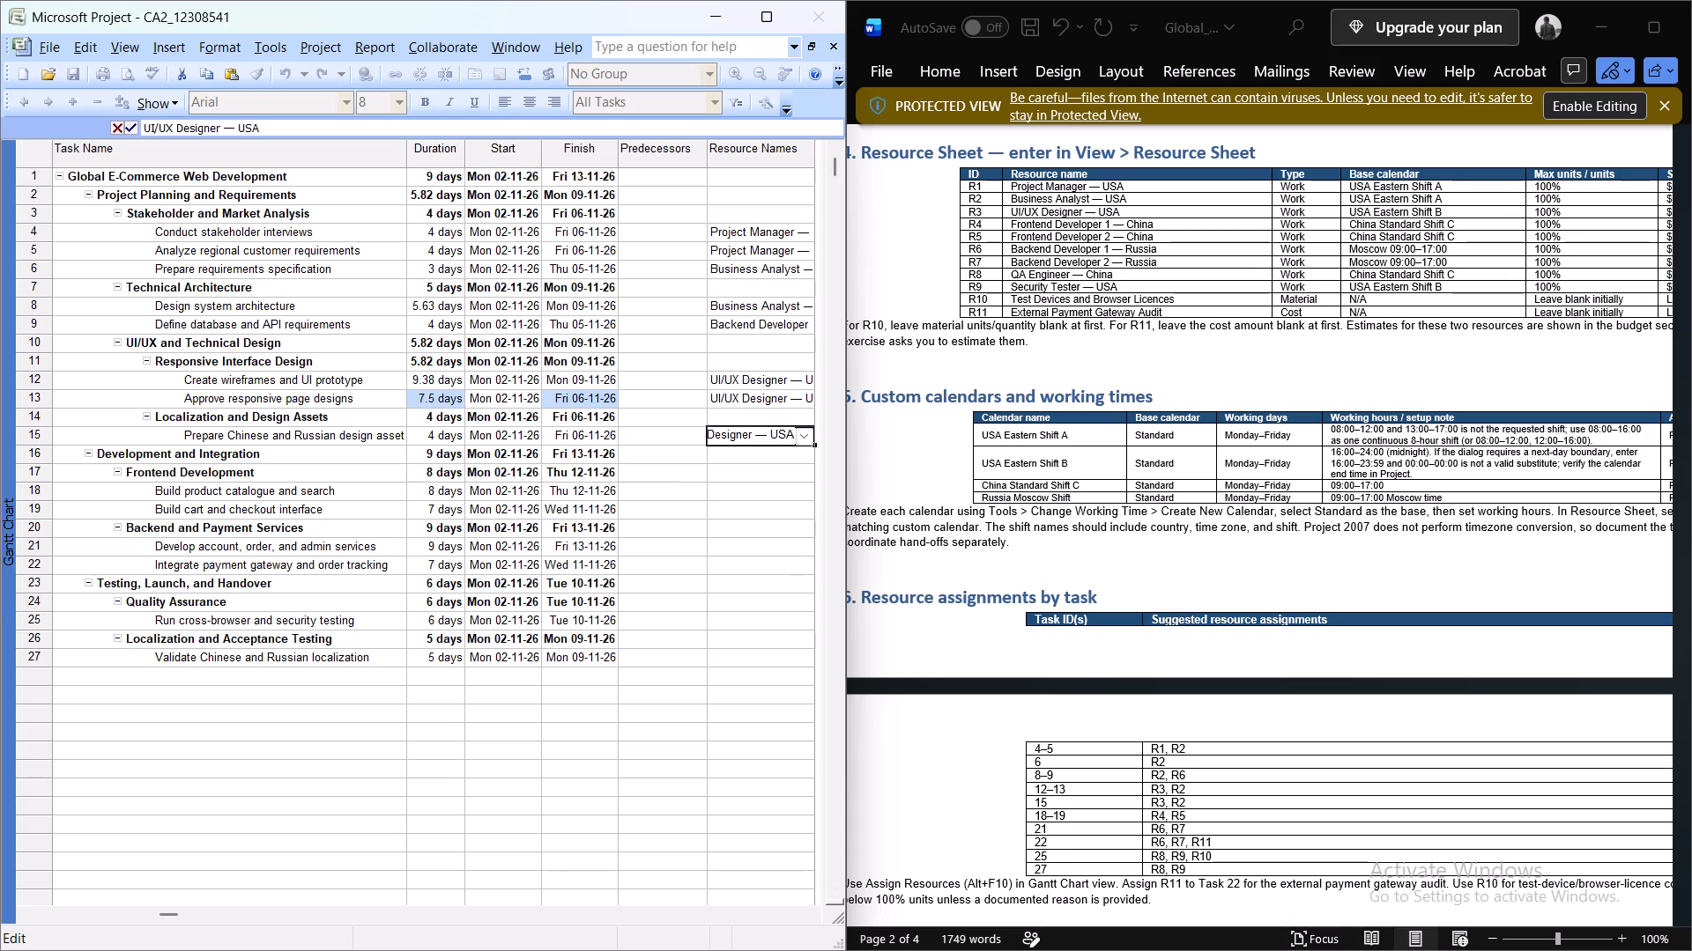
key("comma")
left_click(804, 442)
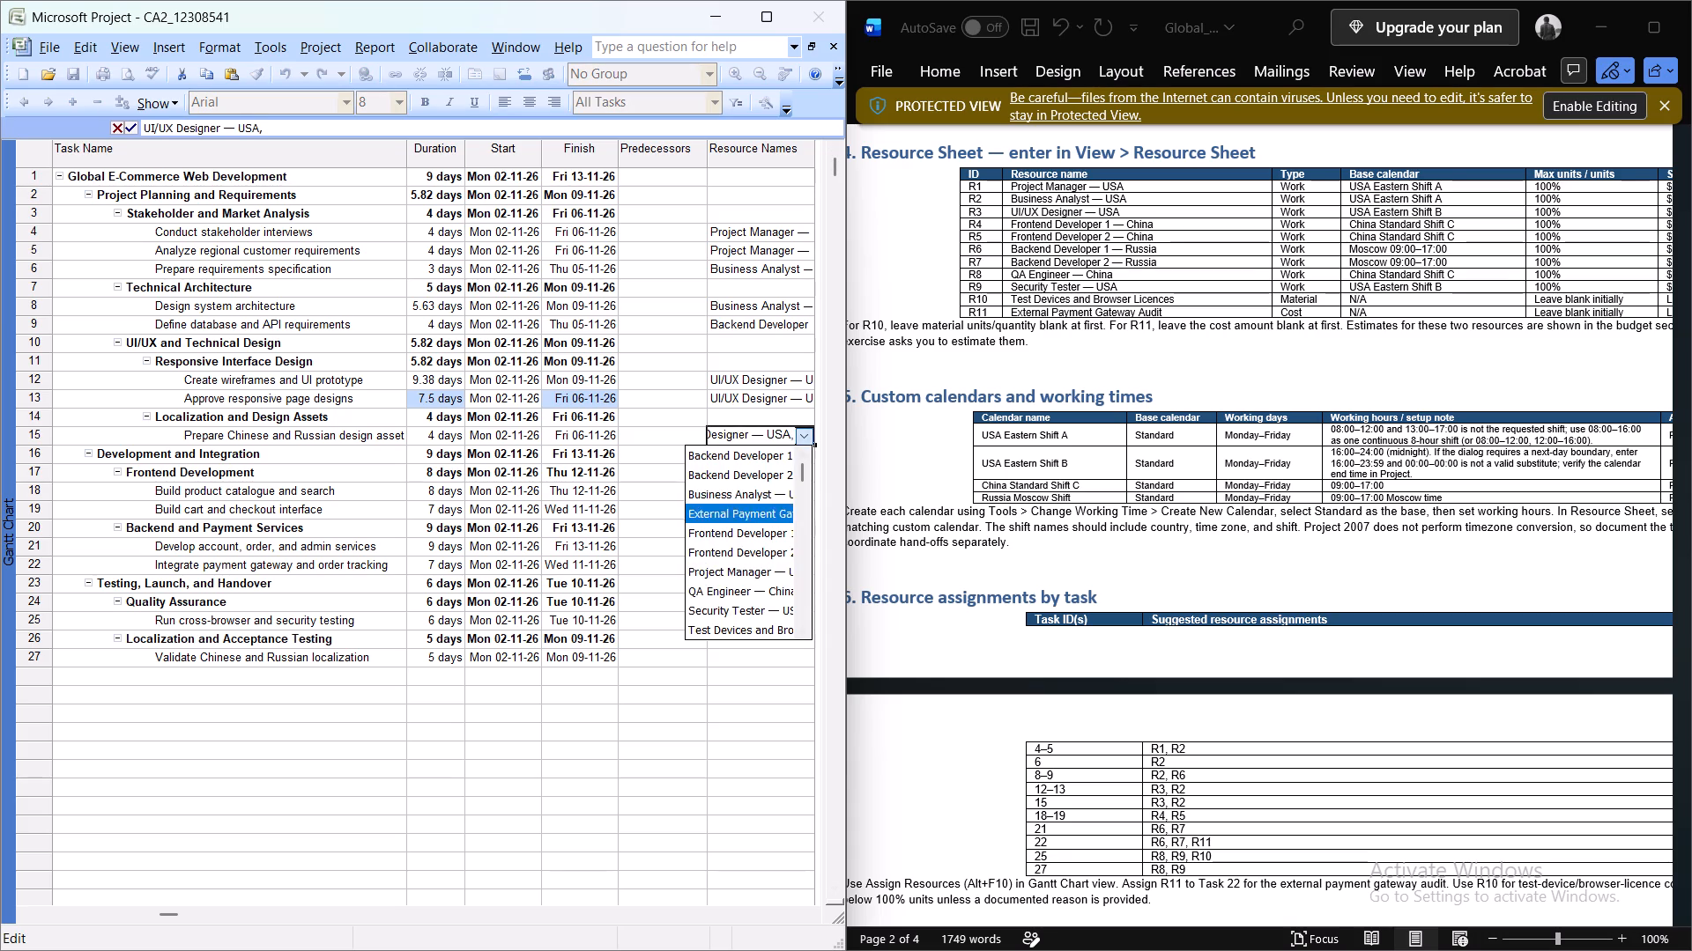
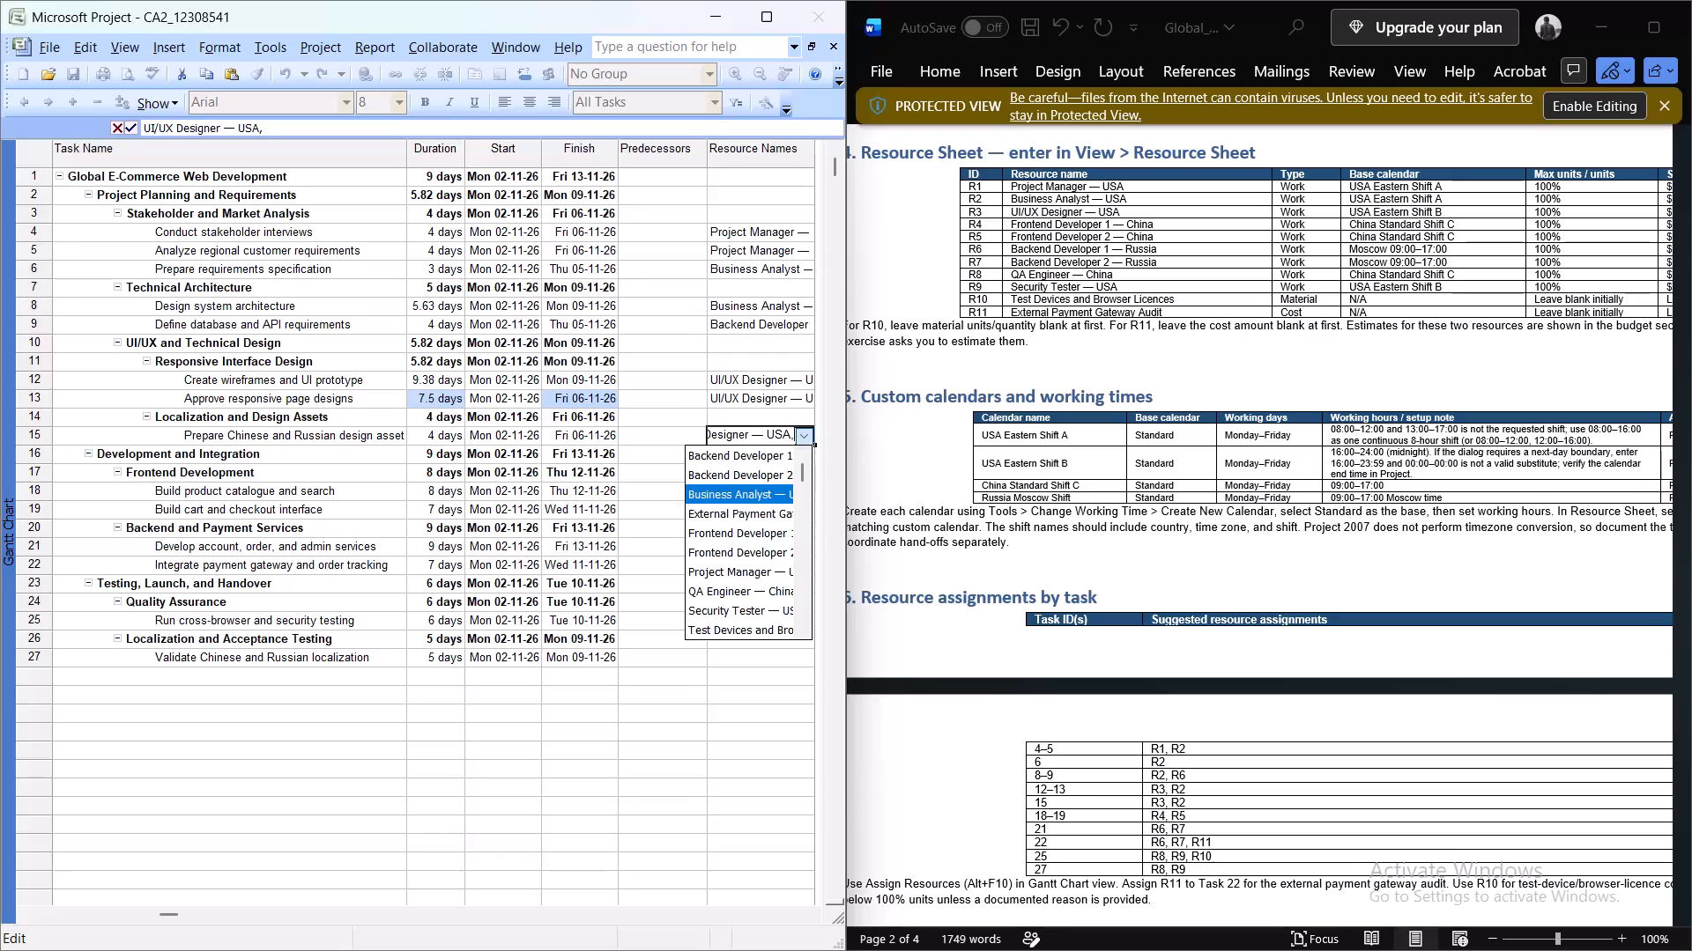
Add Business Analyst — USA as the second resource of task 15, the Chinese and Russian design assets task.
left_click(778, 498)
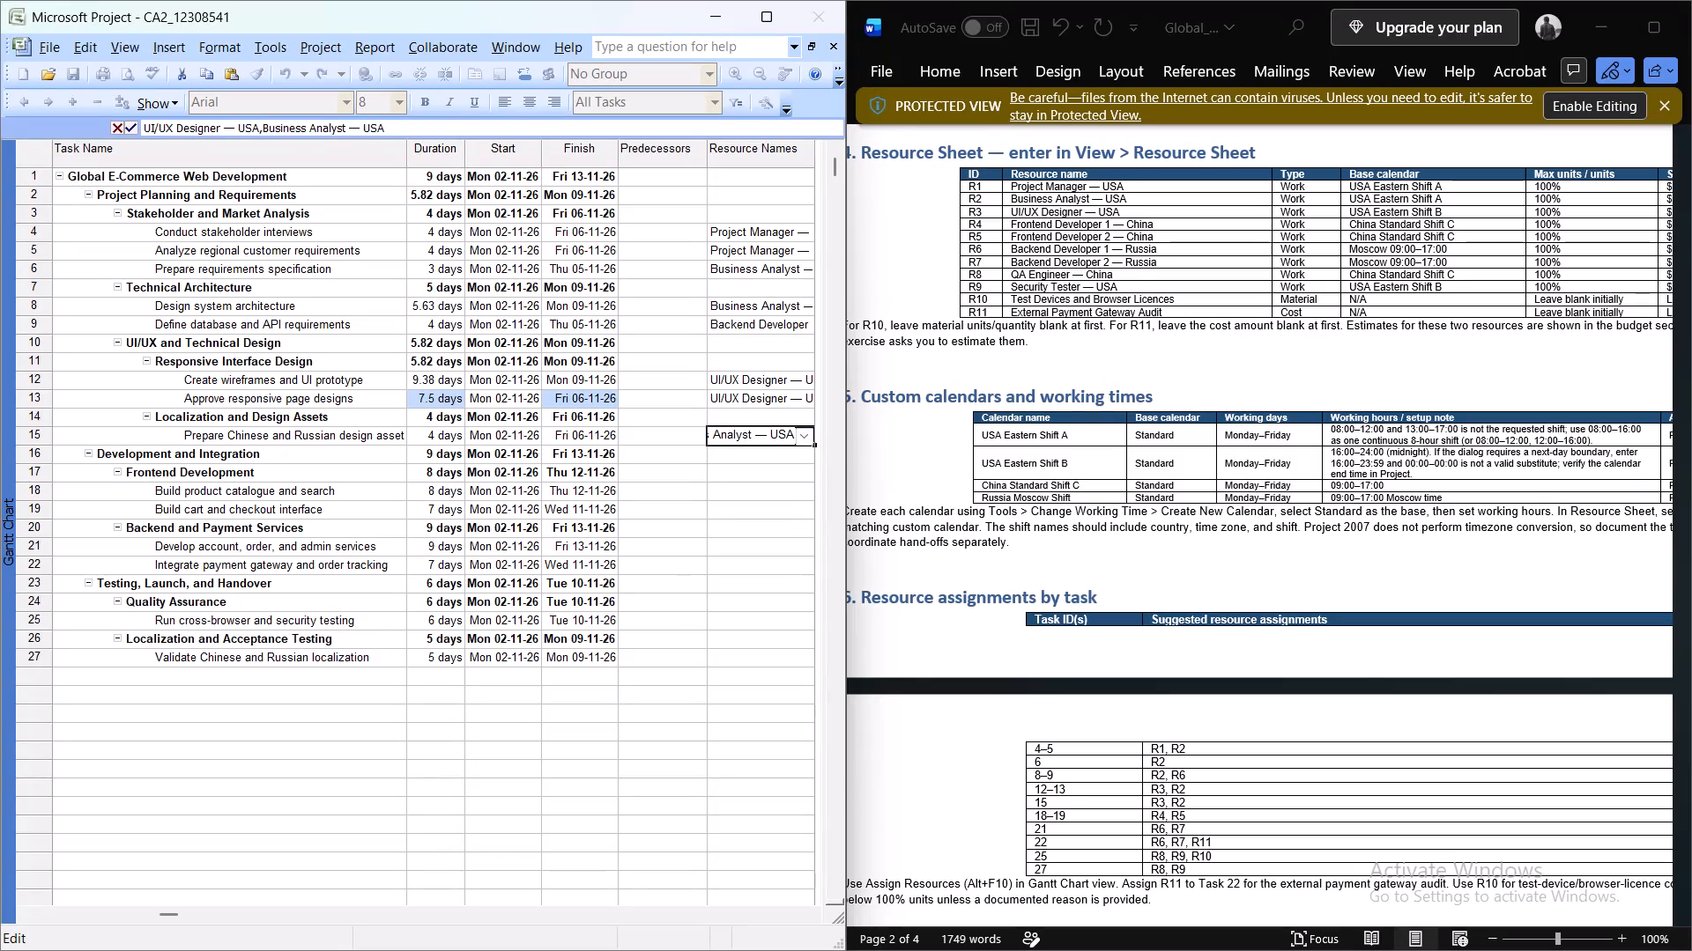
Enter Frontend Developer 1 — China as the resource for task 18, Build product catalogue and search.
left_click(742, 490)
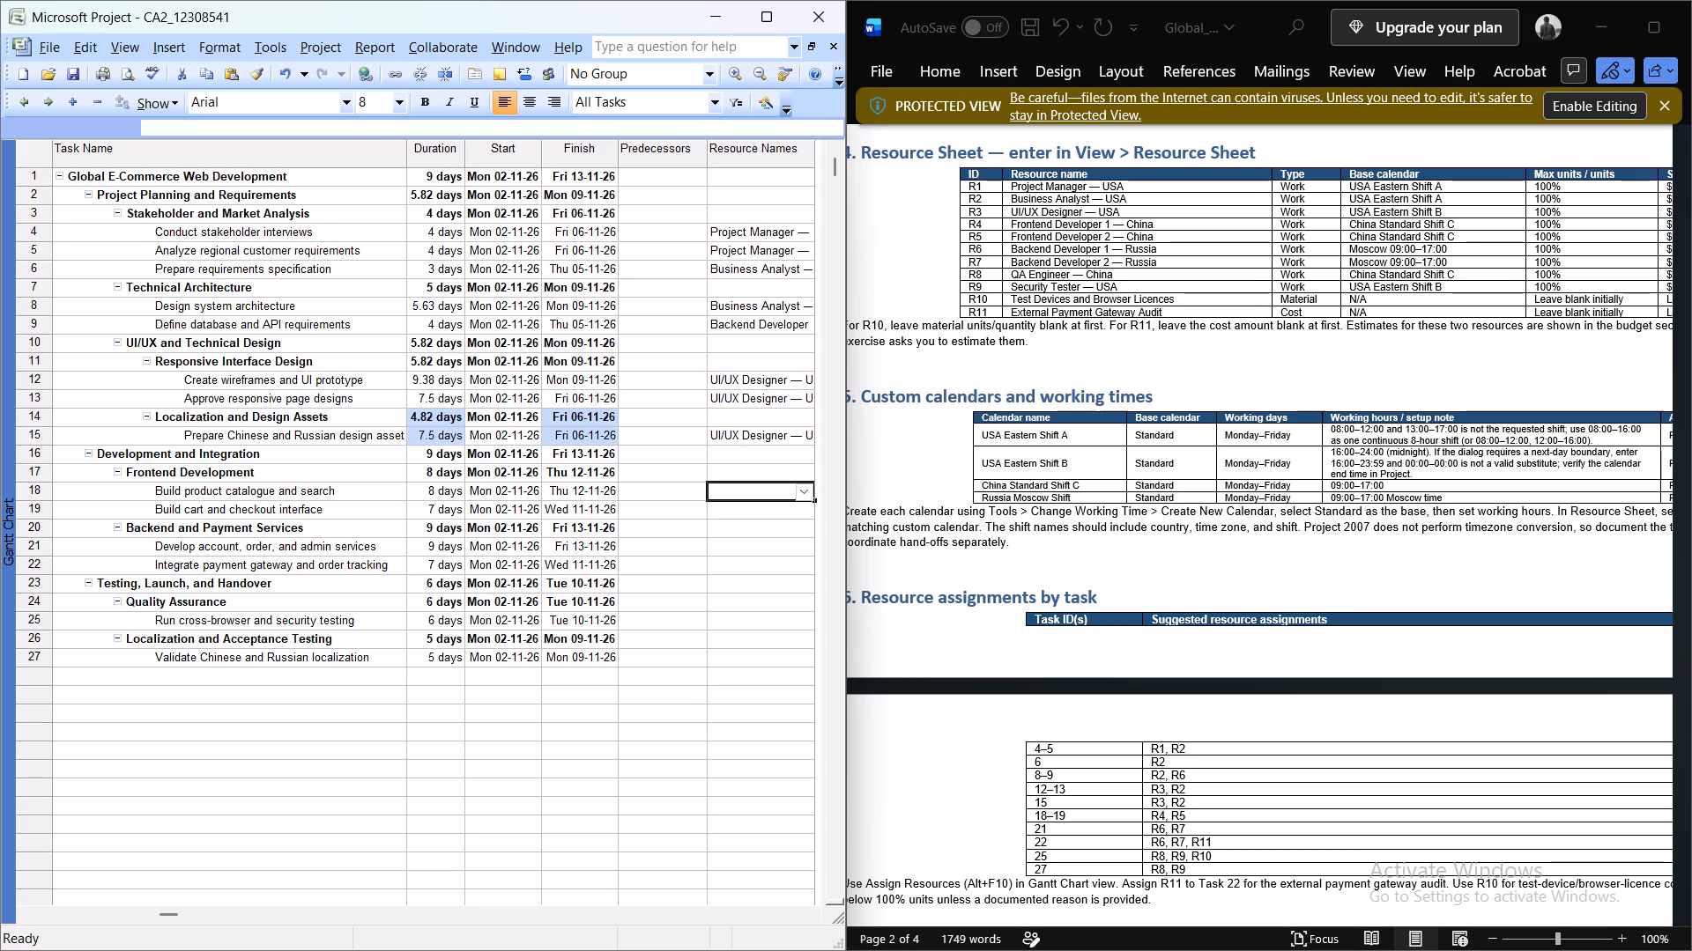
left_click(810, 490)
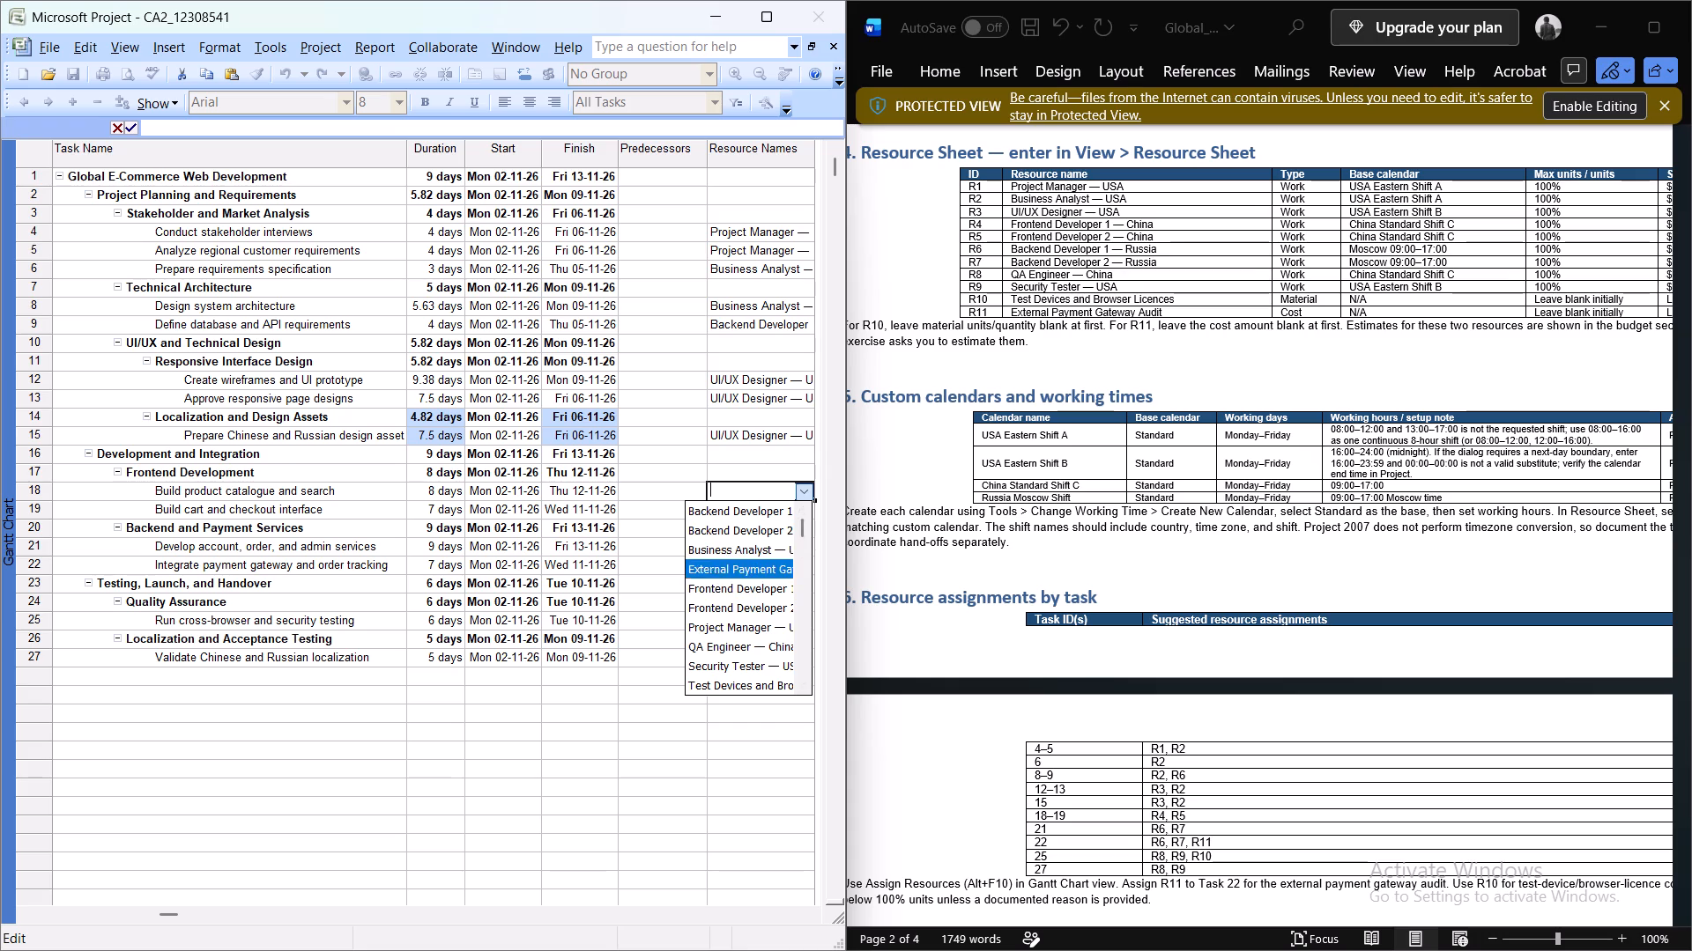
scroll(761, 675, "left", 2)
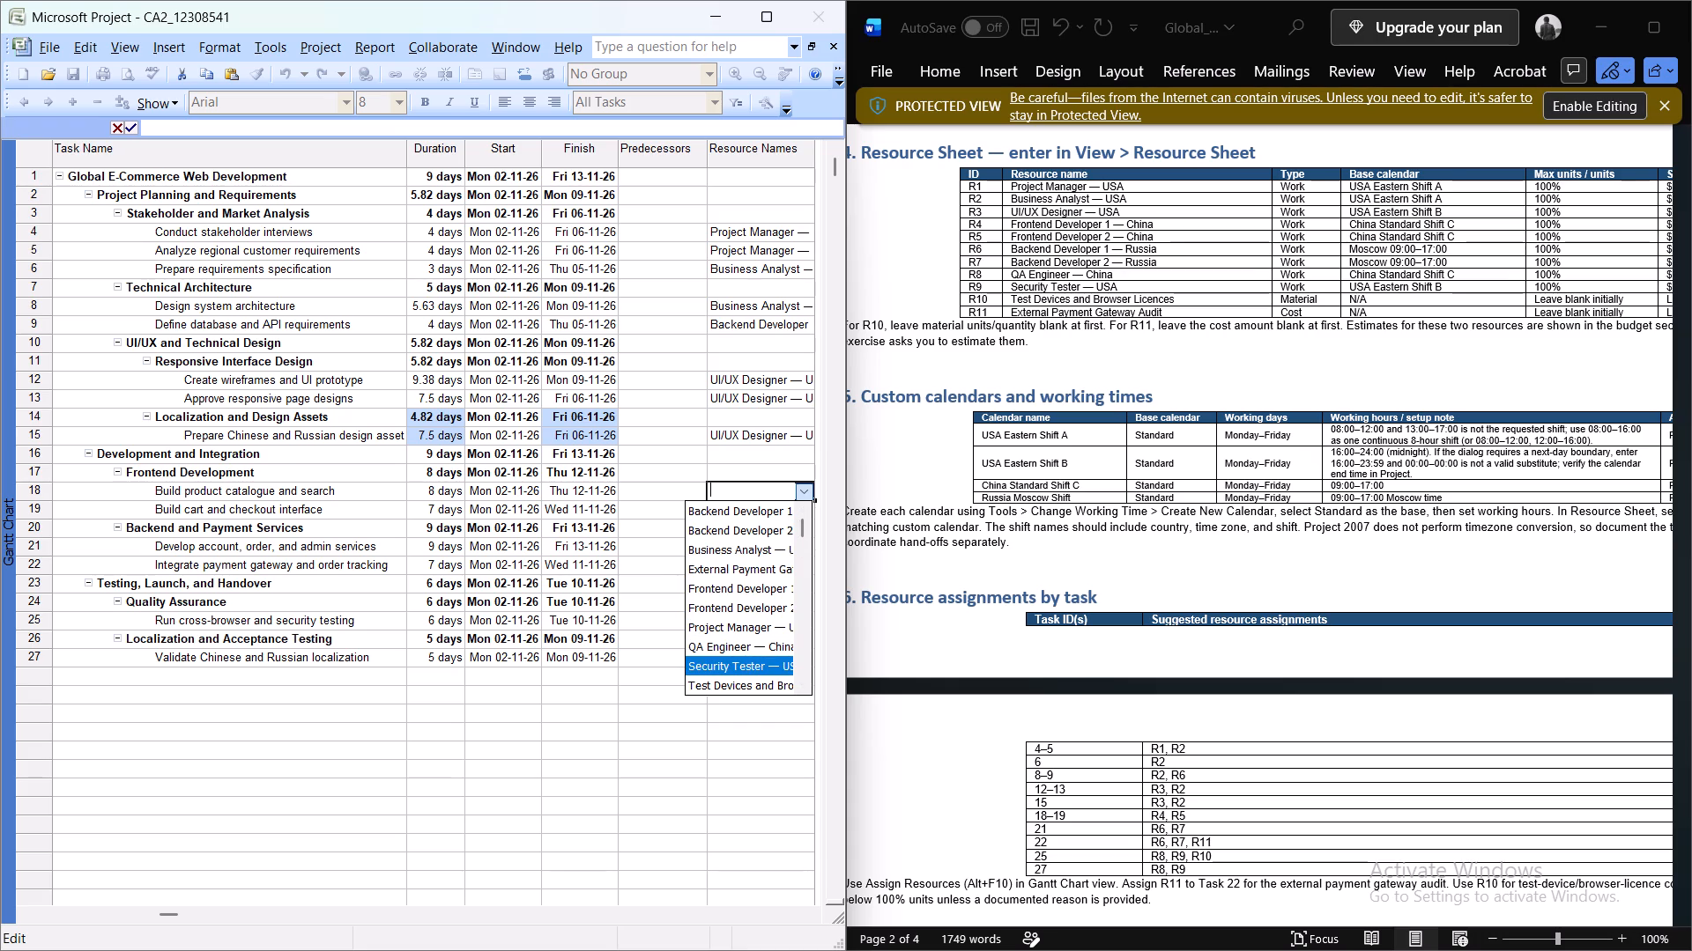
scroll(761, 675, "left", 2)
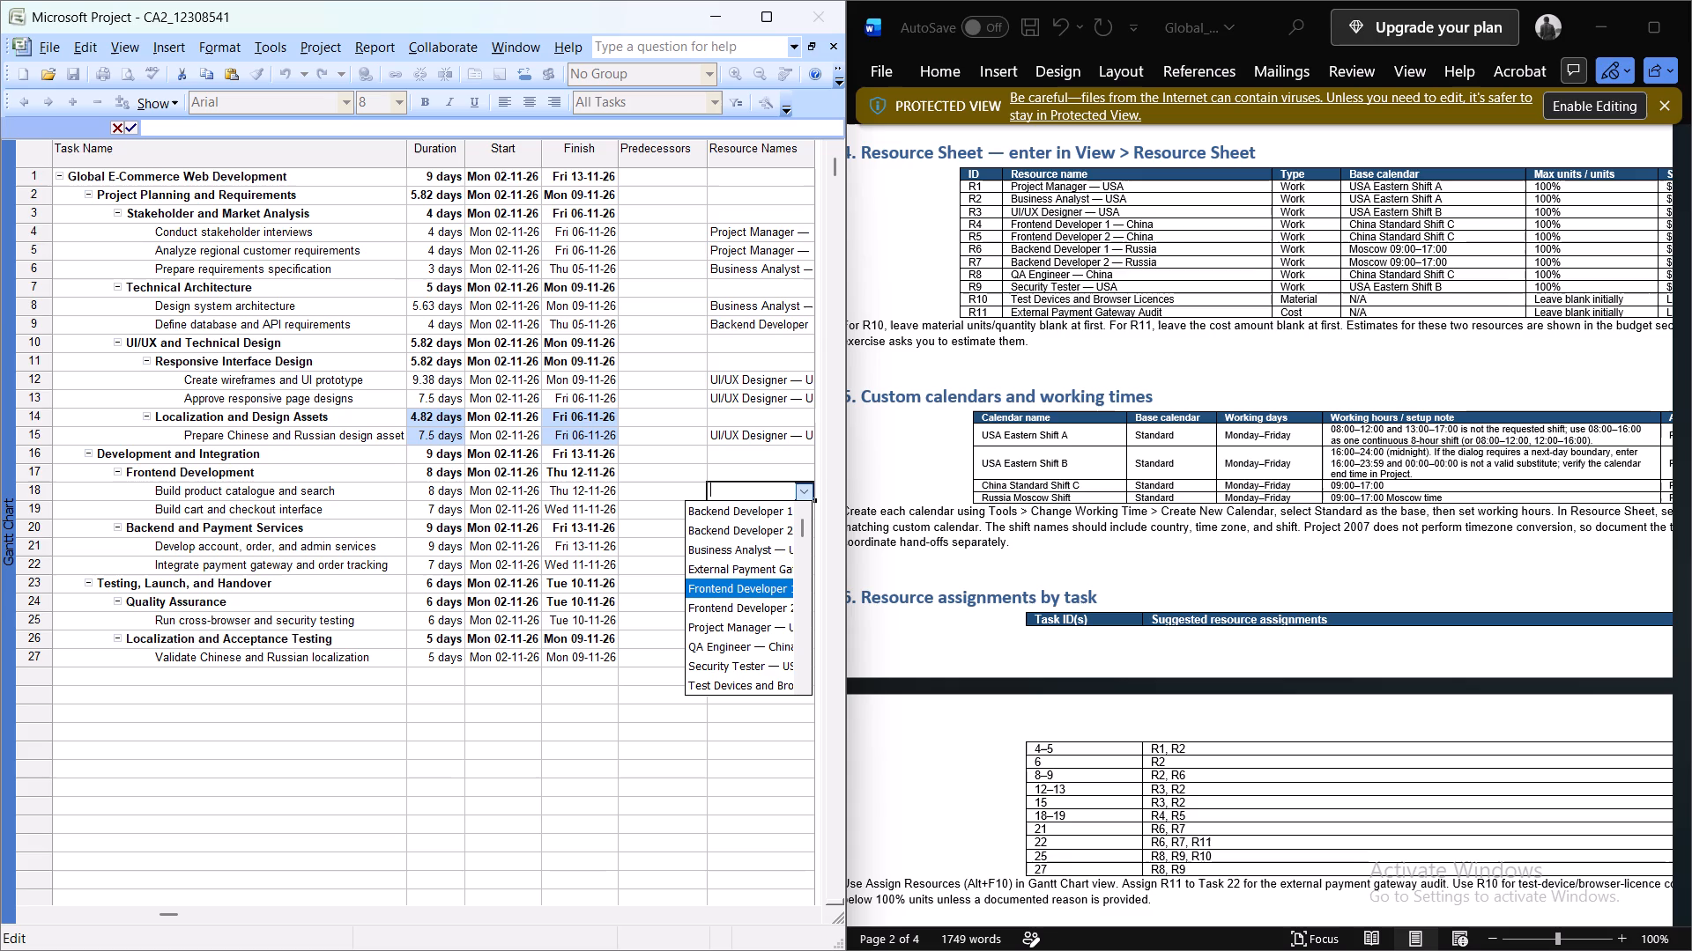
triple_click(803, 688)
left_click(794, 501)
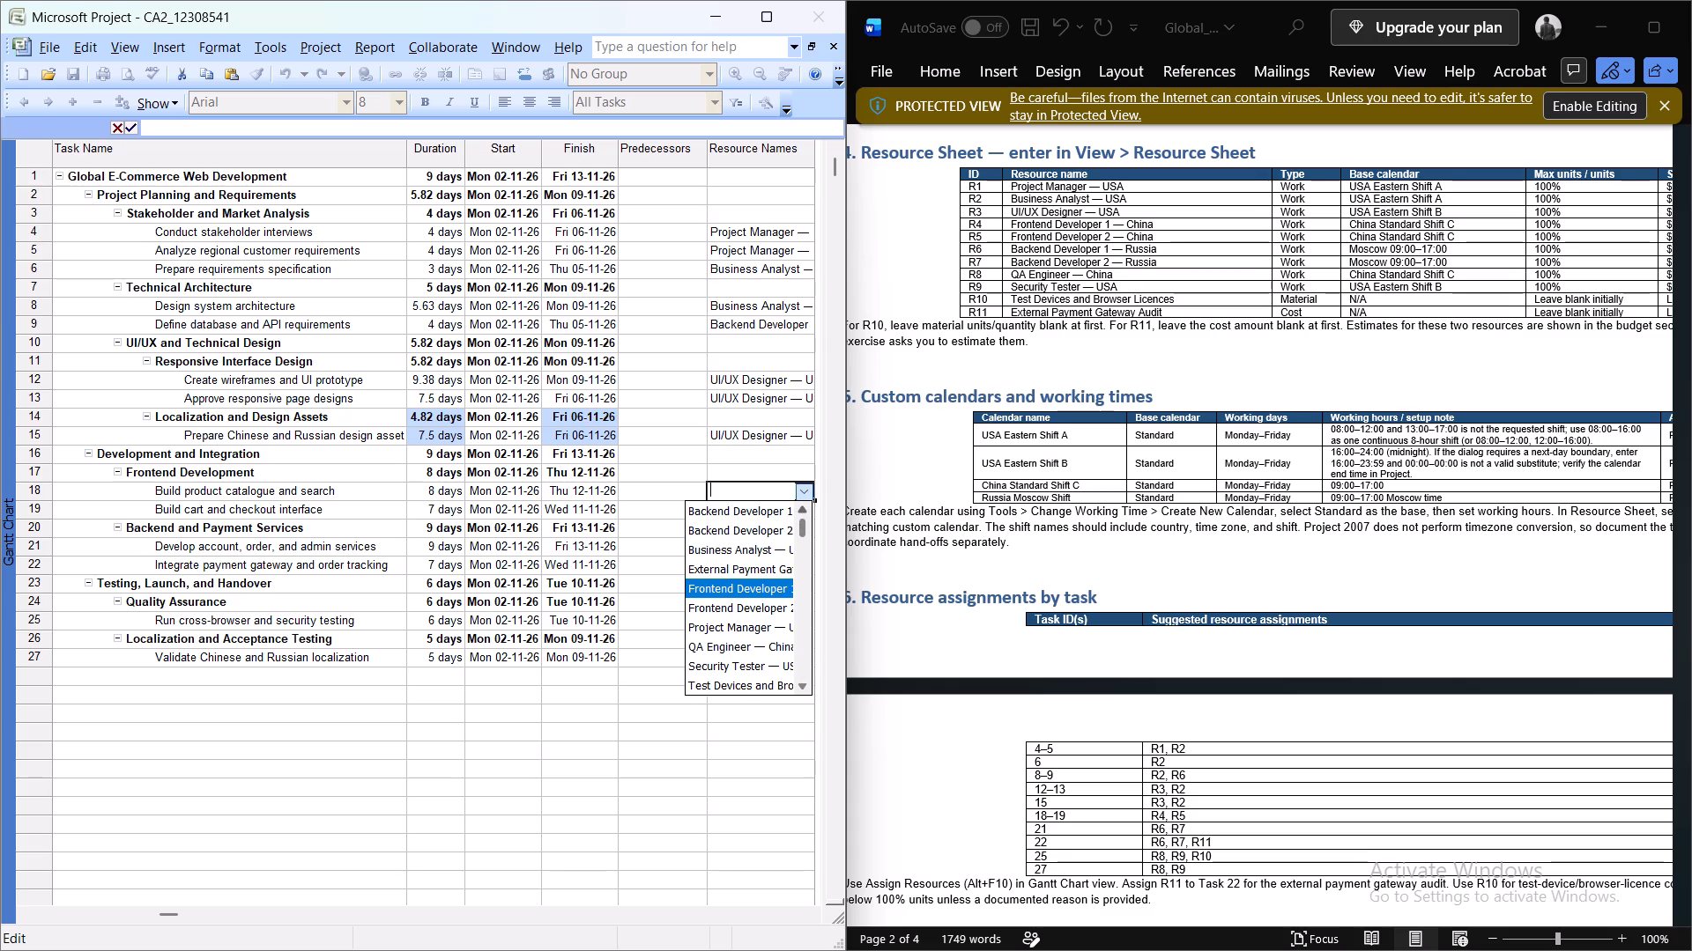
left_click(799, 503)
scroll(751, 584, "left", 3)
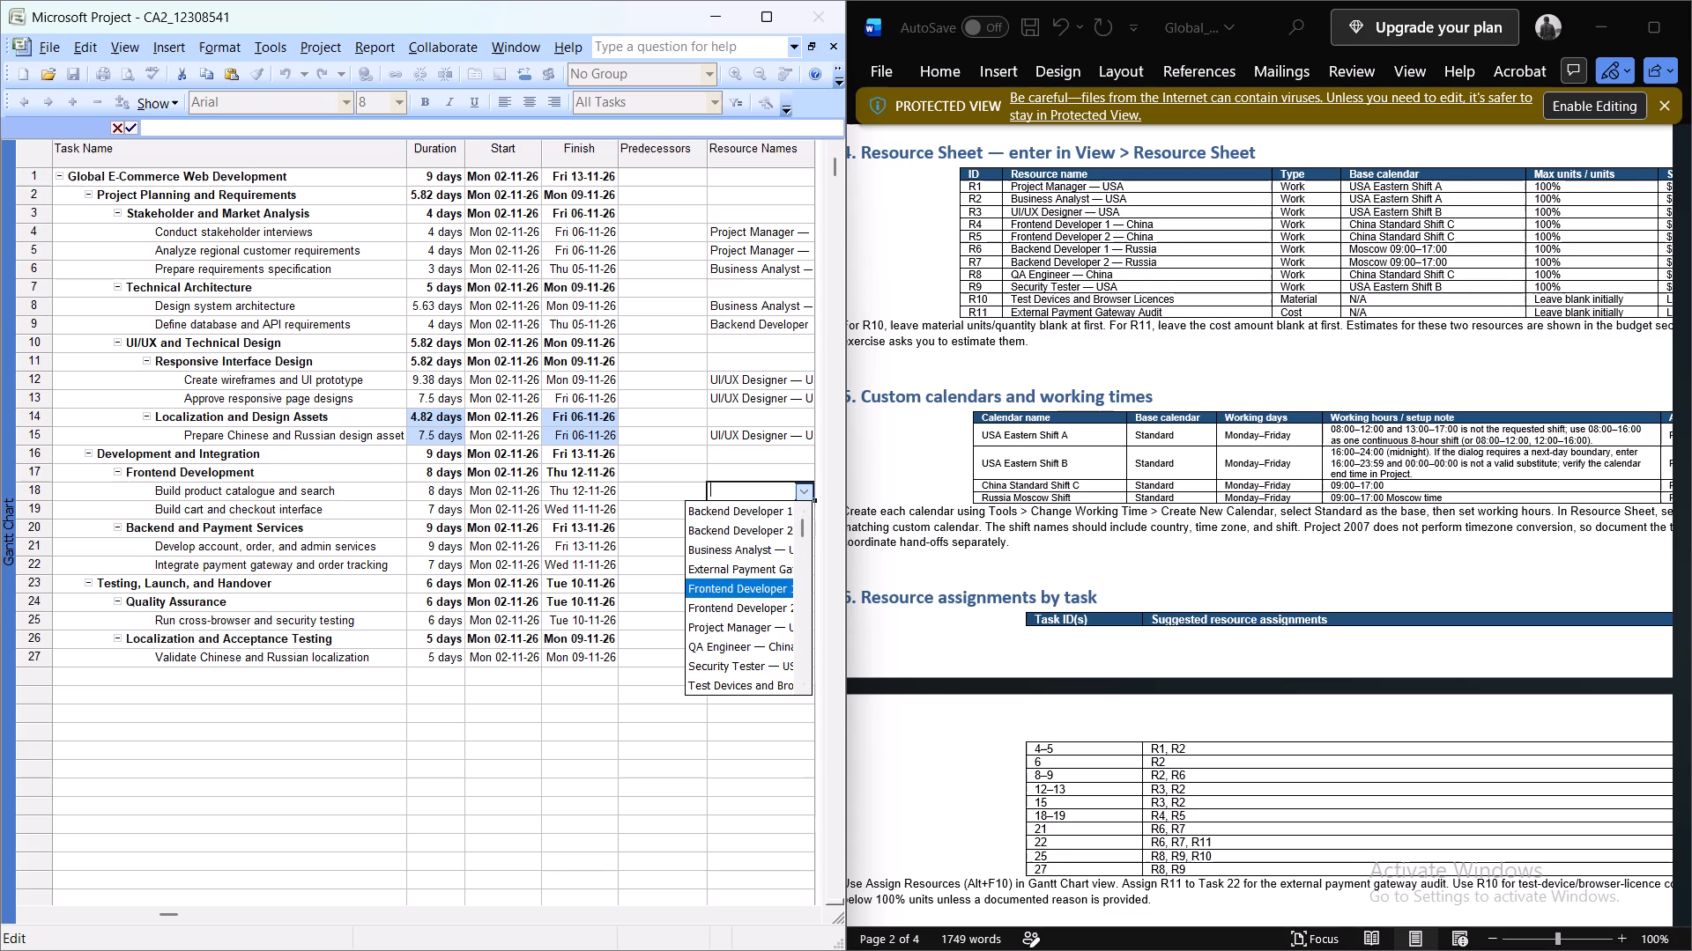
left_click(748, 591)
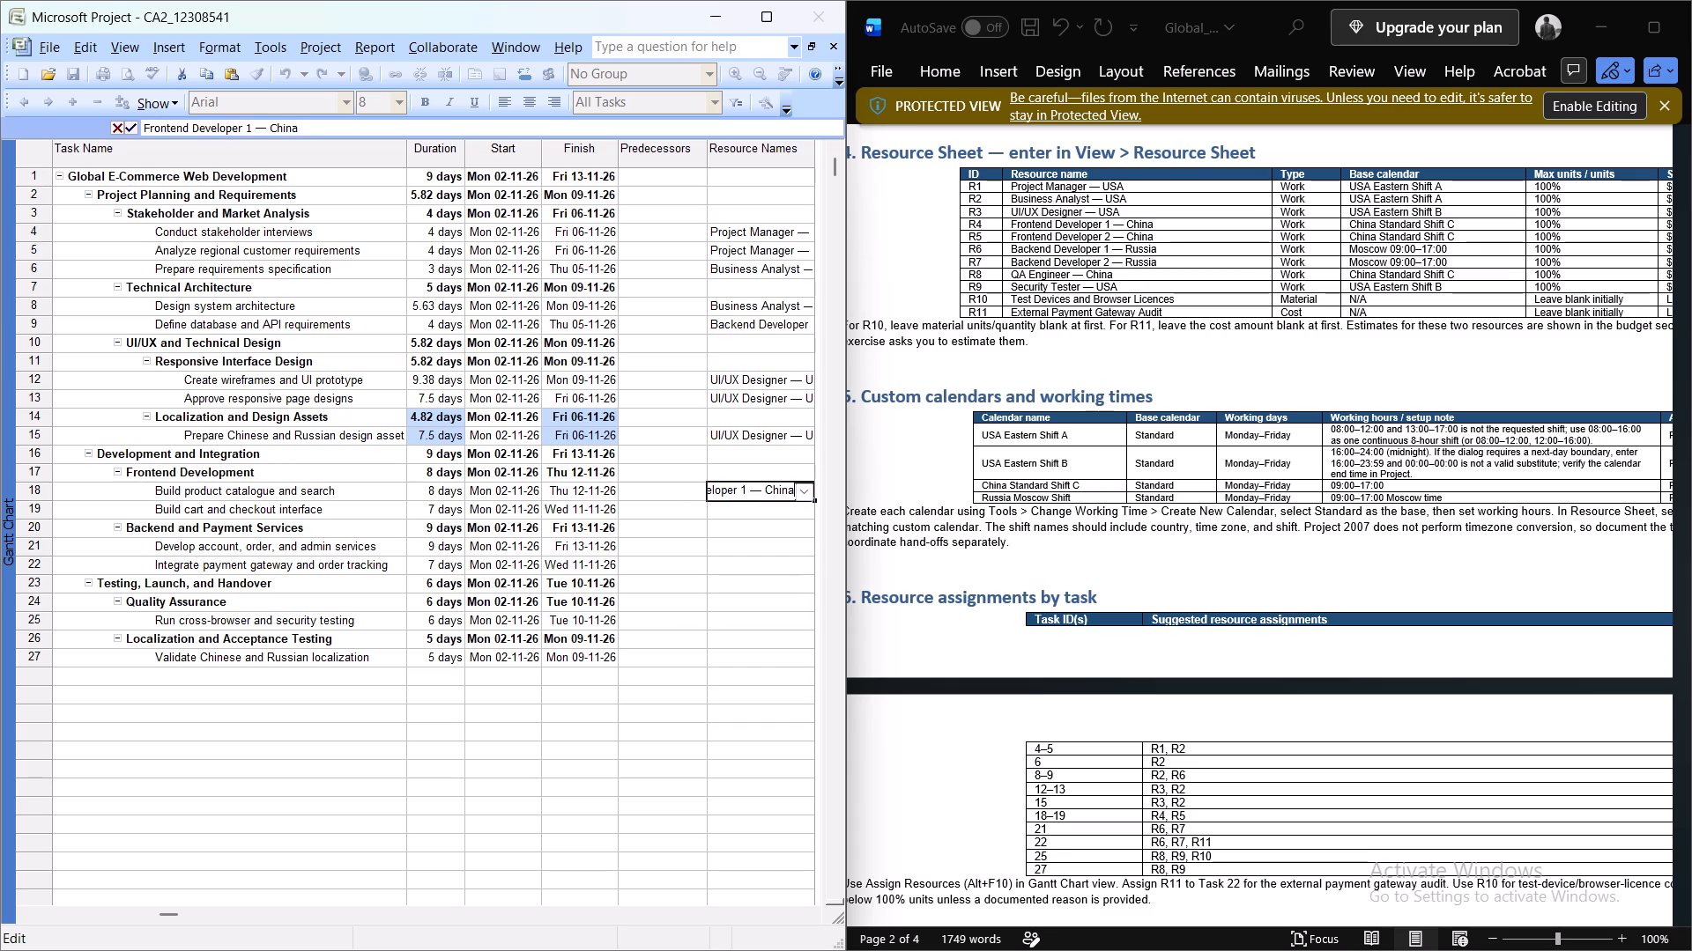
Assign Frontend Developer 2 — China to task 19, Build cart and checkout interface.
left_click(732, 515)
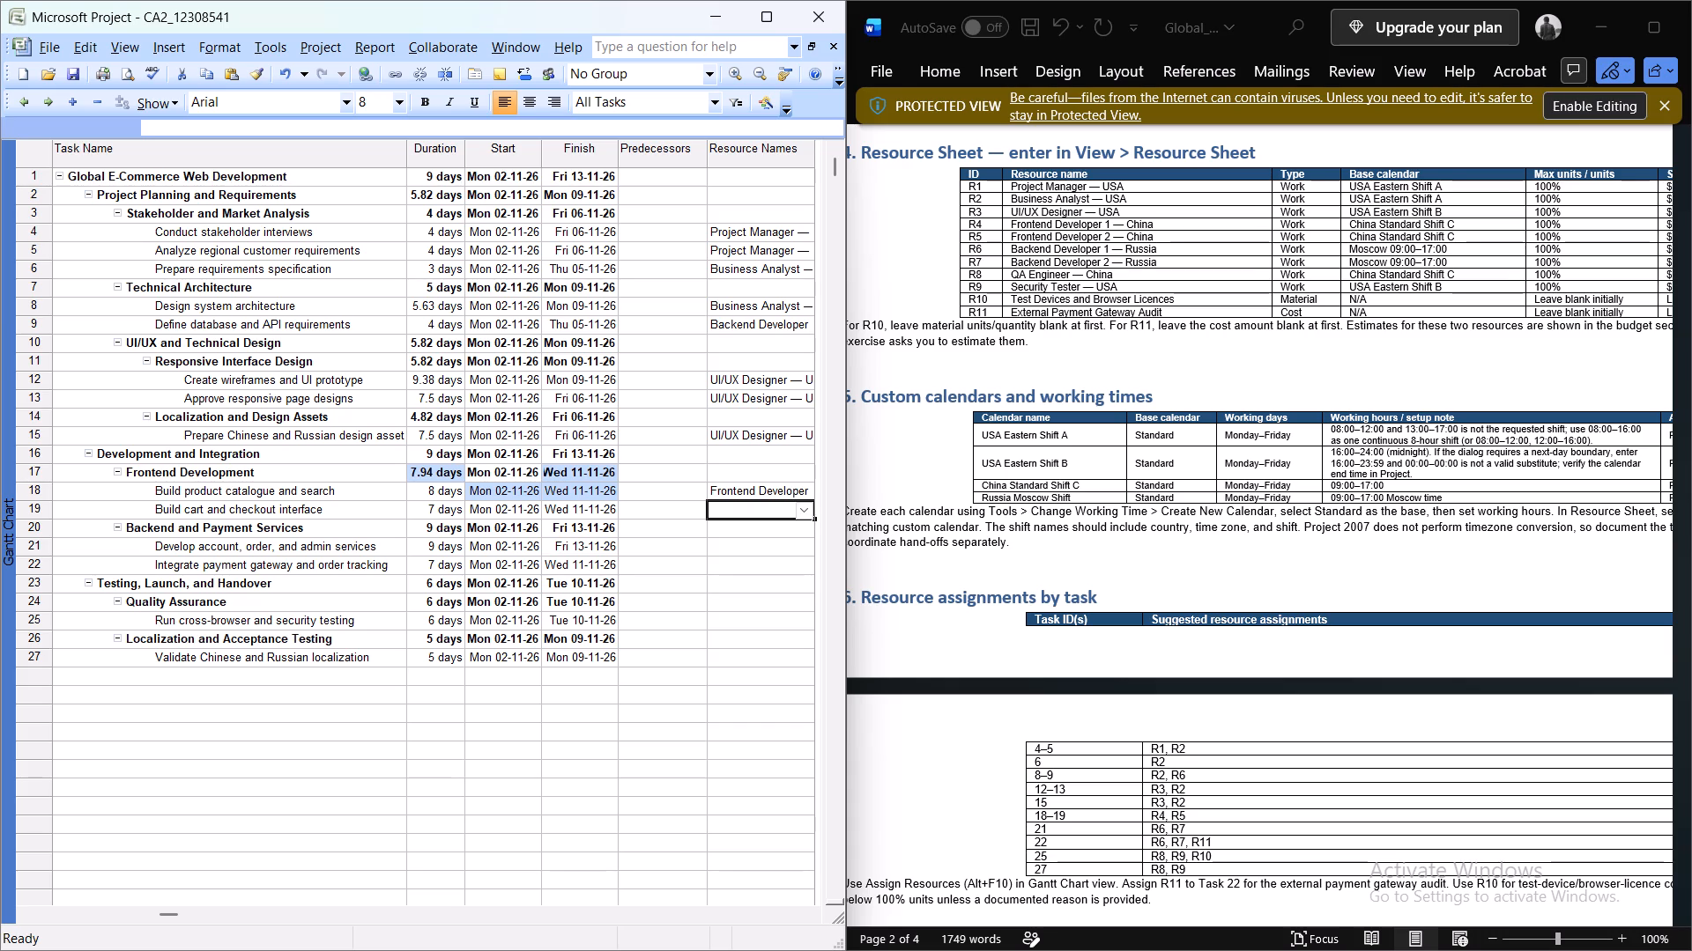
left_click(803, 512)
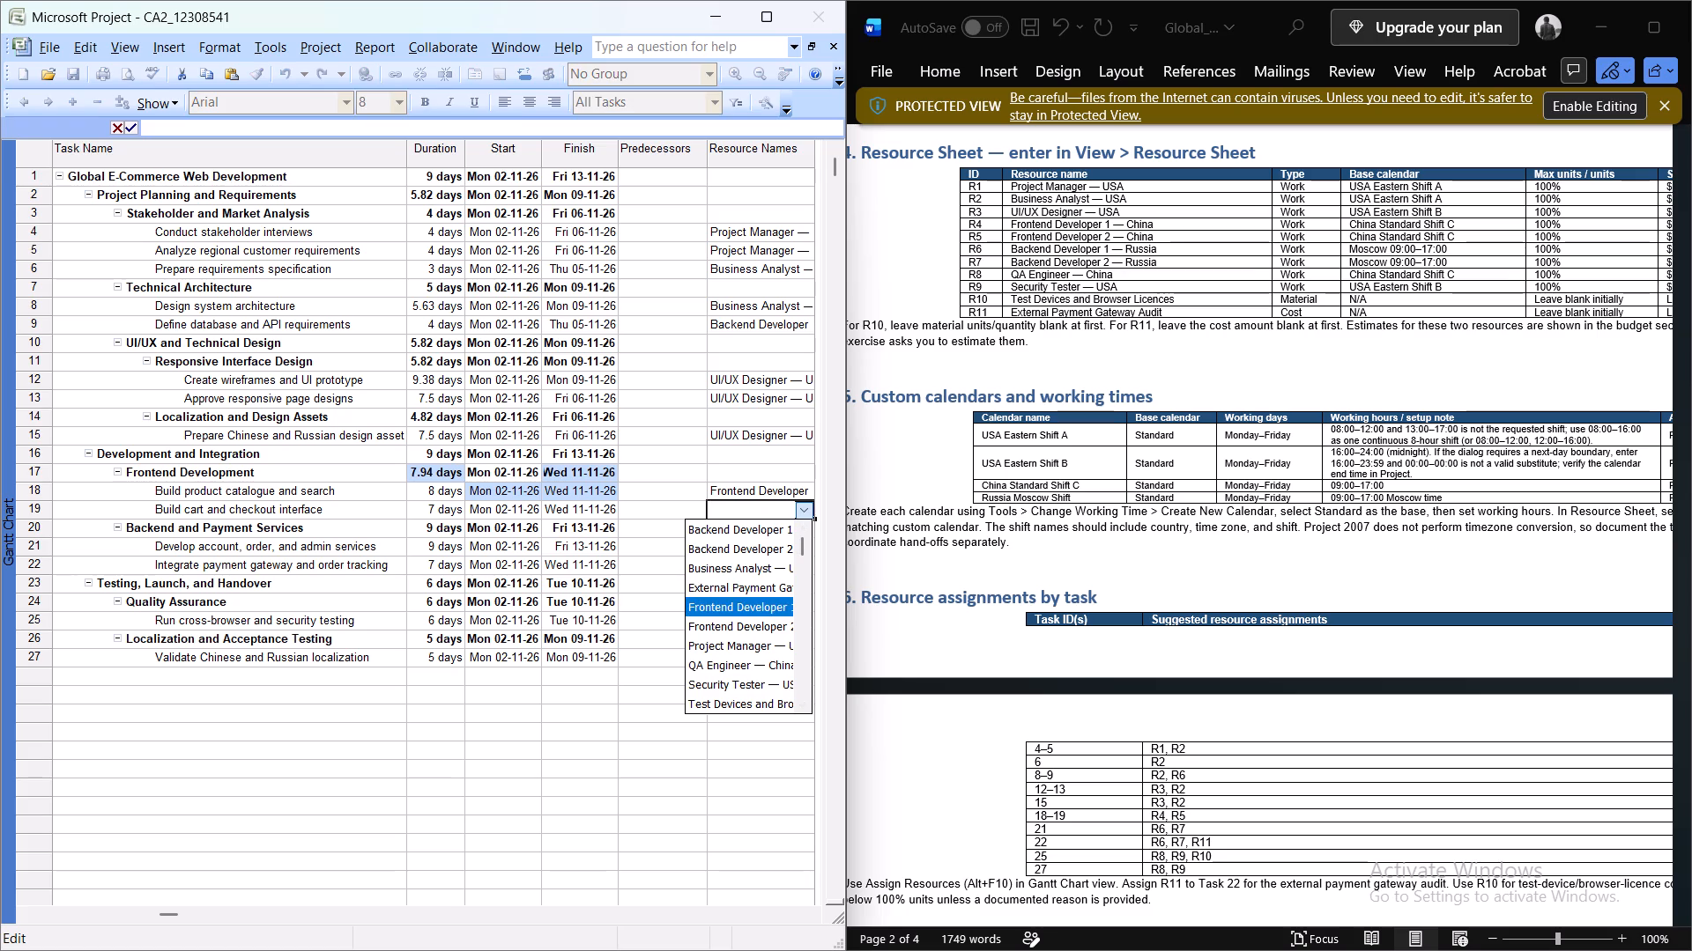
left_click(734, 622)
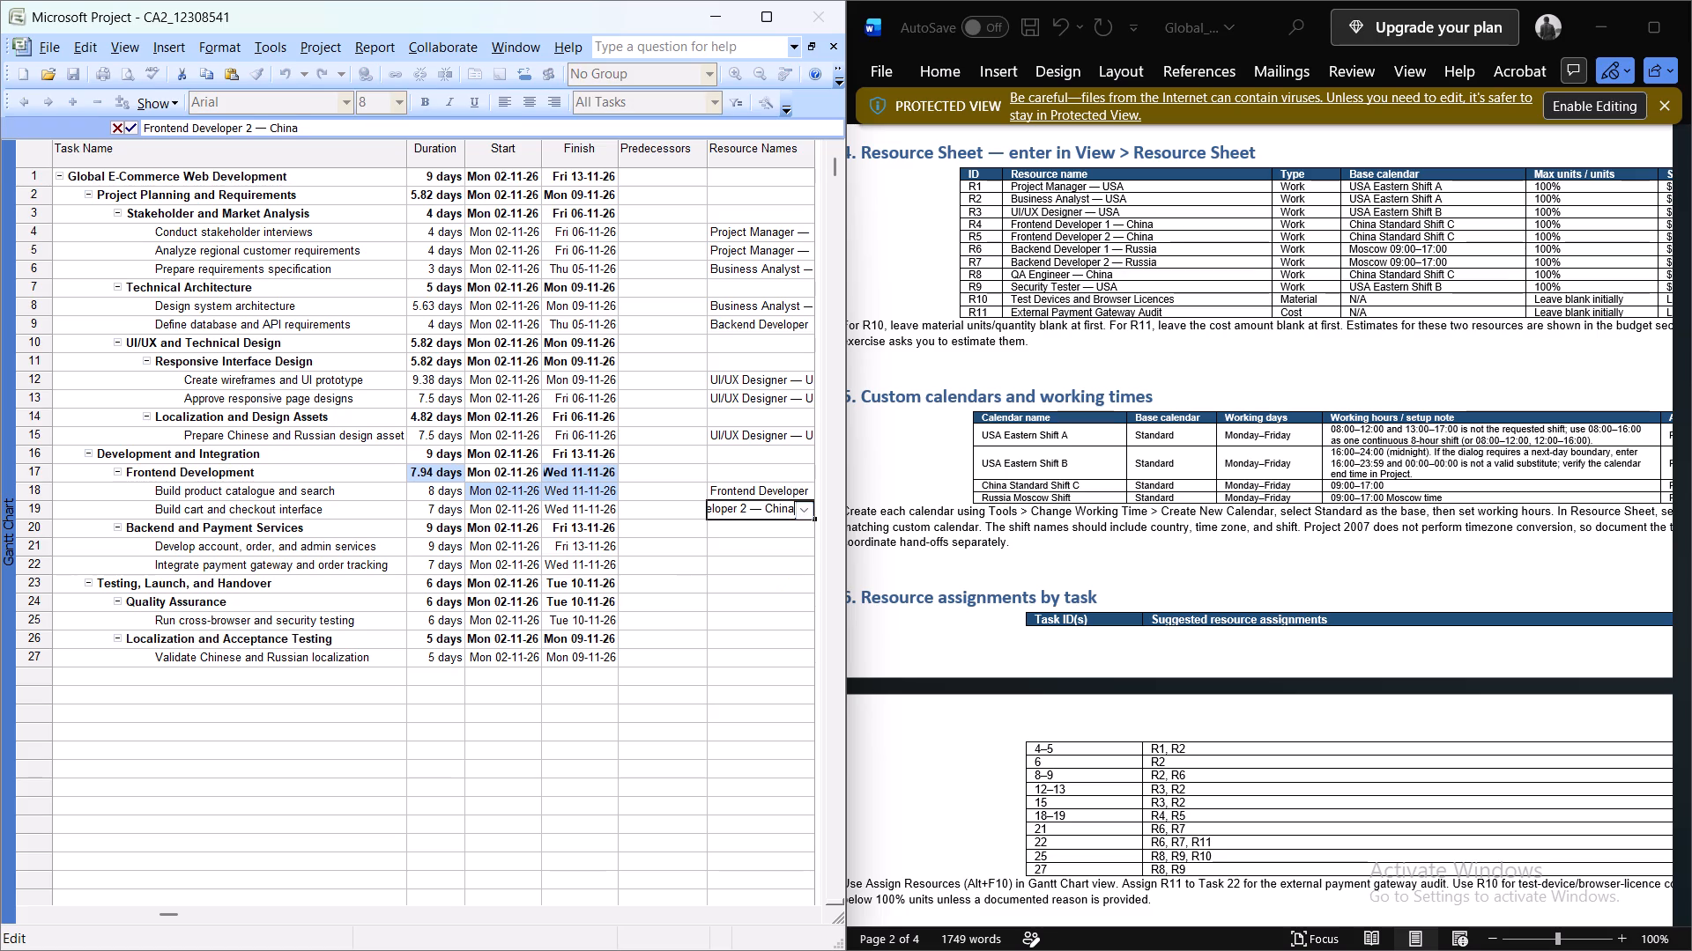
key("Return")
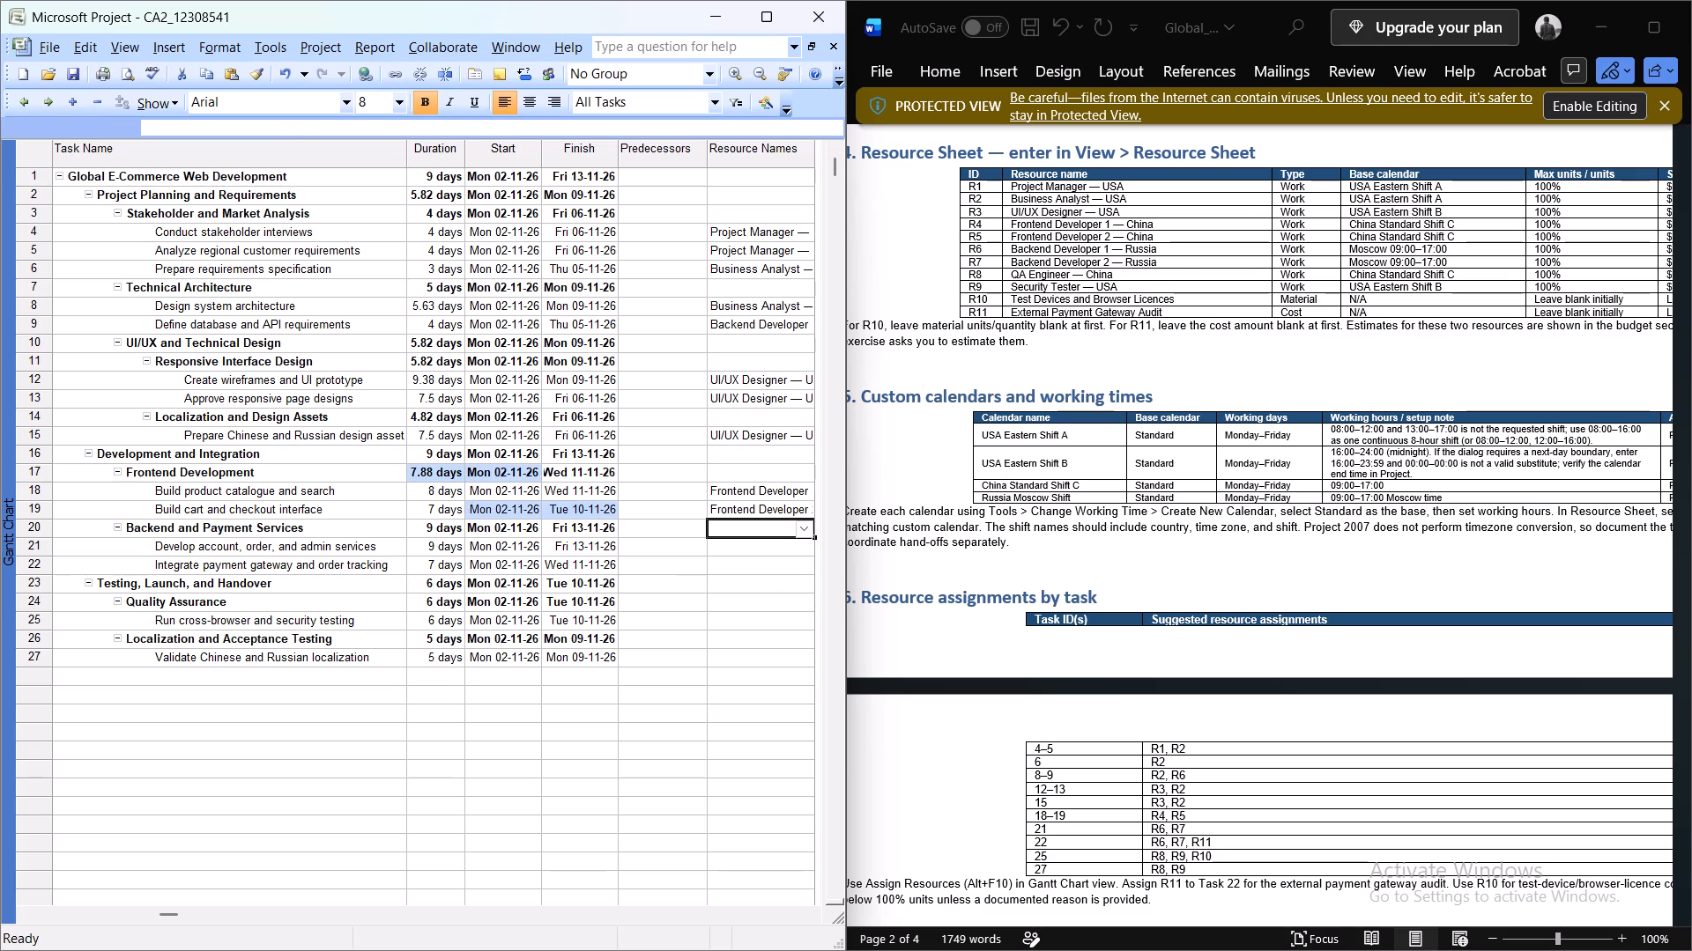
Add Frontend Developer 2 — China as a second resource alongside Frontend Developer 1 — China on task 18, Build product catalogue and search.
left_click(758, 487)
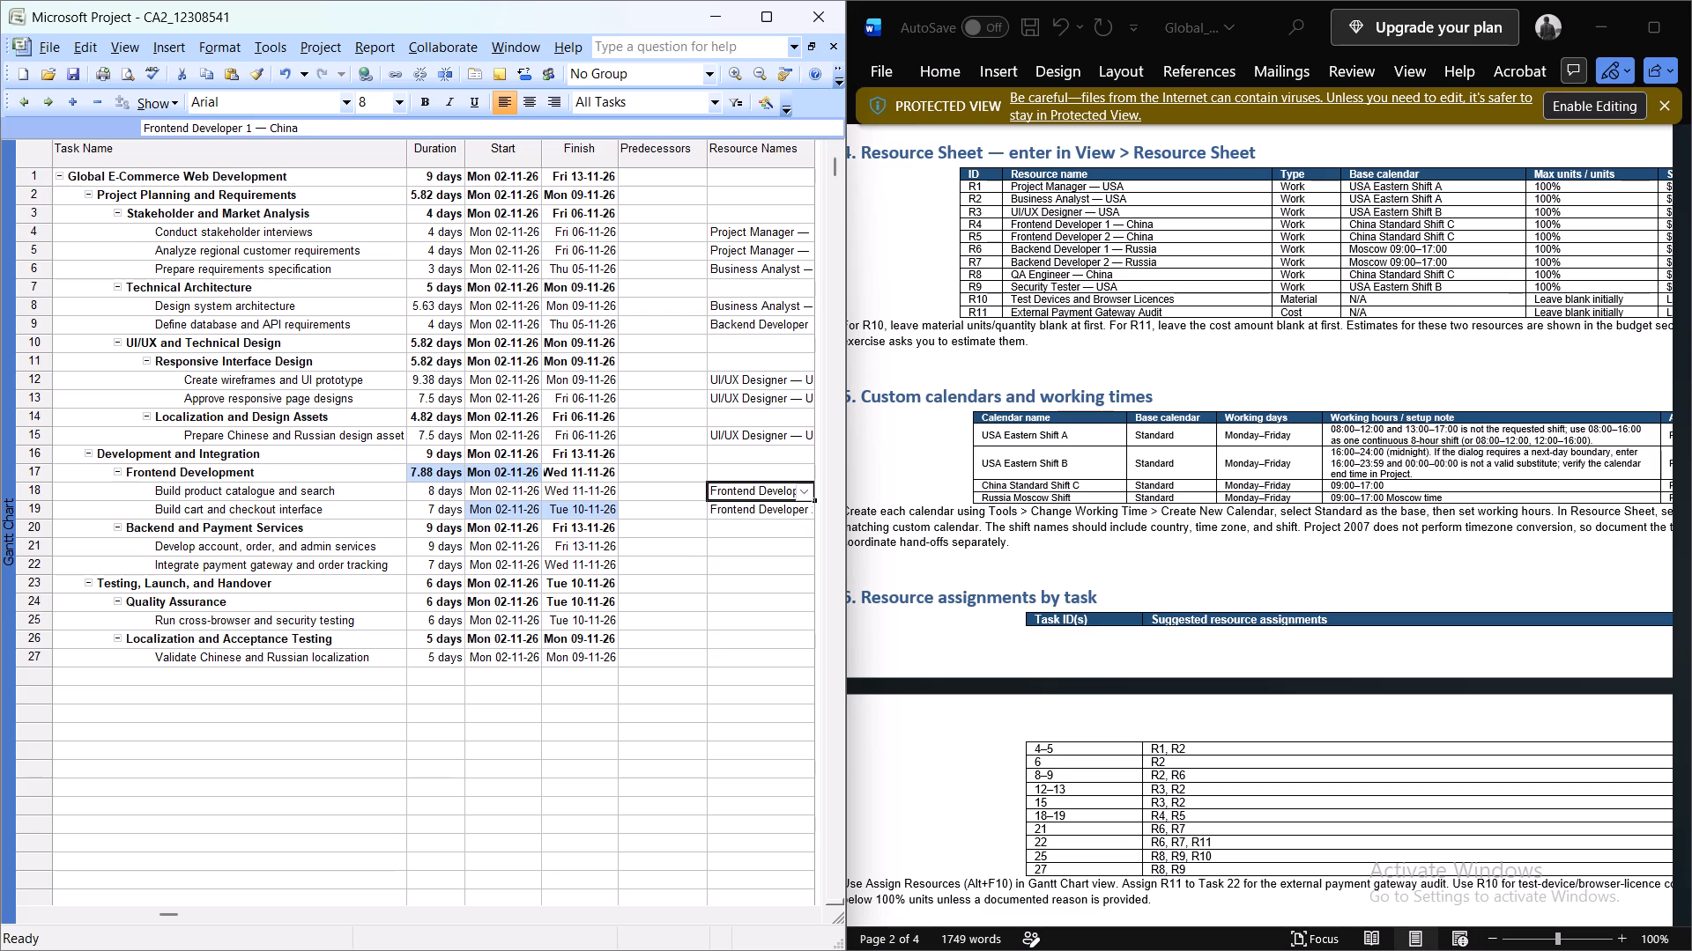
left_click(330, 129)
type(",")
key("space")
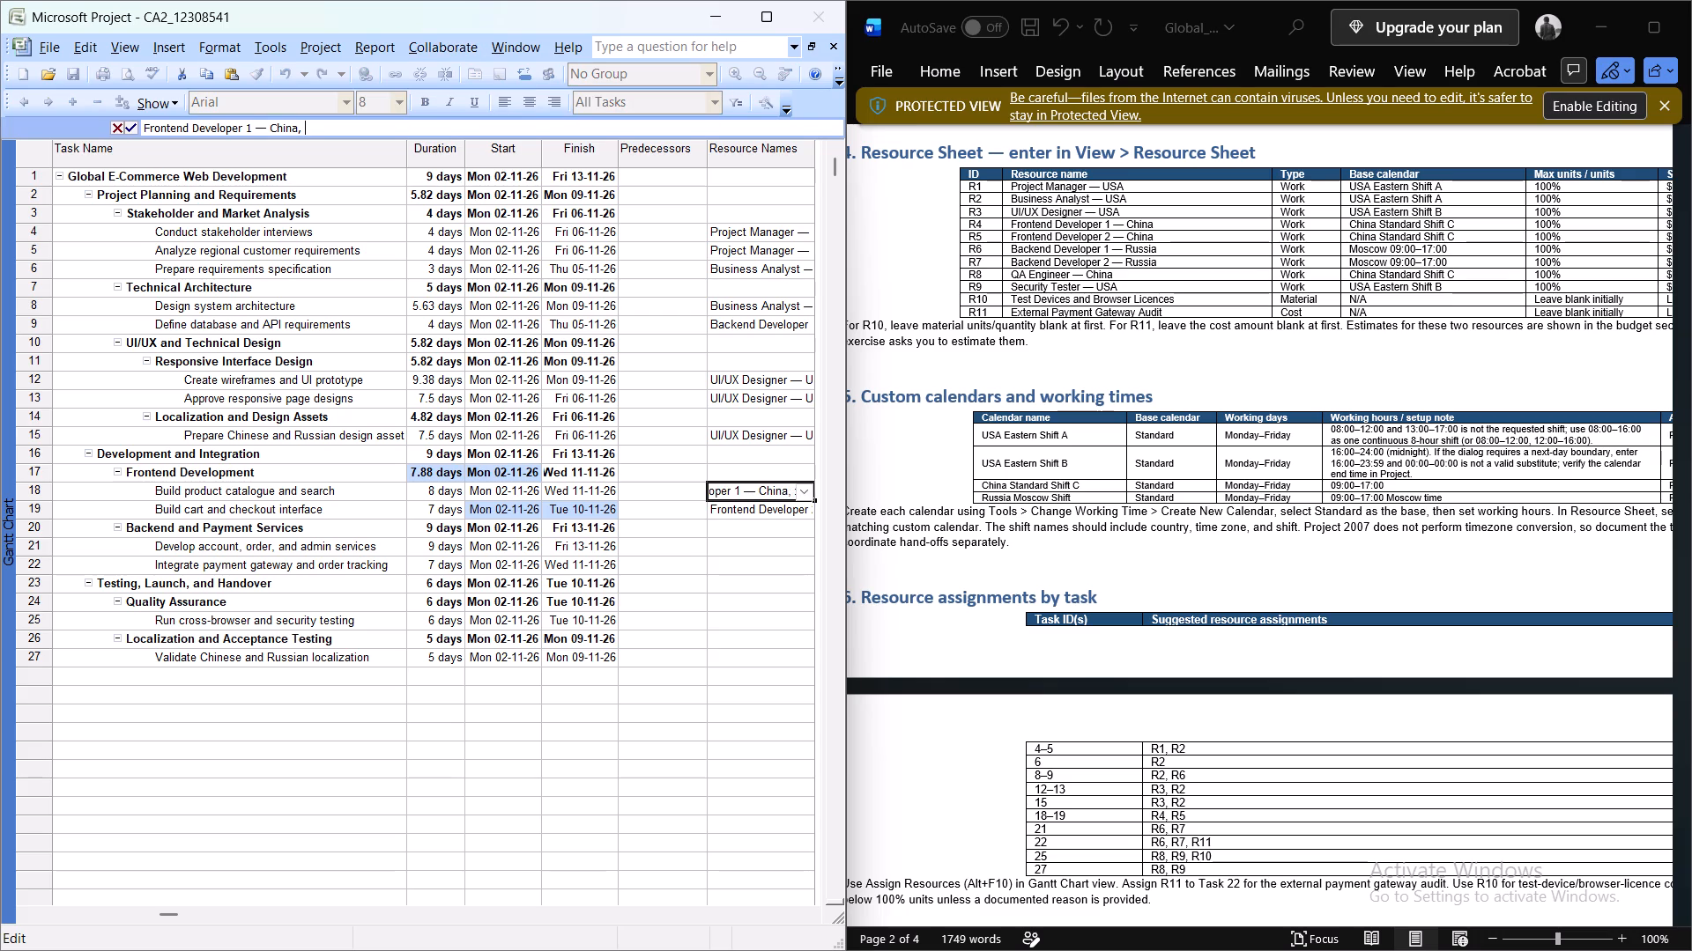
left_click(805, 497)
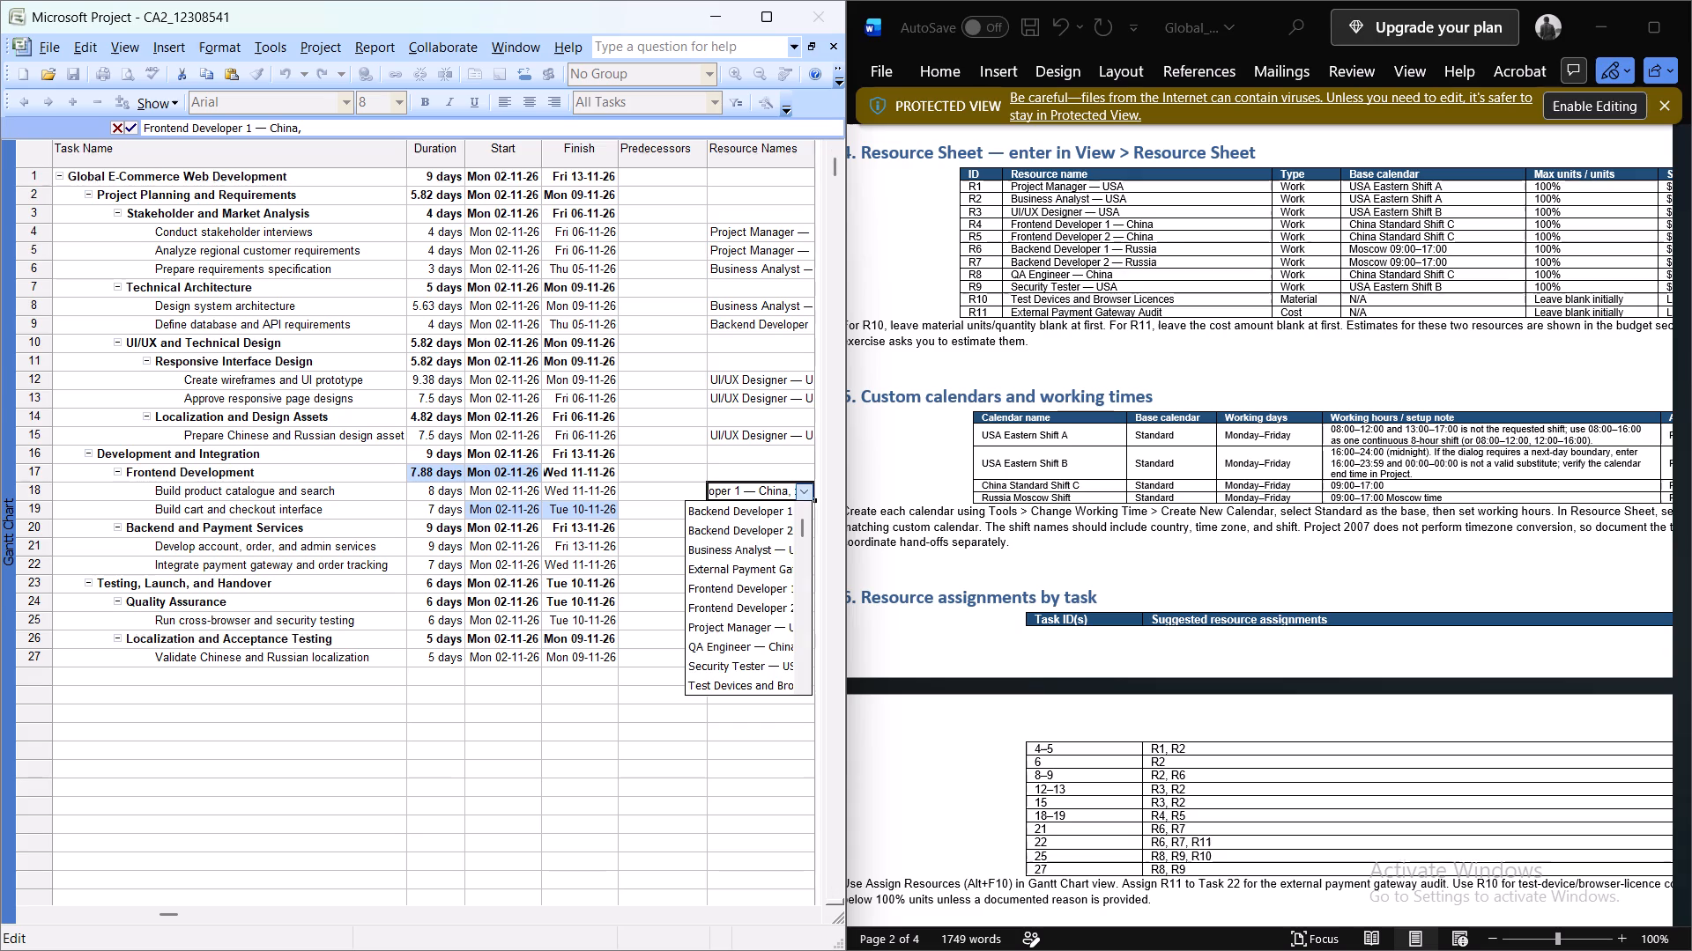
left_click(774, 605)
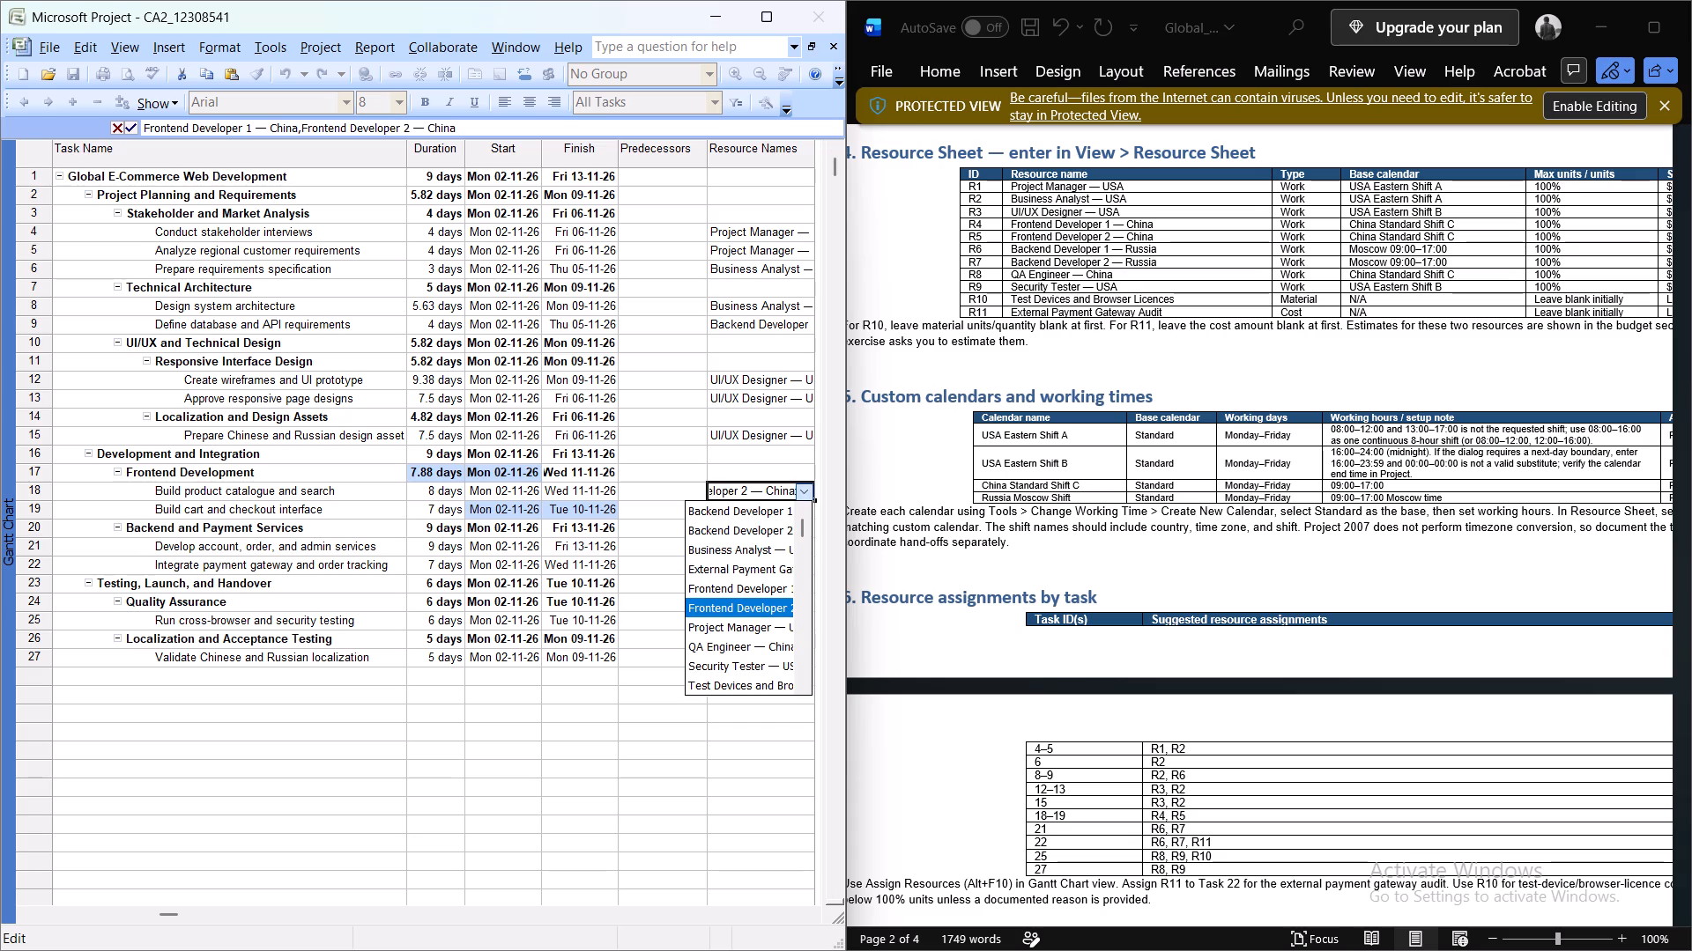
left_click(787, 526)
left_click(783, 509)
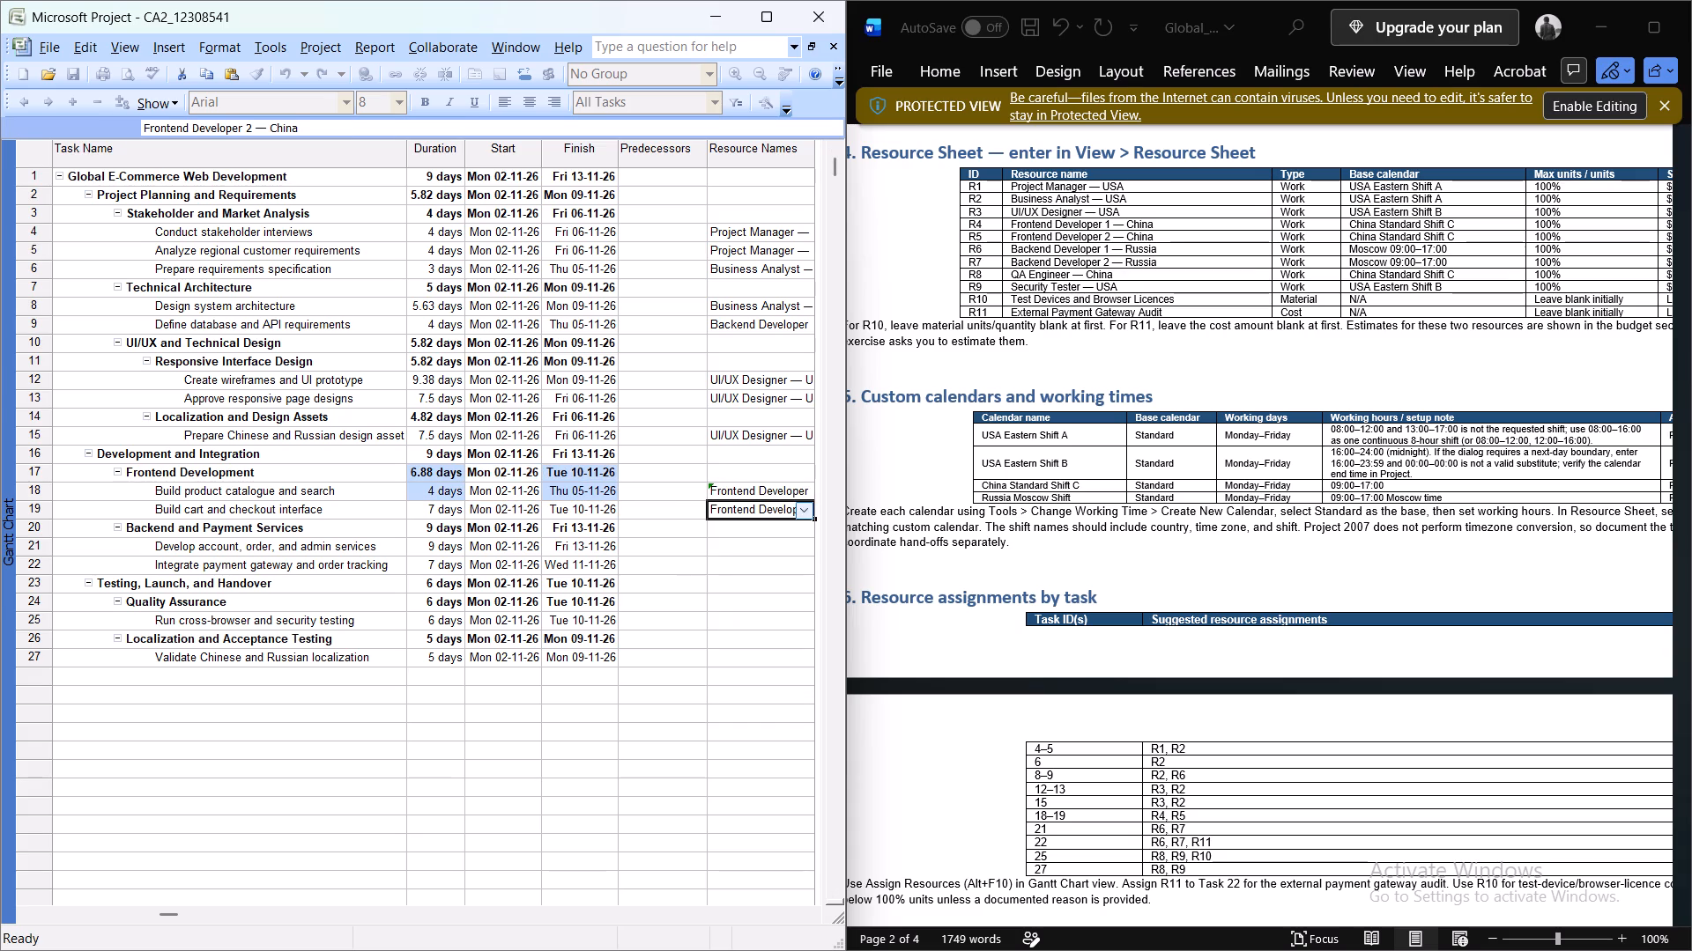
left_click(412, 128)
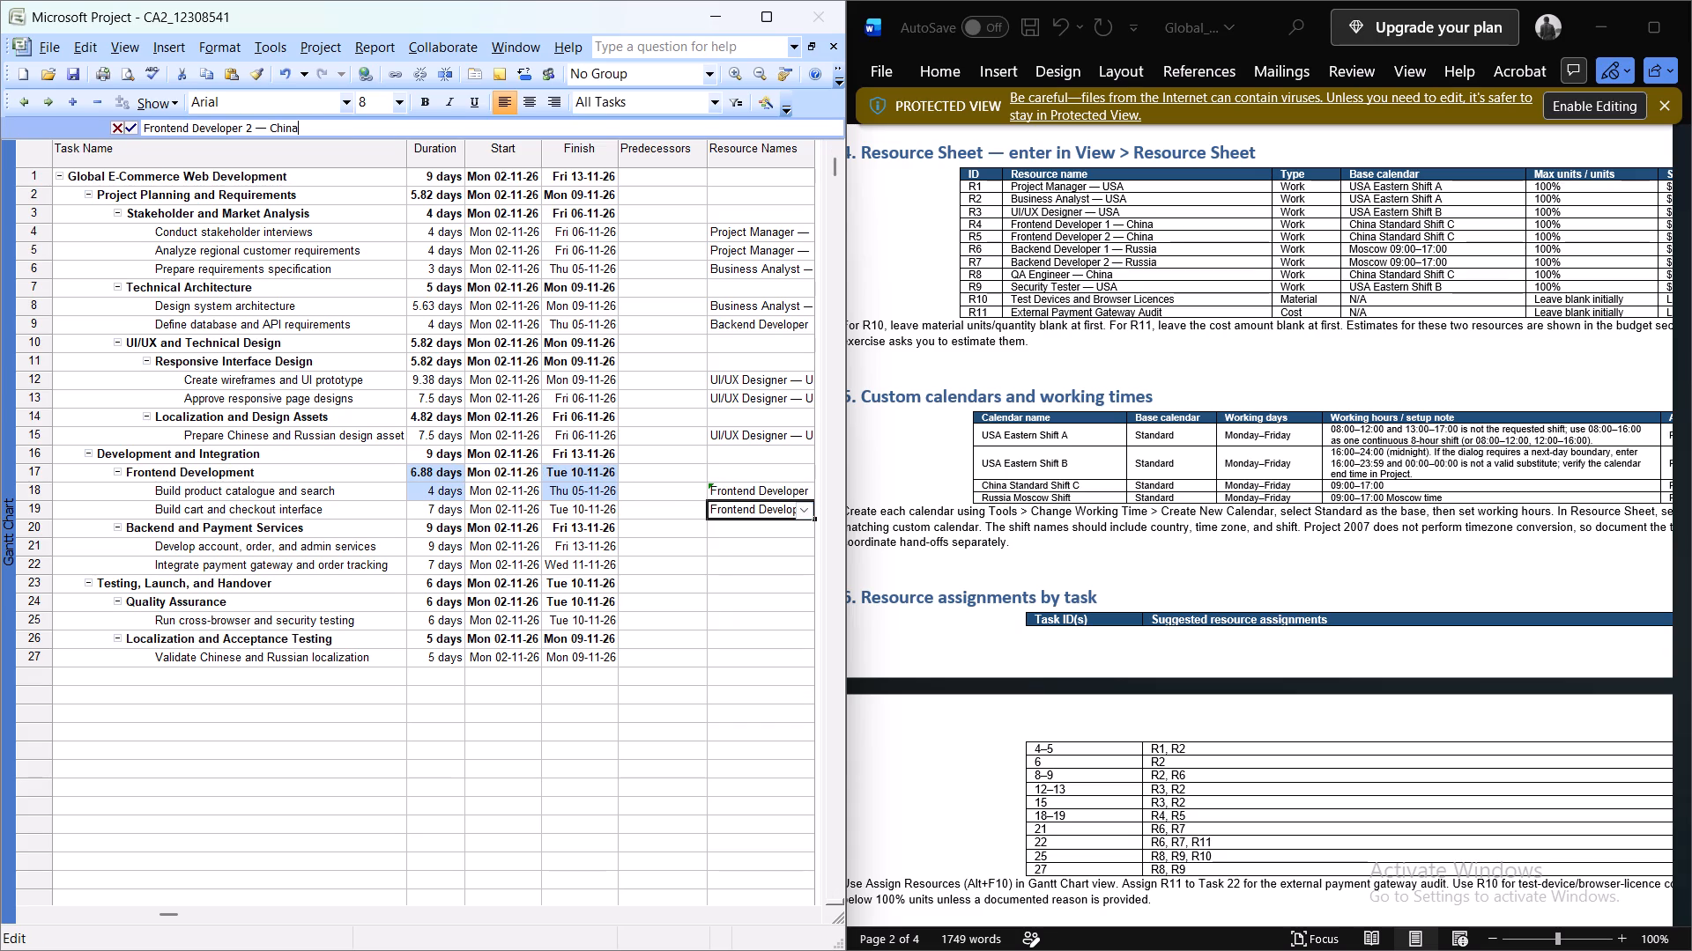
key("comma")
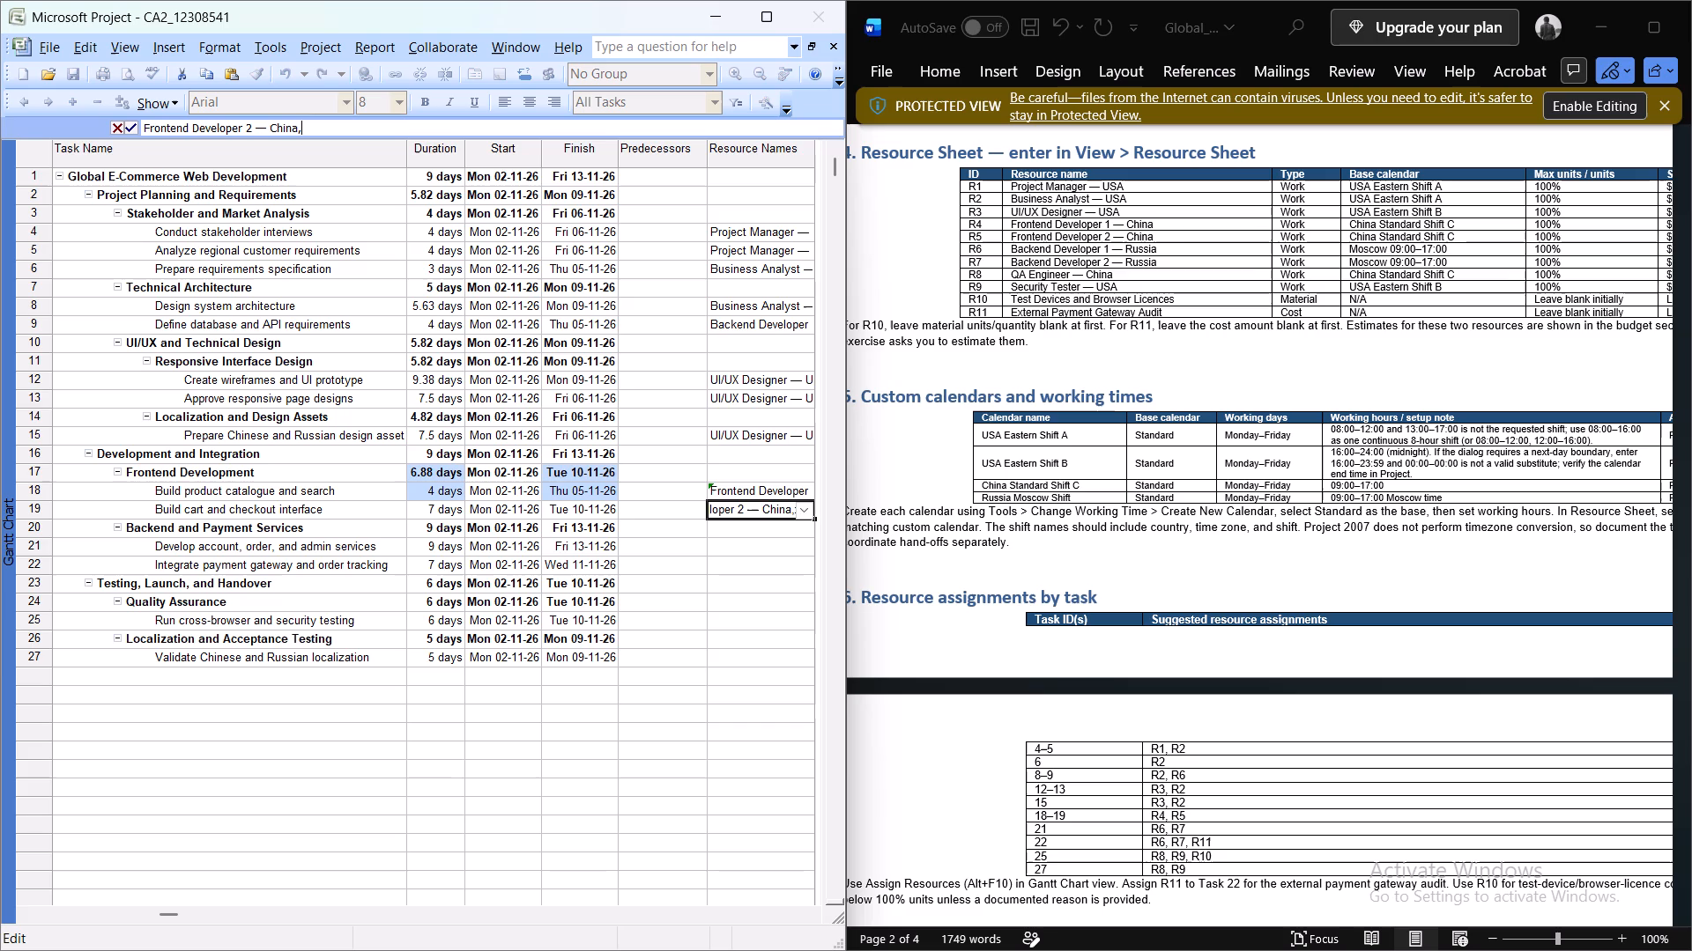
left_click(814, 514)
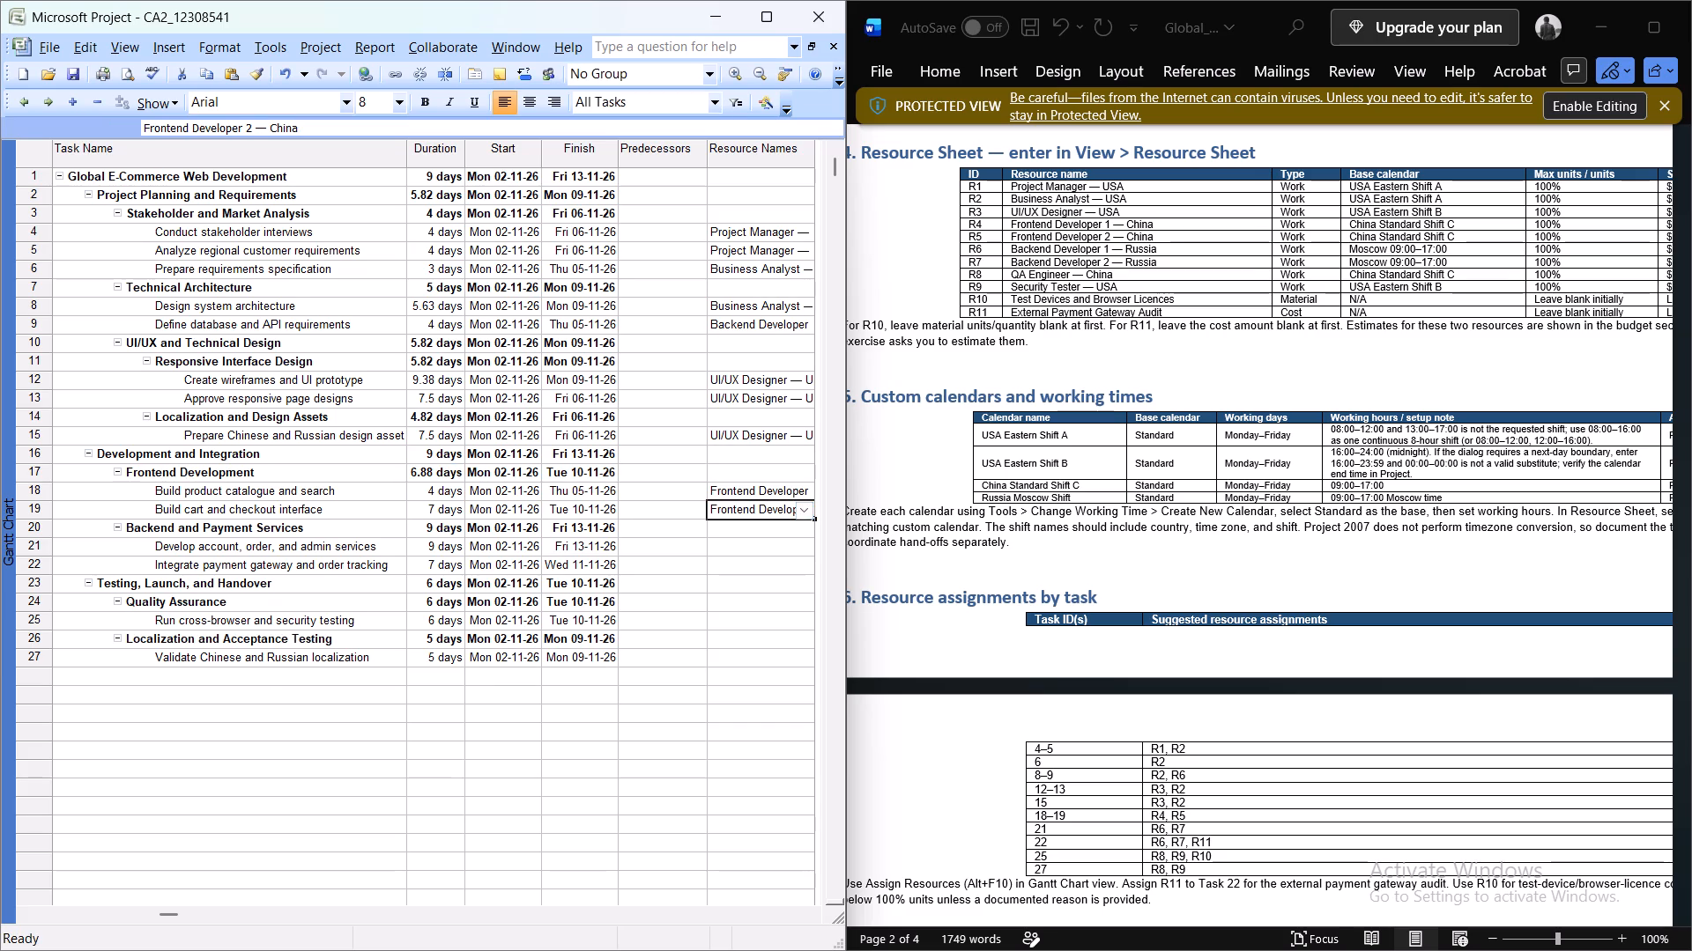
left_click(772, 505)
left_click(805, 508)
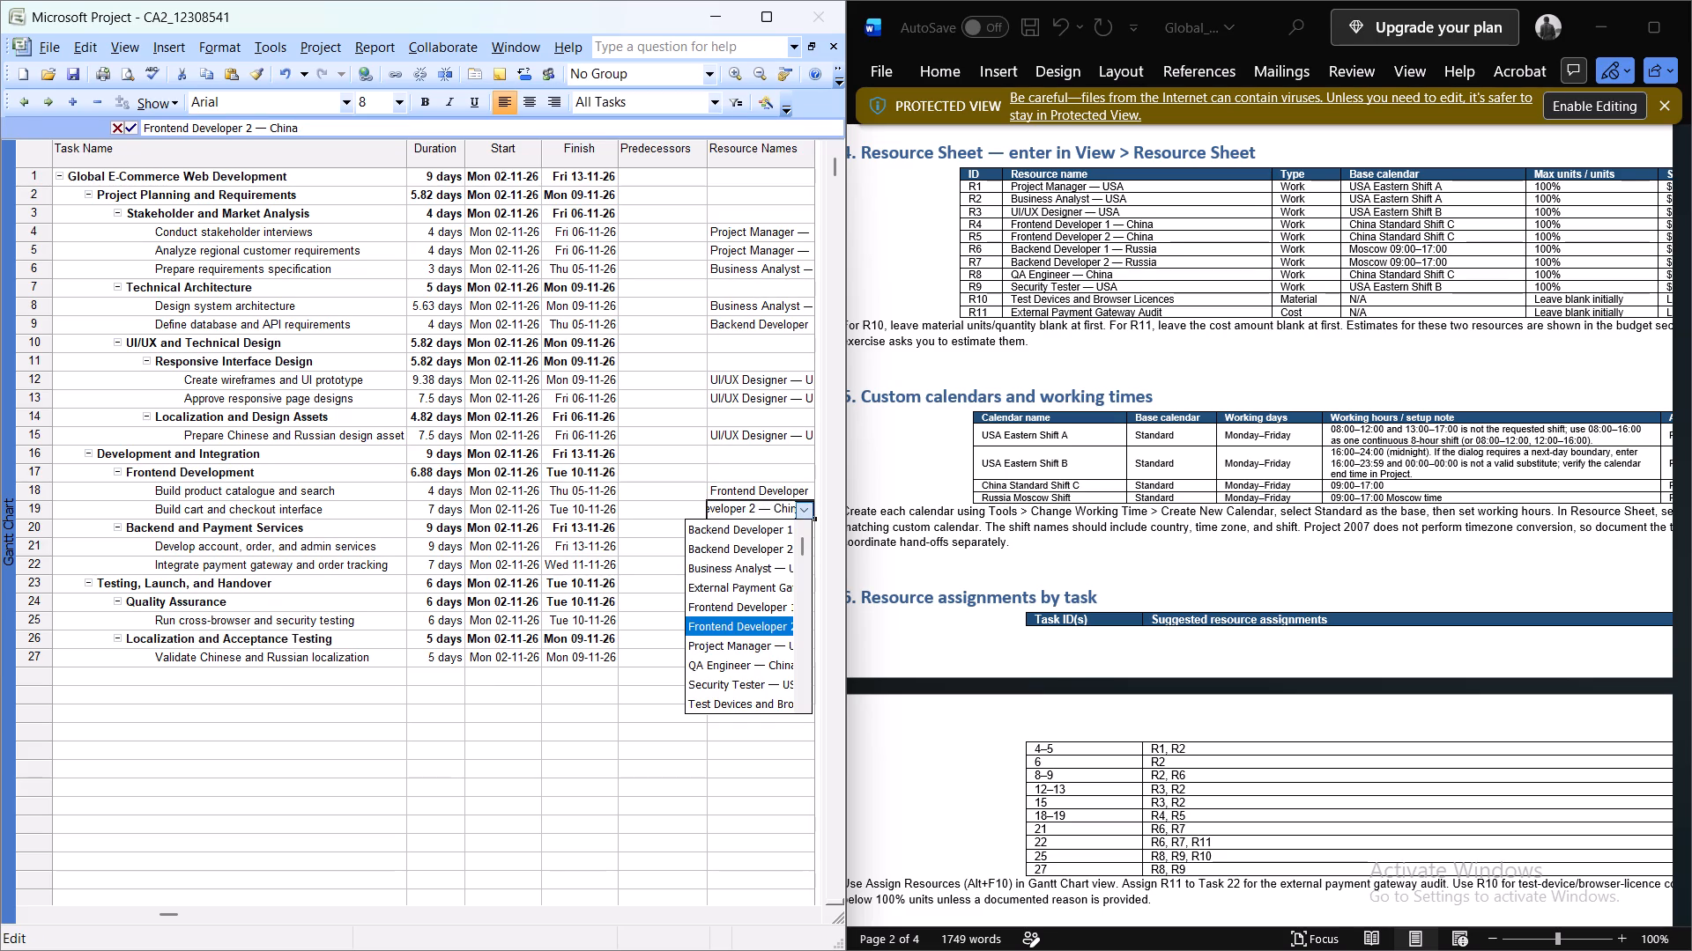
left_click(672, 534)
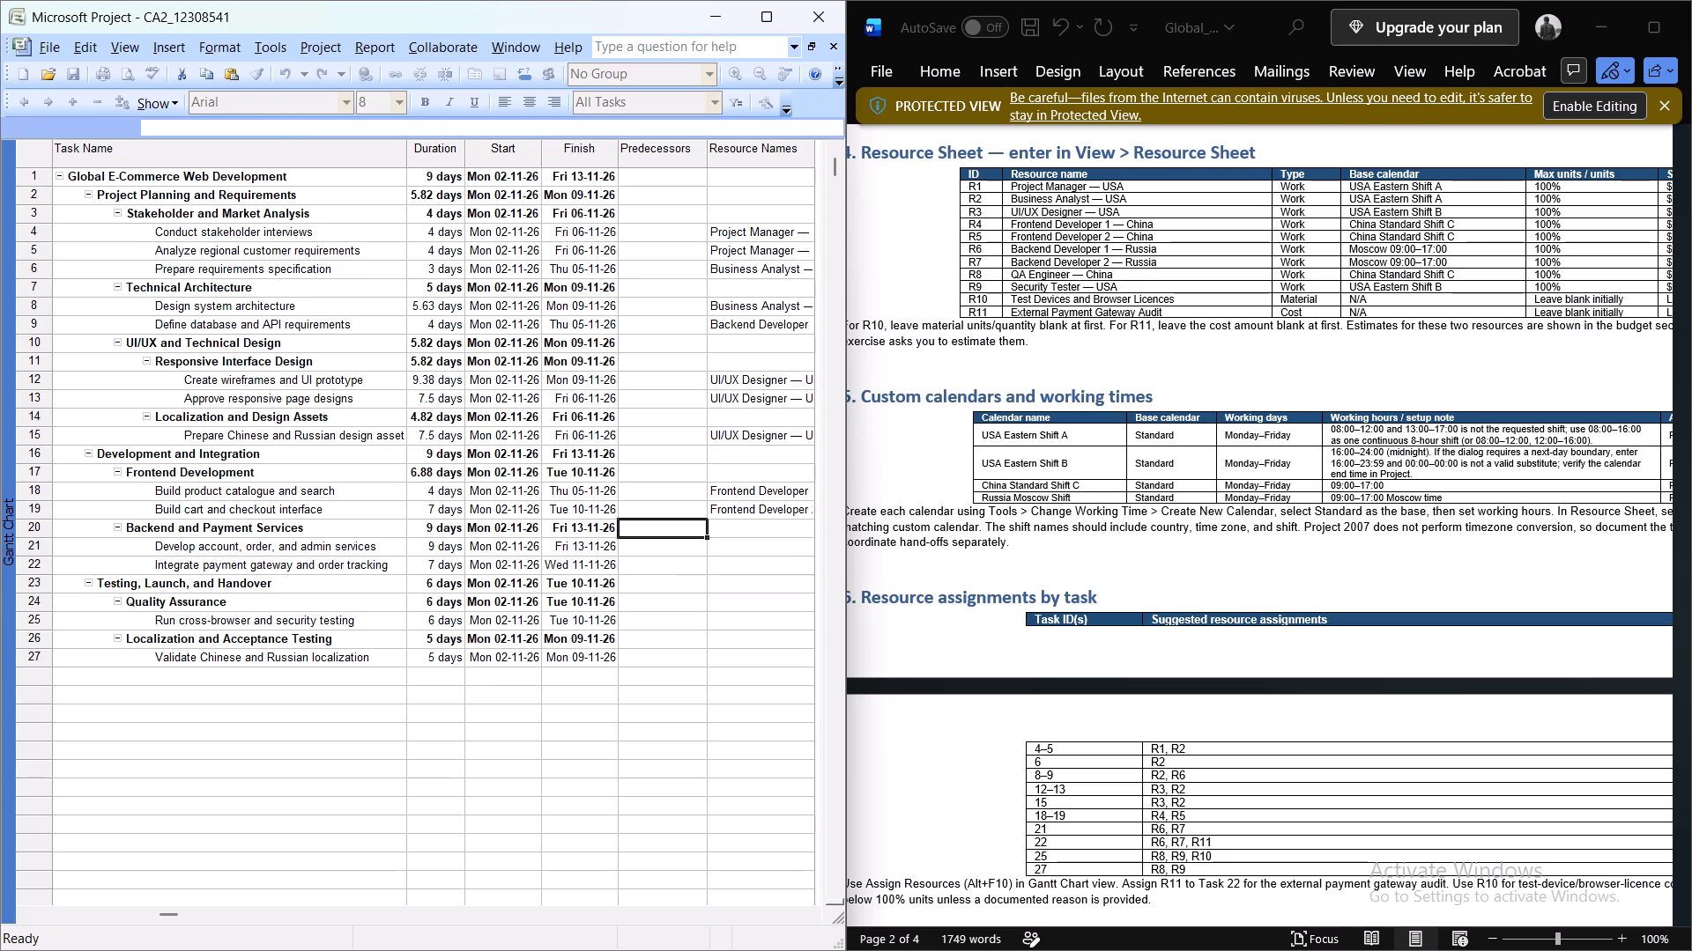
Add Frontend Developer 1 — China as a second resource alongside Frontend Developer 2 — China on task 19, Build cart and checkout interface.
left_click(752, 505)
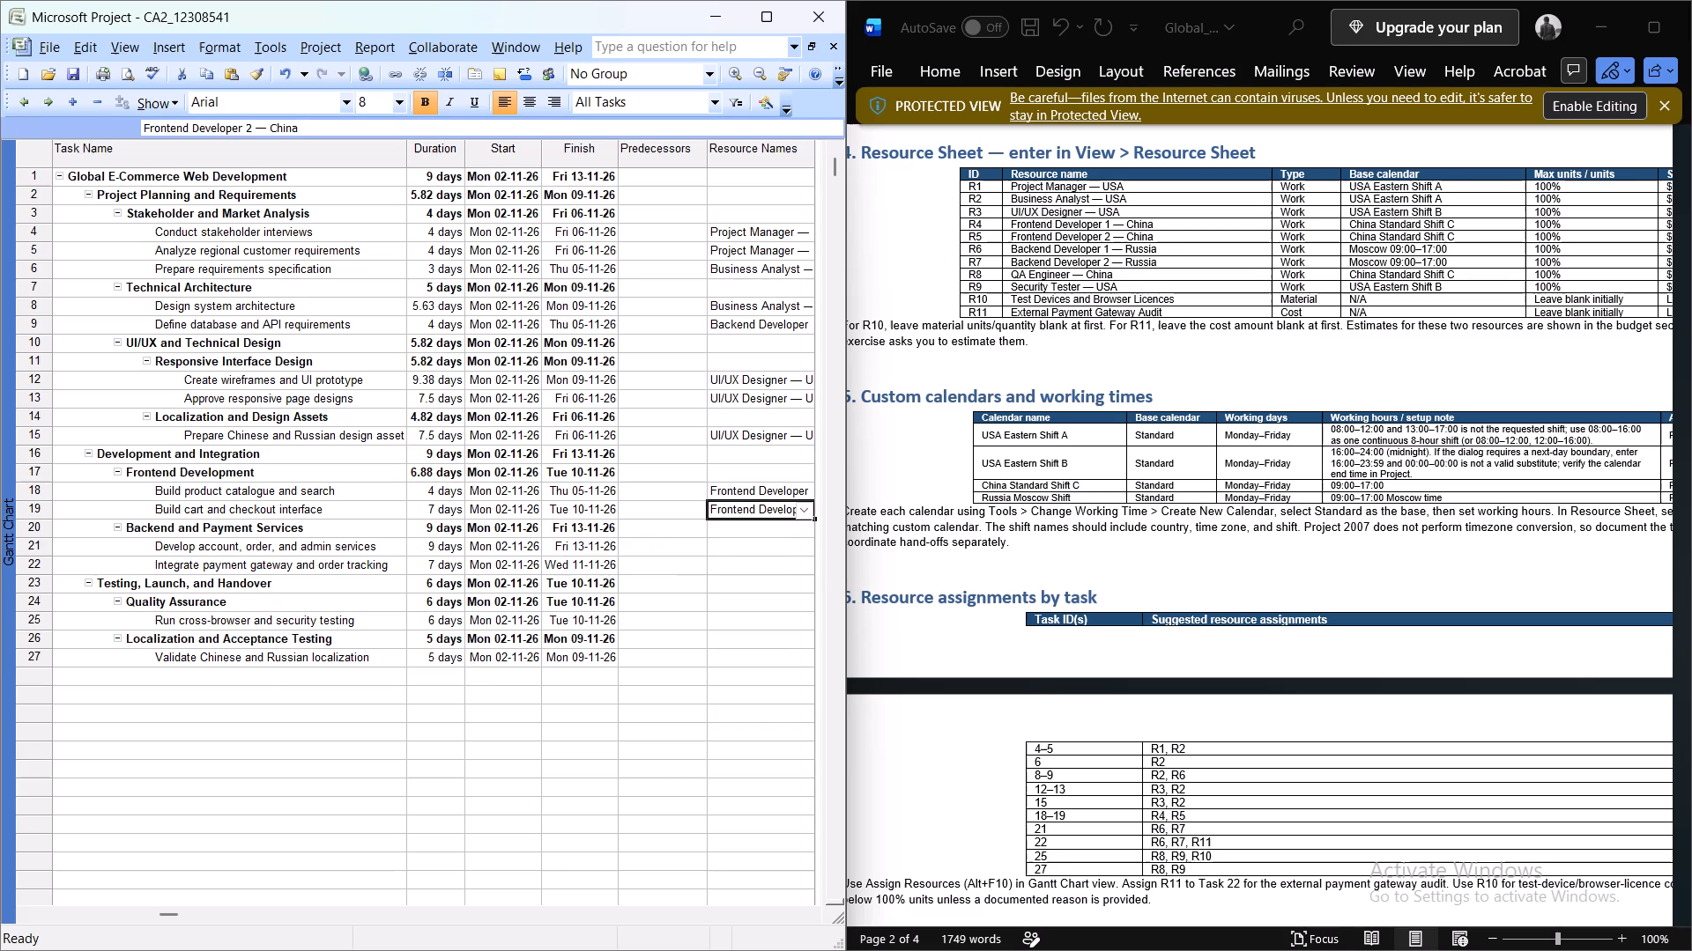
left_click(397, 124)
key("comma")
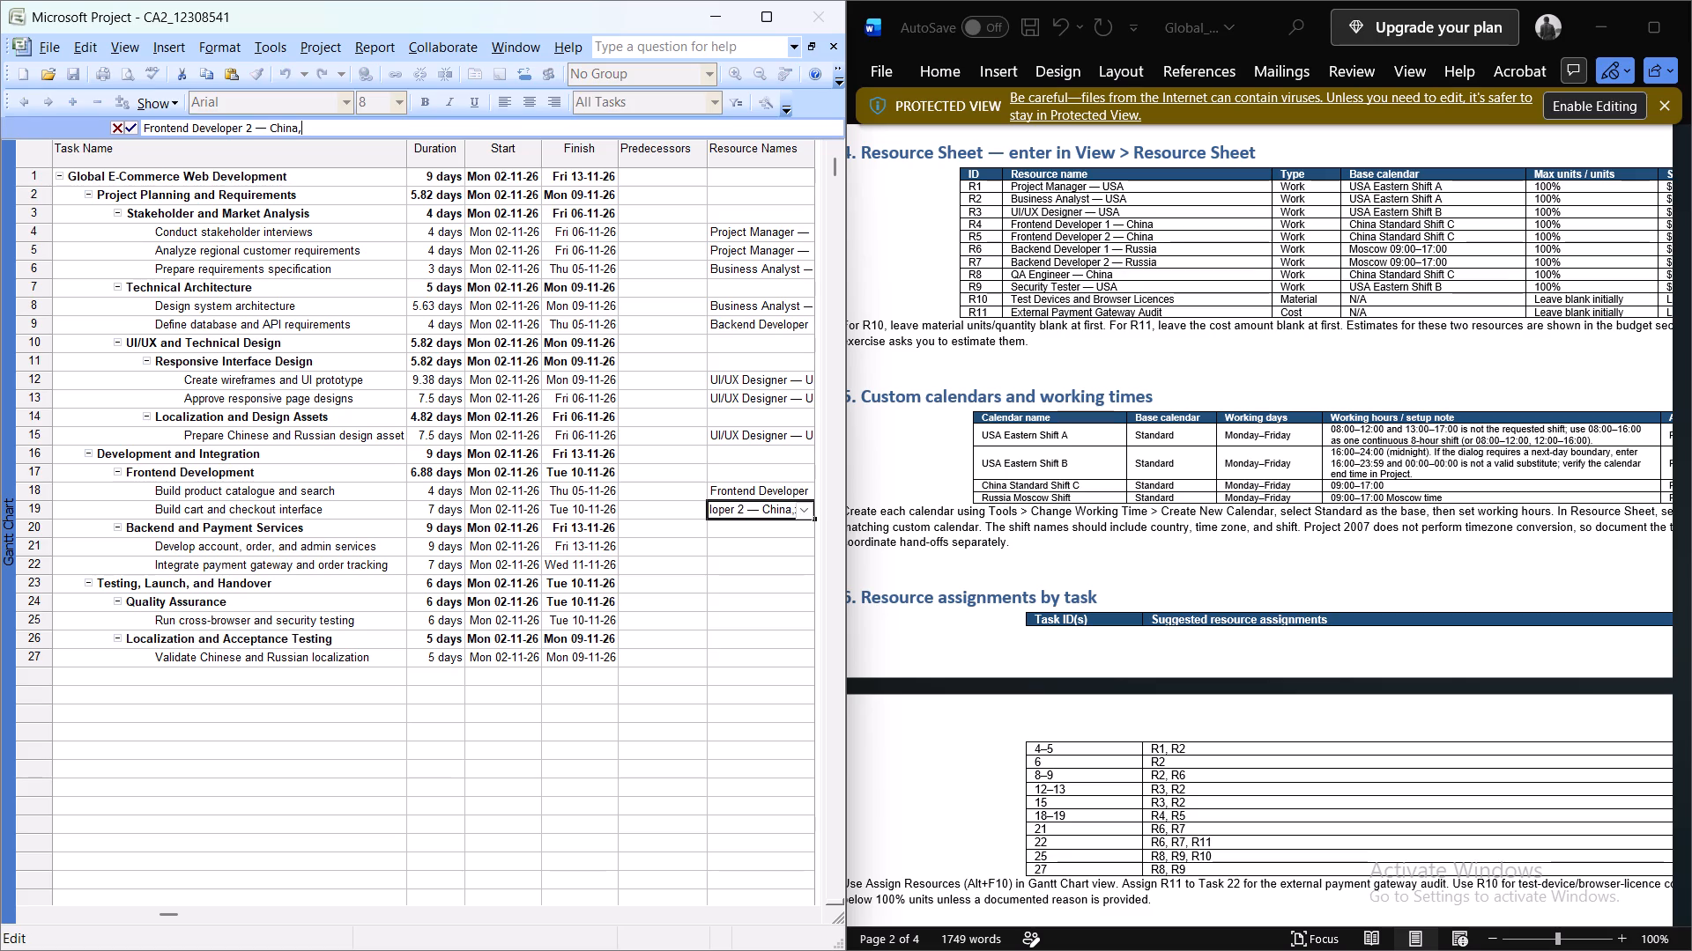
left_click(804, 507)
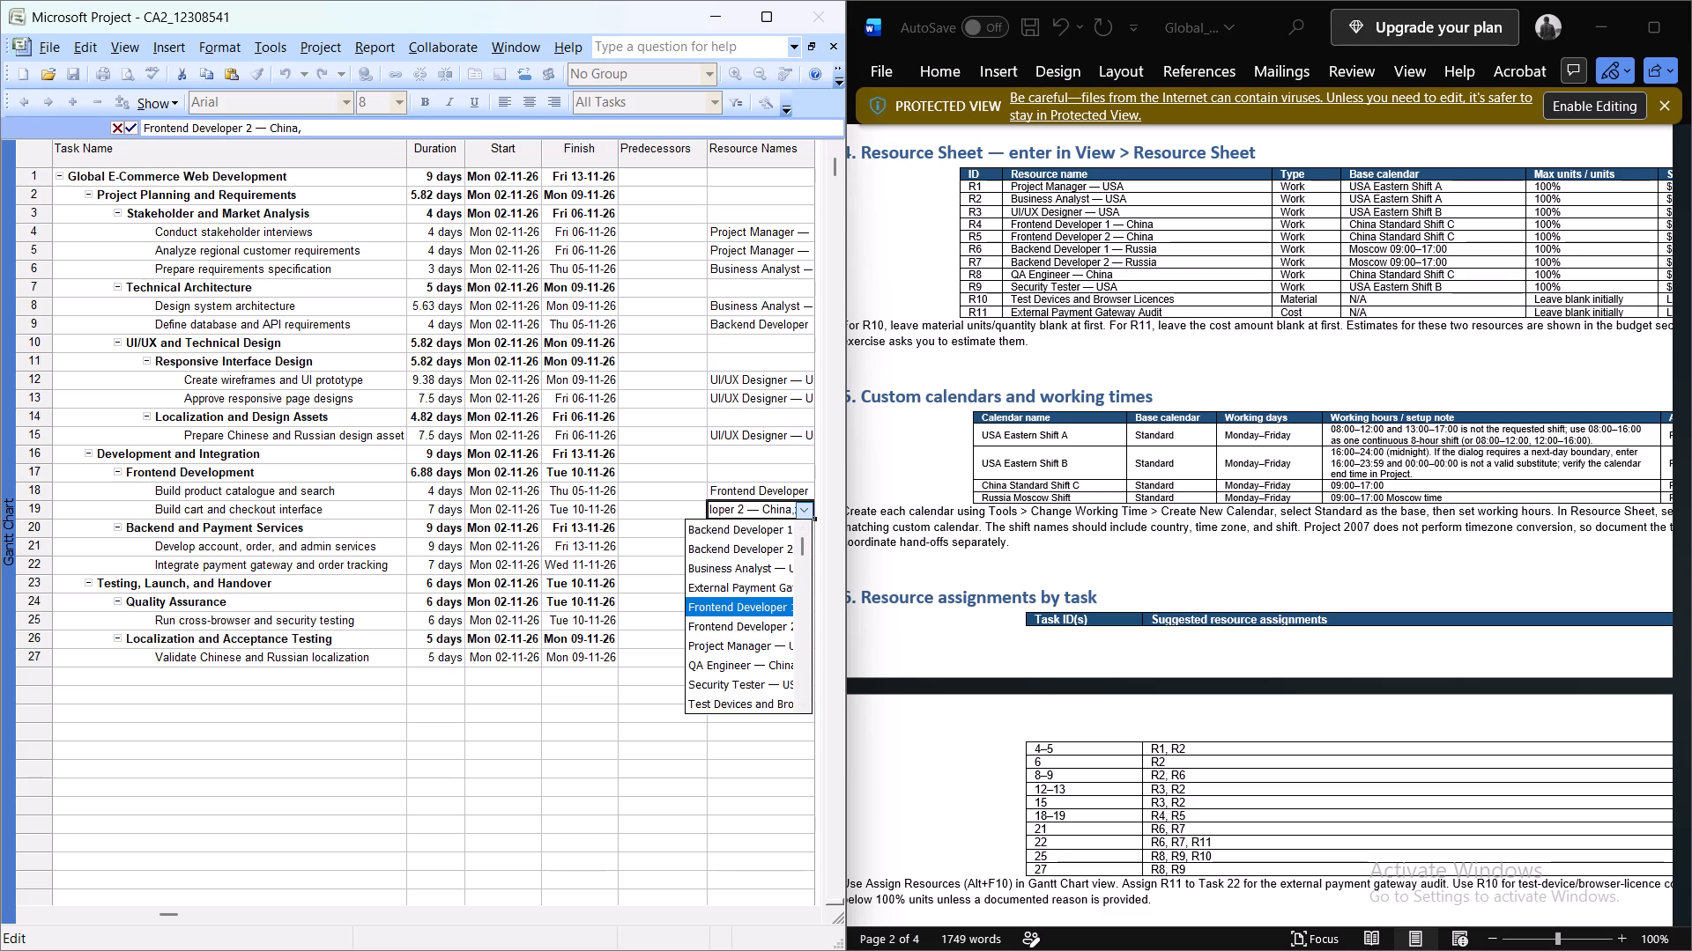
left_click(755, 608)
left_click(753, 529)
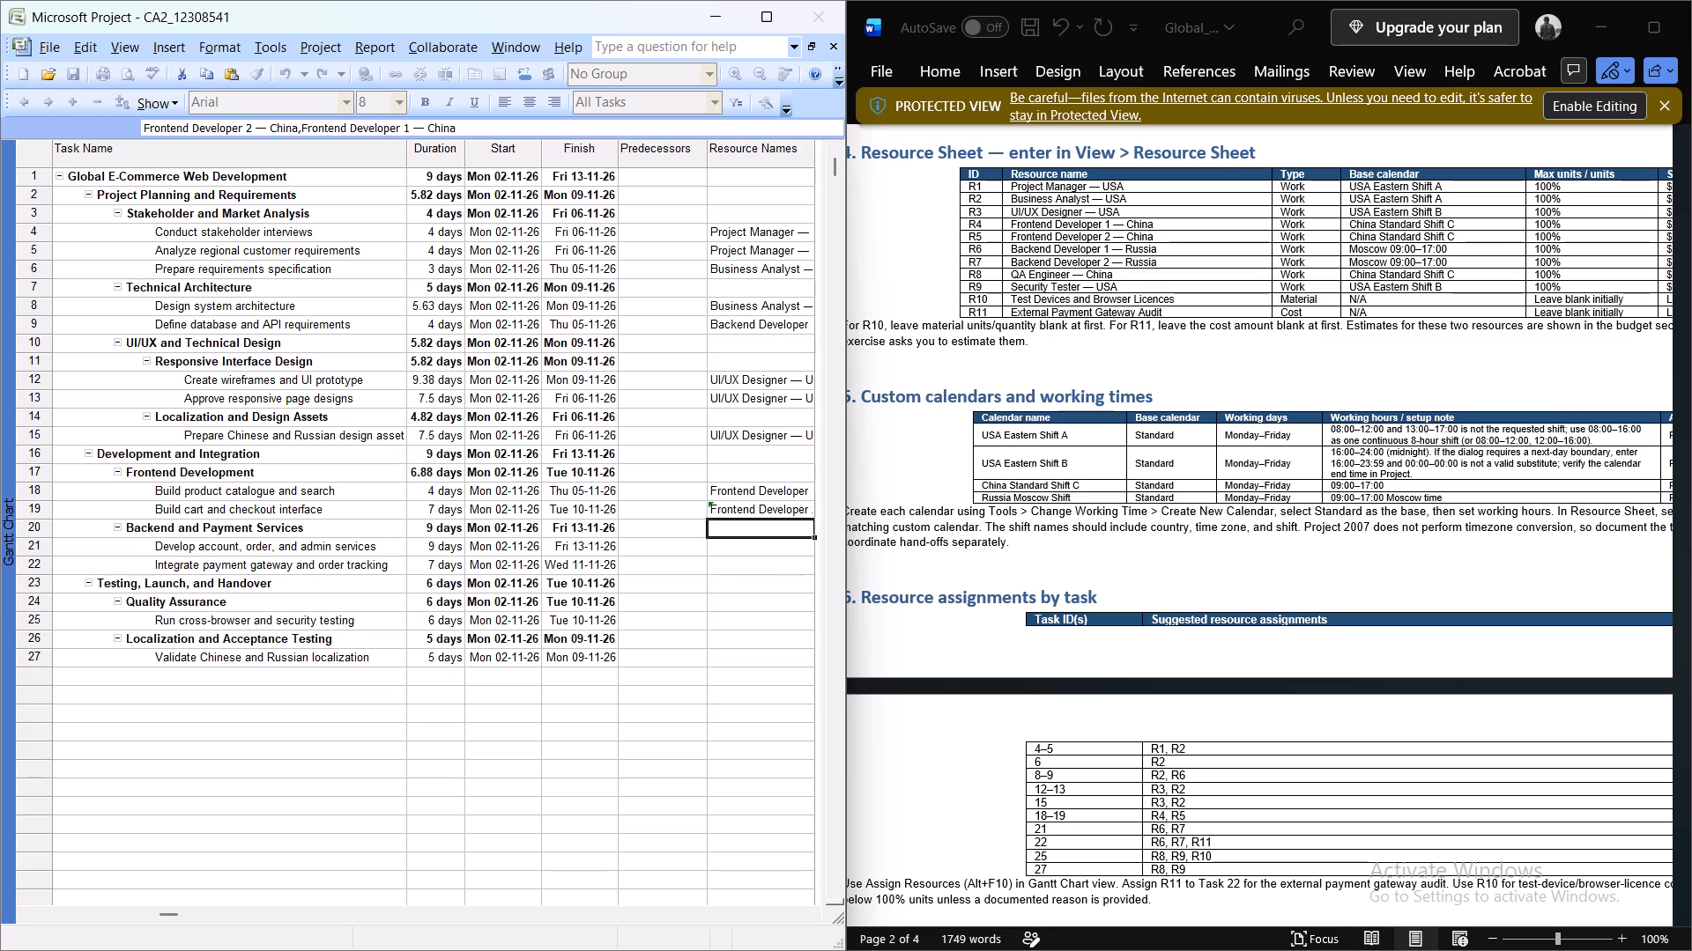
left_click(762, 509)
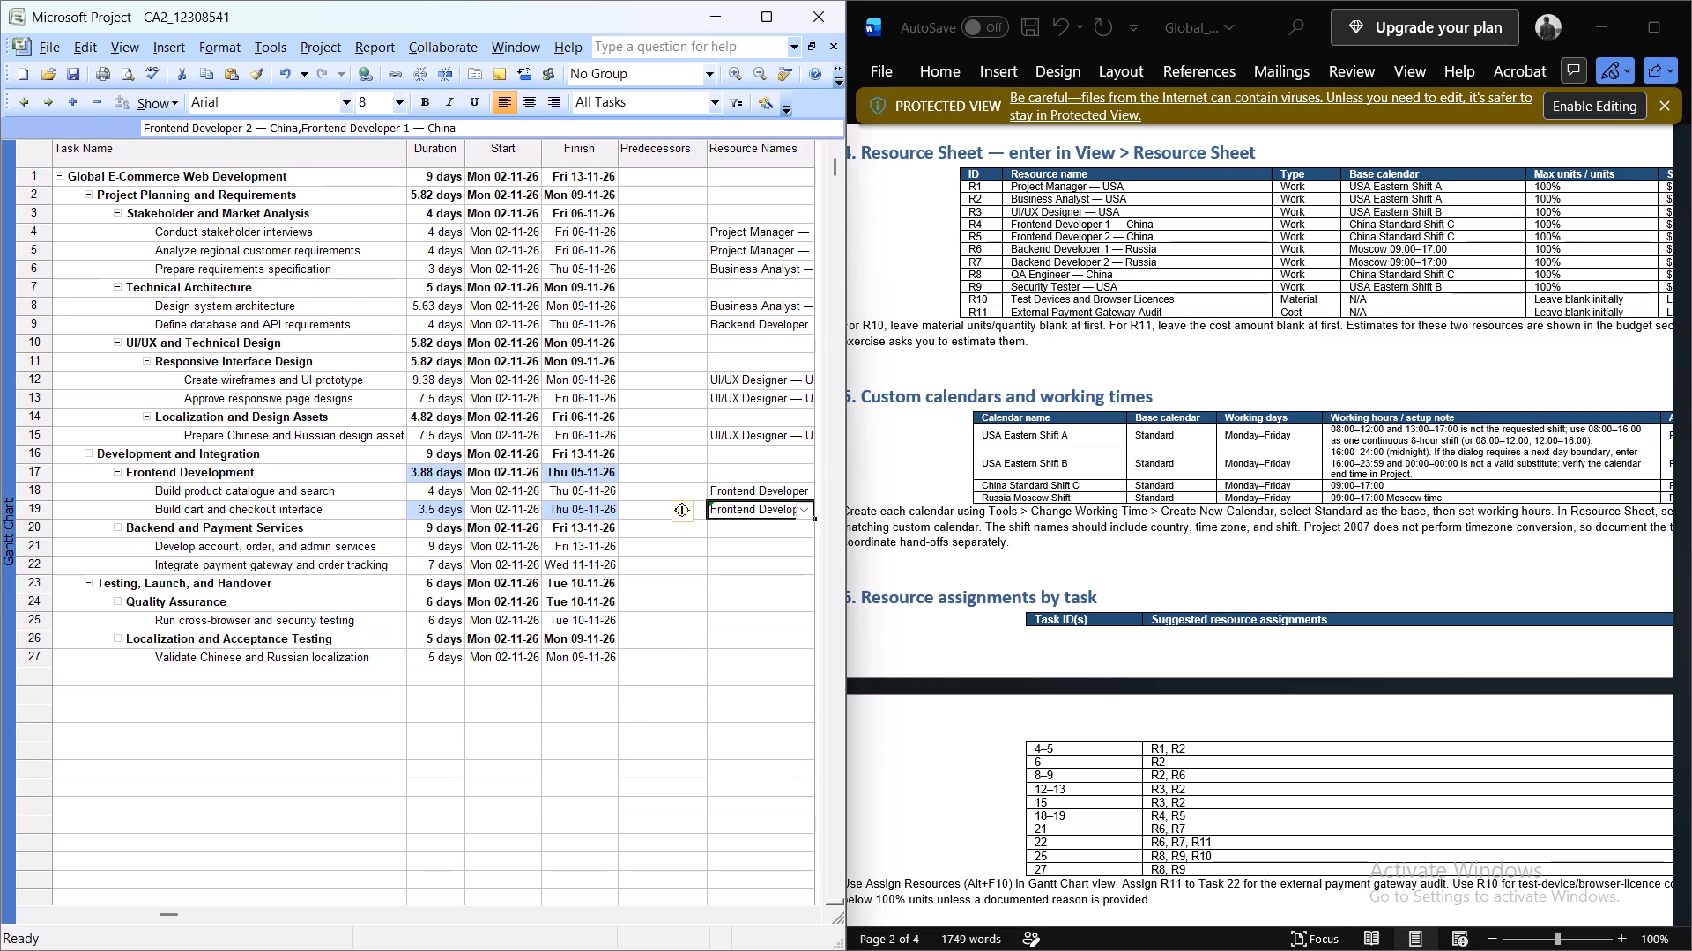
Assign both Backend Developer 1 — Russia and Backend Developer 2 — Russia to task 21, Develop account, order, and admin services.
left_click(760, 531)
left_click(746, 557)
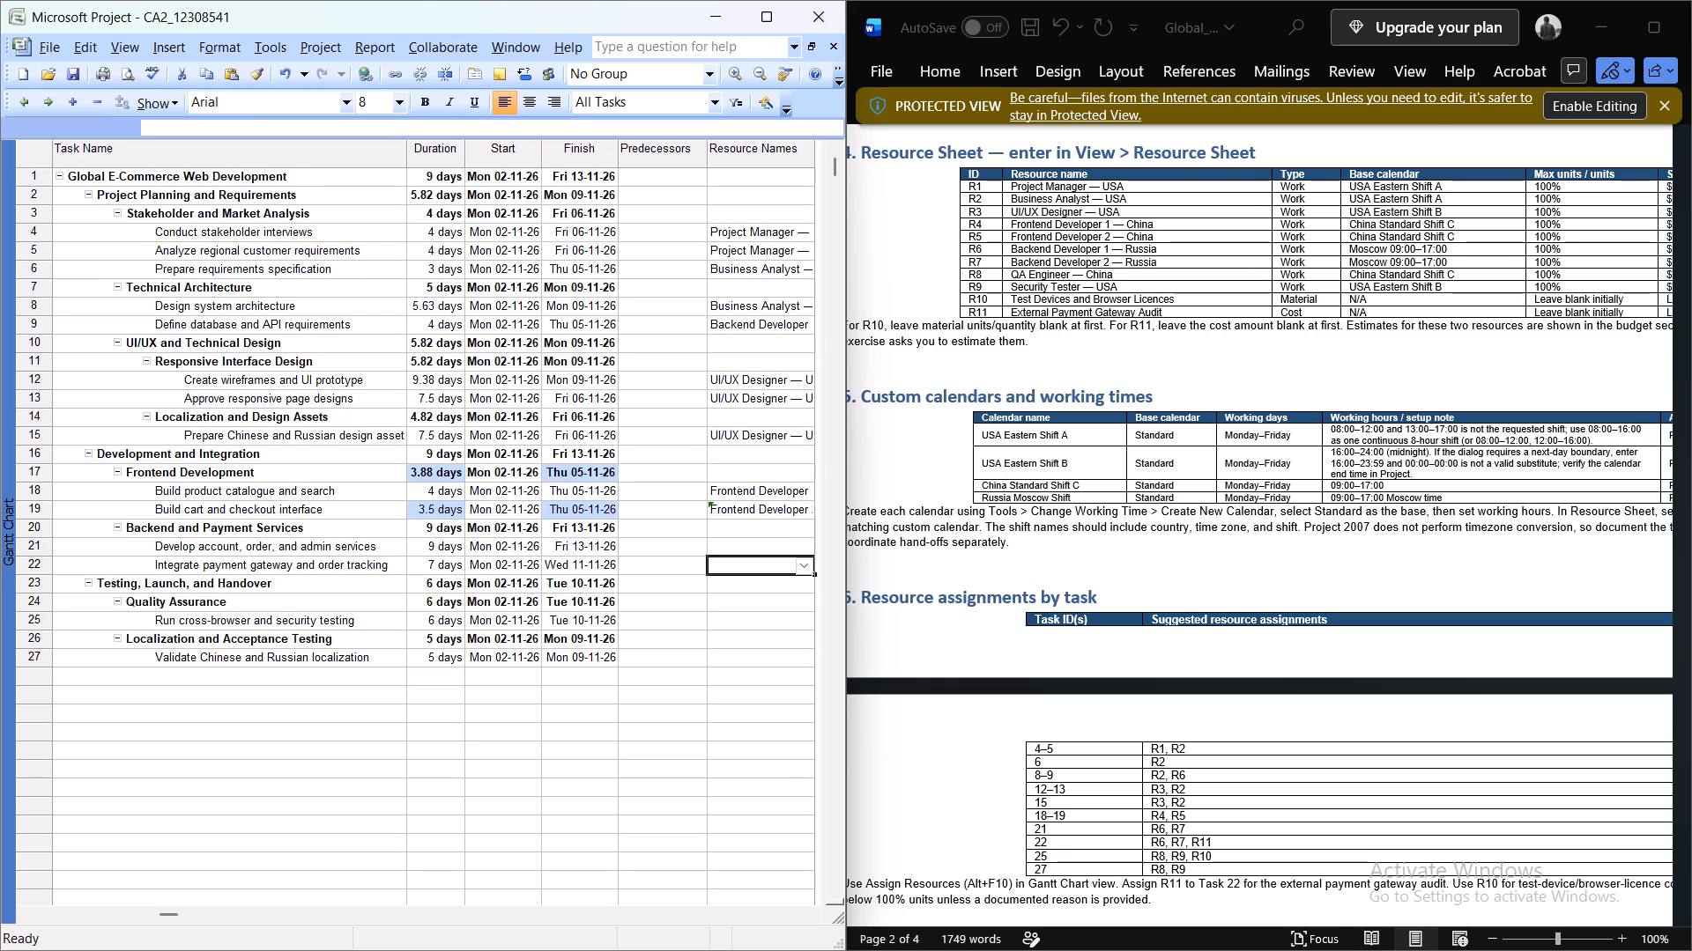
left_click(749, 542)
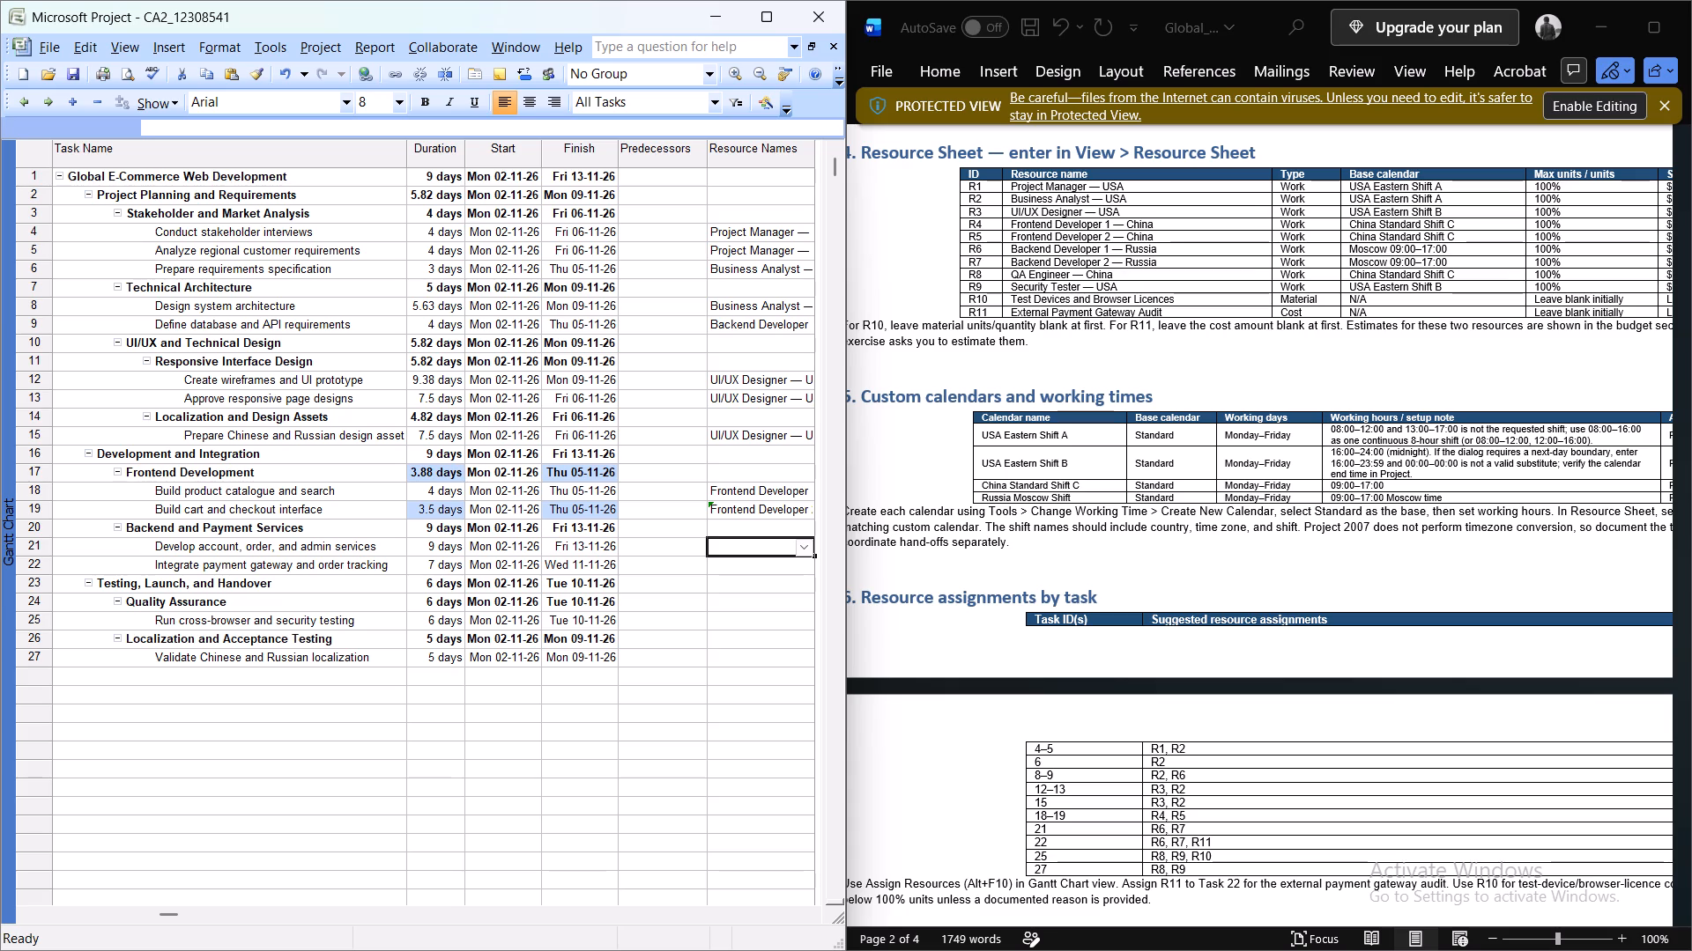
left_click(801, 545)
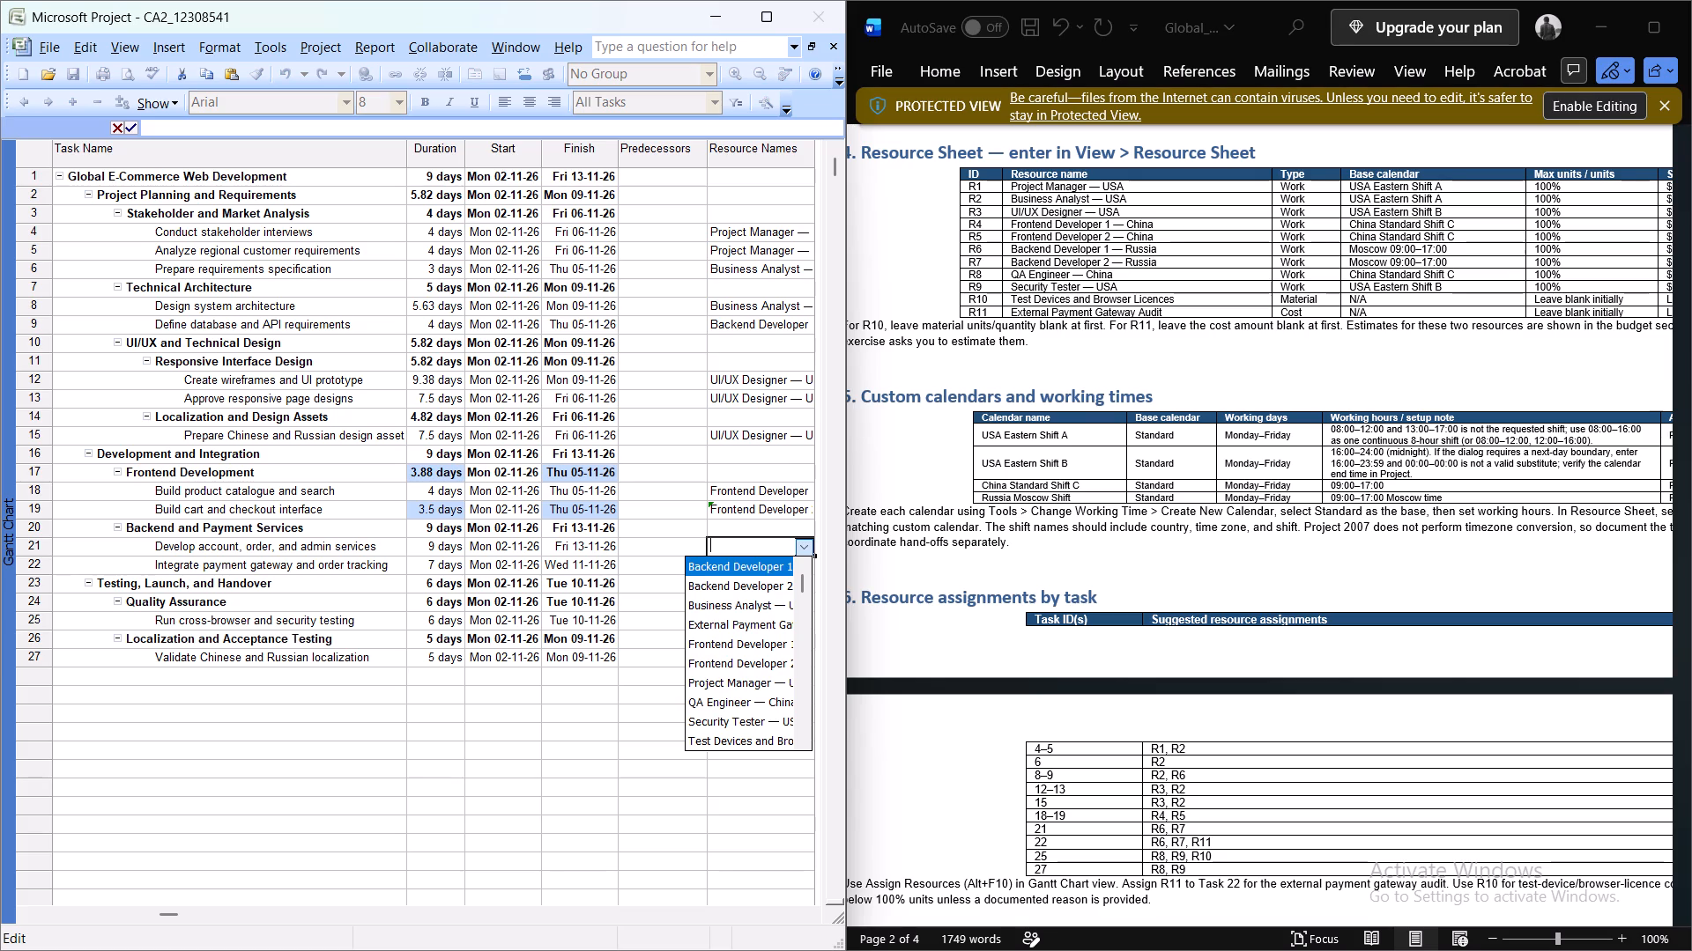
left_click(768, 566)
key("comma")
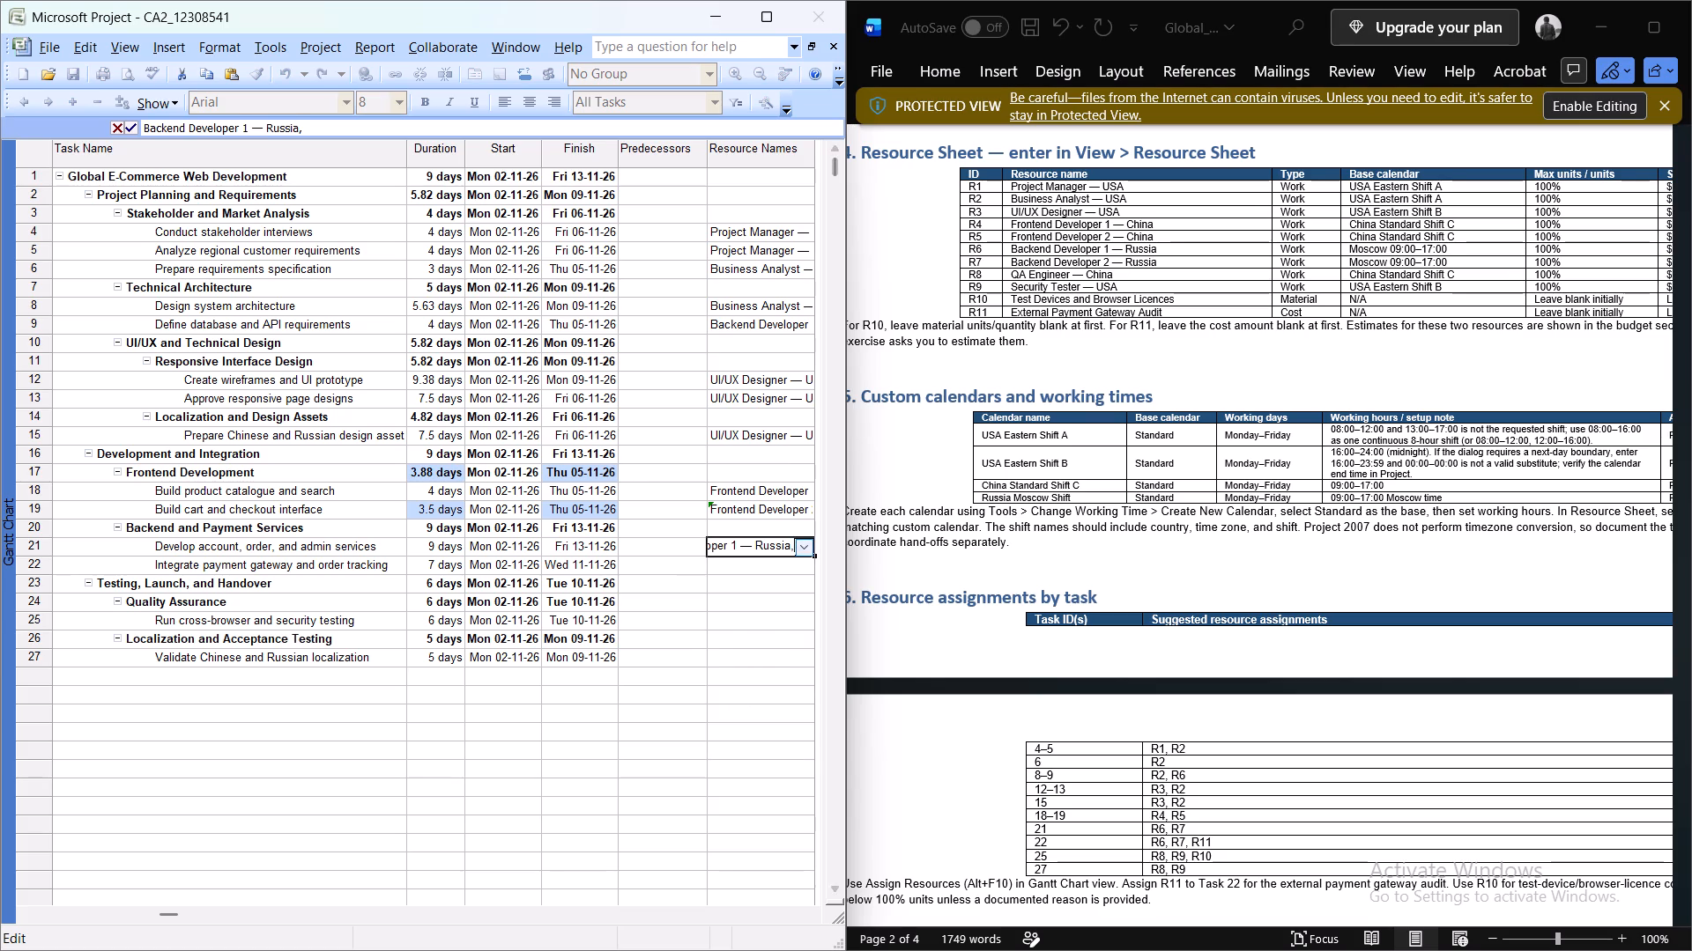
left_click(807, 549)
left_click(767, 590)
Assign both Backend Developer 1 — Russia and Backend Developer 2 — Russia to task 22, Integrate payment gateway and order tracking.
left_click(752, 562)
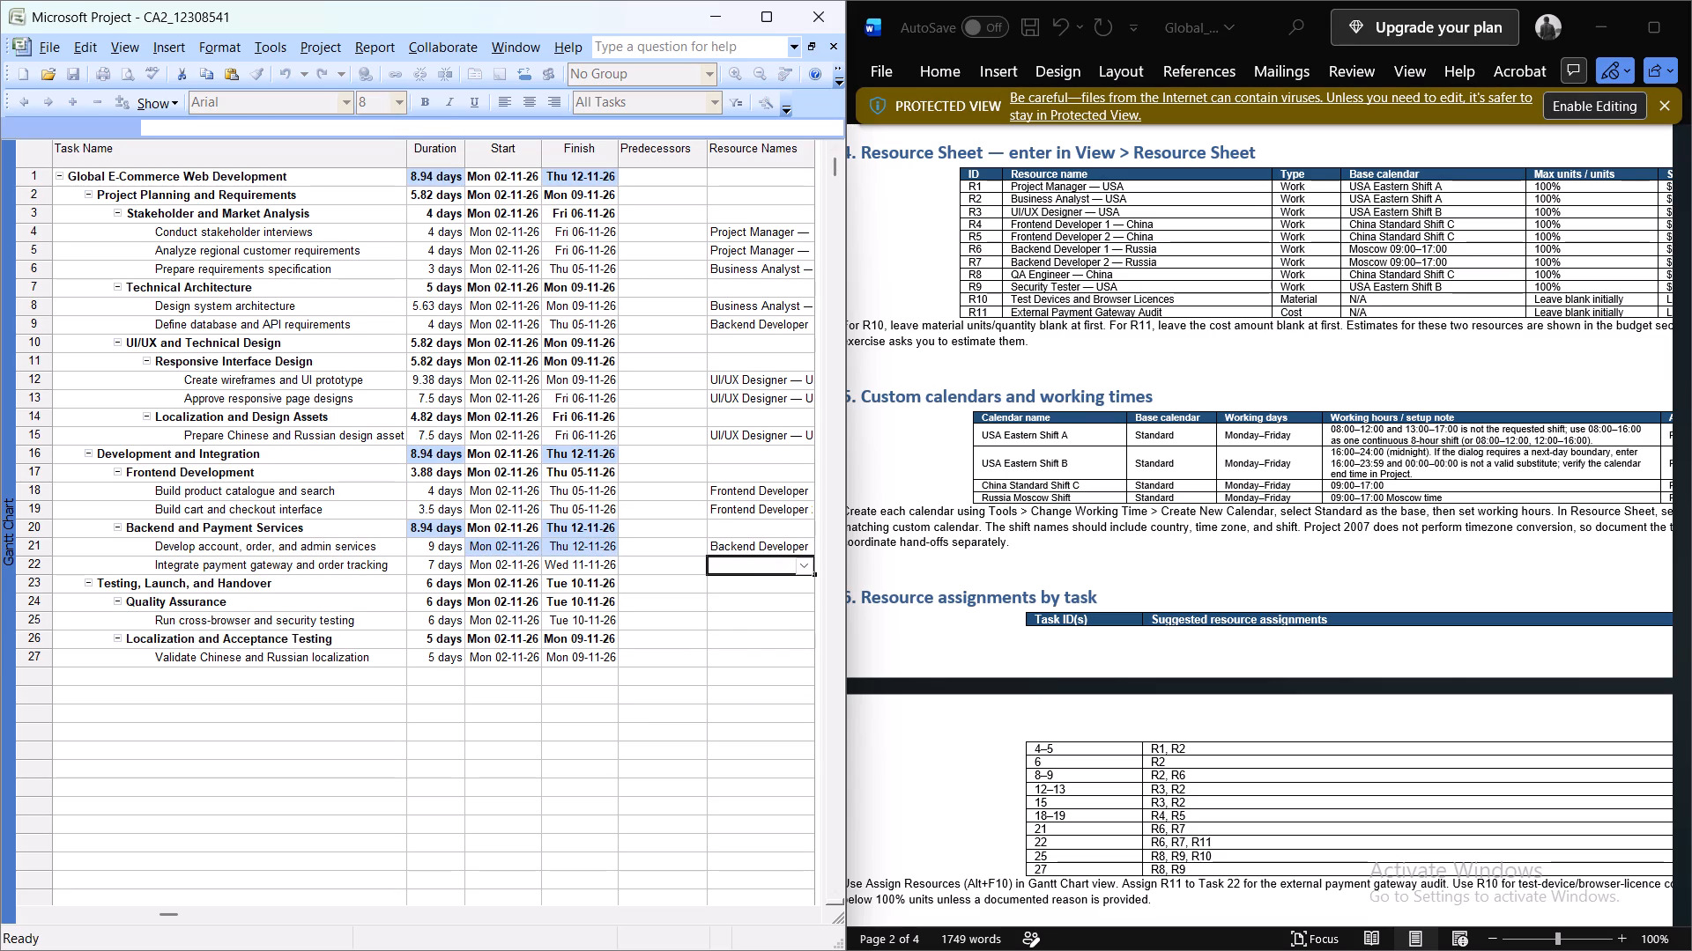
left_click(801, 561)
left_click(768, 585)
key("comma")
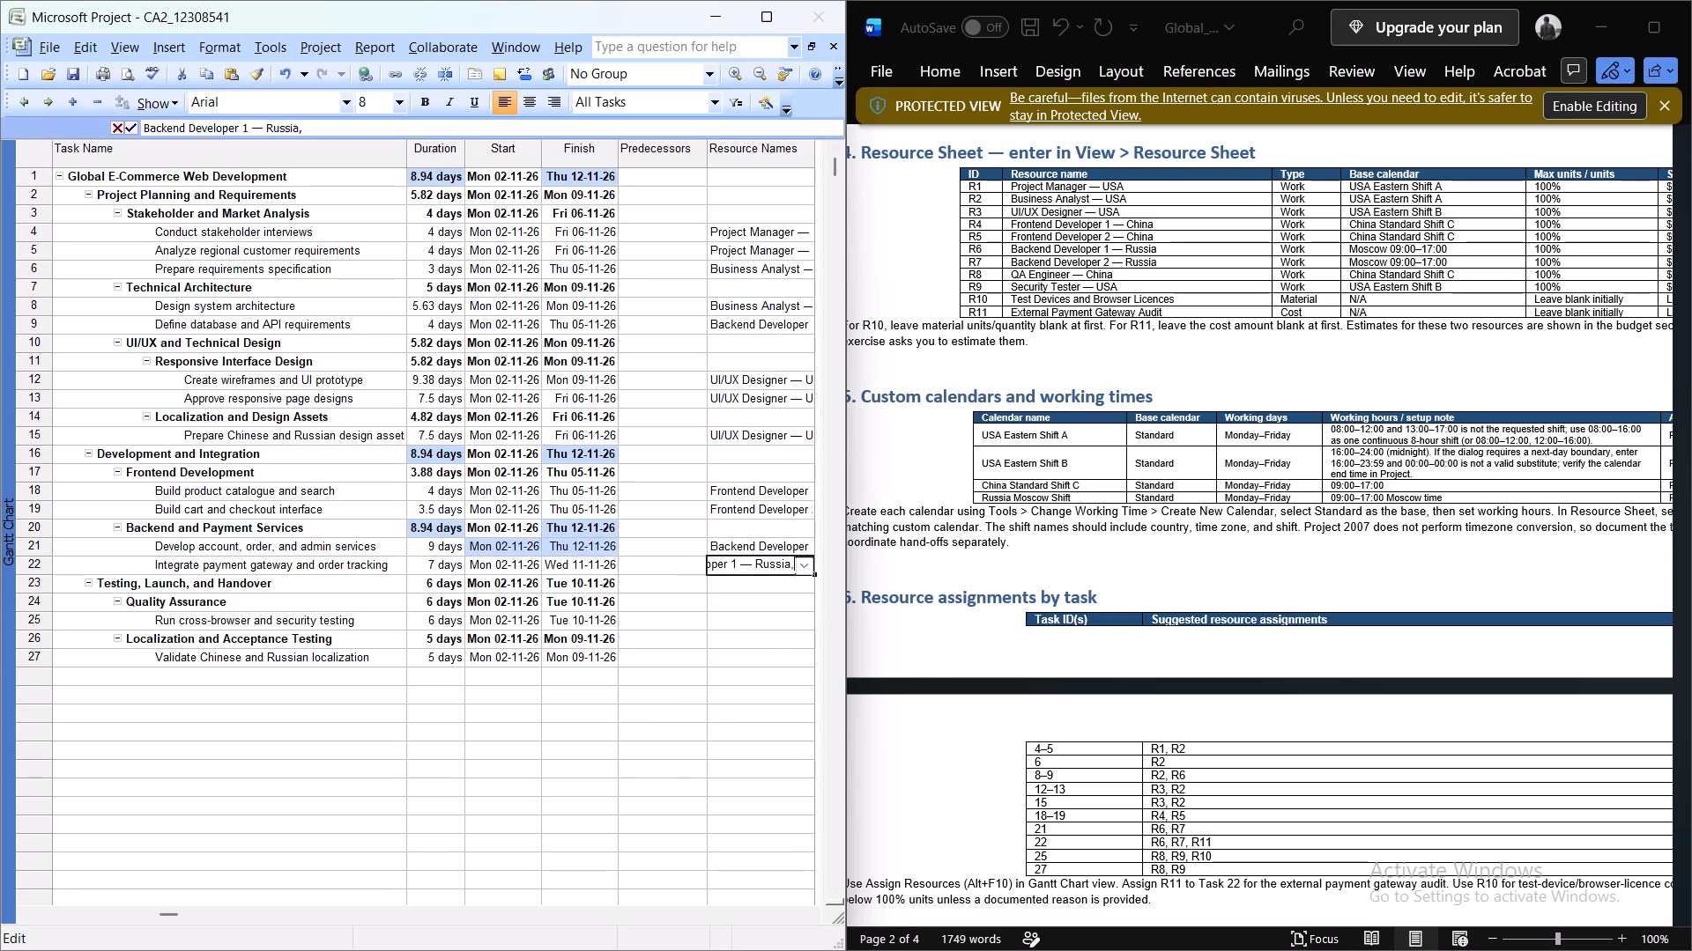
left_click(805, 568)
left_click(768, 599)
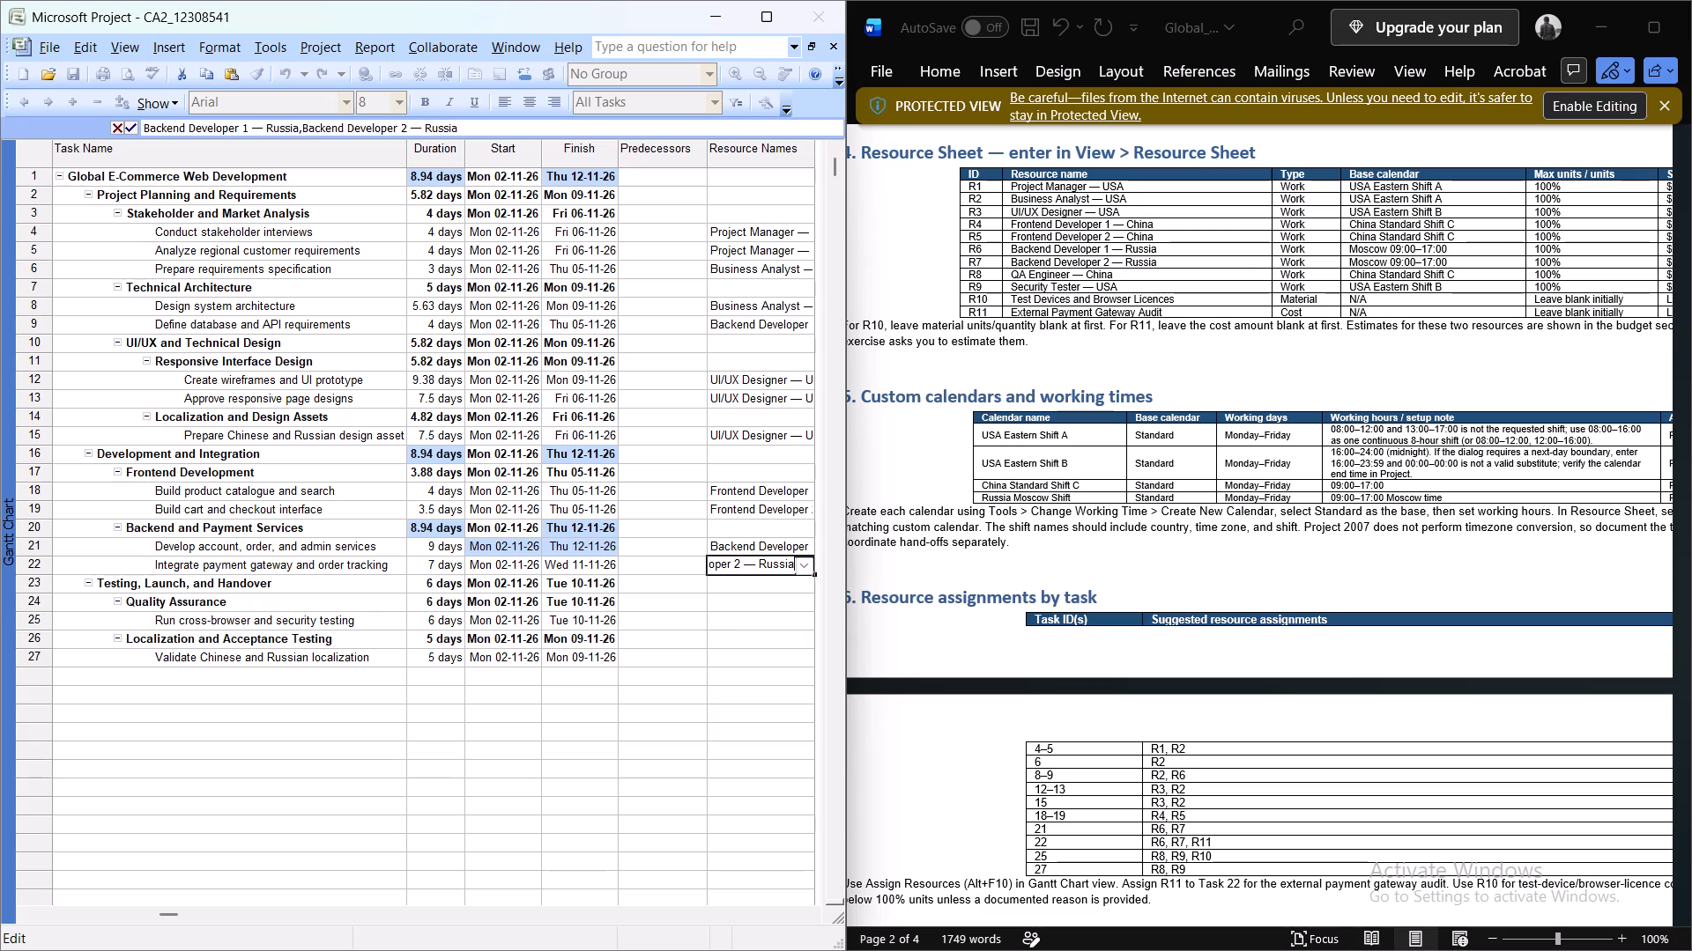
key("Return")
key("Return")
key("Return")
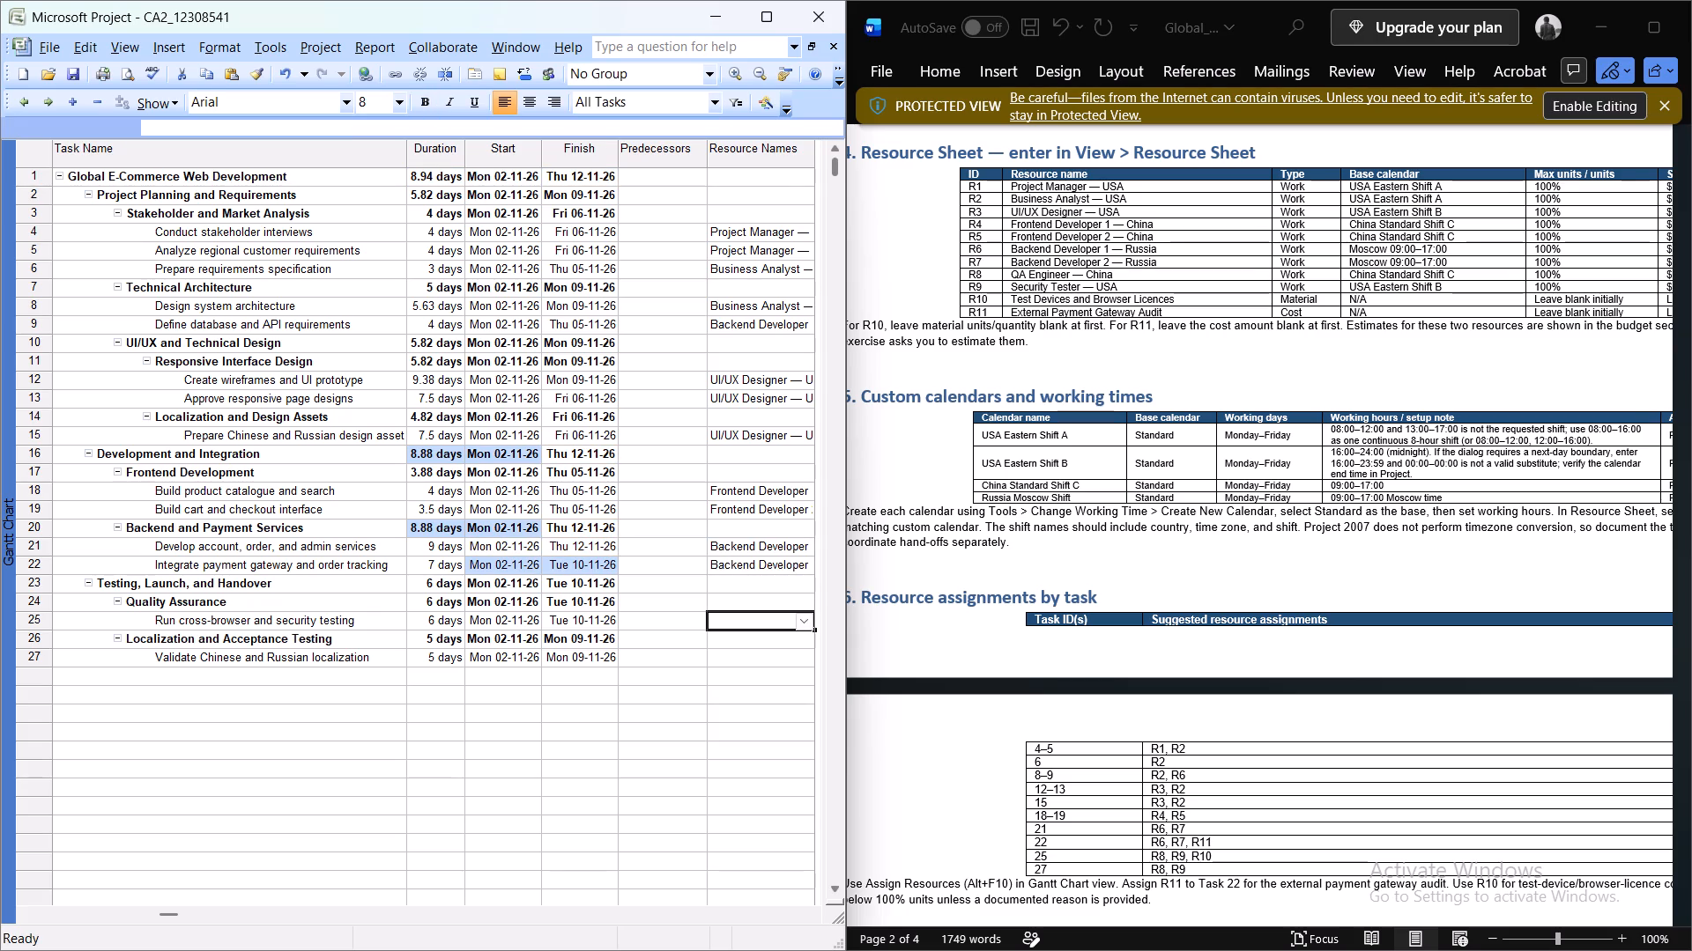
Add External Payment Gateway Audit as a third resource on task 22, Integrate payment gateway and order tracking.
left_click(758, 564)
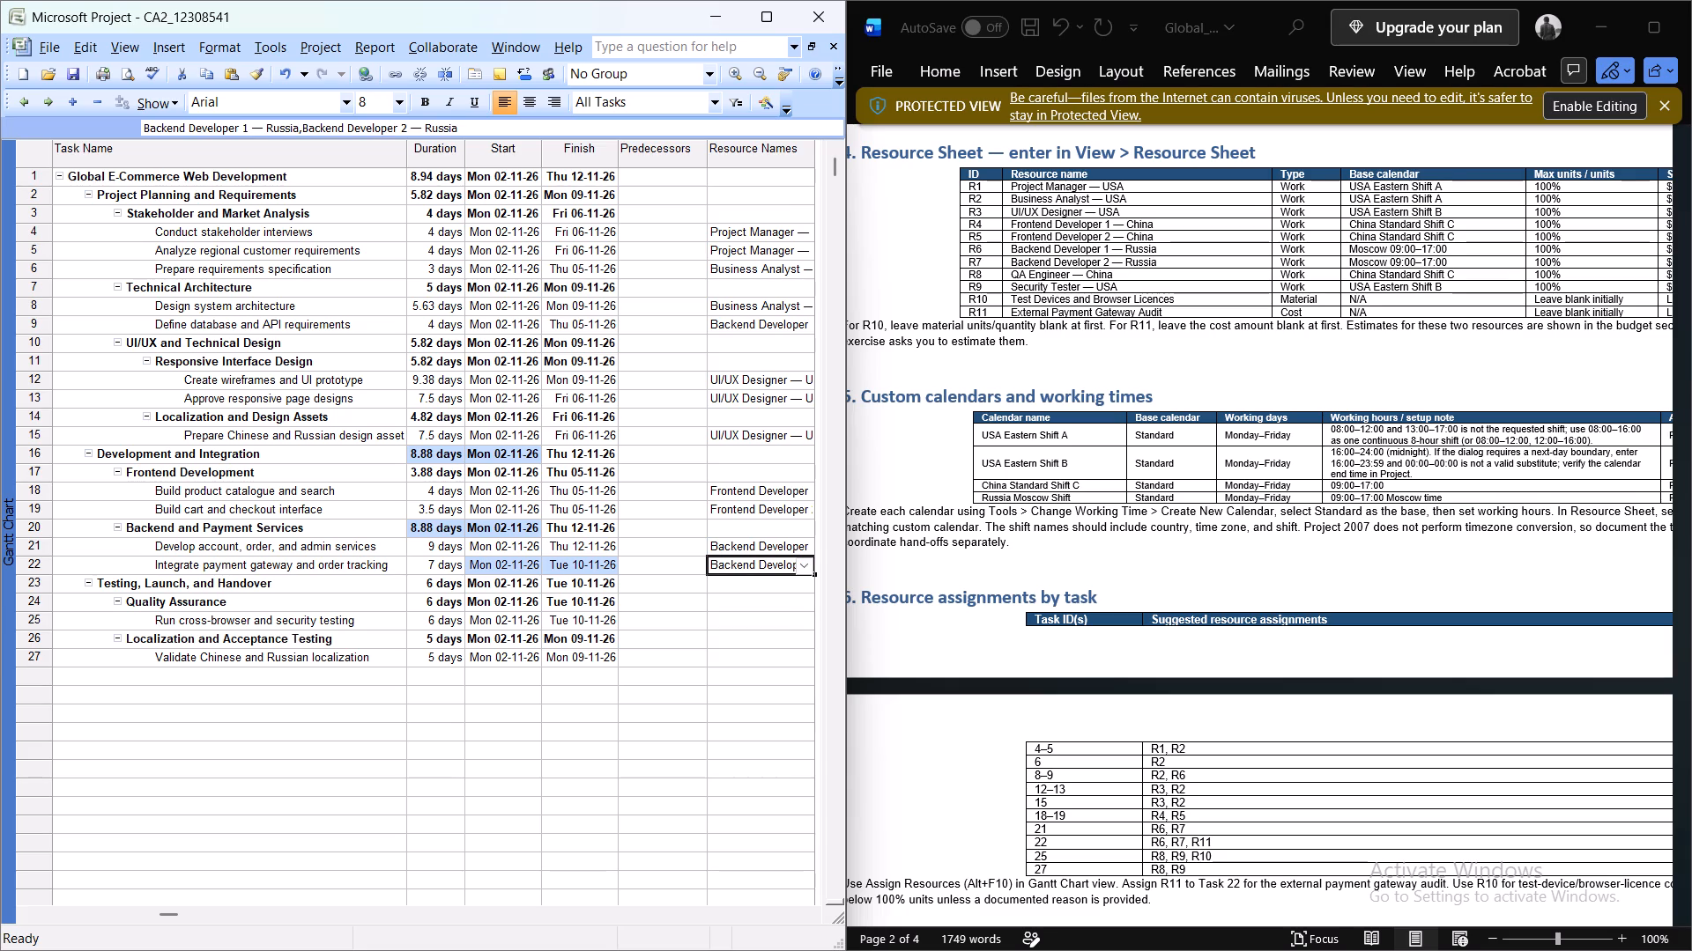
left_click(773, 545)
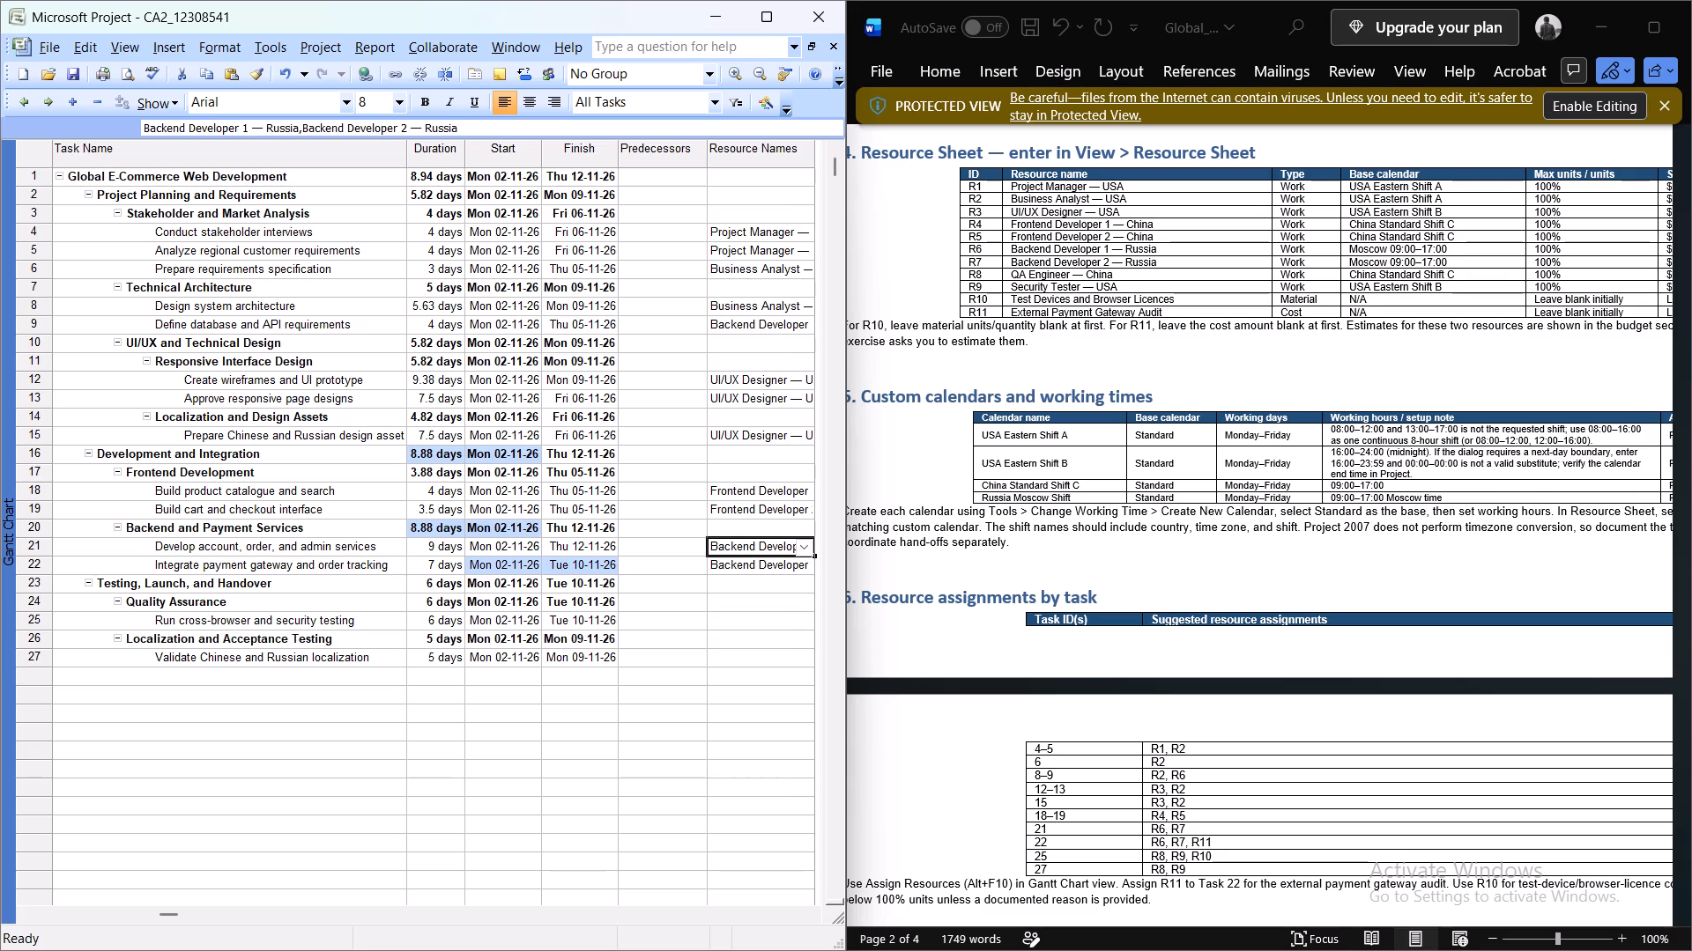
left_click(774, 508)
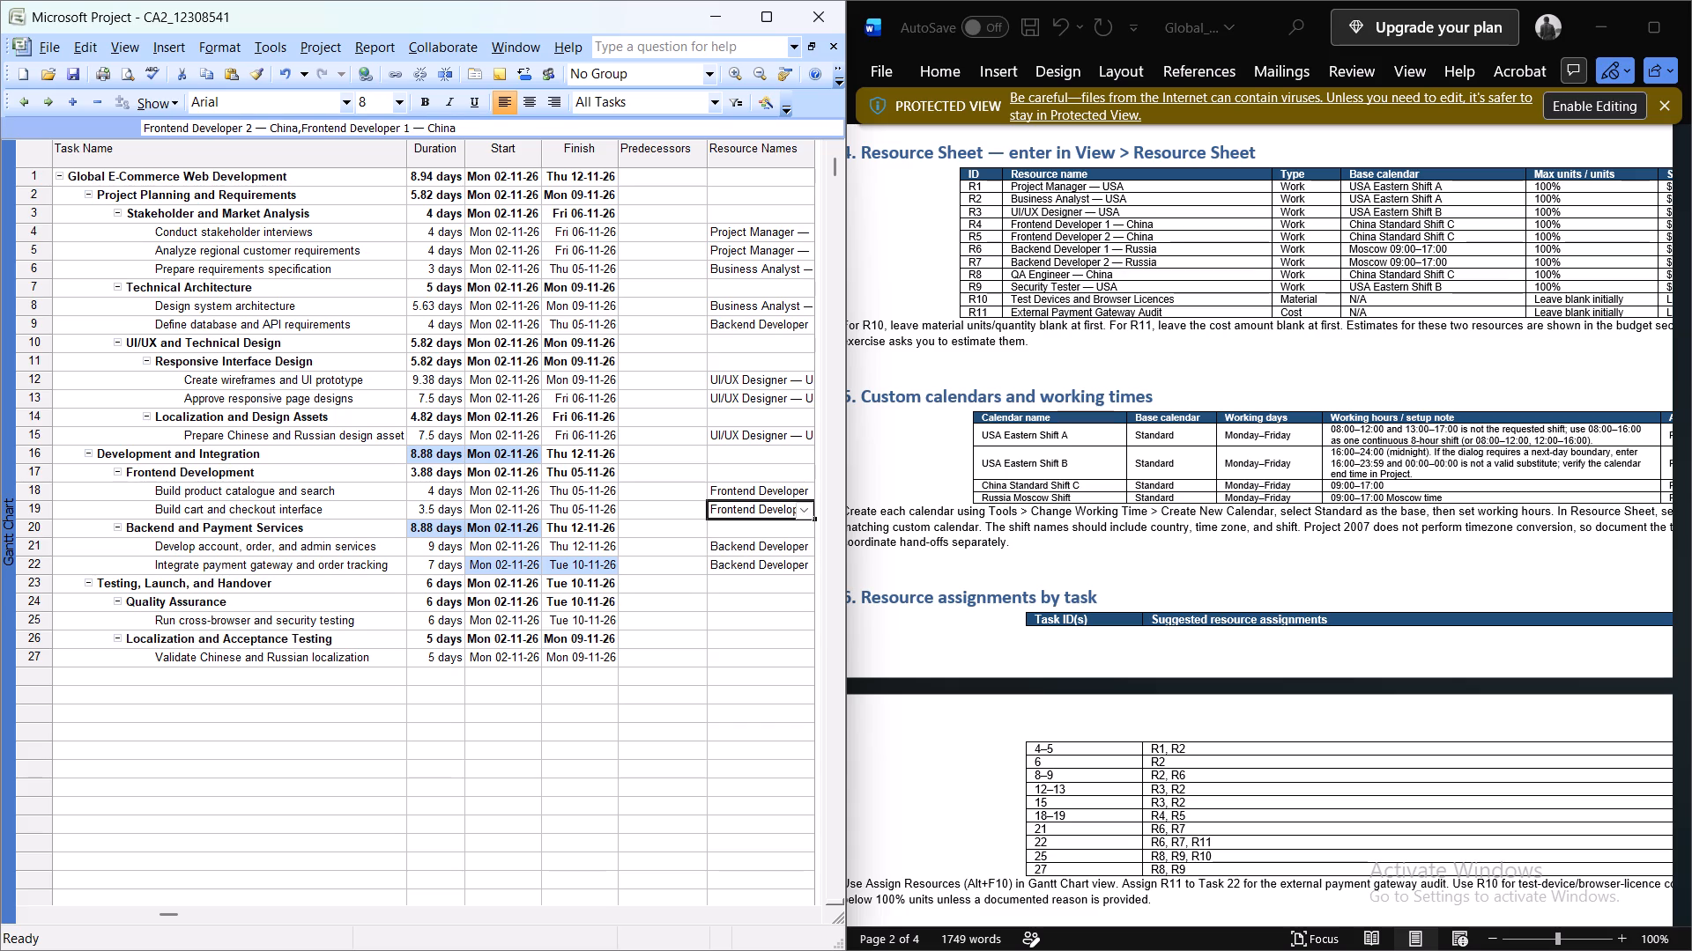
left_click(746, 545)
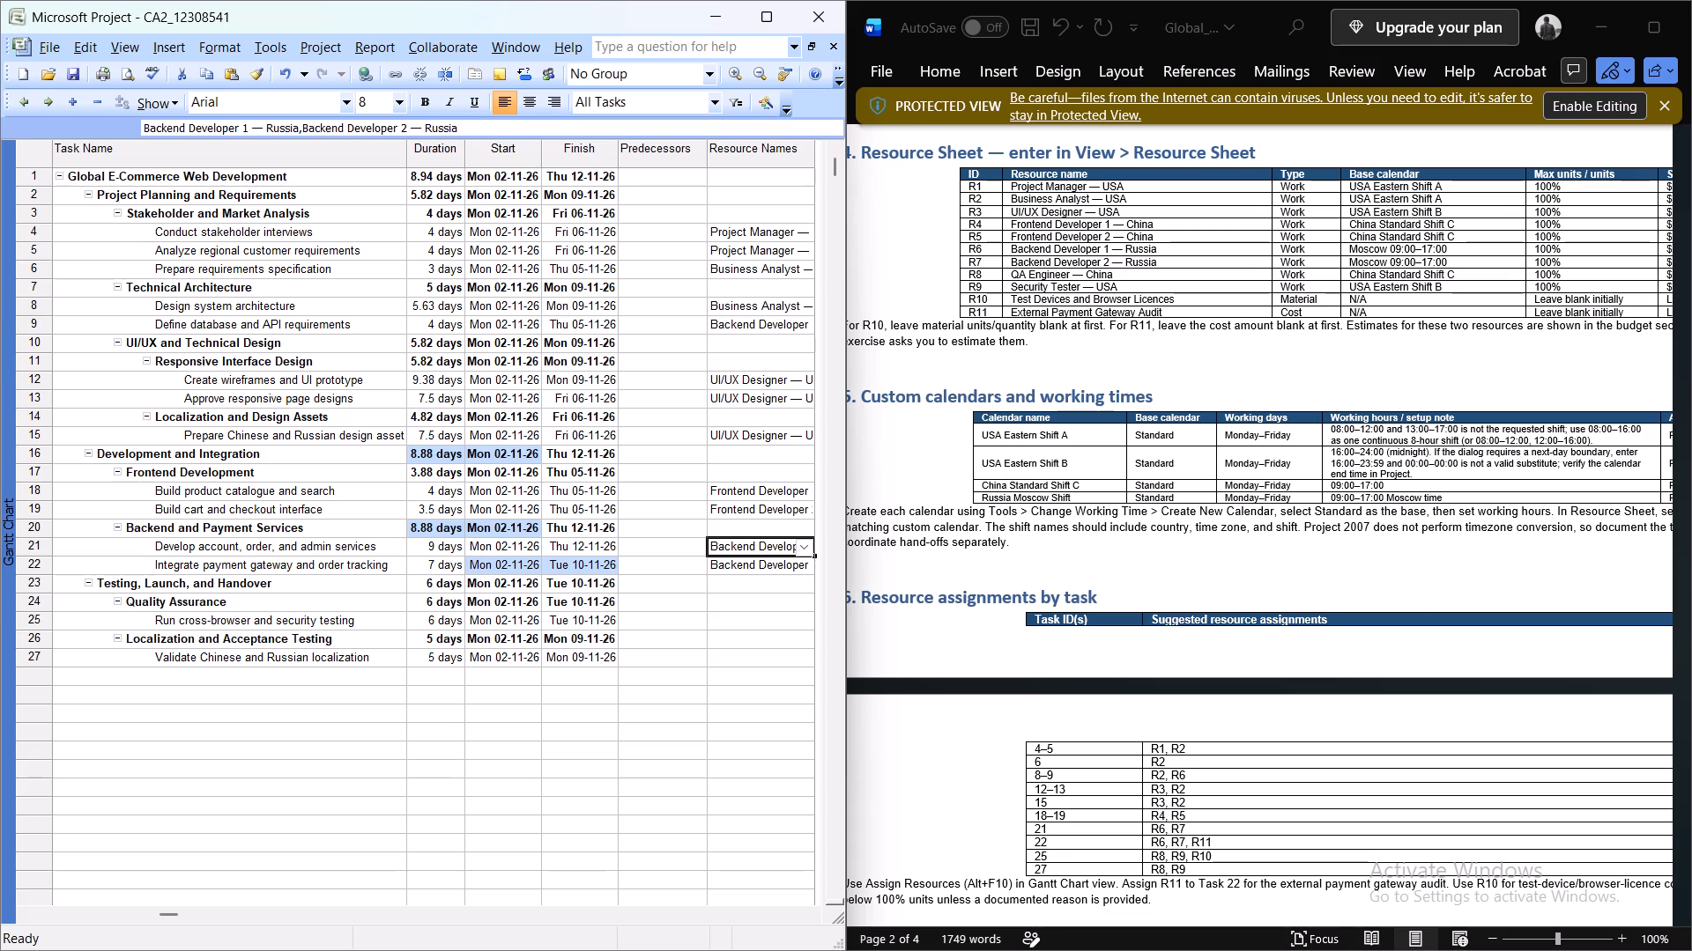
left_click(752, 564)
left_click(512, 125)
key("comma")
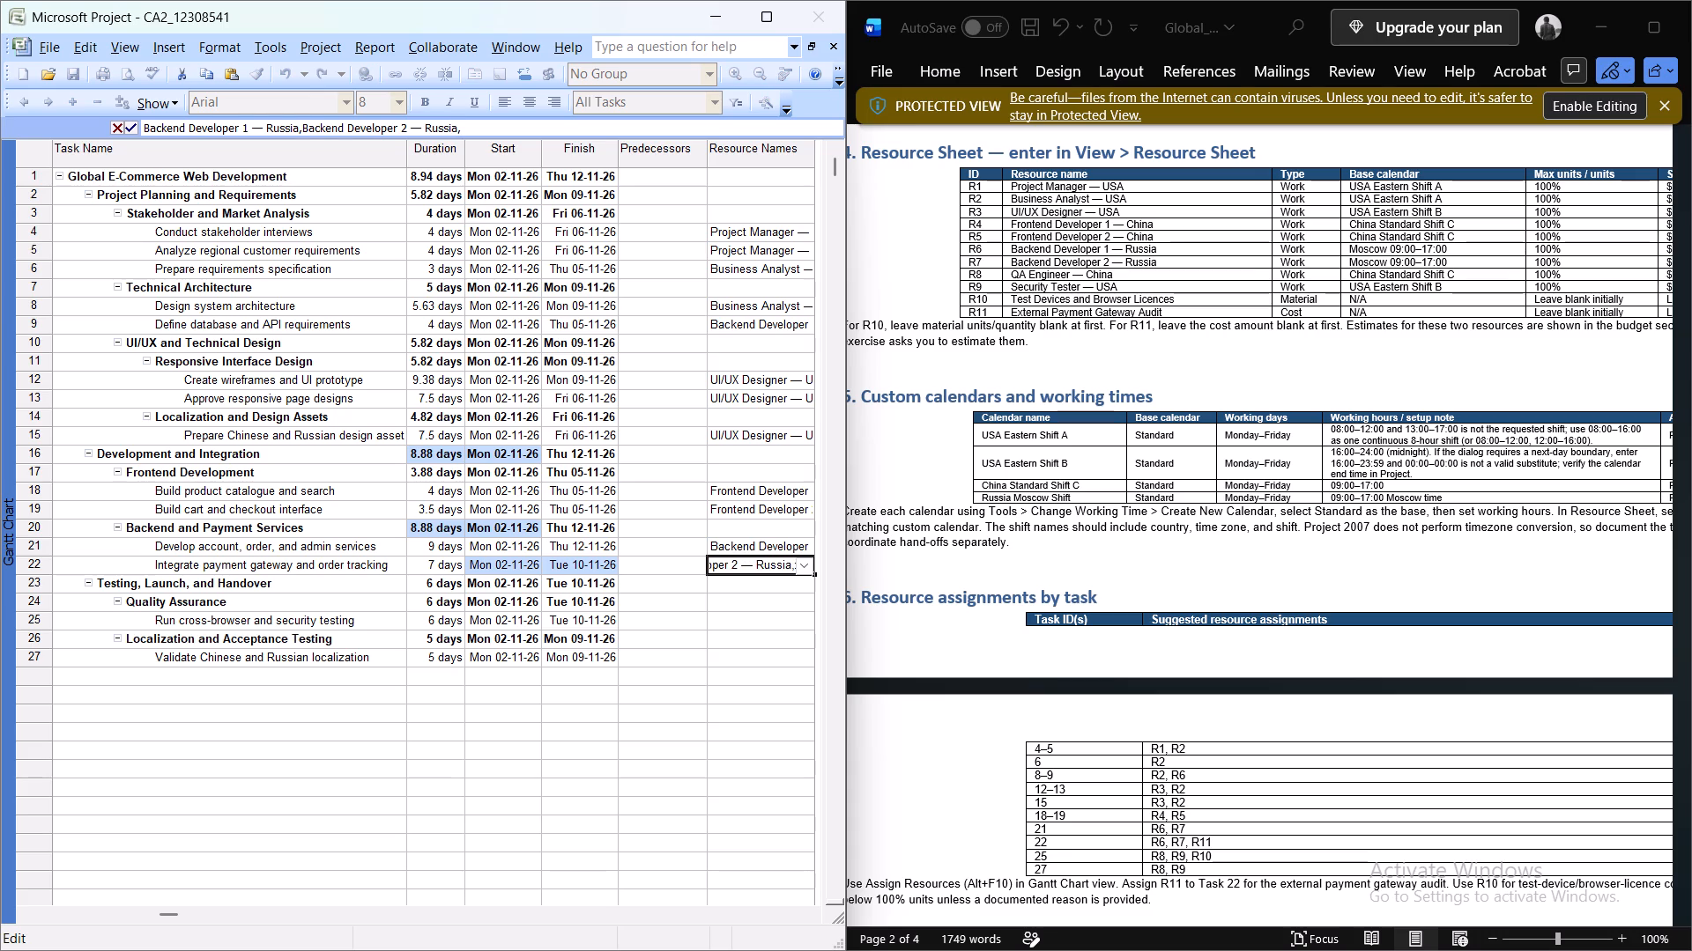
left_click(804, 564)
left_click(769, 642)
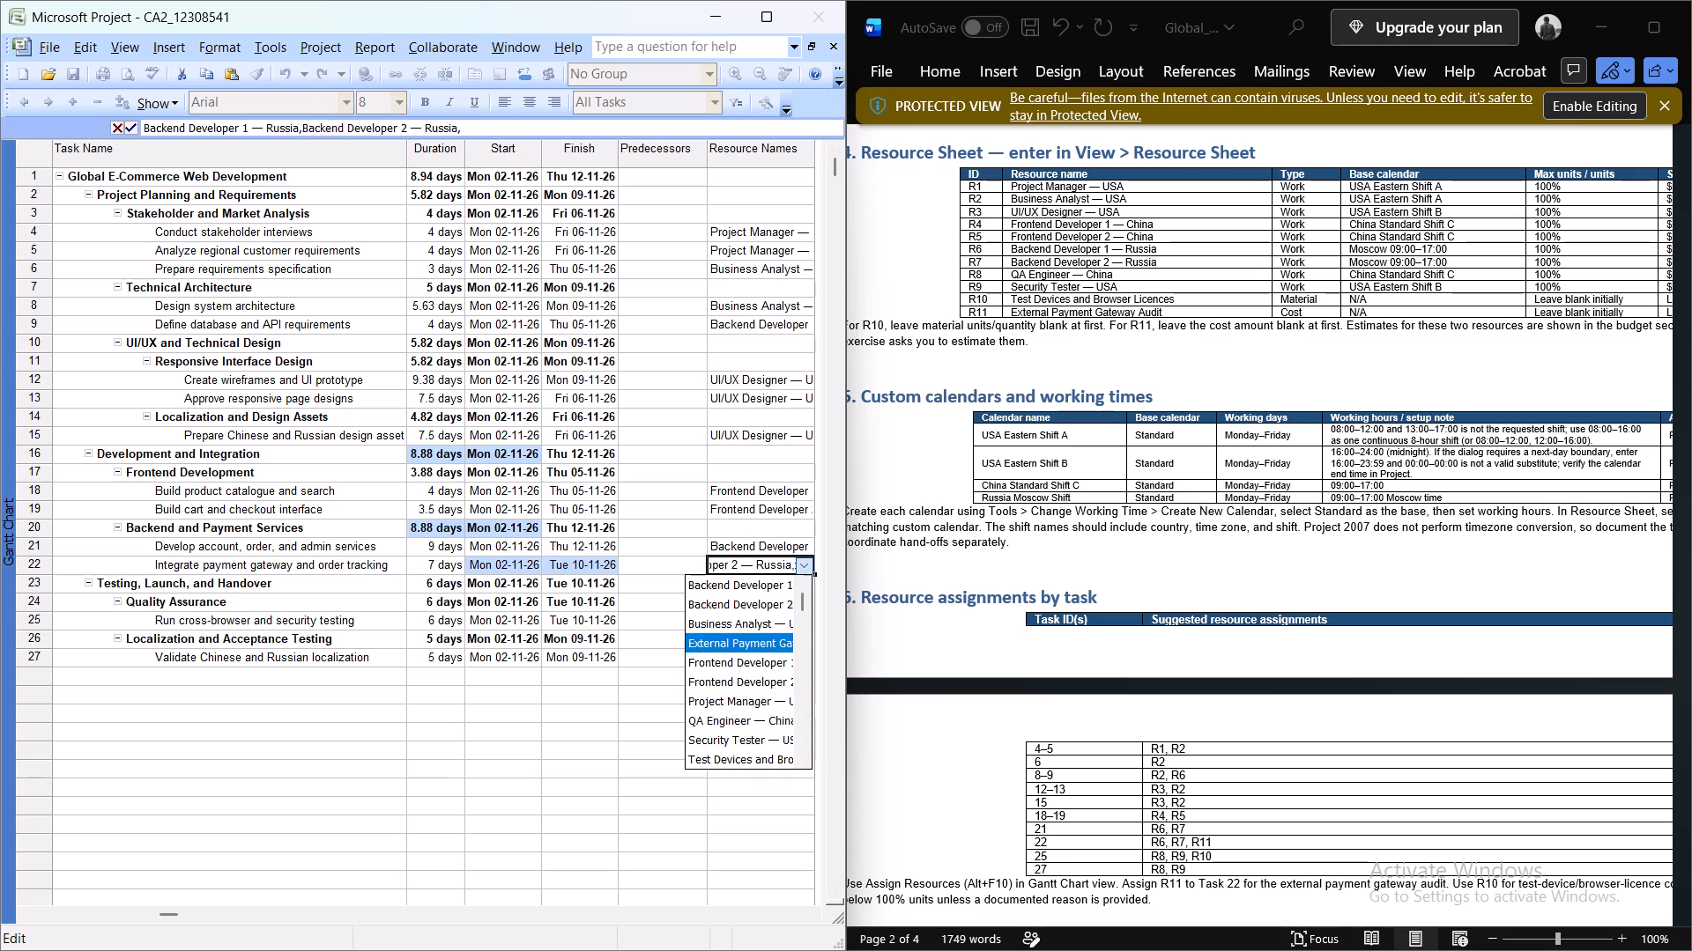
key("Return")
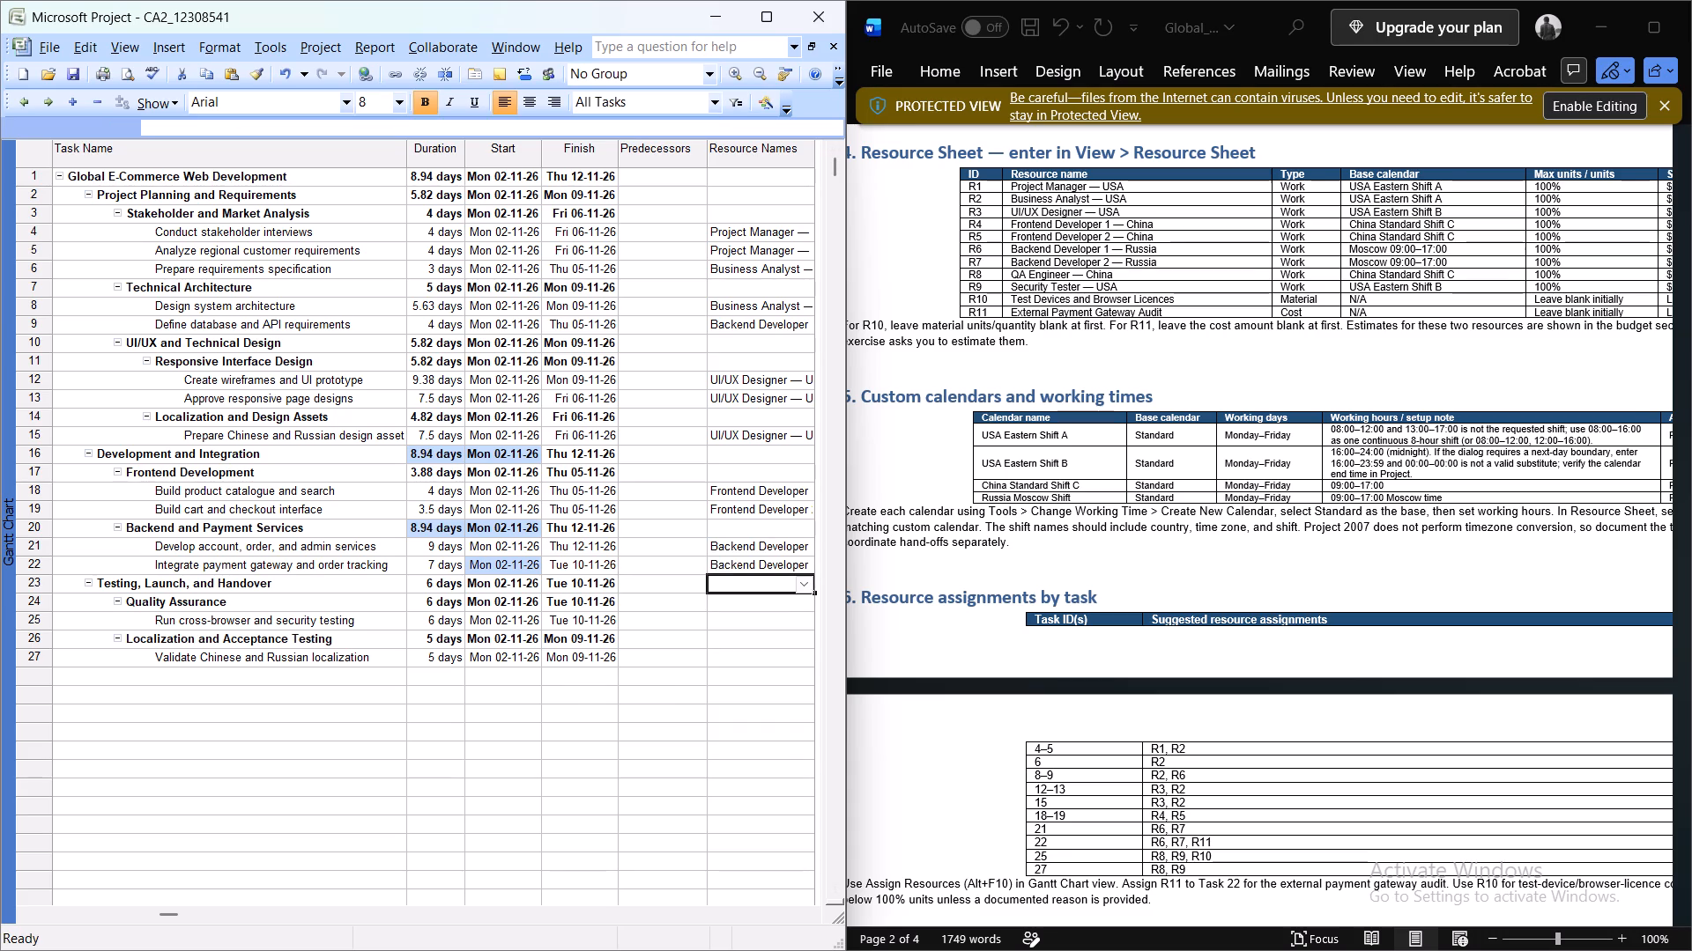
Assign QA Engineer — China, Security Tester — USA, and Test Devices and Browser Licences to task 25, Run cross-browser and security testing.
left_click(735, 623)
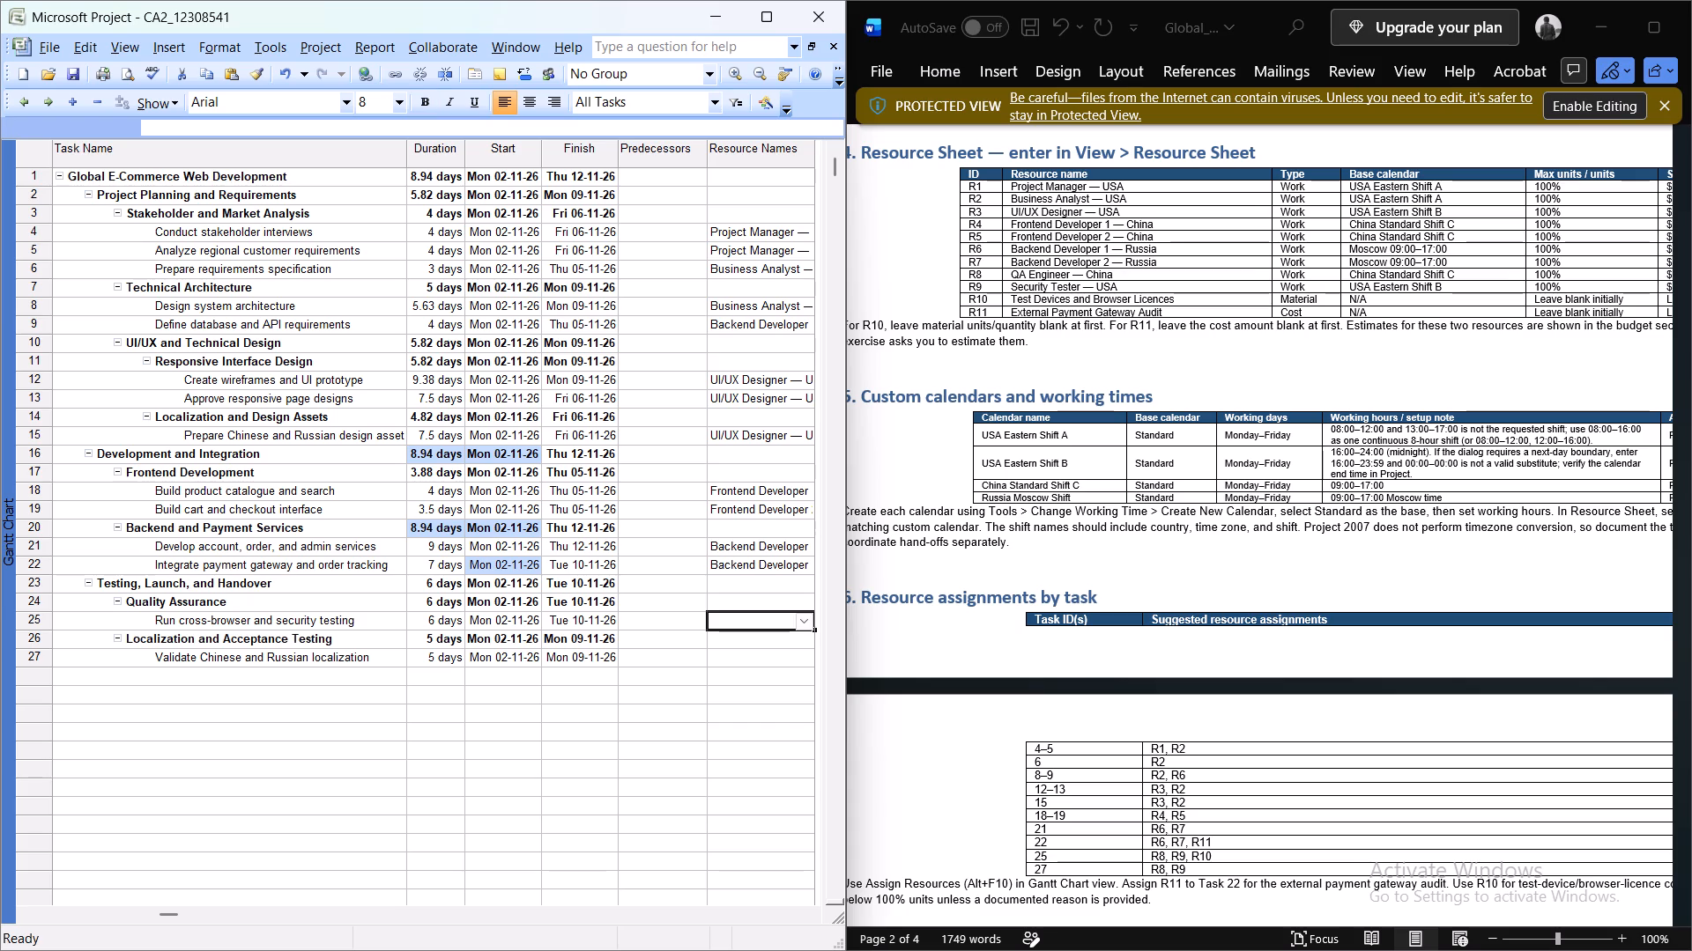
left_click(799, 629)
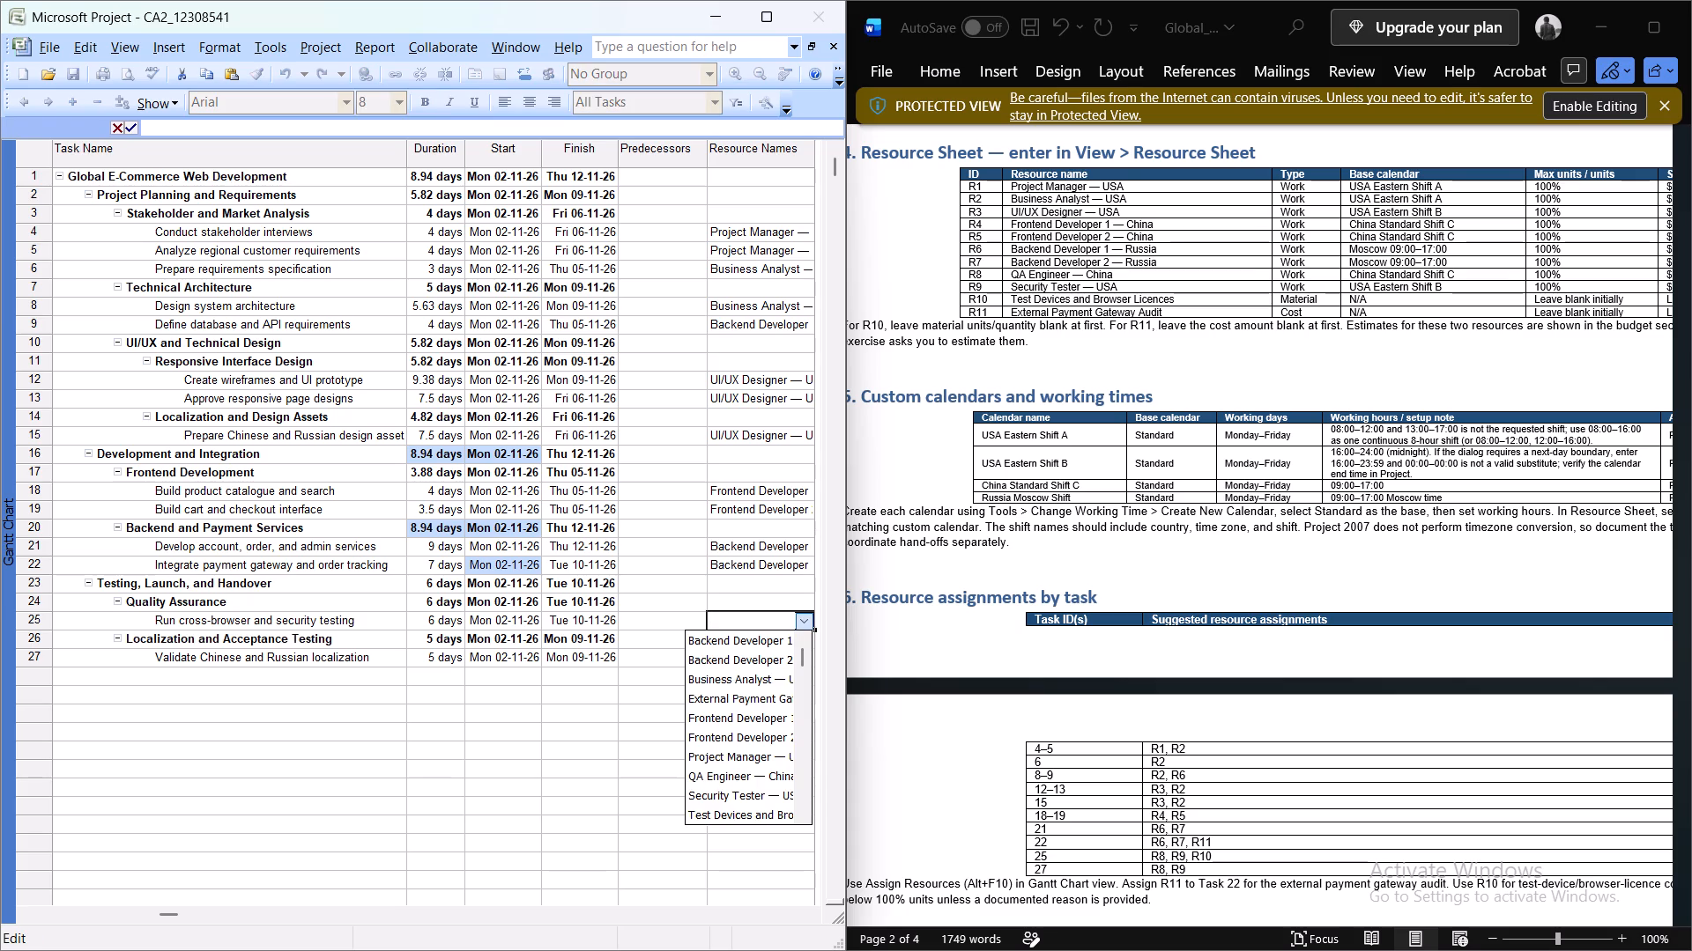
left_click(750, 771)
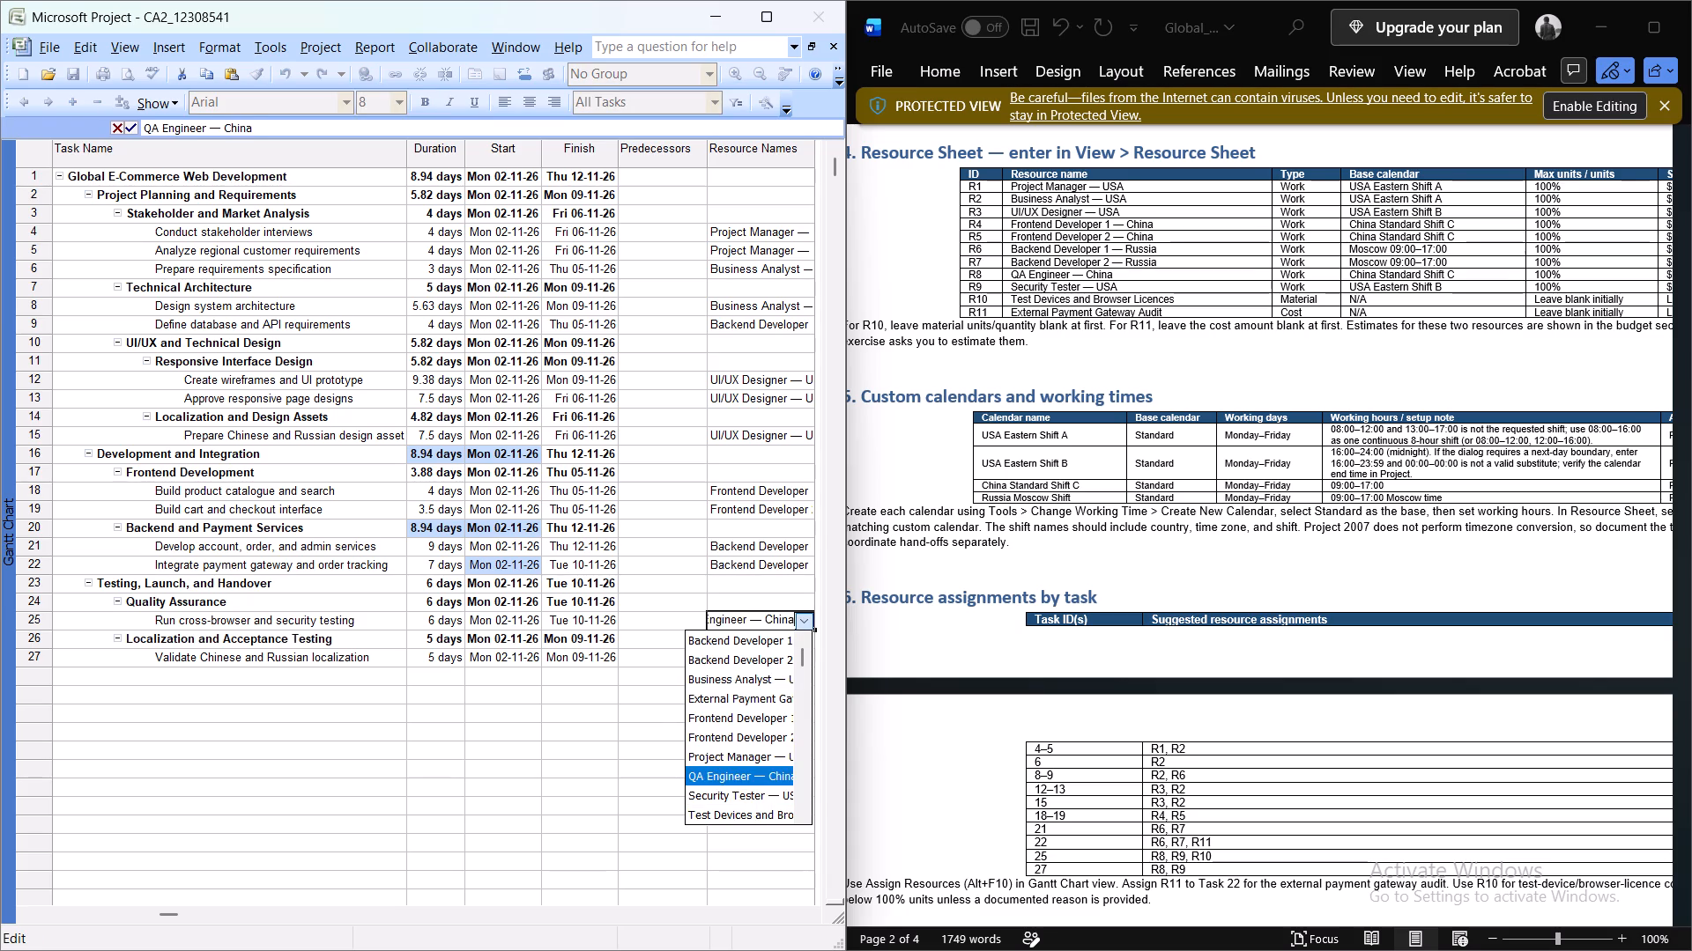
key("comma")
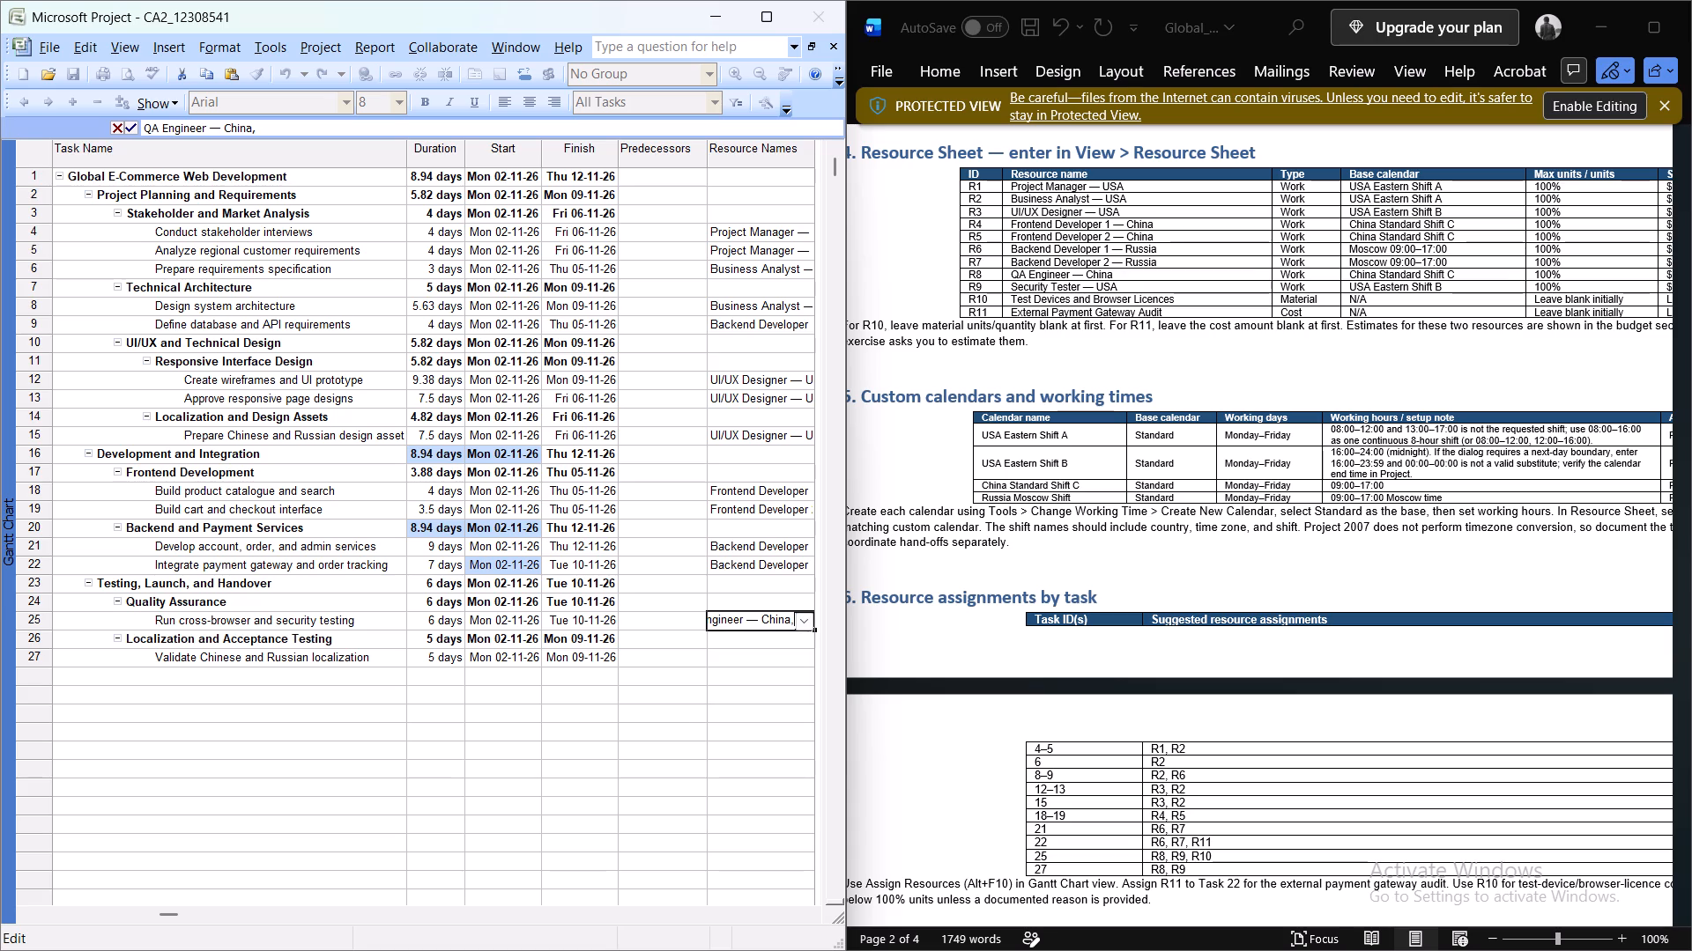
left_click(805, 620)
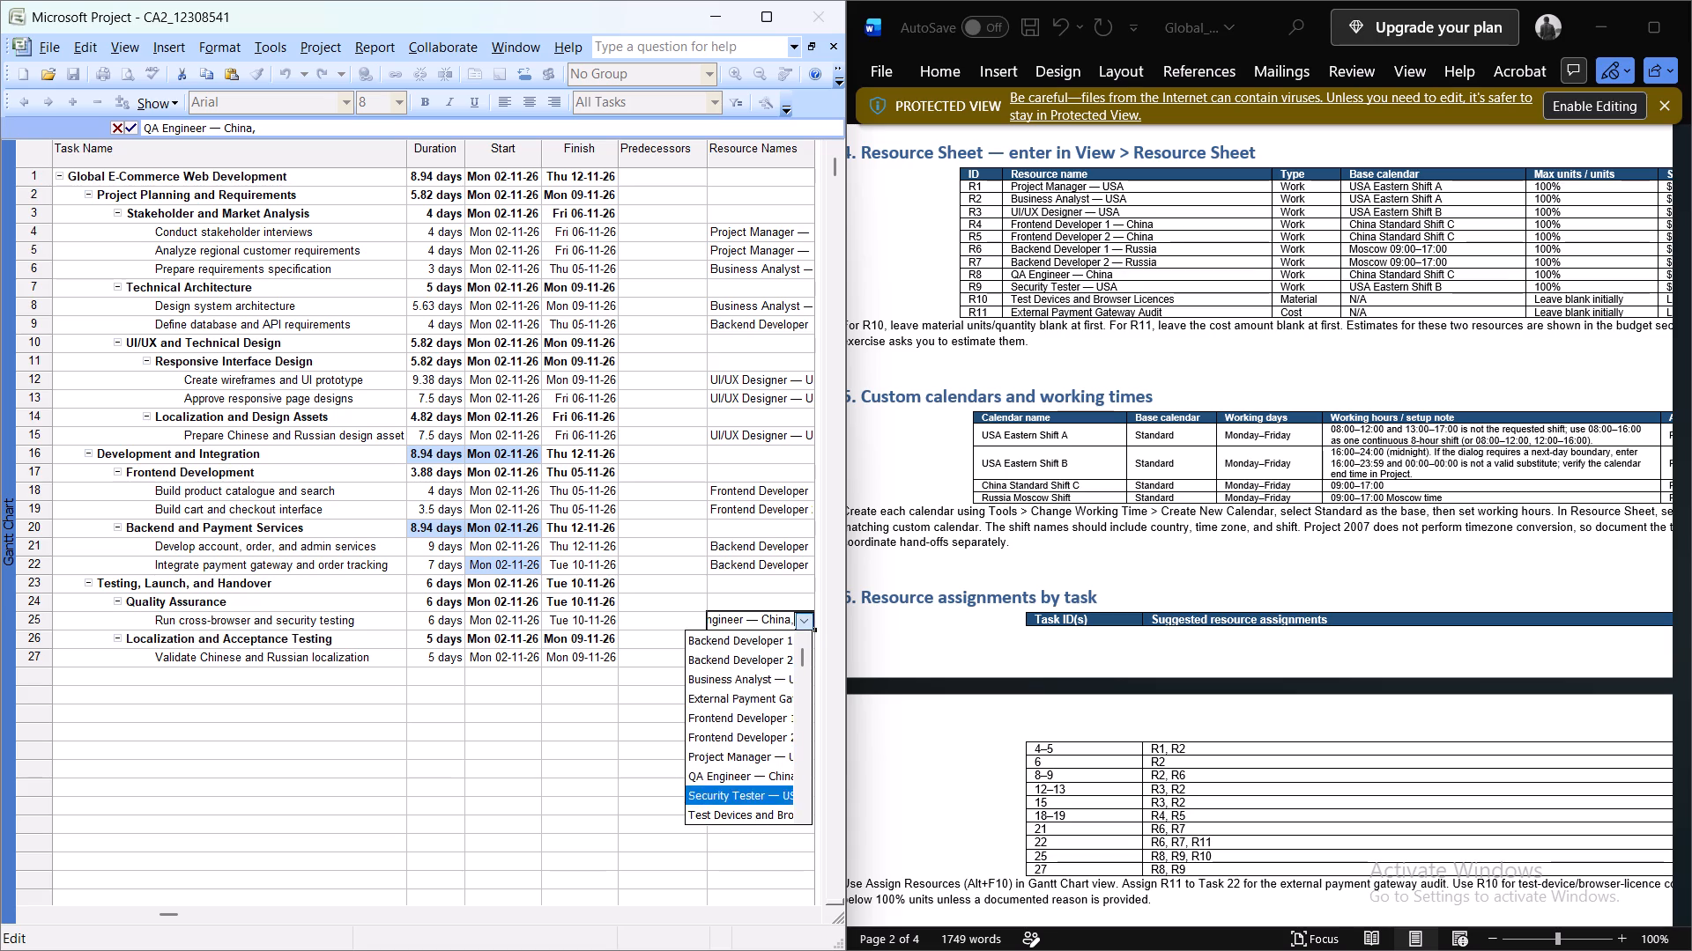
left_click(731, 804)
key("comma")
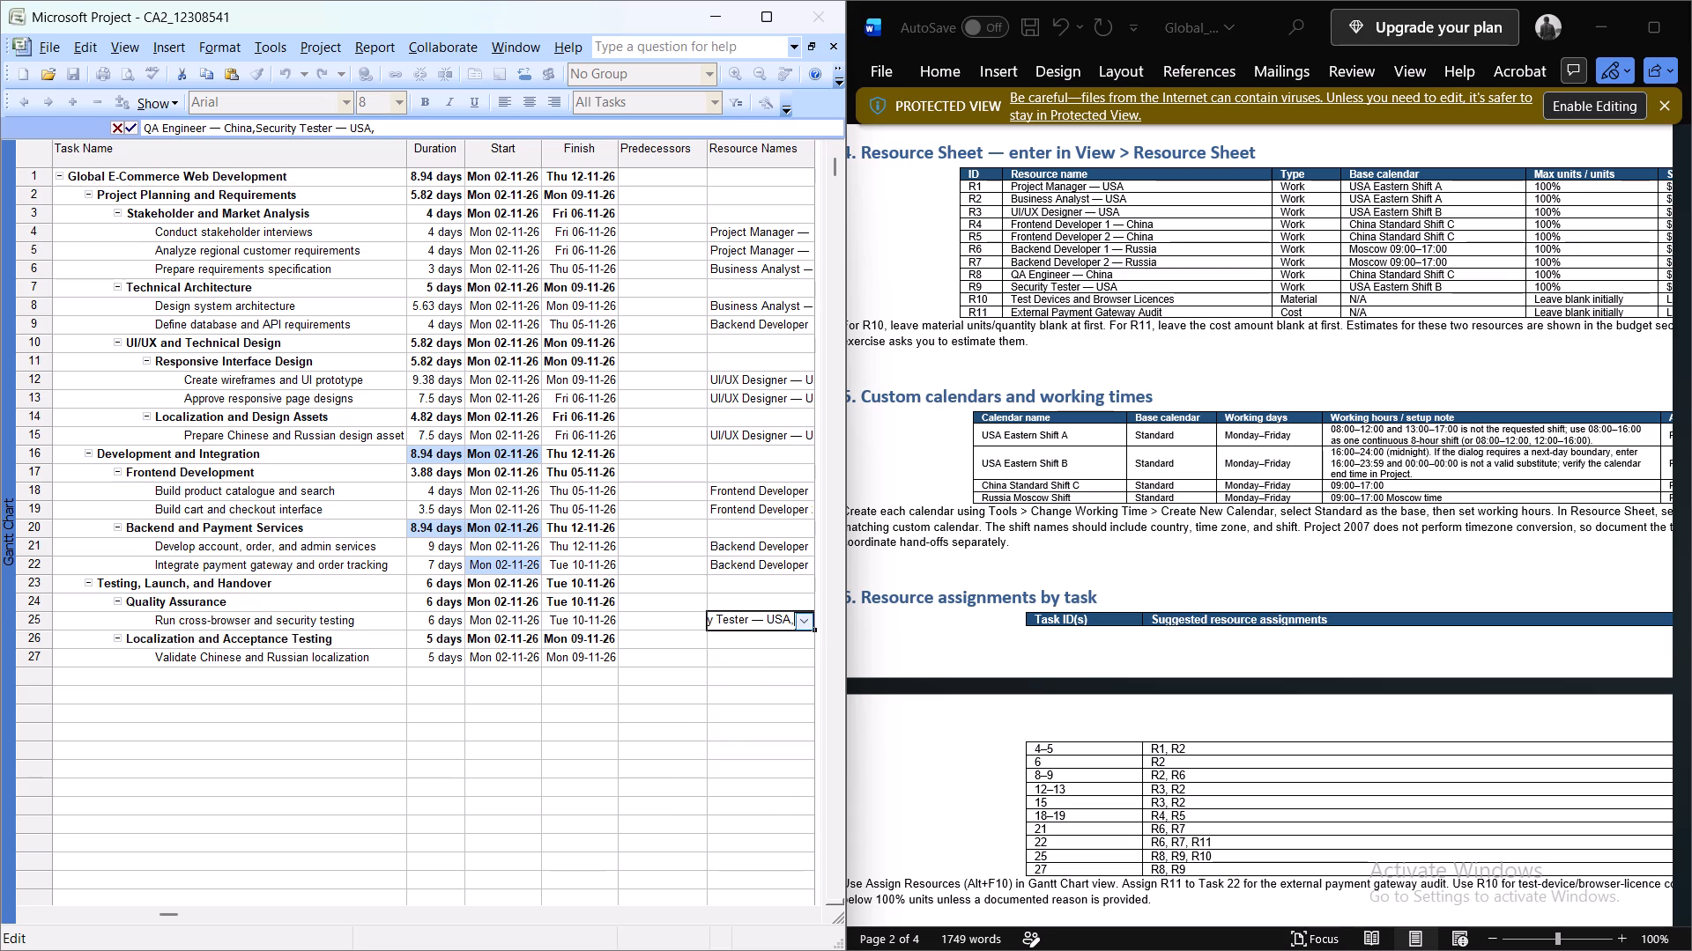
left_click(808, 617)
left_click(771, 820)
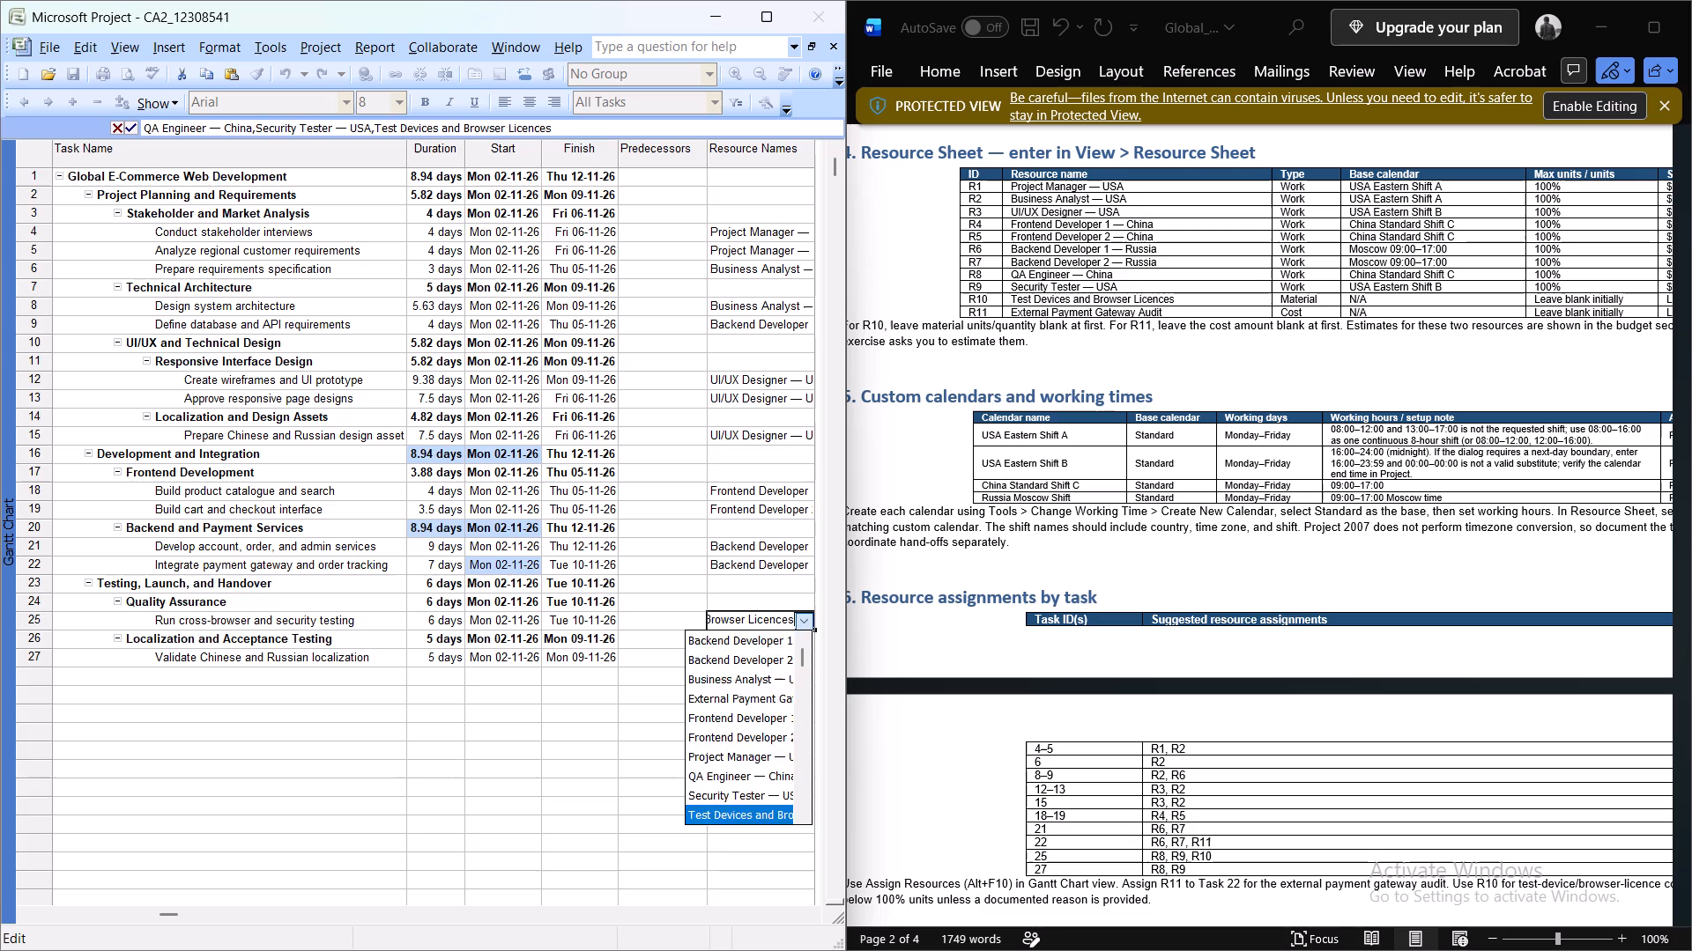
key("Return")
Assign both QA Engineer — China and Security Tester — USA to task 27, Validate Chinese and Russian localization.
left_click(776, 665)
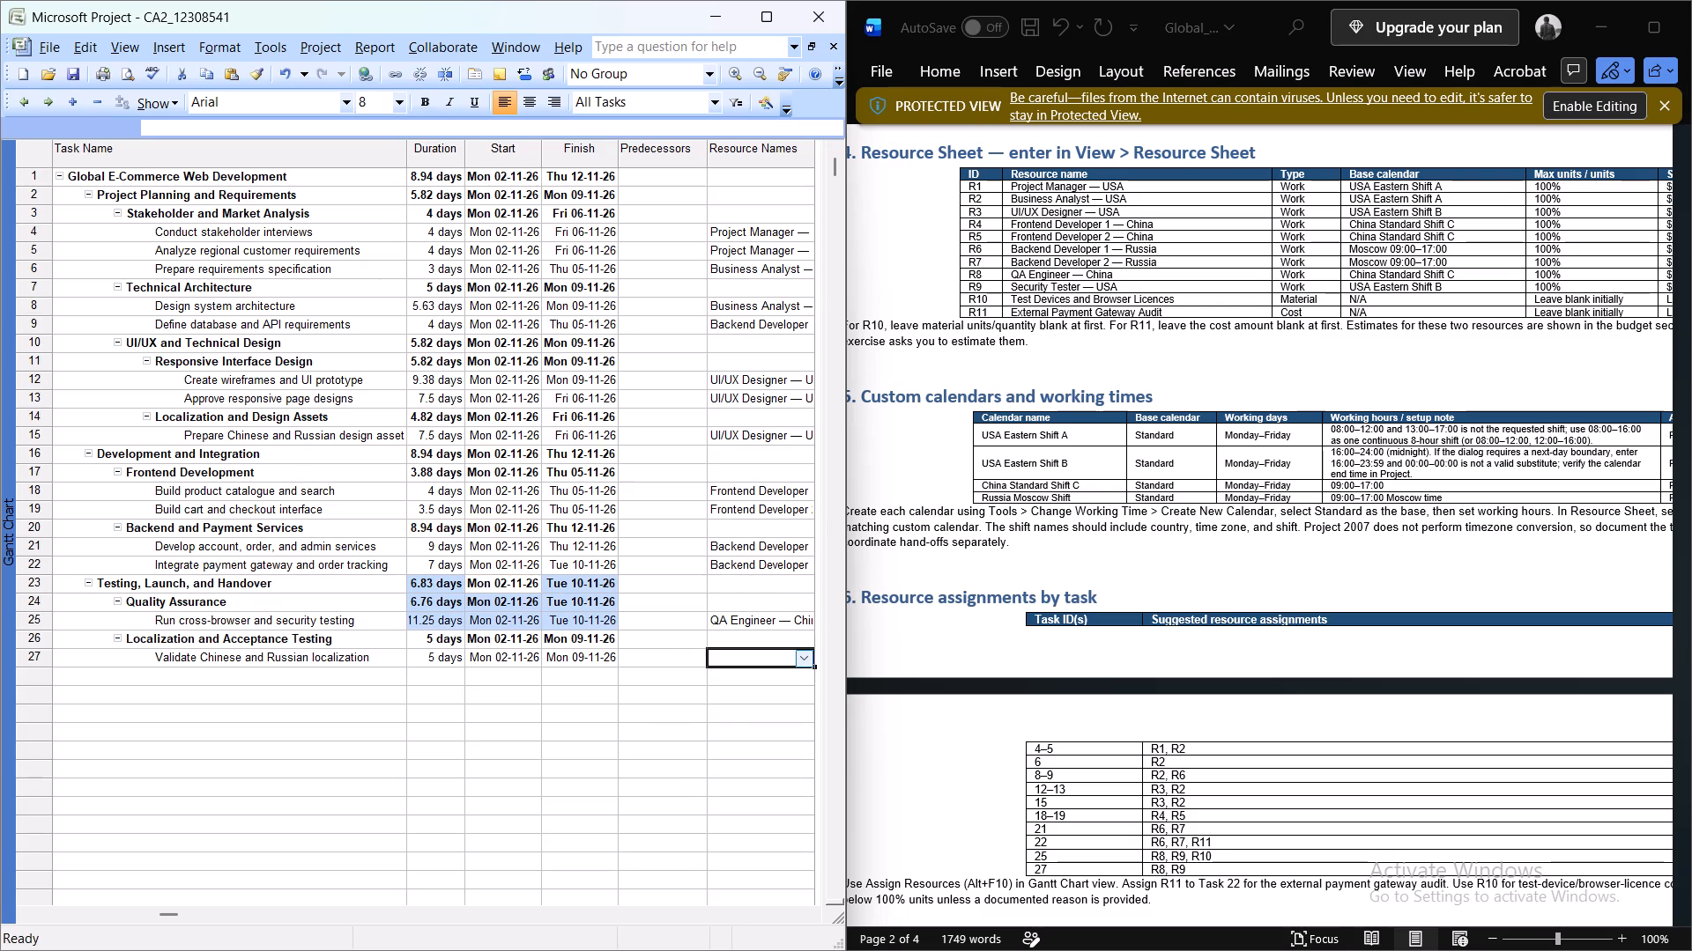
left_click(809, 660)
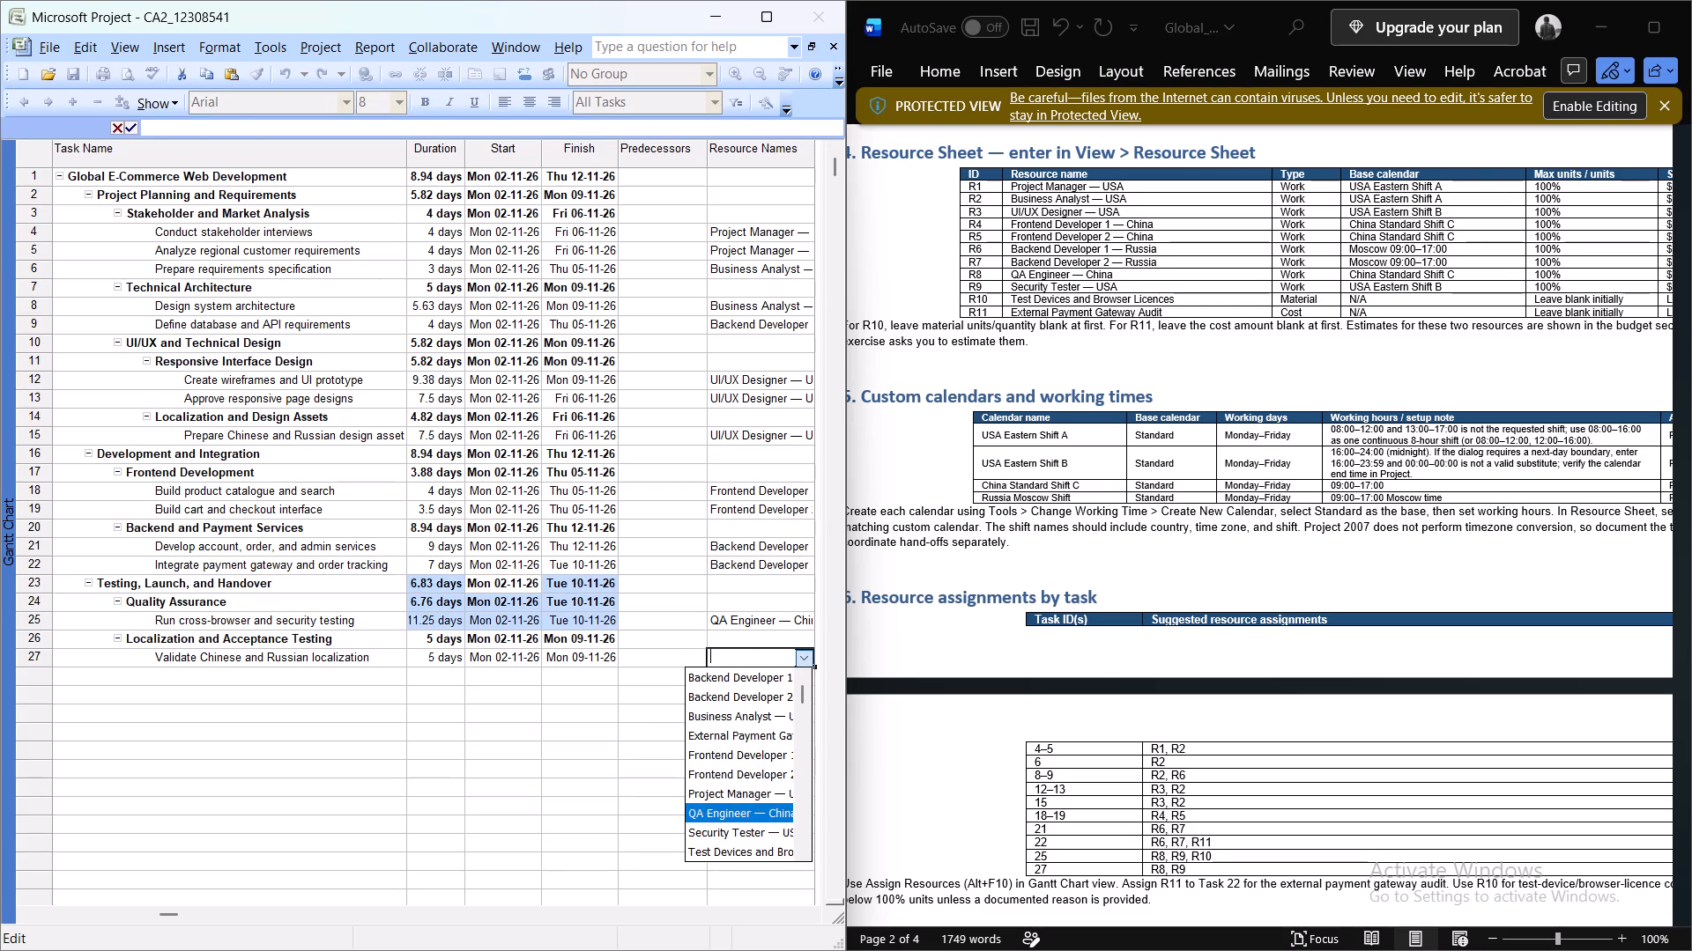
left_click(749, 817)
key("comma")
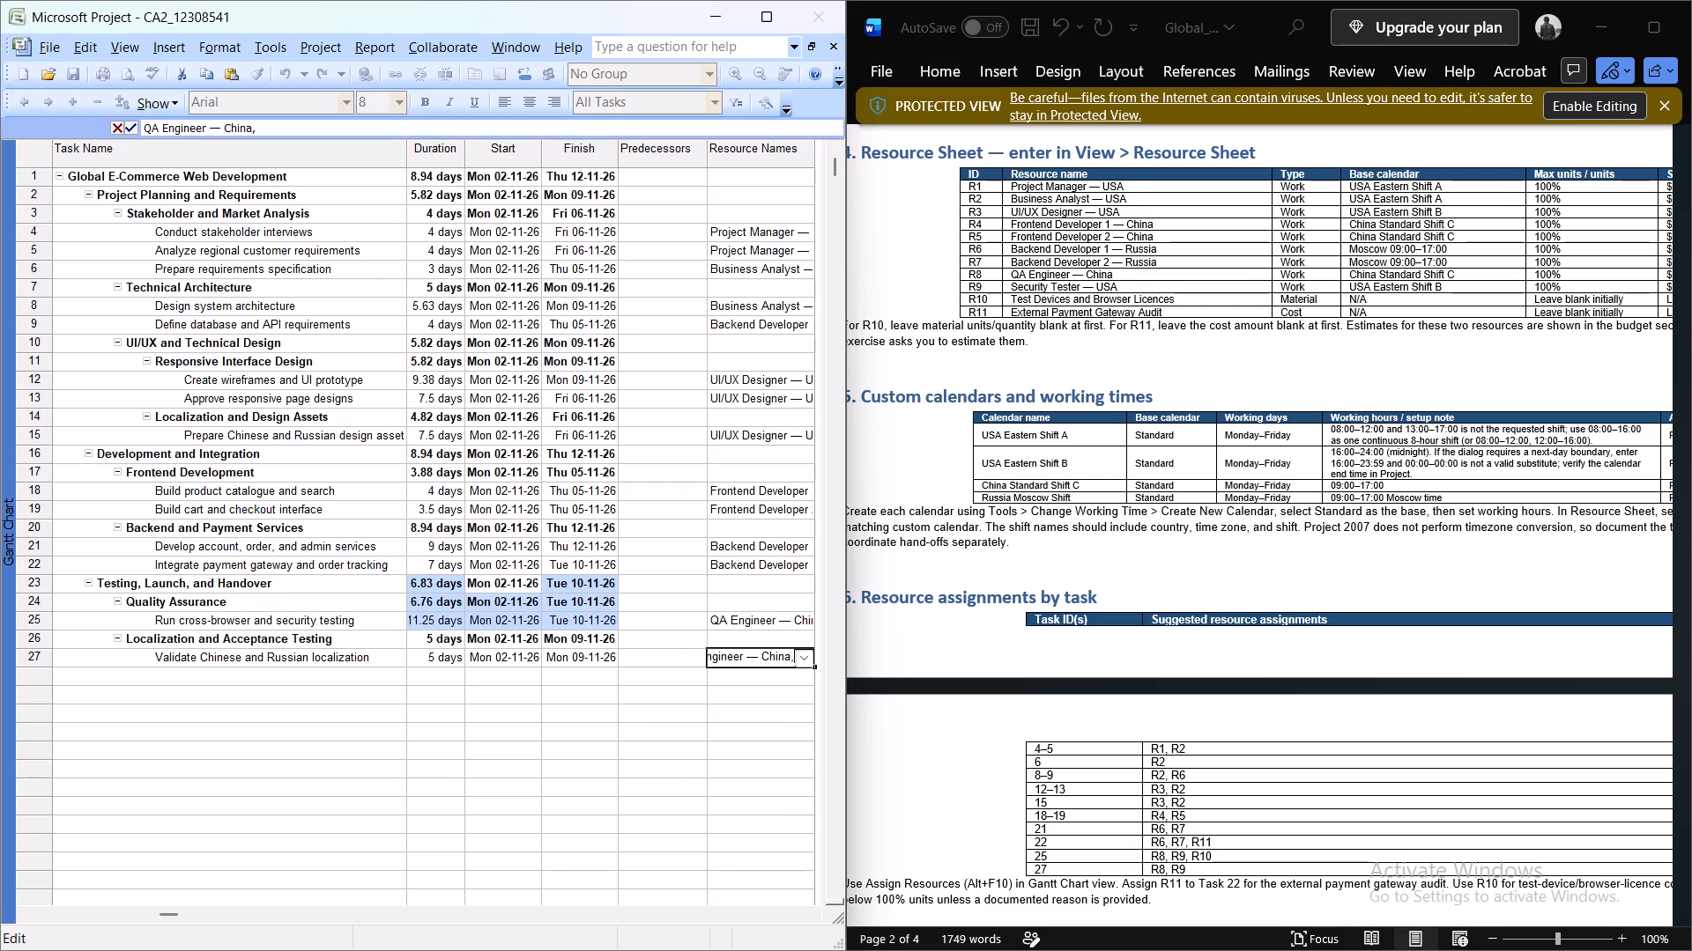
left_click(804, 661)
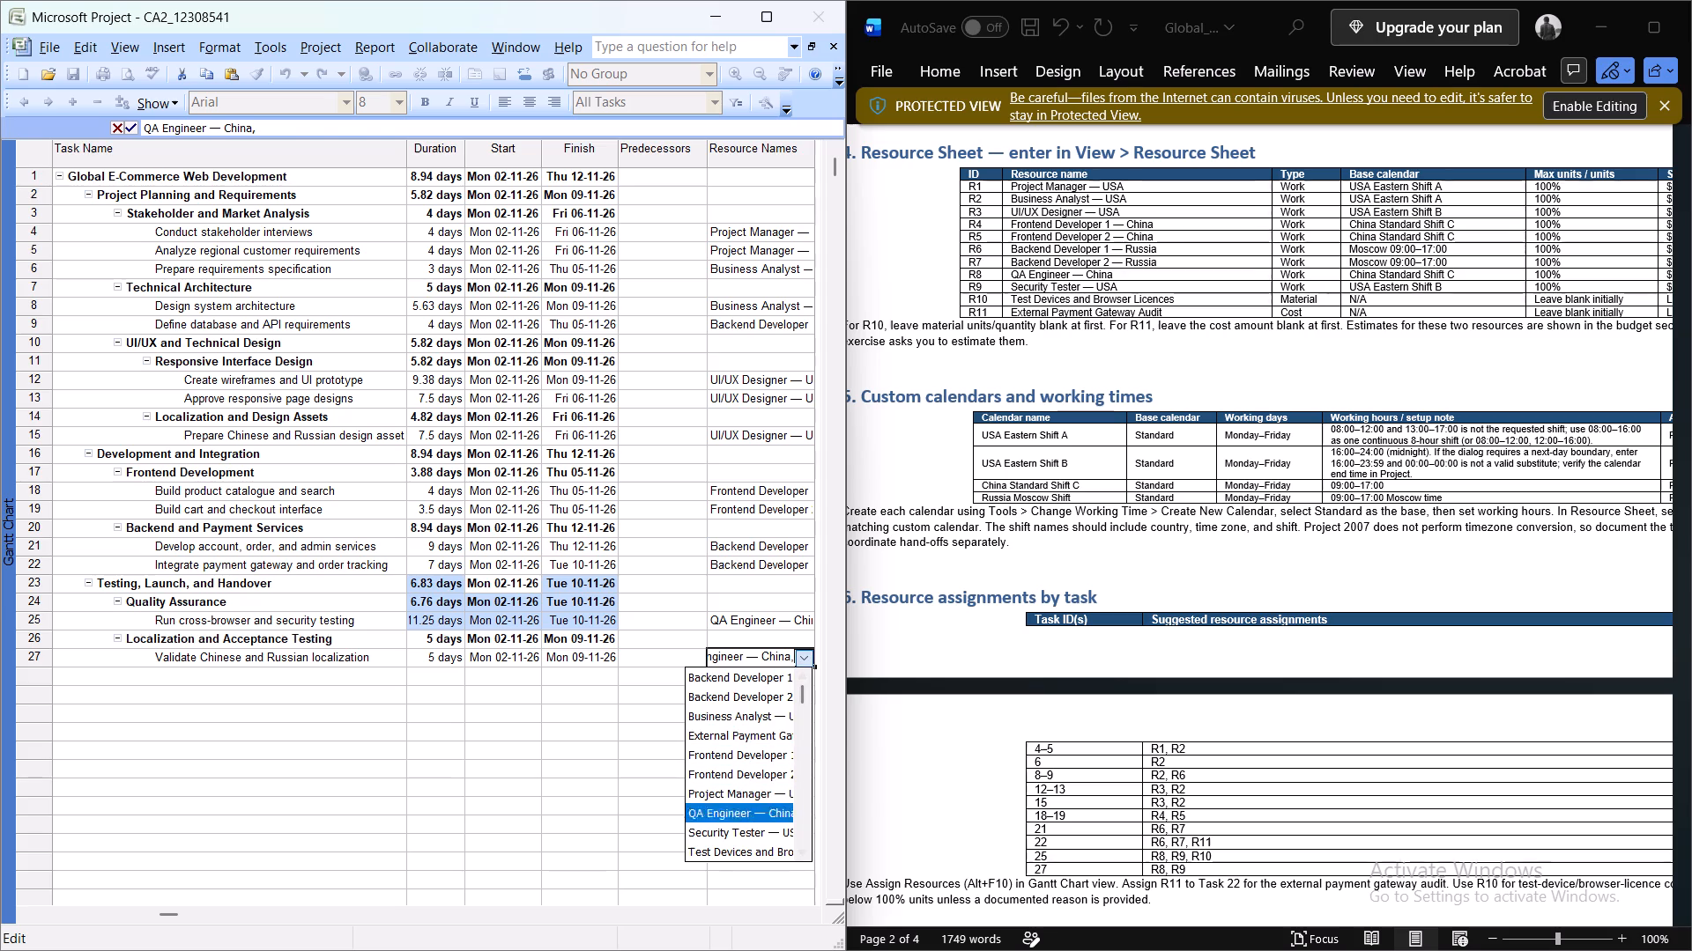
left_click(729, 837)
key("Return")
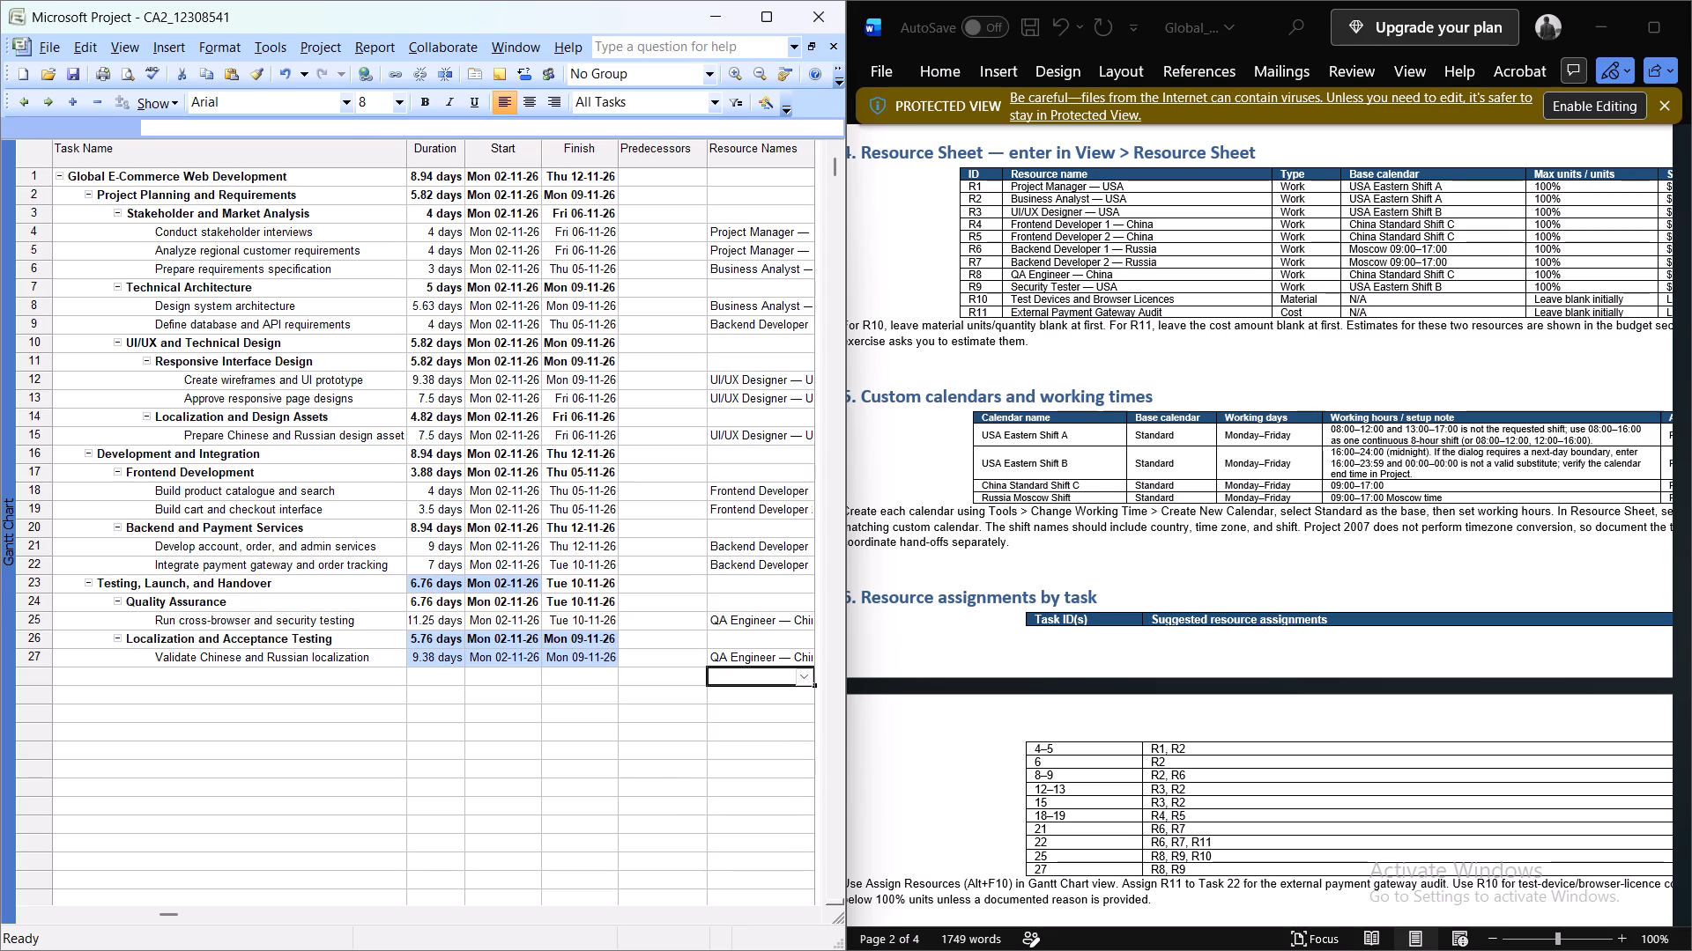
Review the solution document's budget, leveling, critical path, and checklist sections, and locate its table of task durations, predecessors, and planned dates.
left_click(670, 756)
scroll(1148, 704, "down", 3)
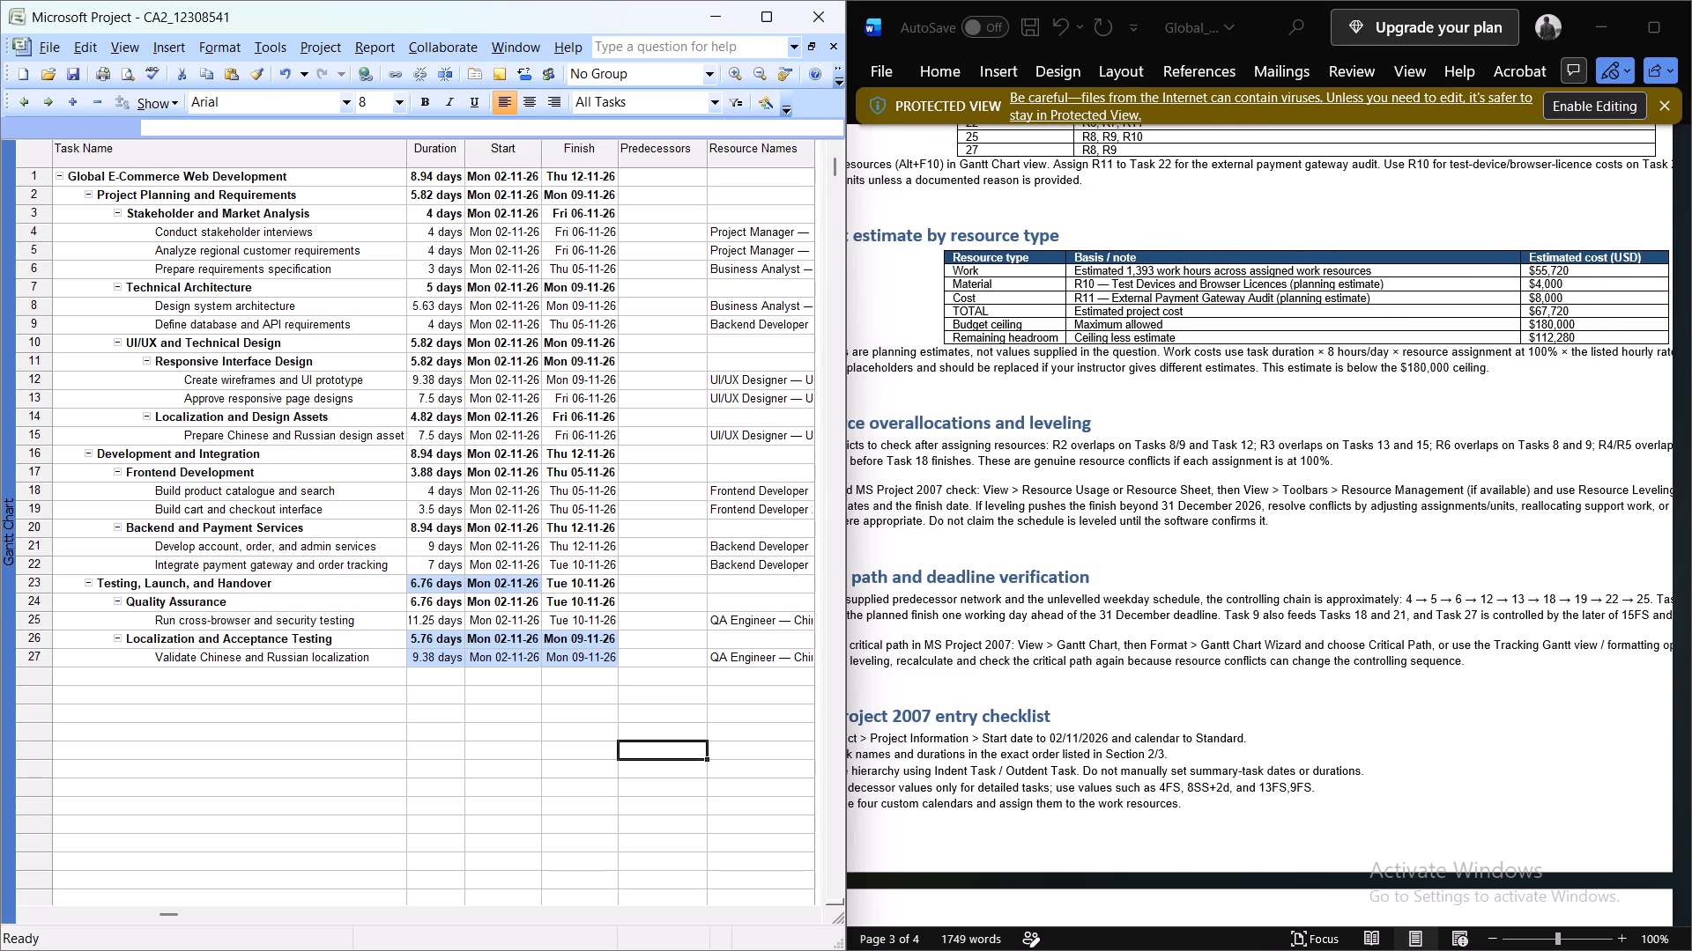
scroll(1272, 573, "right", 1)
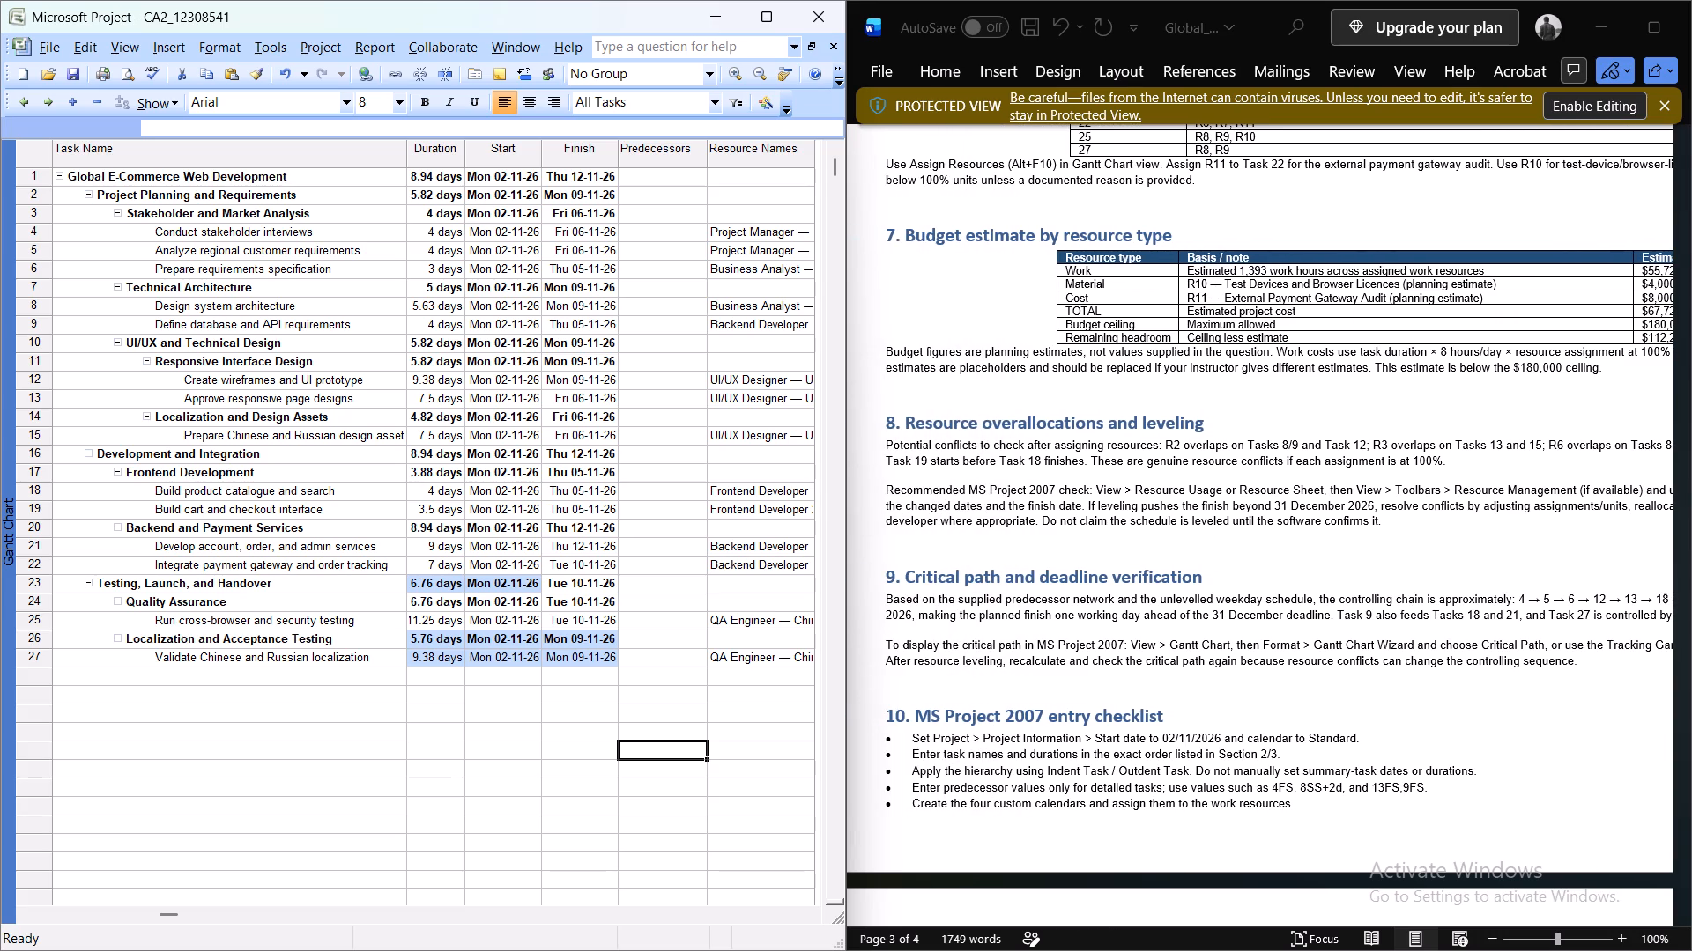
scroll(1272, 573, "right", 3)
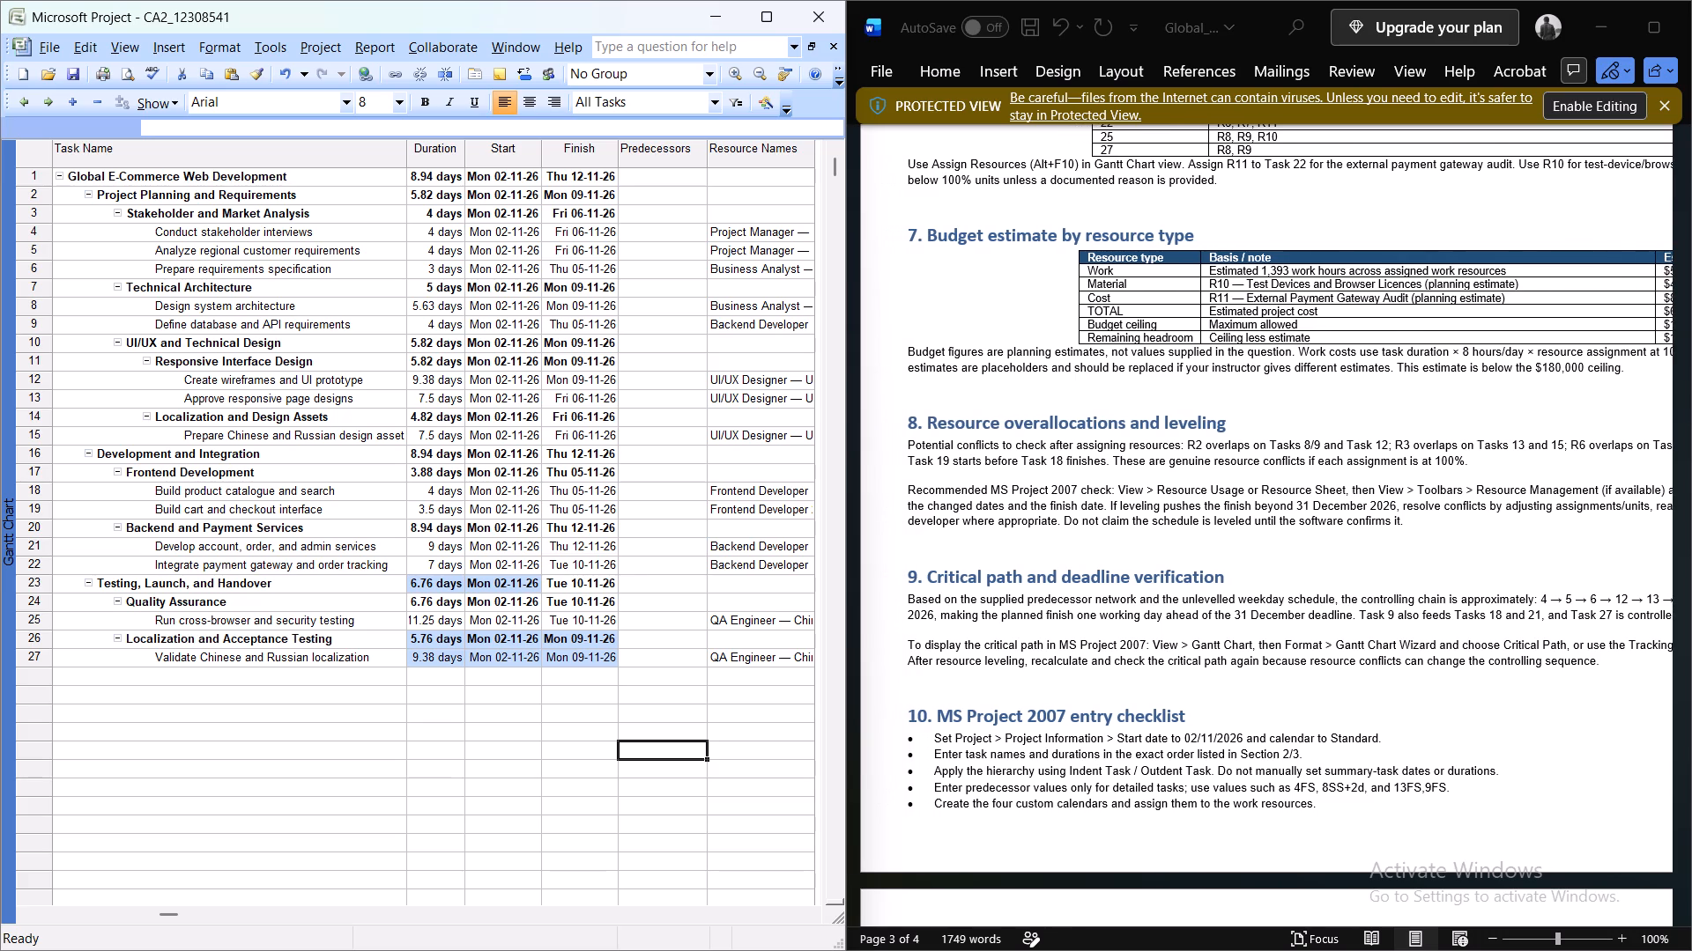
scroll(1272, 573, "down", 1)
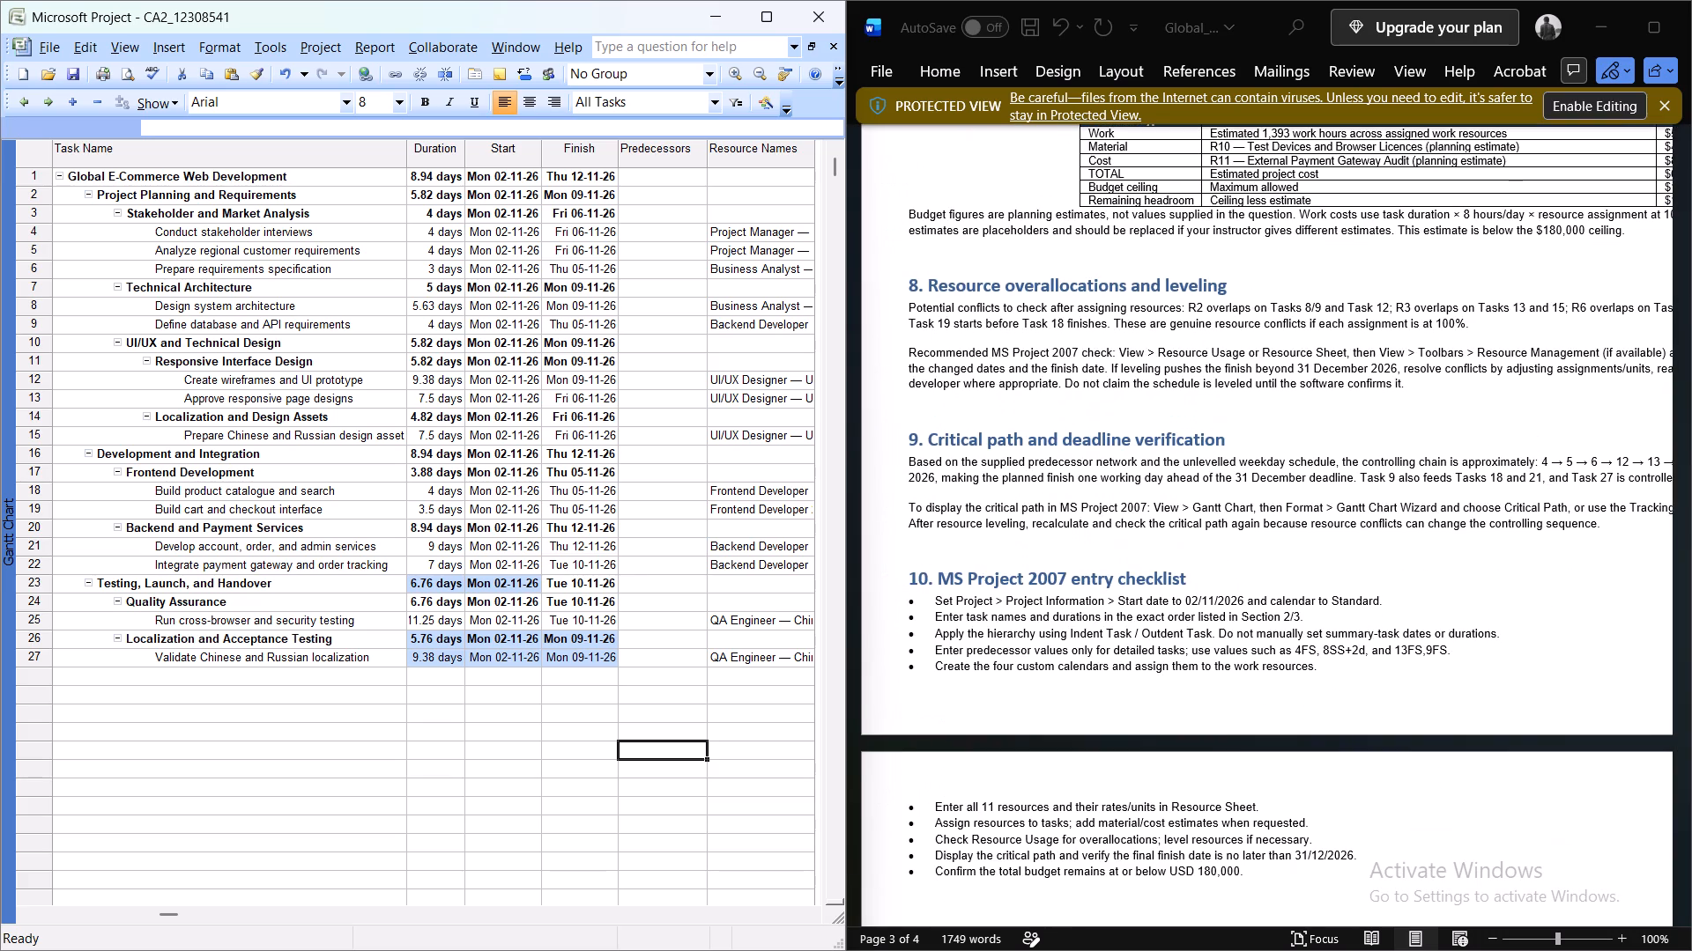
scroll(1272, 573, "up", 2)
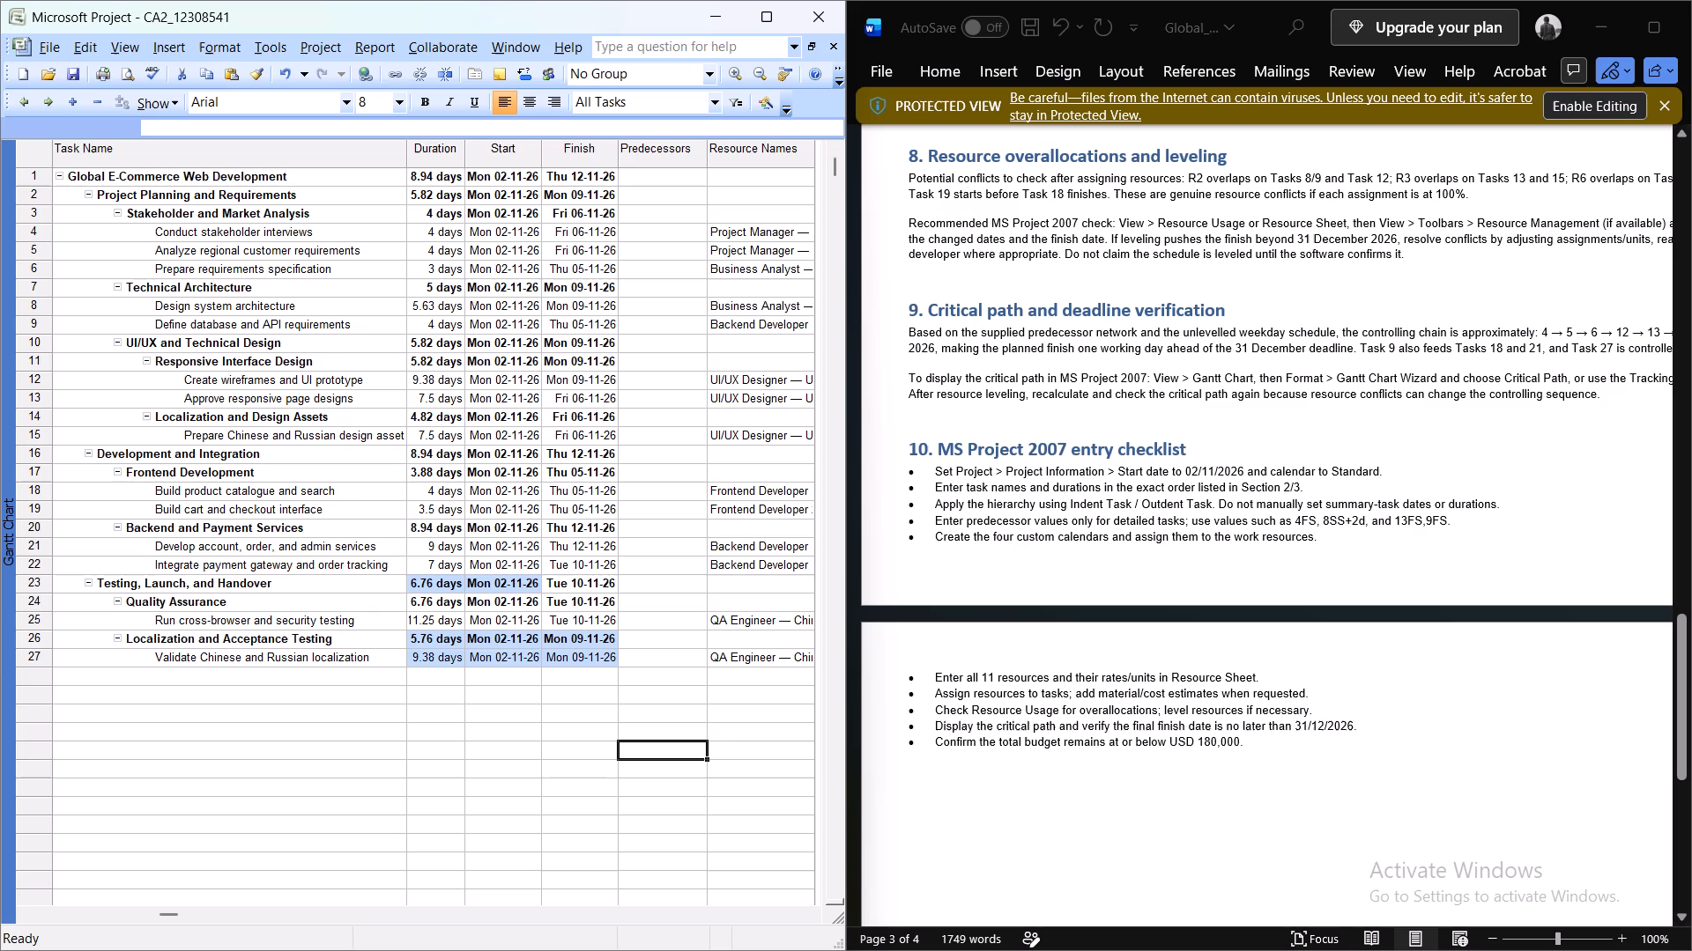
scroll(1272, 573, "up", 4)
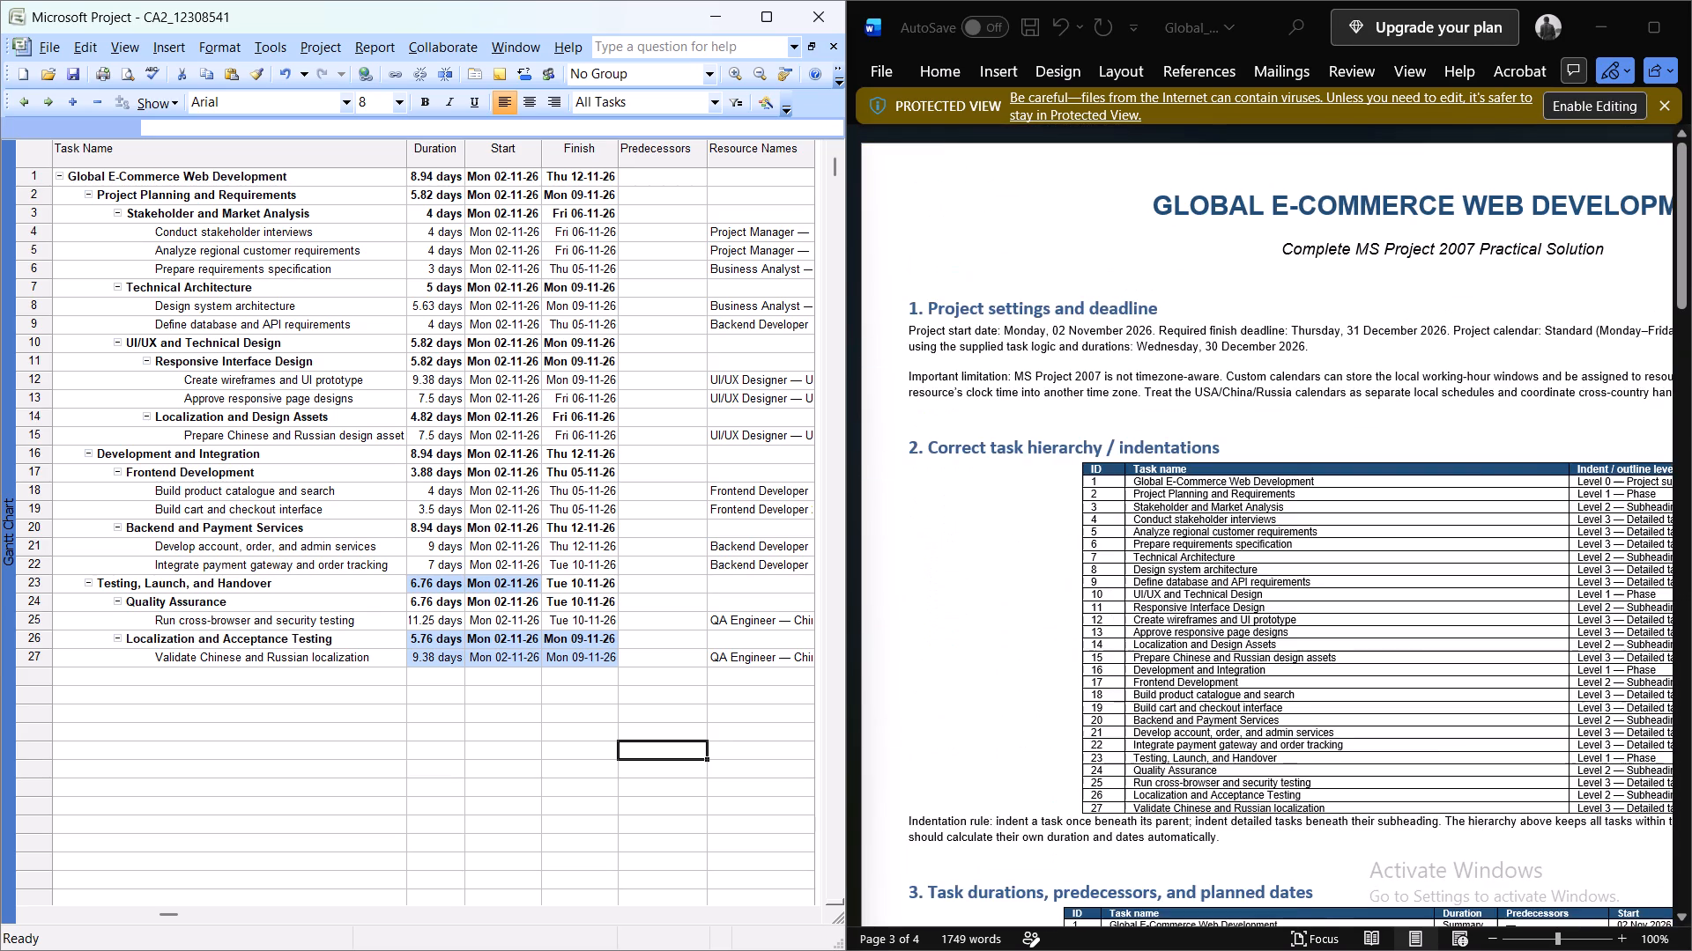
scroll(1272, 573, "down", 4)
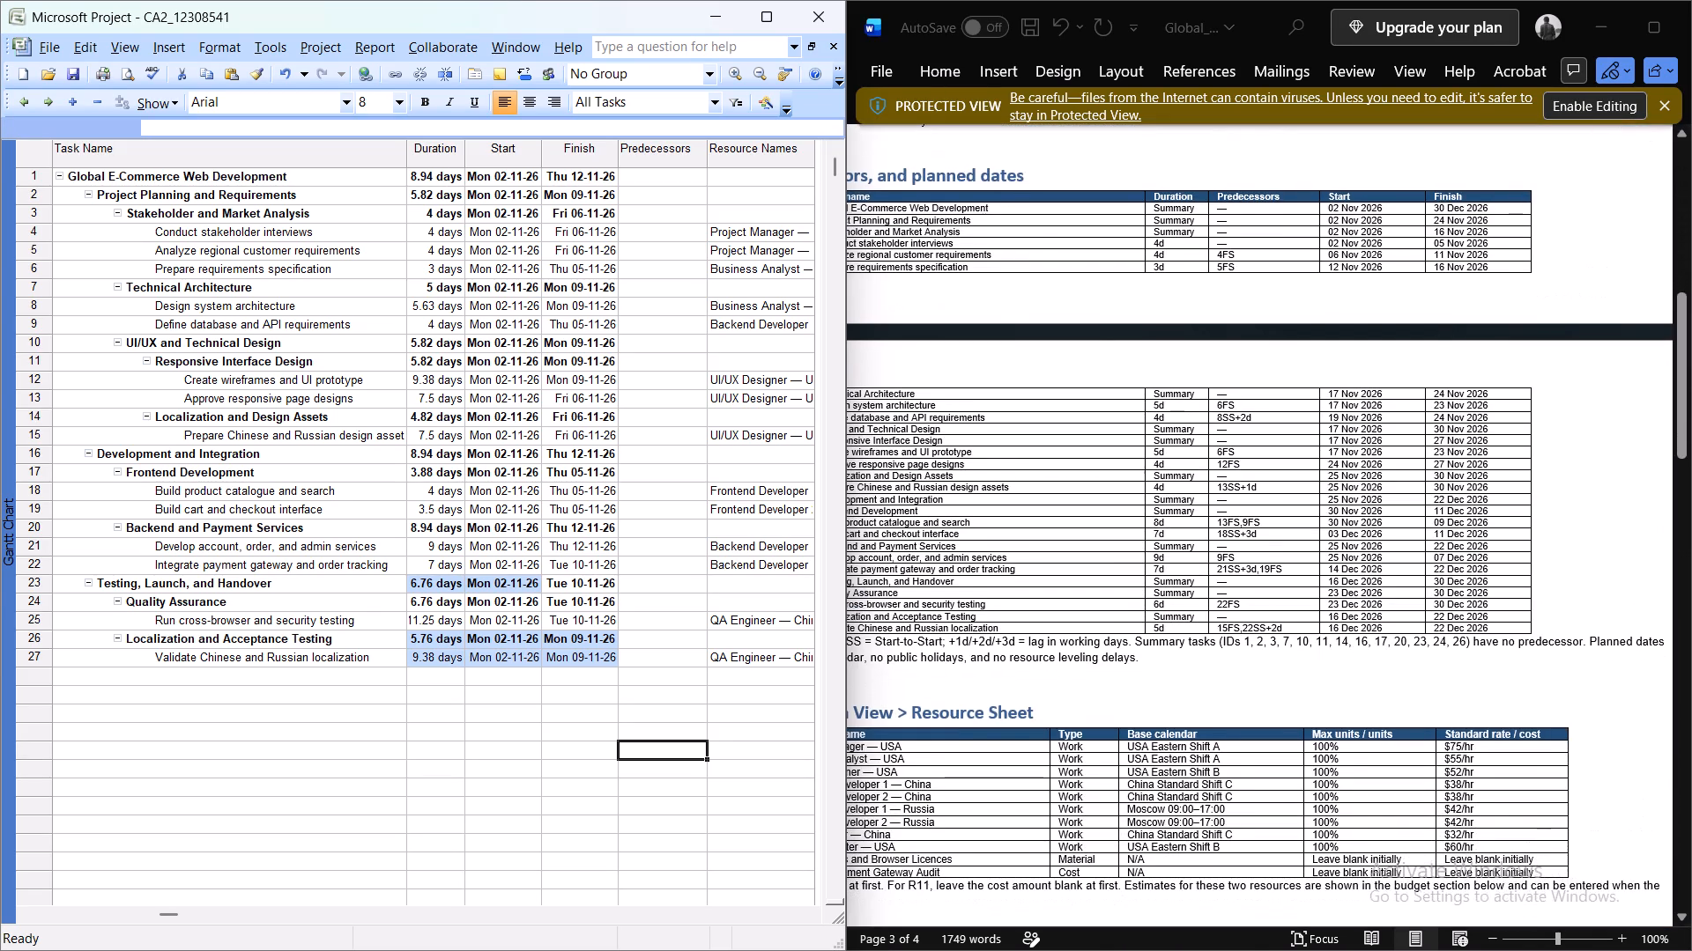
scroll(1284, 550, "right", 2)
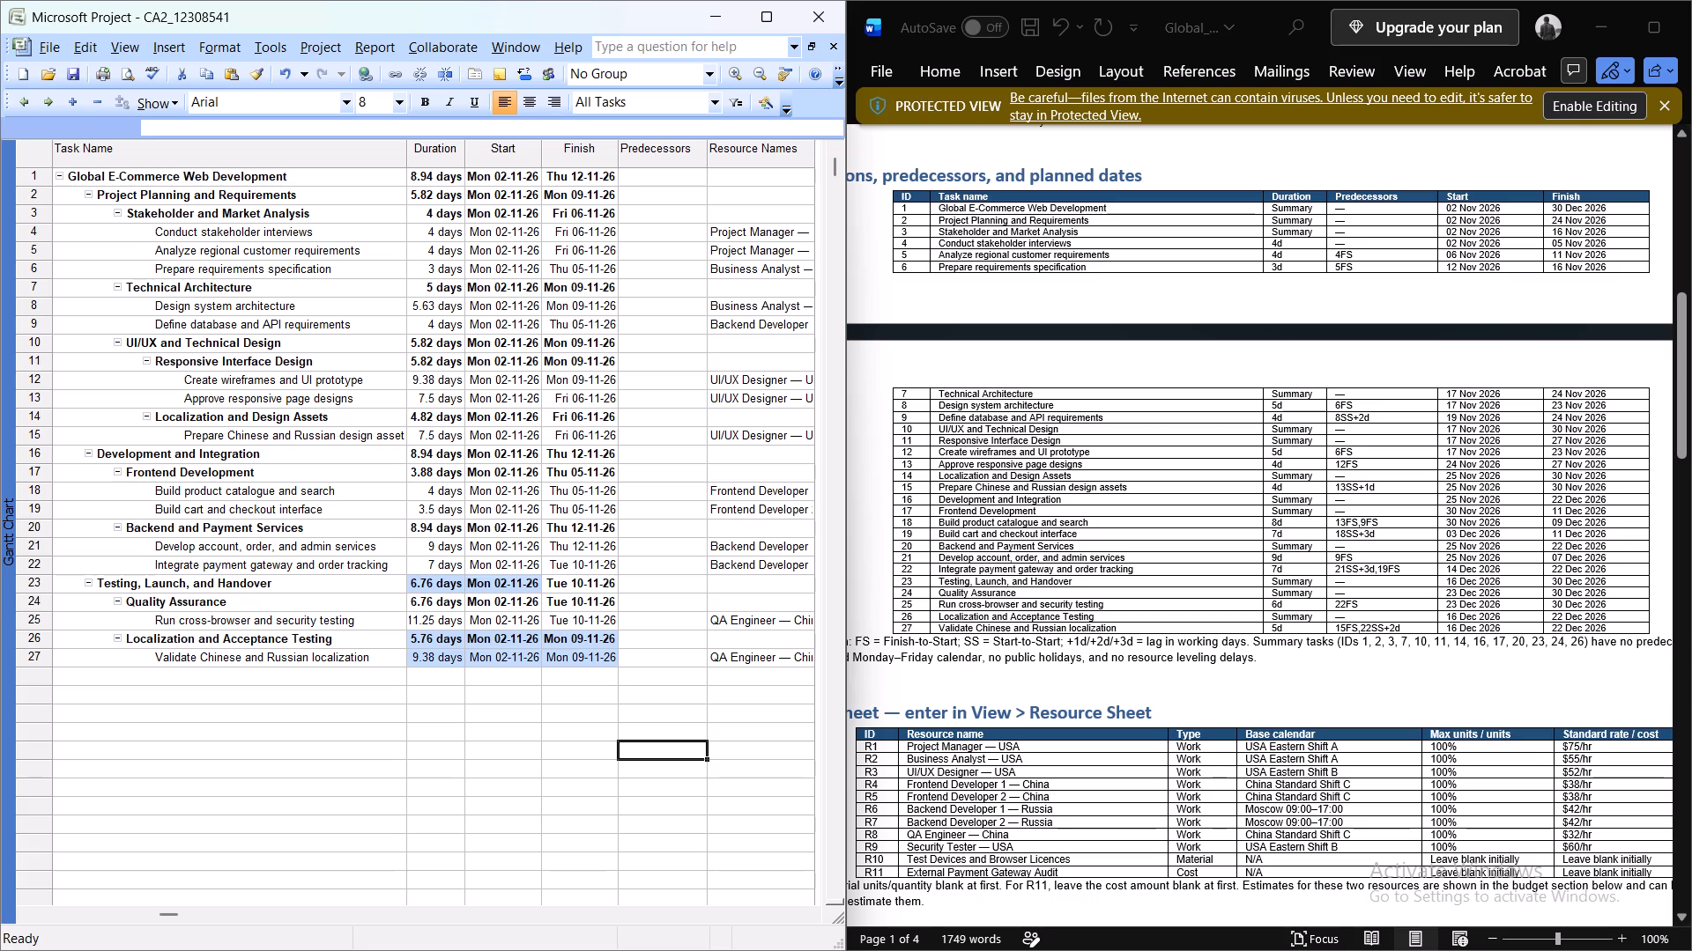
Set finish-to-start predecessors 4FS for task 5, Analyze regional customer requirements, and 5FS for task 6, Prepare requirements specification.
left_click(649, 234)
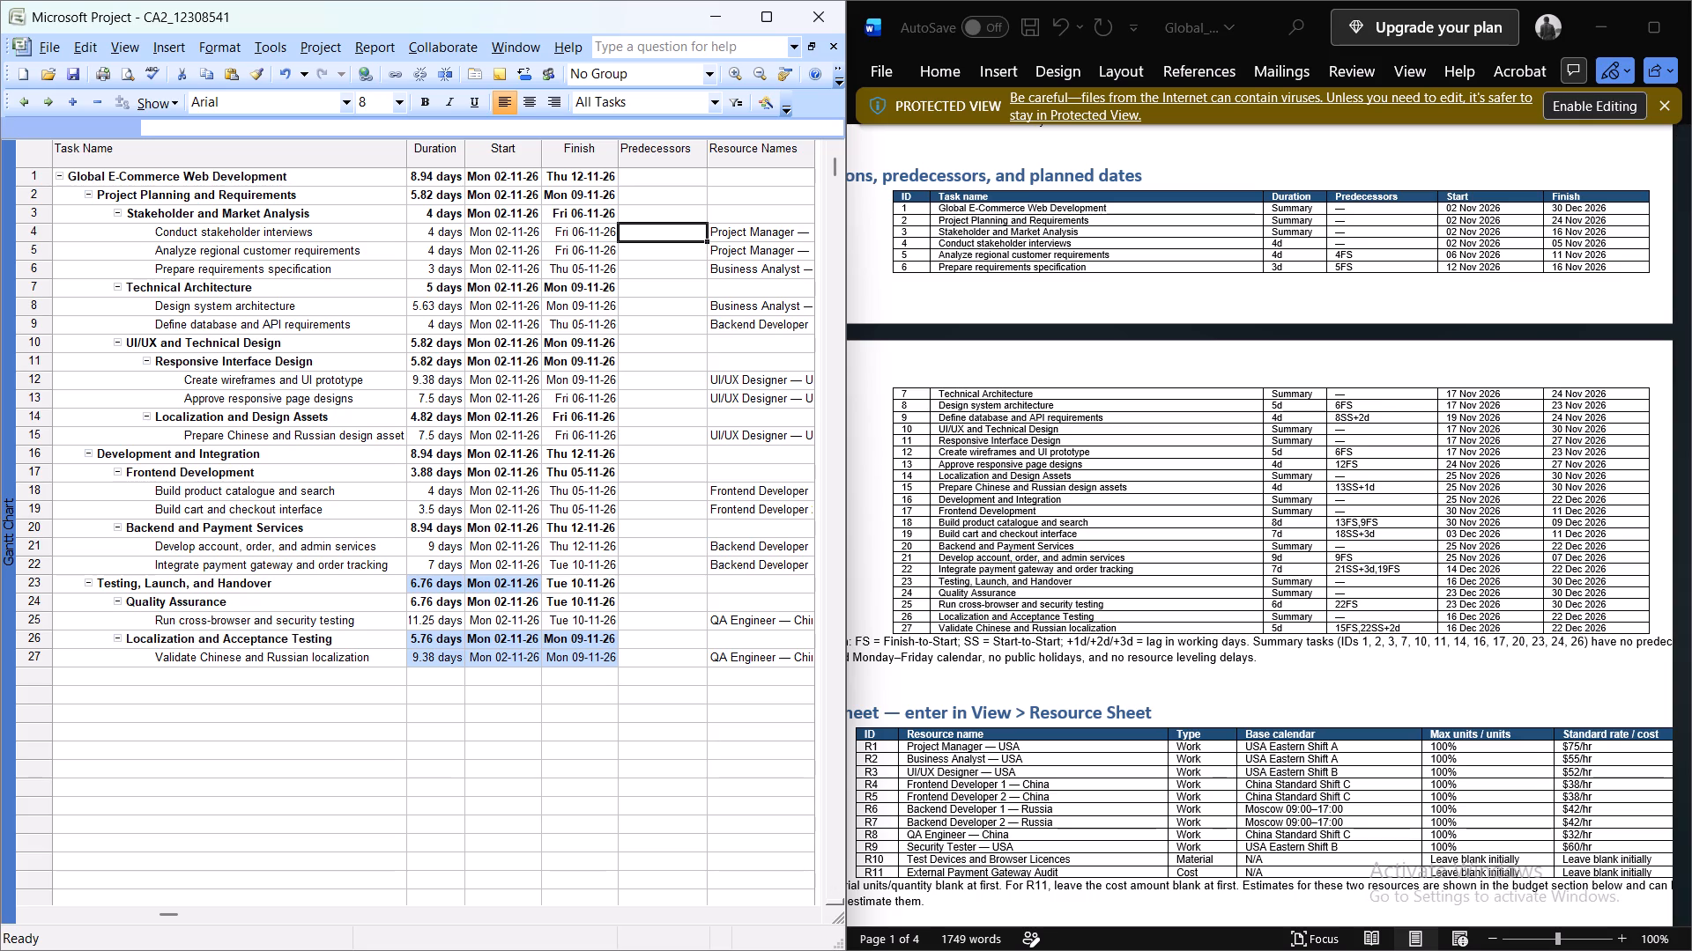
key("Down")
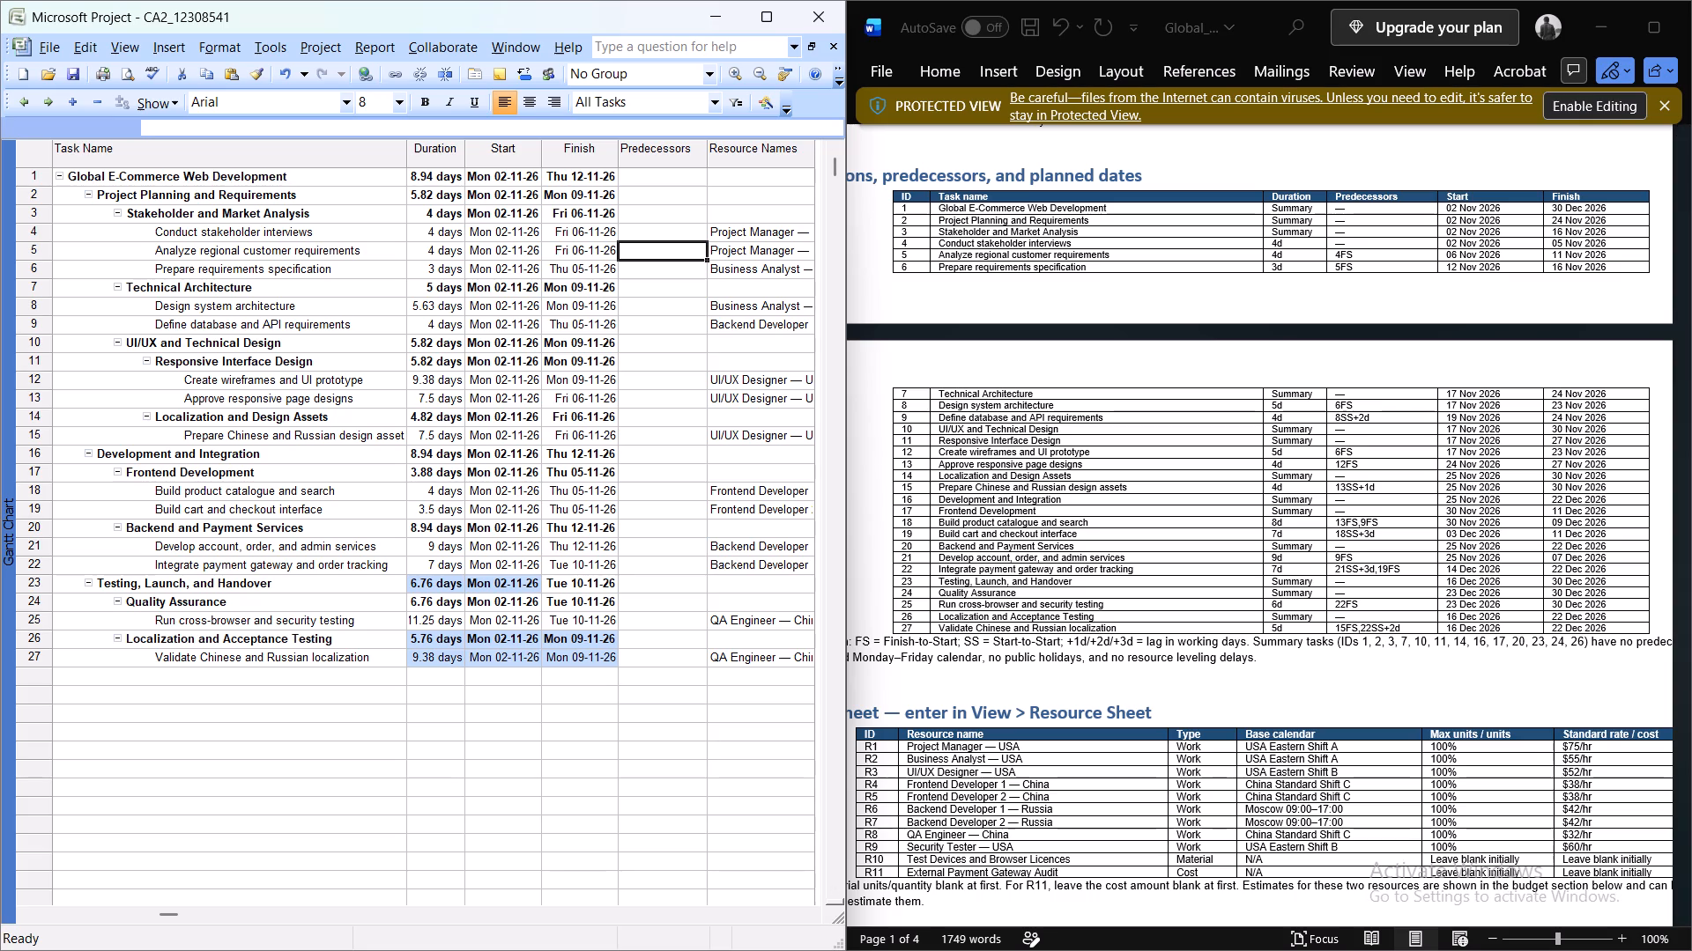
type("4fs")
key("Return")
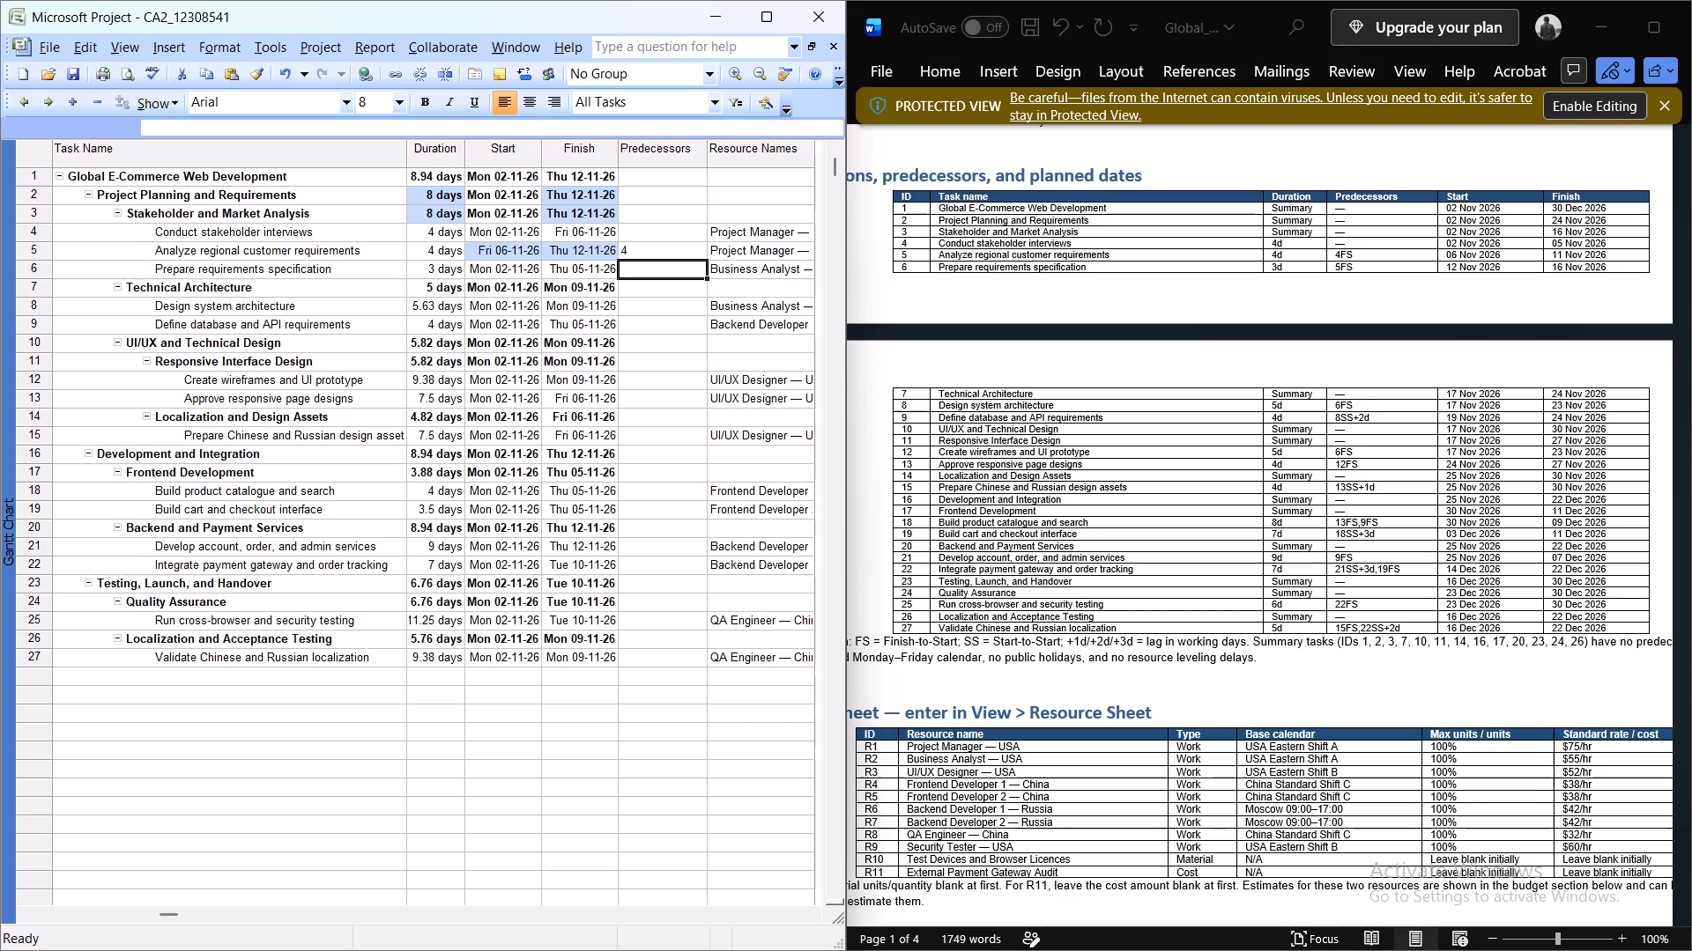
key("5")
key("Return")
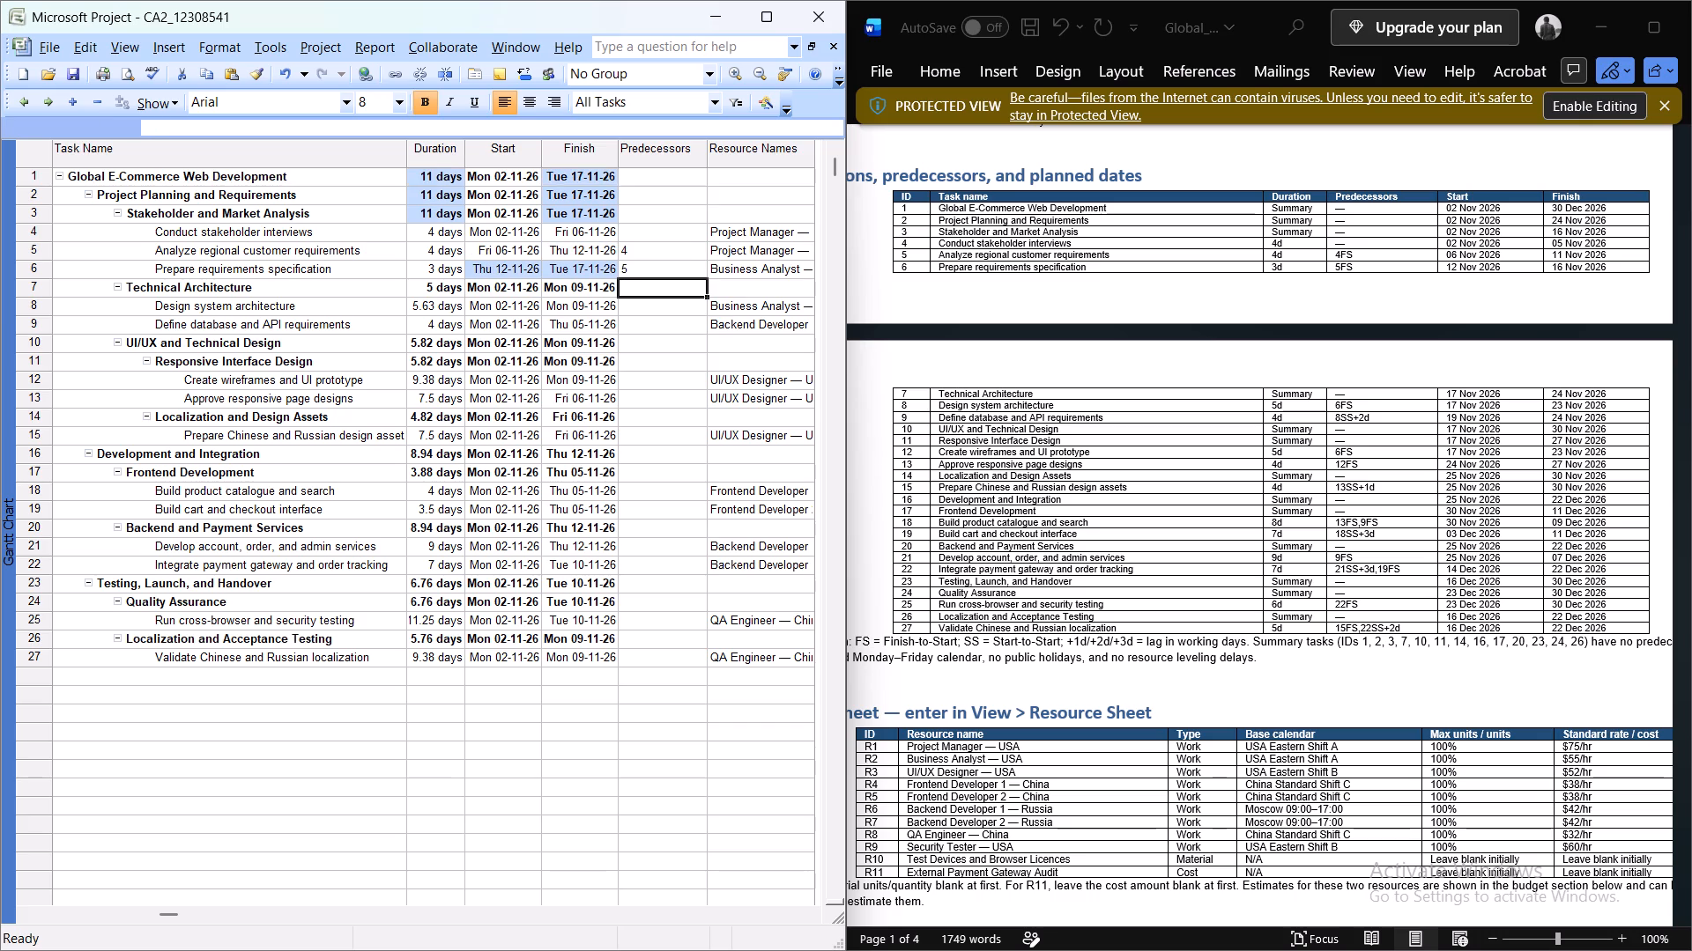
key("Up")
type("5fs")
key("Return")
Set the Technical Architecture predecessors: 6FS for task 8, Design system architecture, and 8SS+2d for task 9, Define database and API requirements.
key("Return")
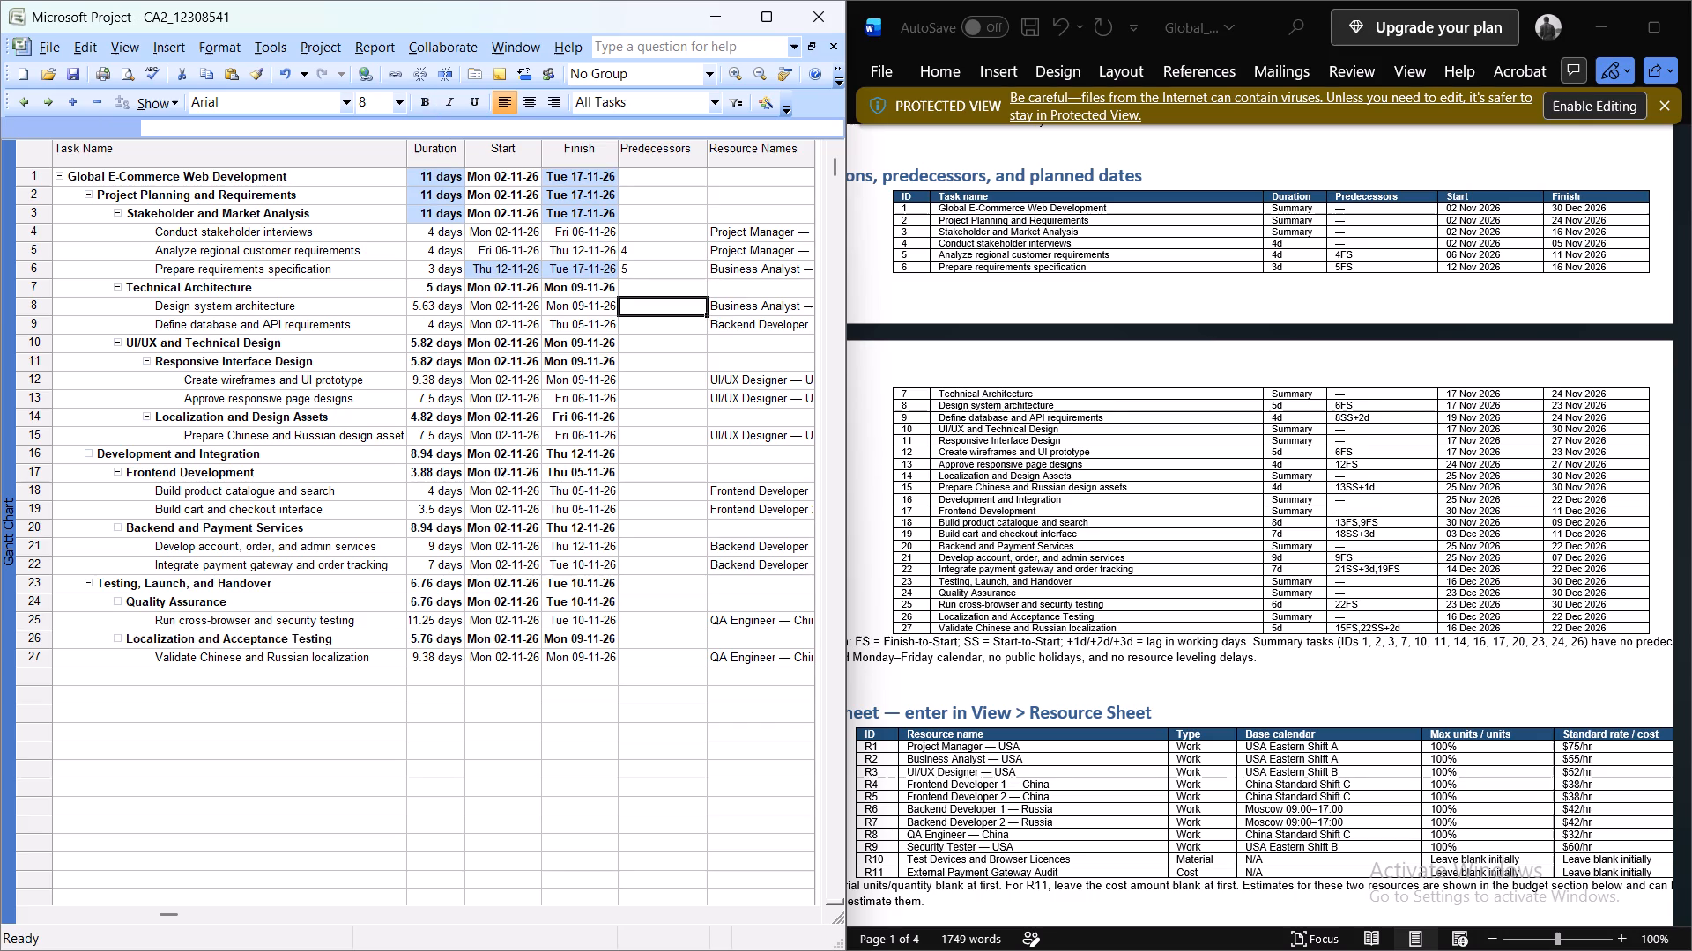
type("6fs")
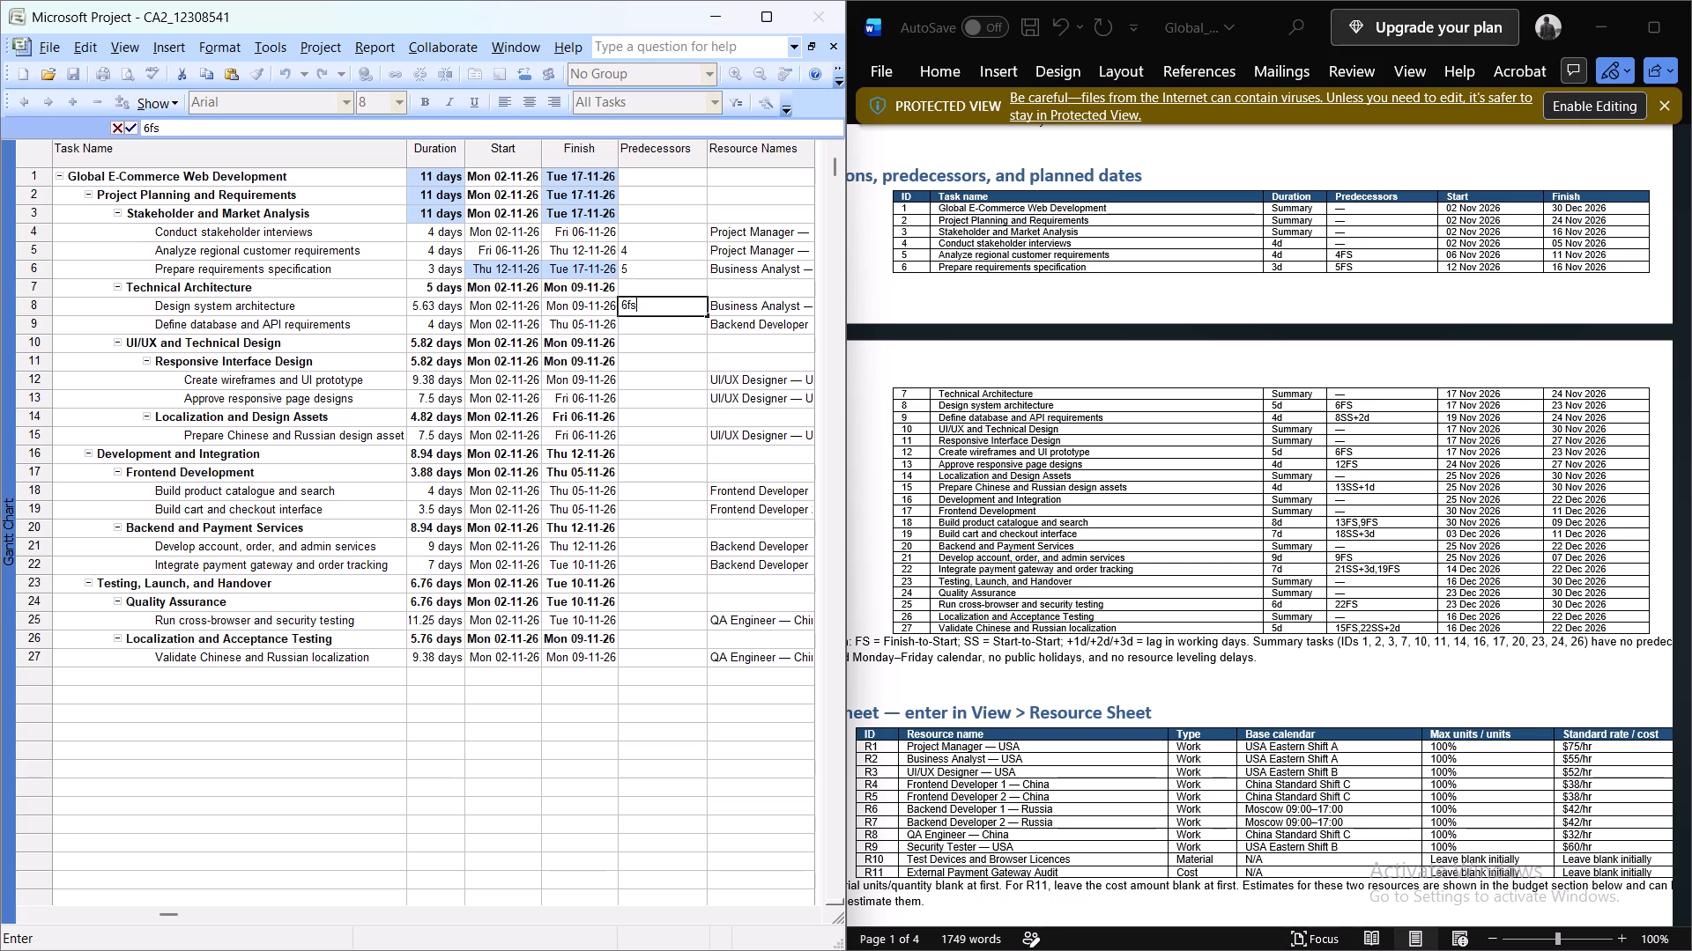
key("Return")
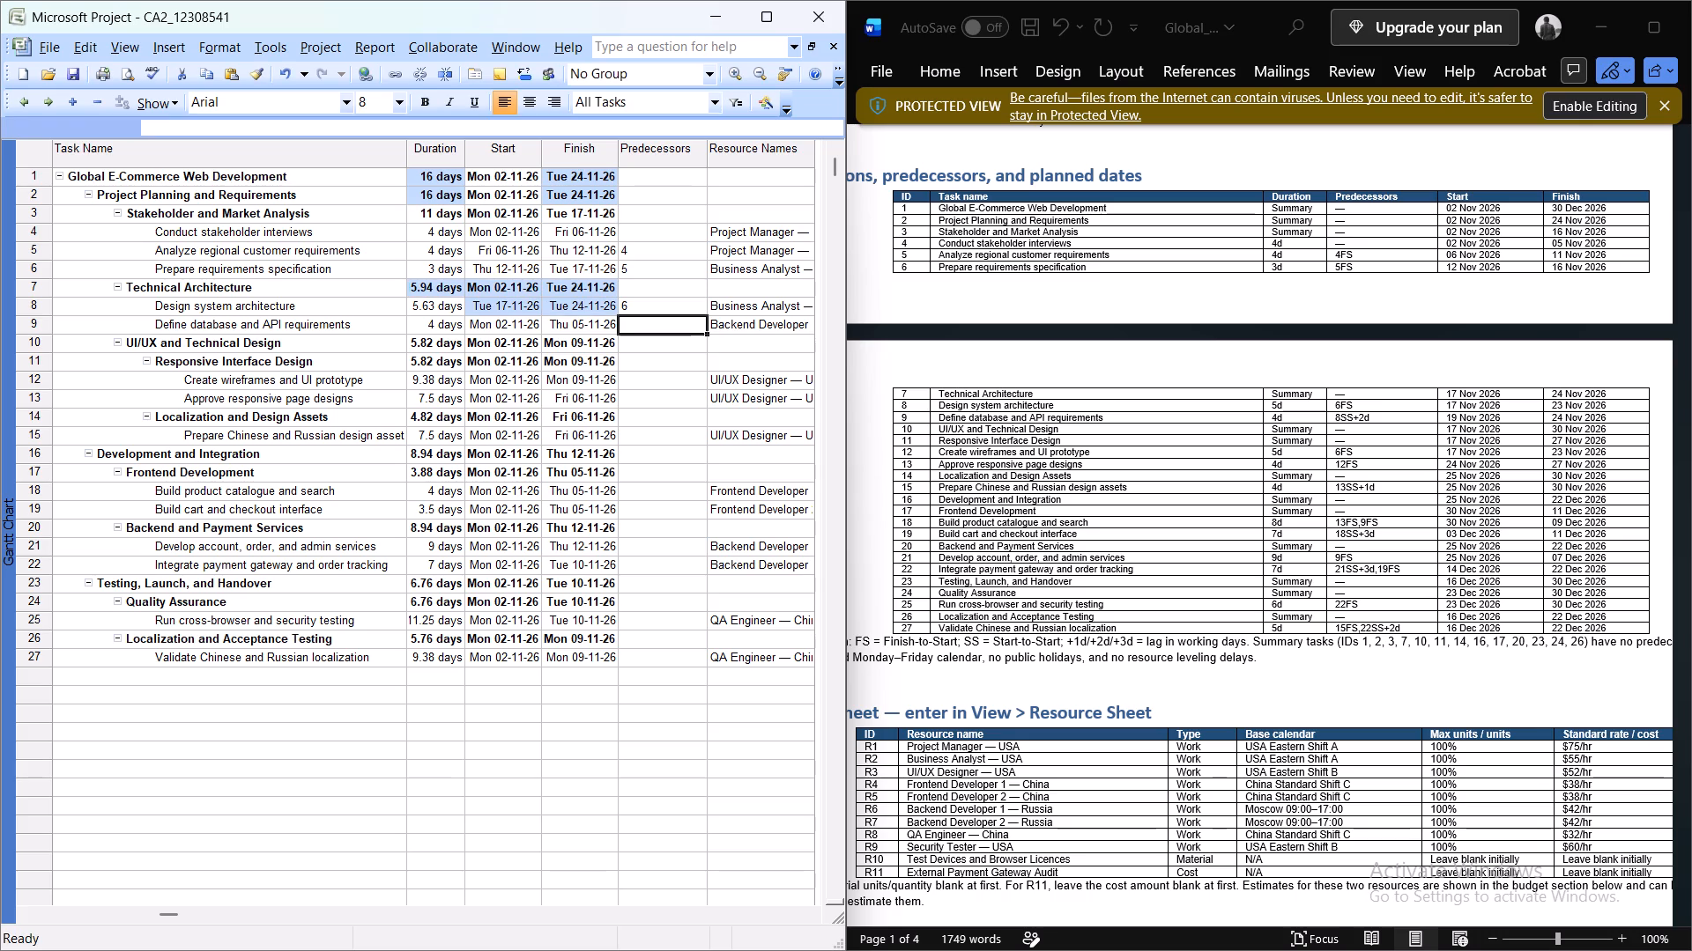
type("8ss+2")
key("d")
key("Return")
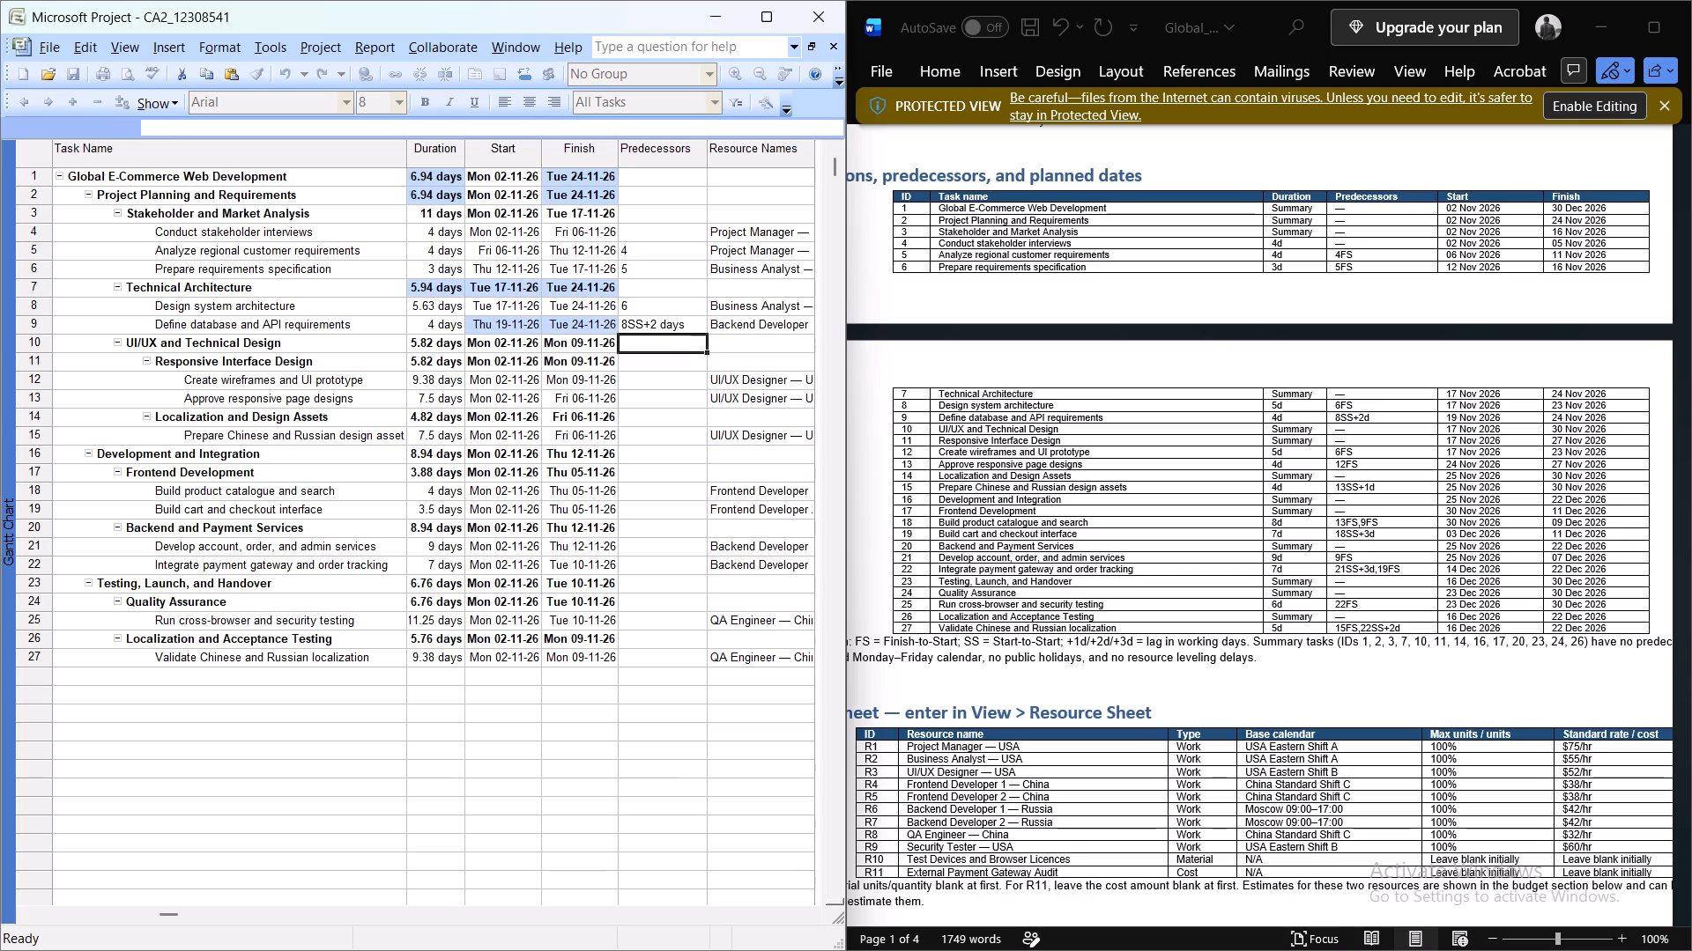
Set the Responsive Interface Design predecessors: 6 for task 12, Create wireframes and UI prototype, and 12 for task 13, Approve responsive page designs.
key("Down")
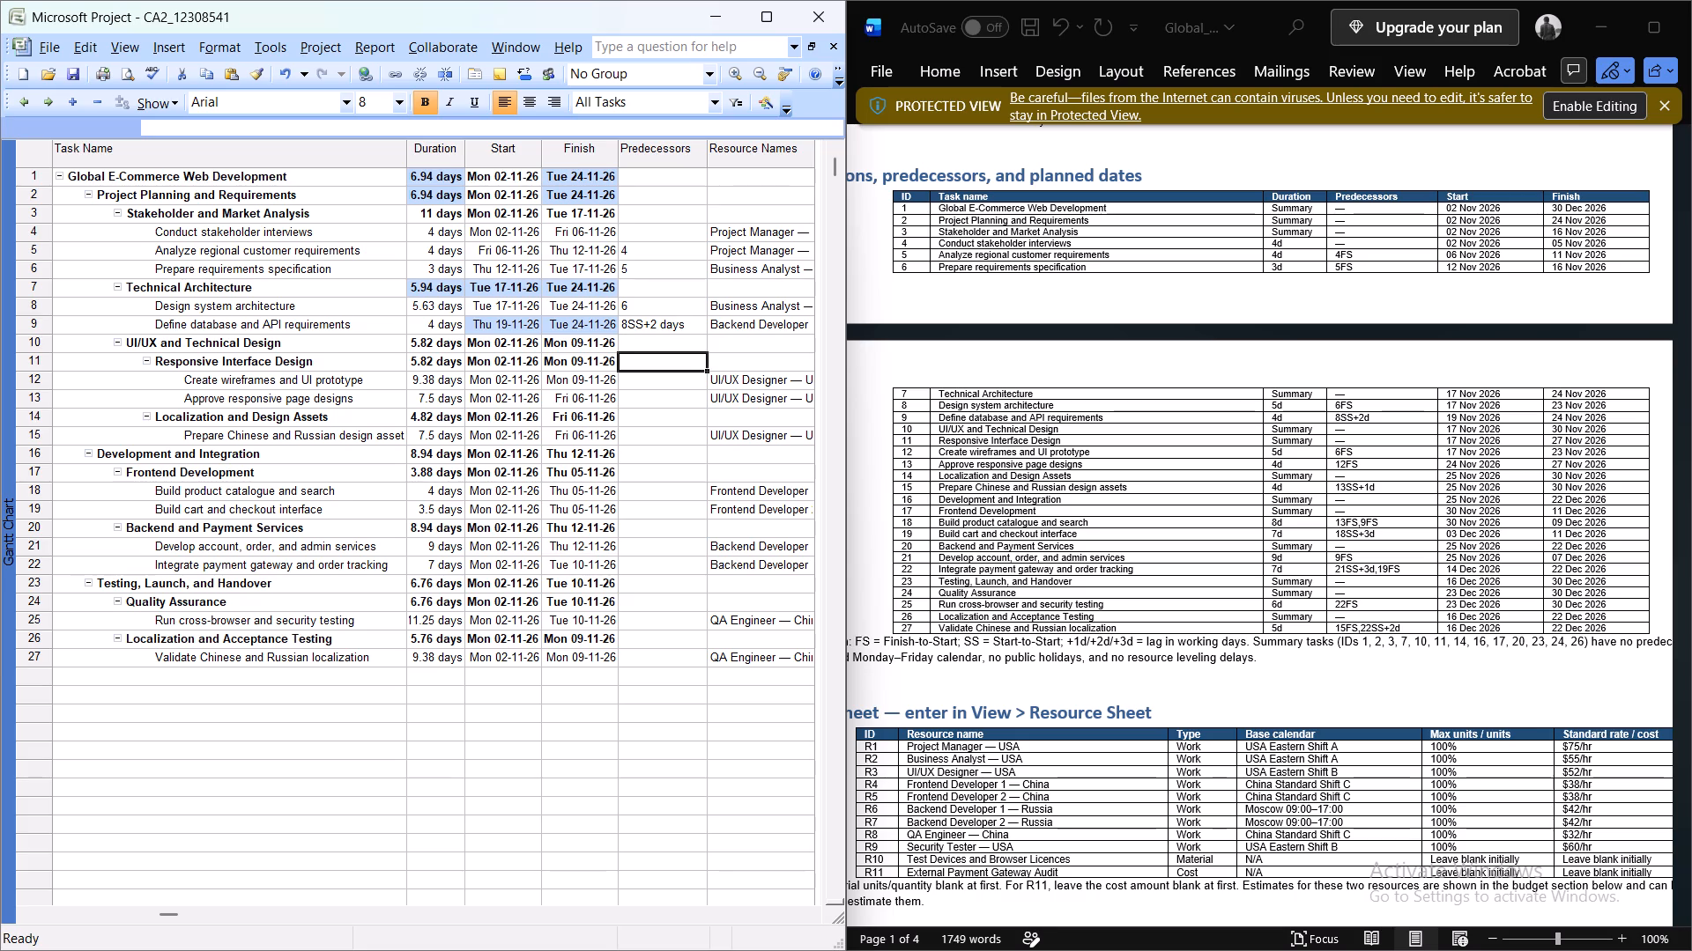
key("Down")
key("6")
key("Return")
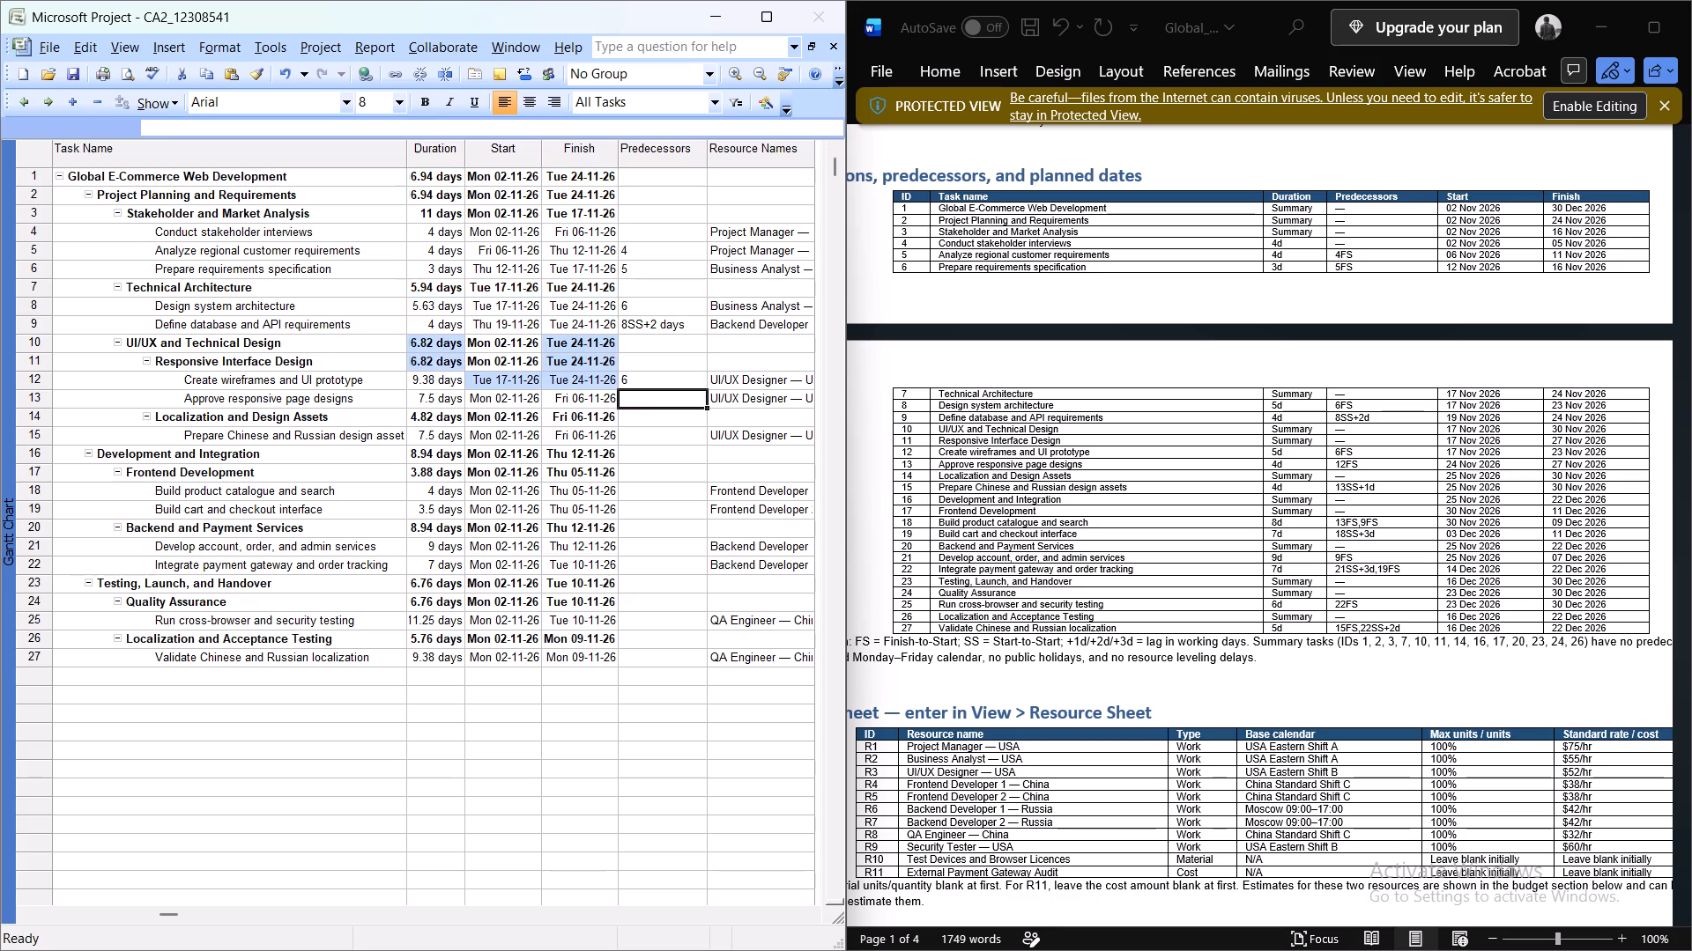
type("12")
key("Return")
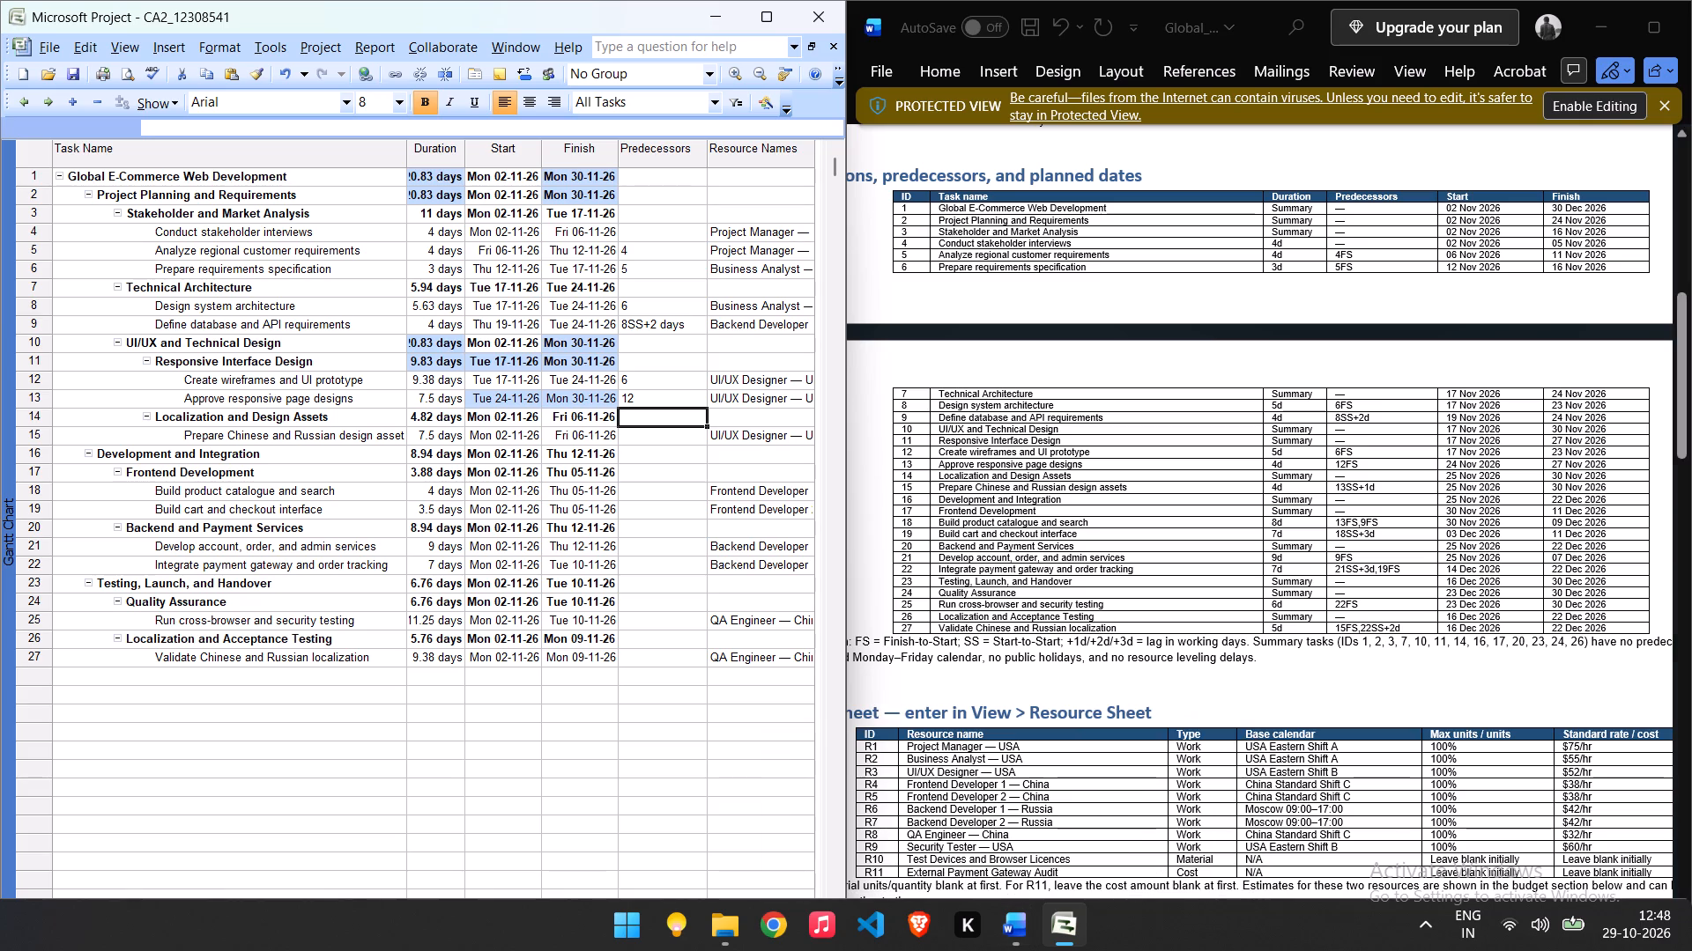
Set predecessor 13SS+1d for task 15, Prepare Chinese and Russian design assets.
key("Down")
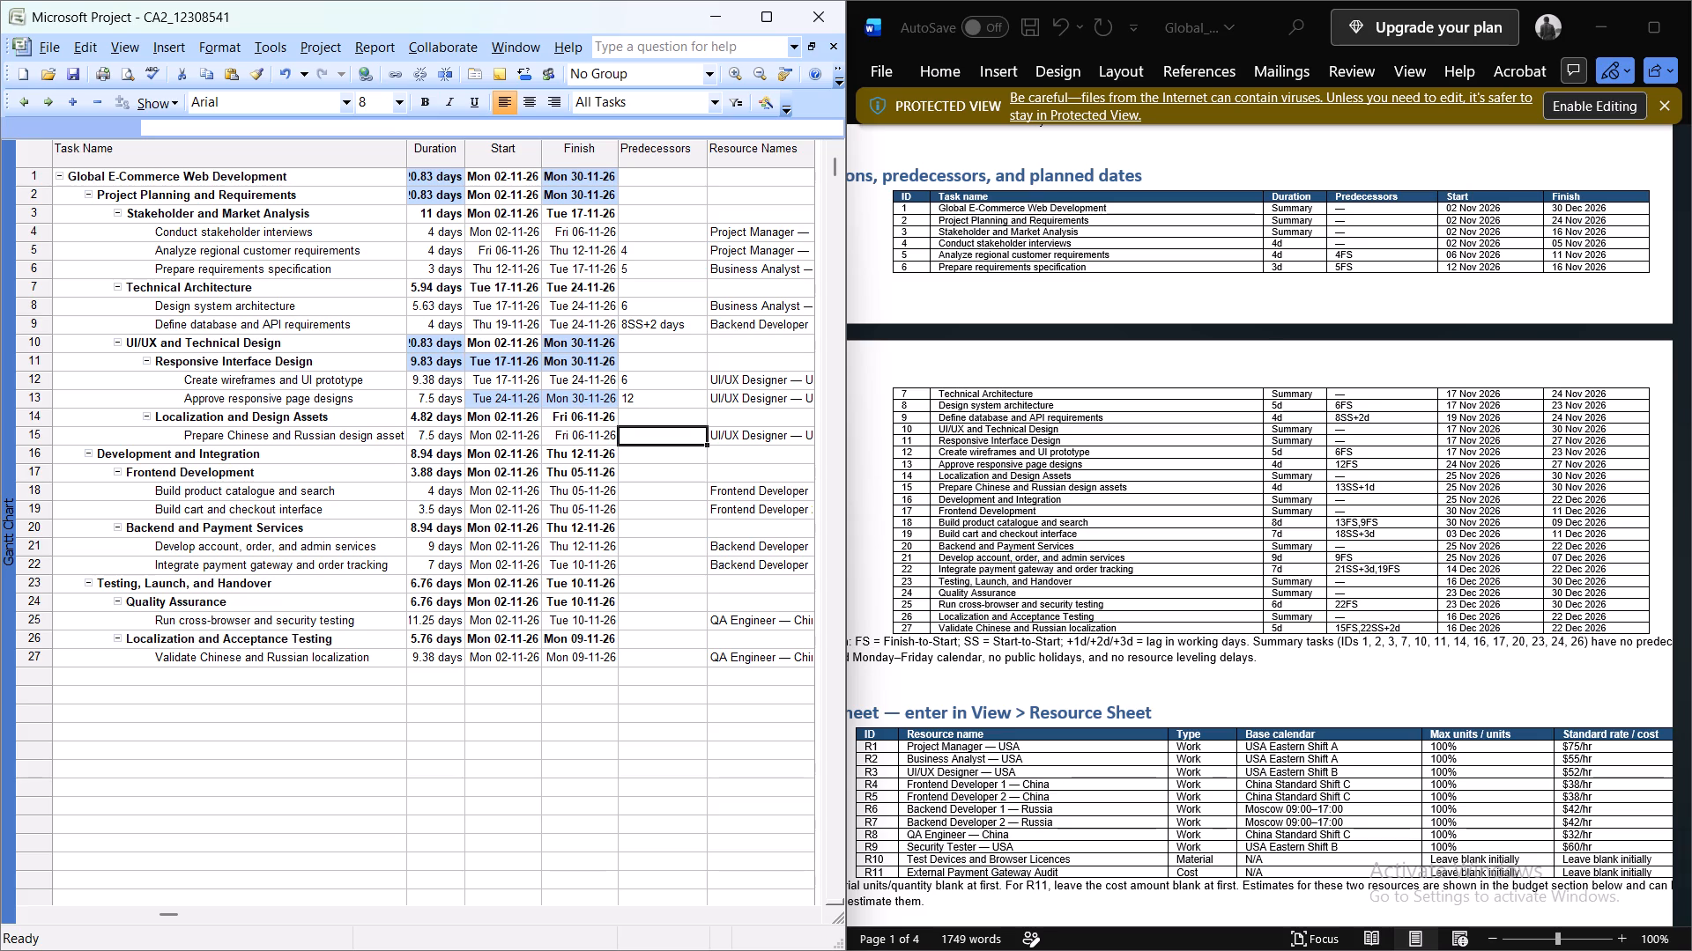
type("13")
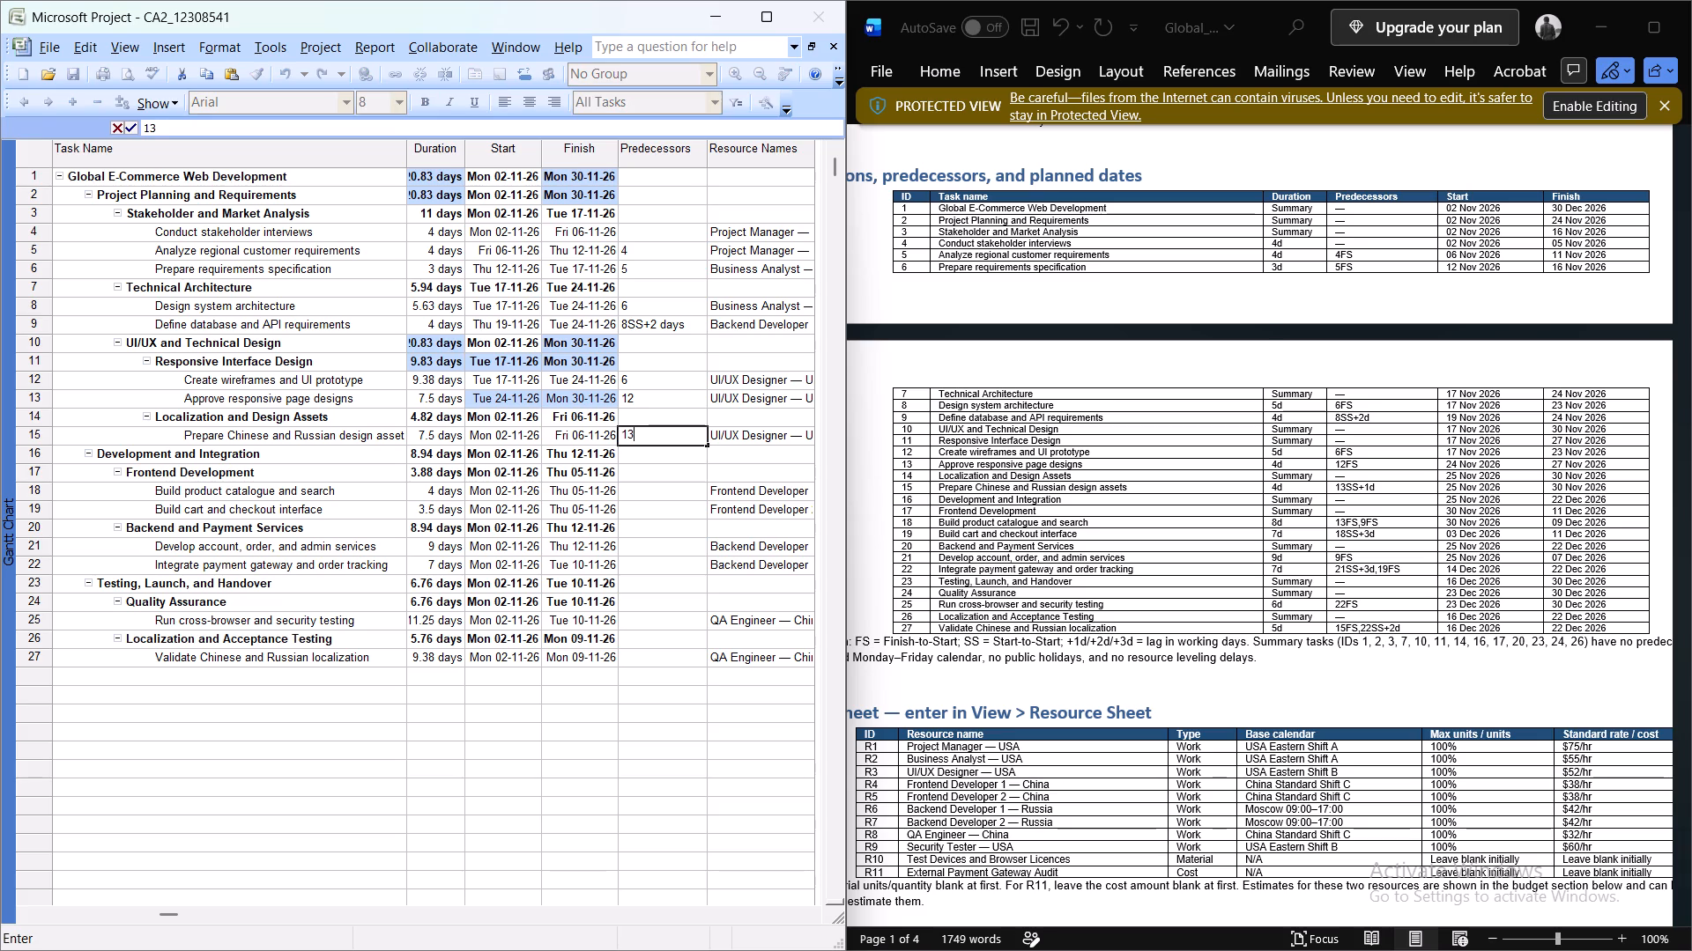
key("s")
key("s")
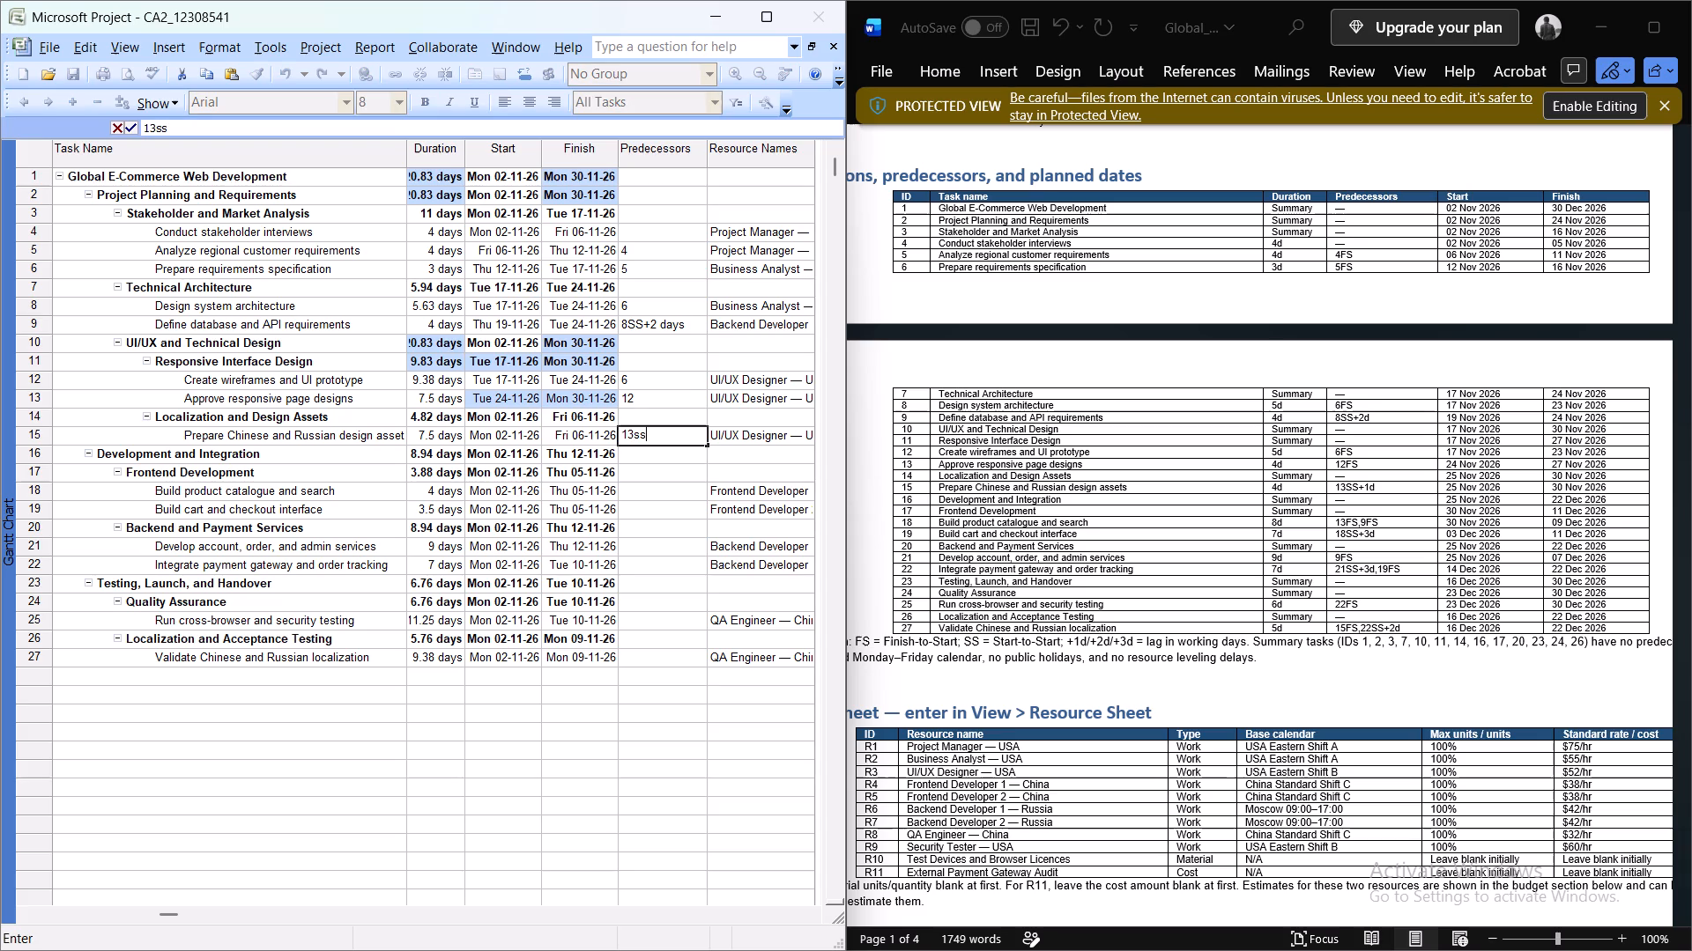
type("+1")
key("d")
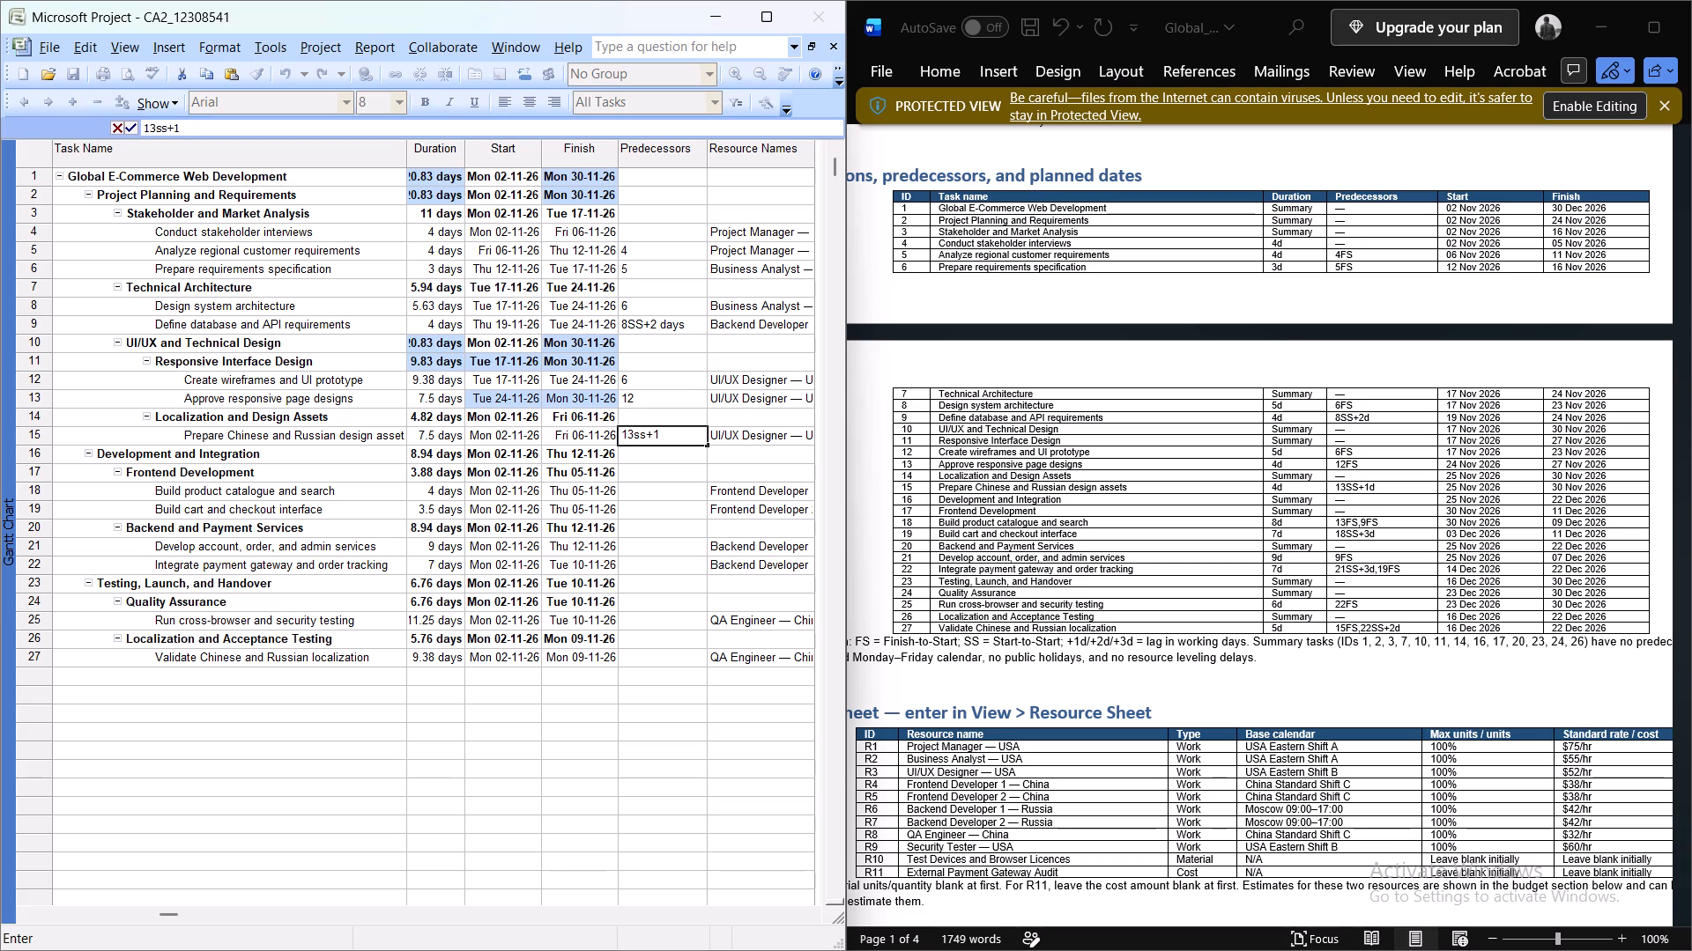
key("Return")
Set the Frontend Development predecessors: 13FS and 9FS for task 18, Build product catalogue and search, and 18SS+3d for task 19, Build cart and checkout interface.
key("Down")
key("Down")
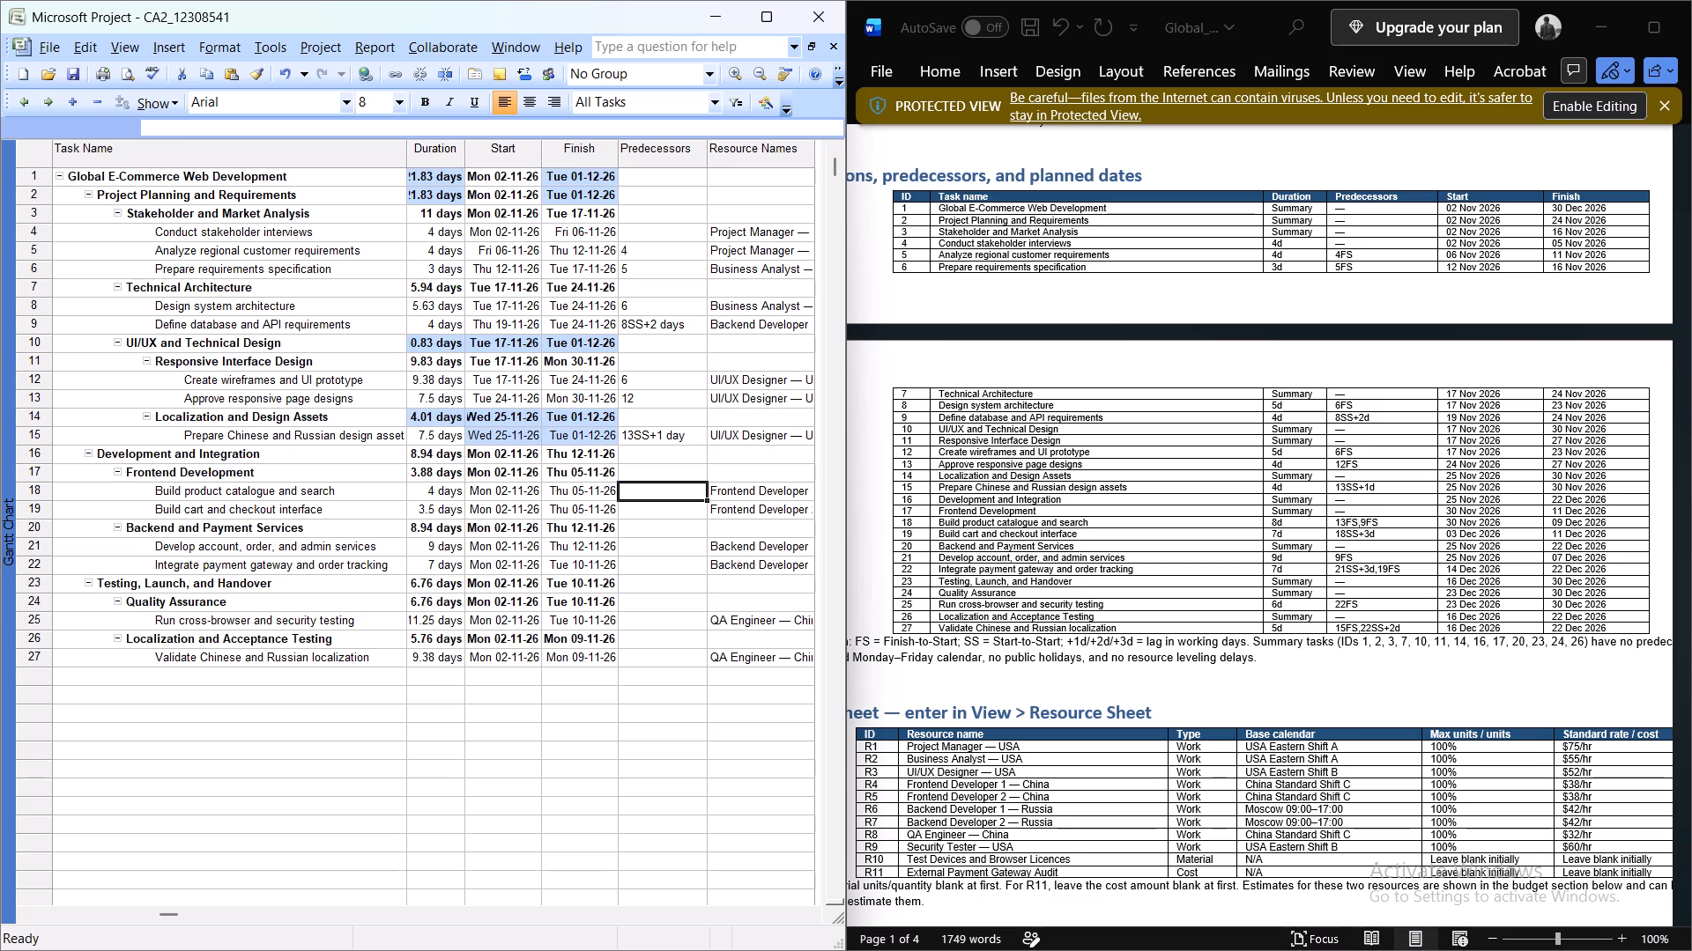
type("13fs")
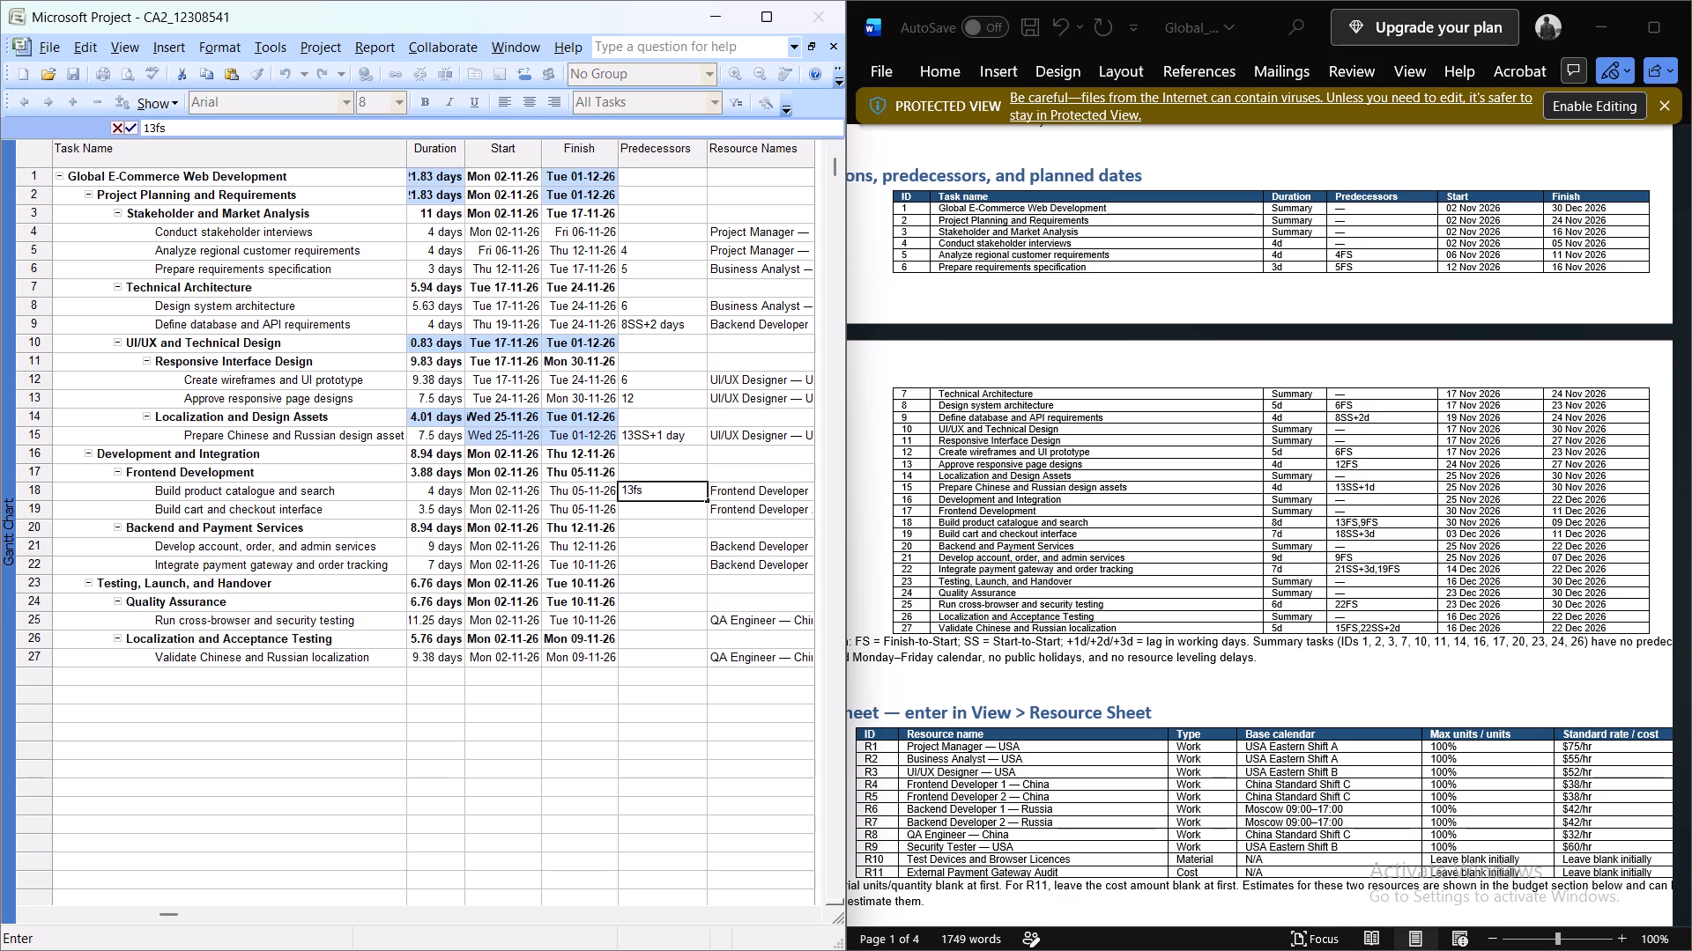
type(", 9fs")
key("Return")
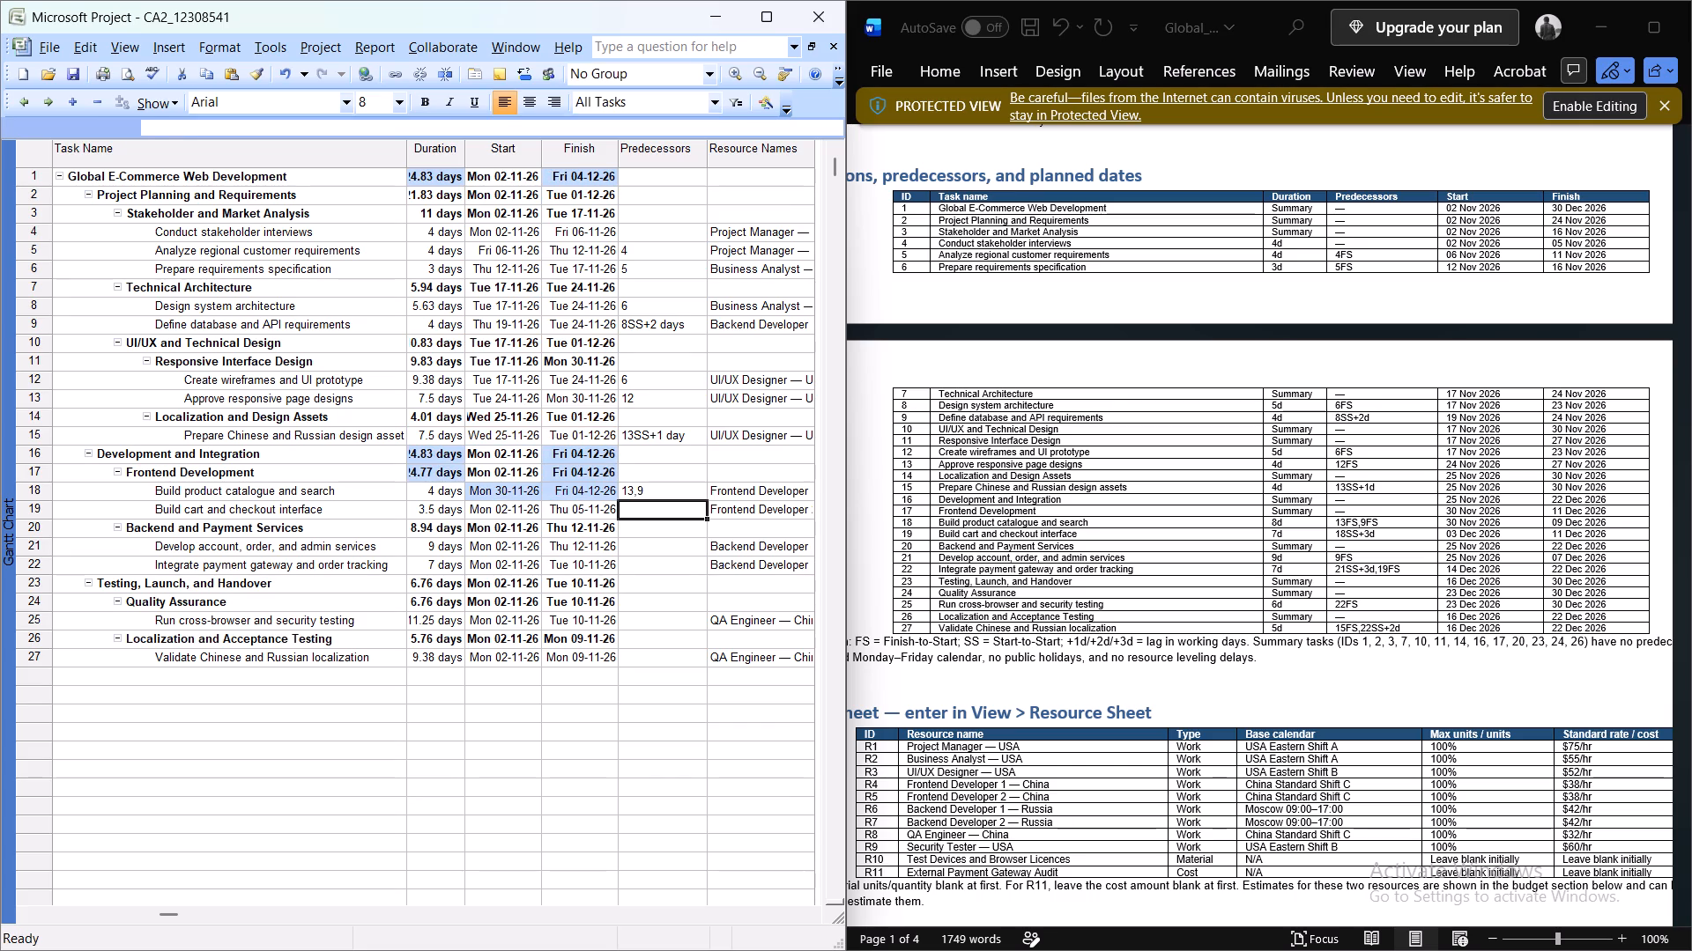
key("Up")
key("Down")
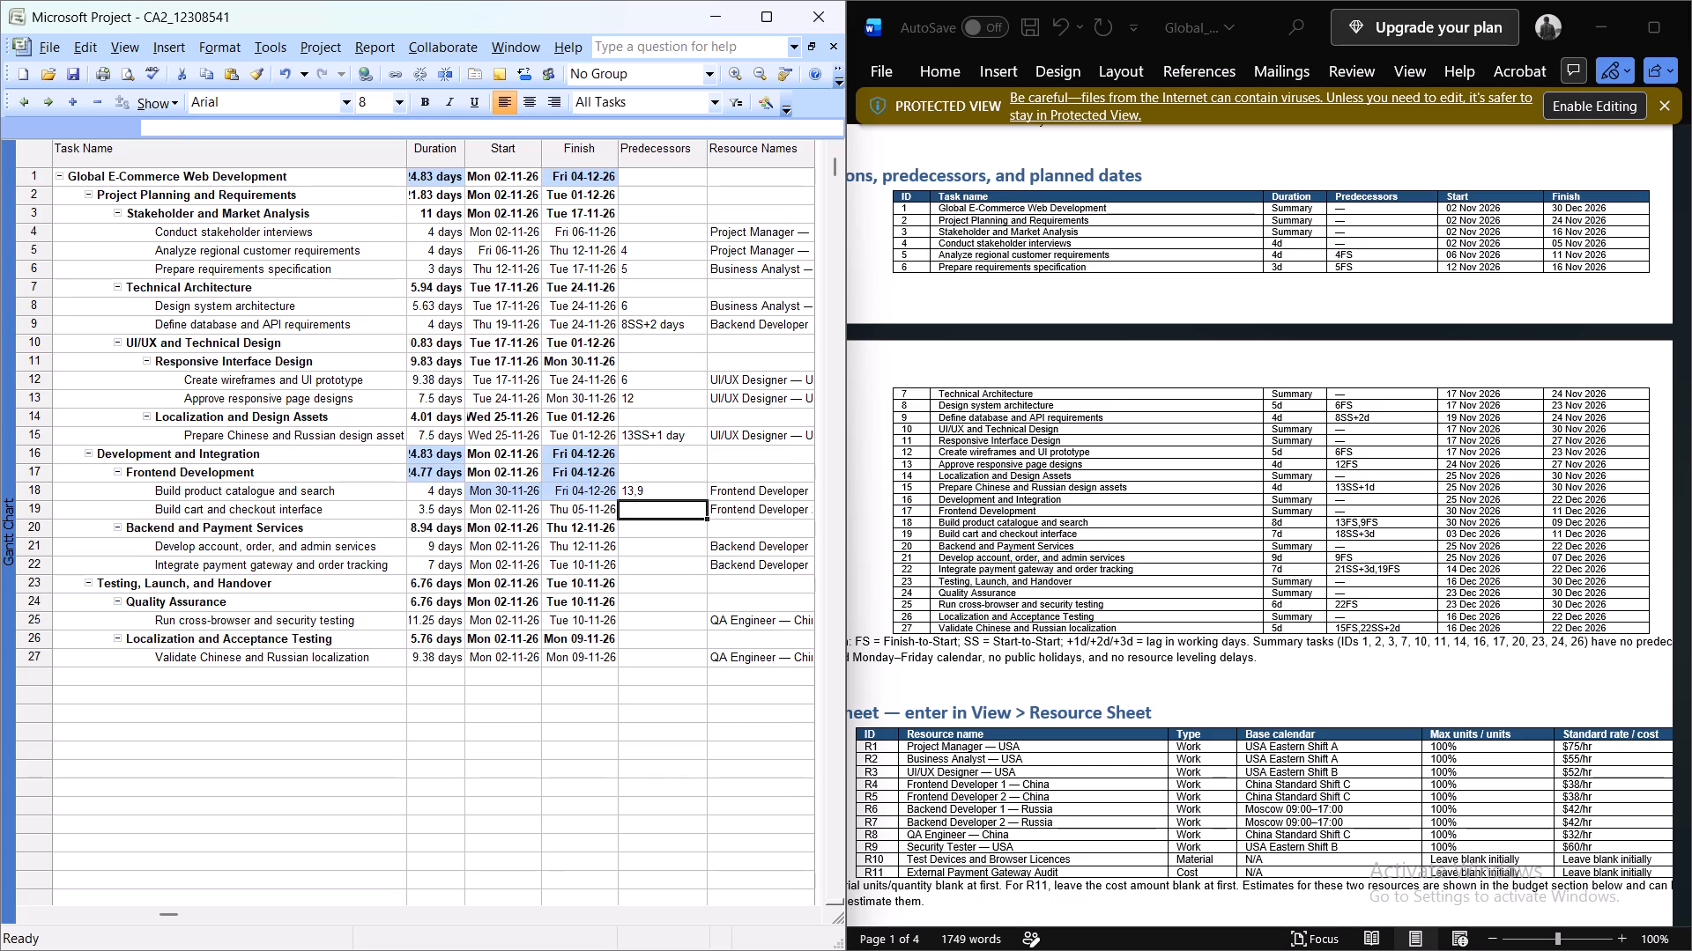
type("18ss")
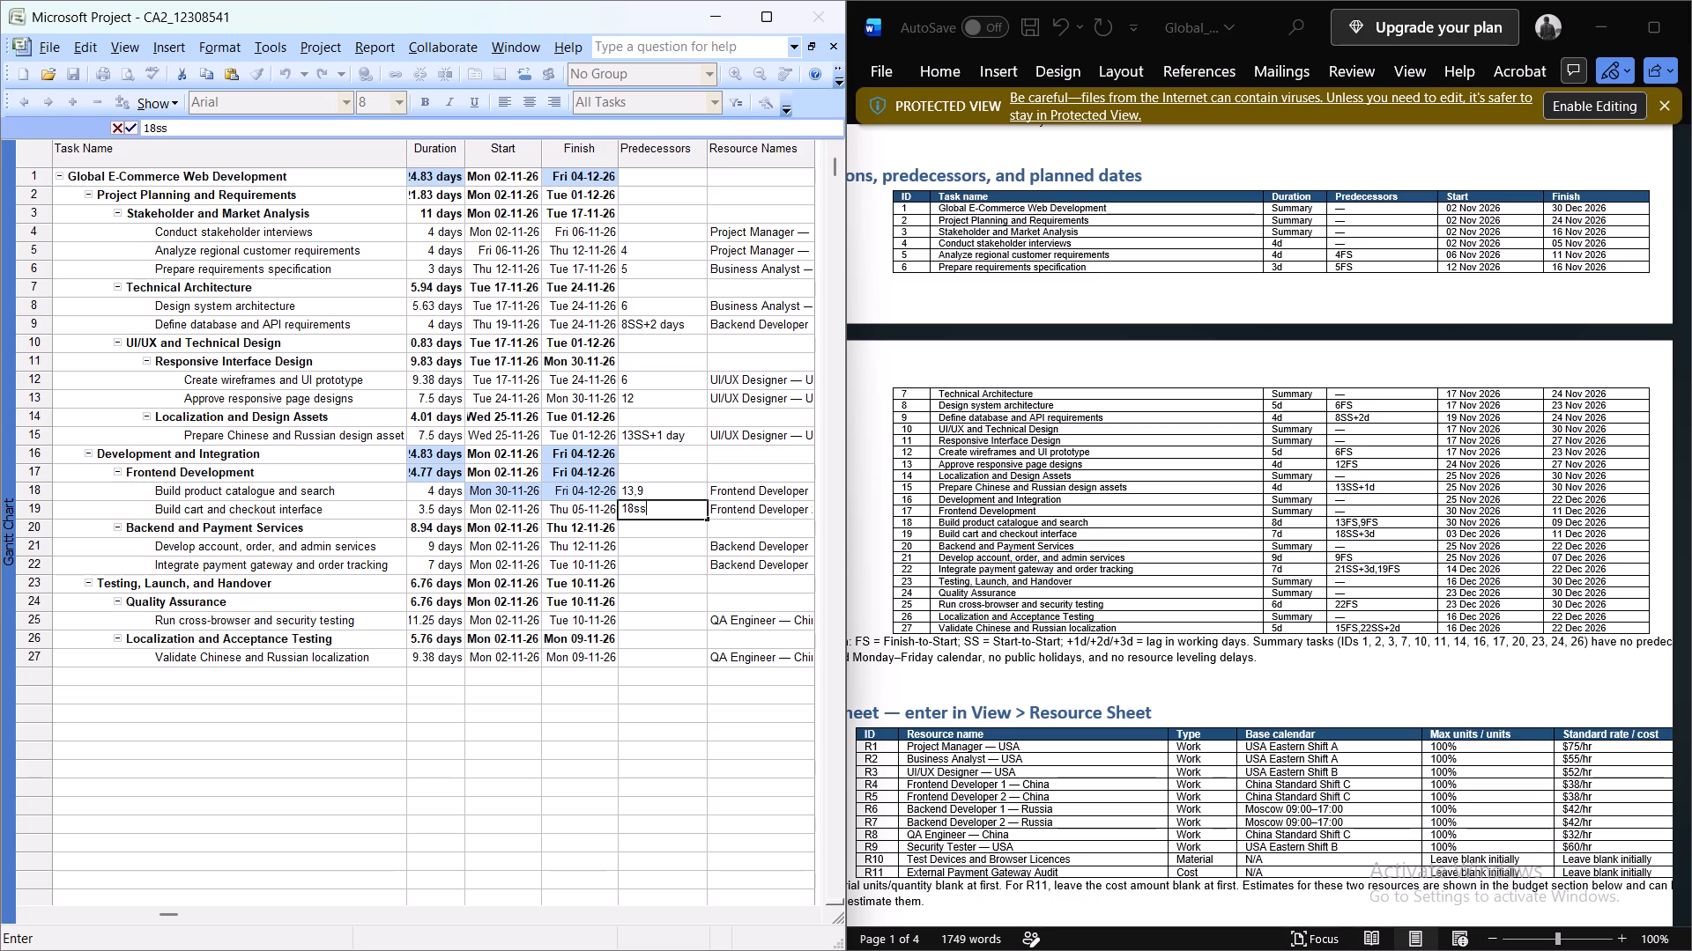
type("+3d")
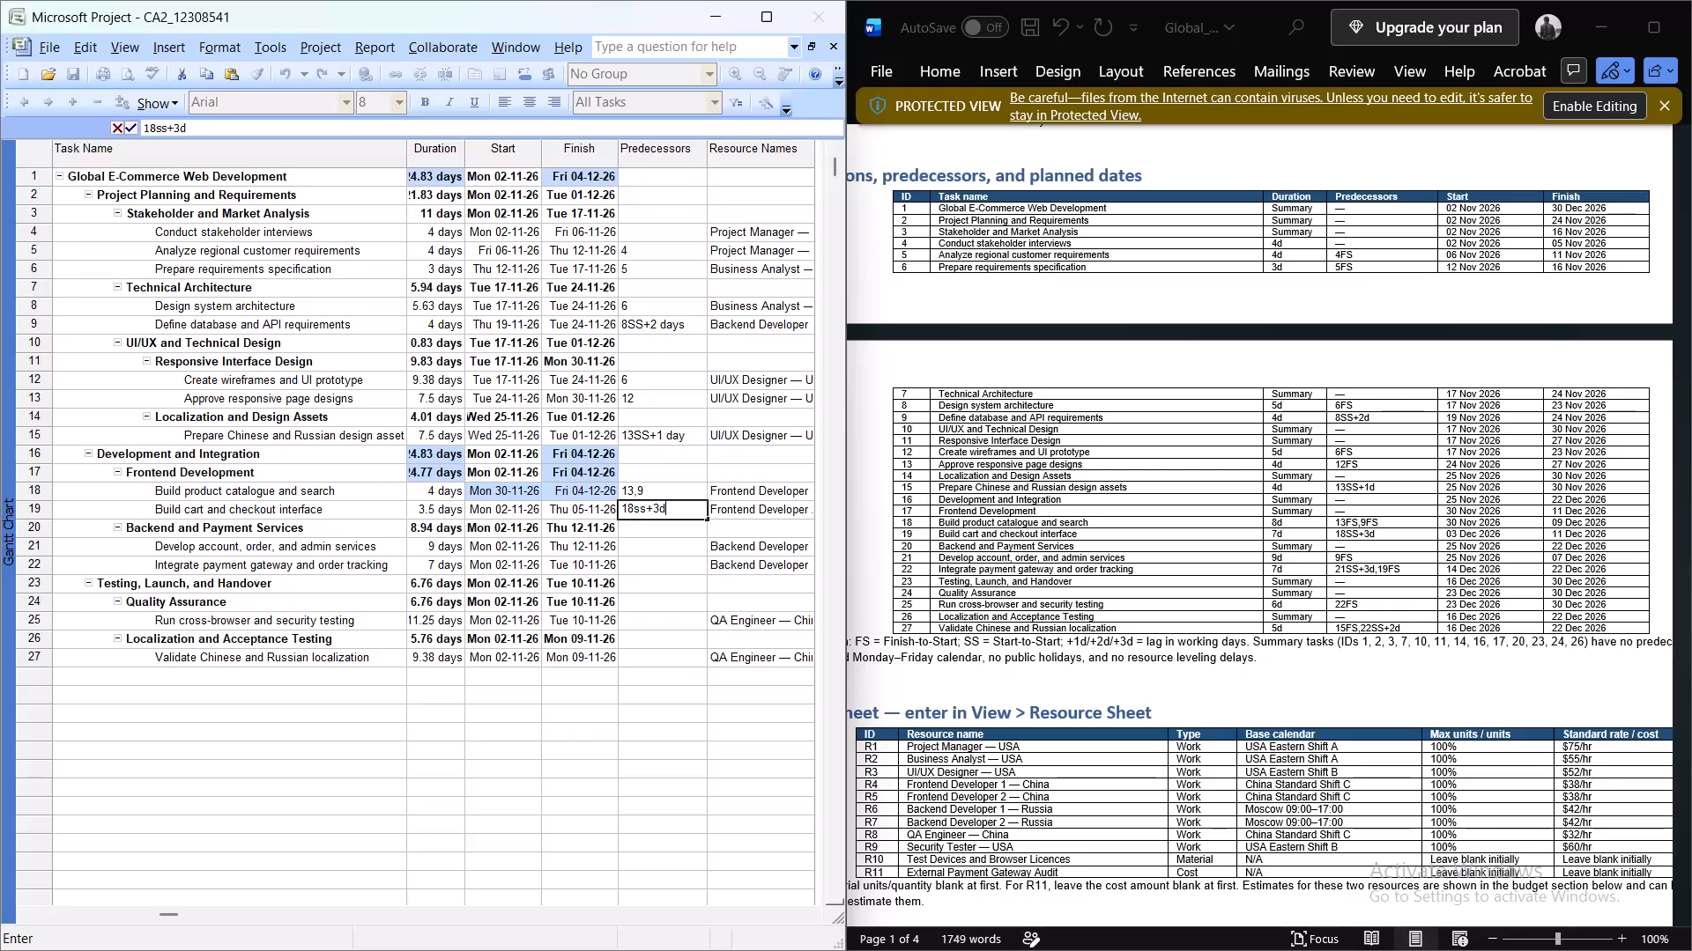
key("Return")
Set the Backend and Payment Services predecessors: 9FS for task 21, and both 21SS+3d and 19FS for task 22, Integrate payment gateway and order tracking.
key("Return")
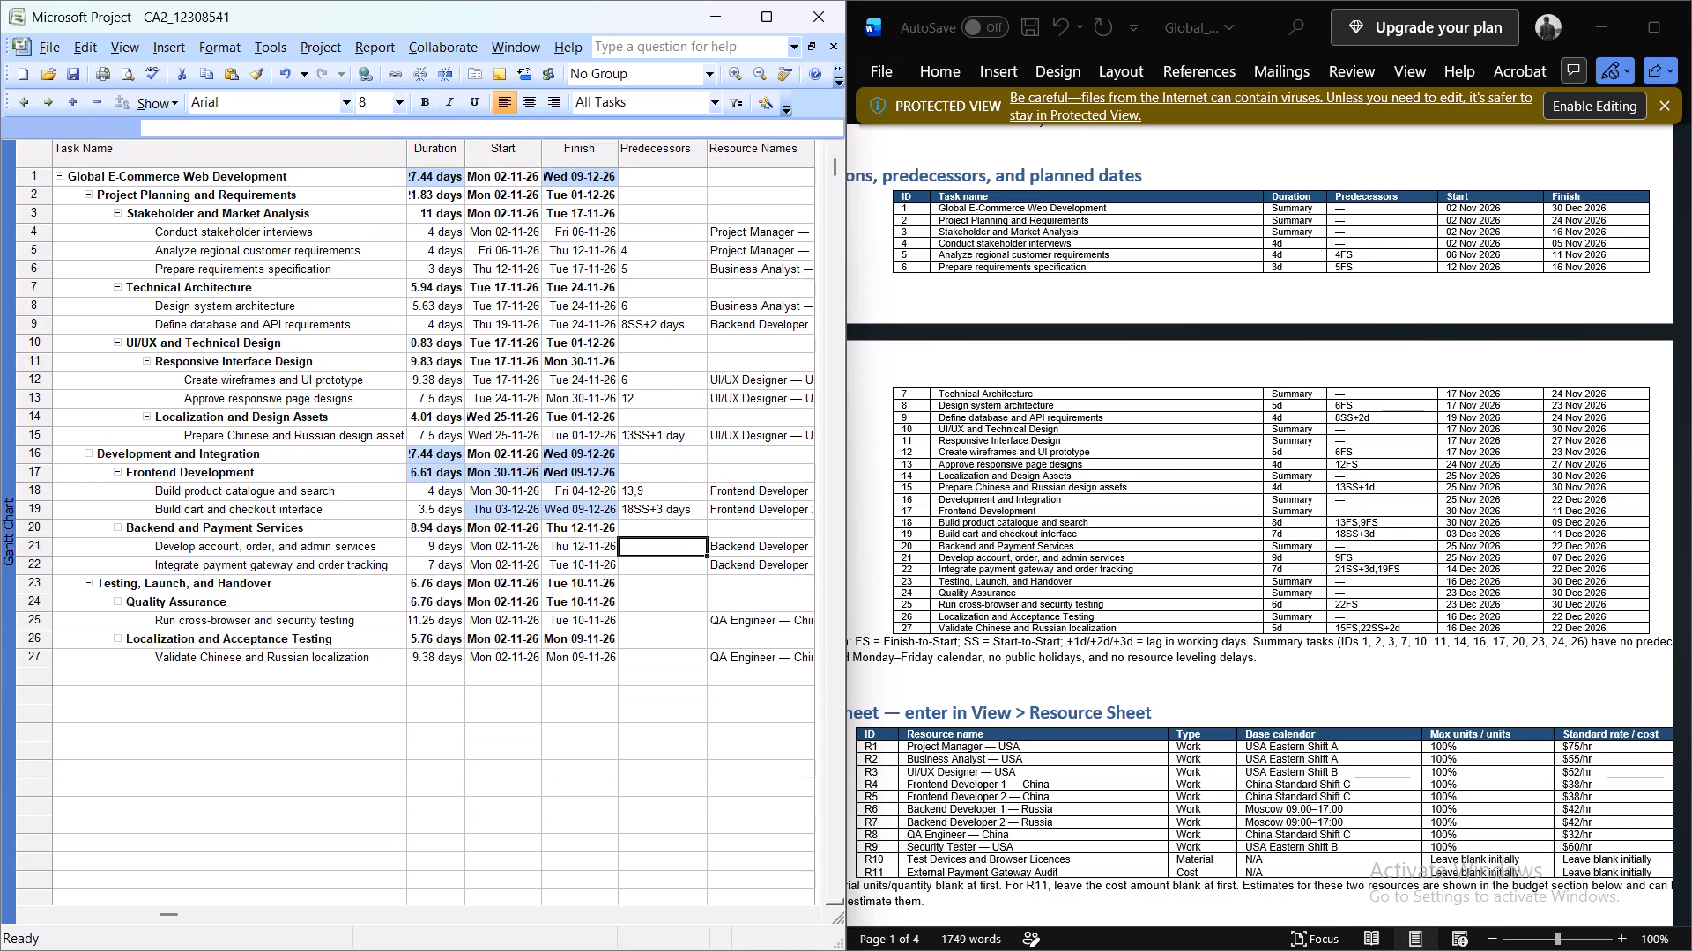
type("9f")
key("s")
key("Return")
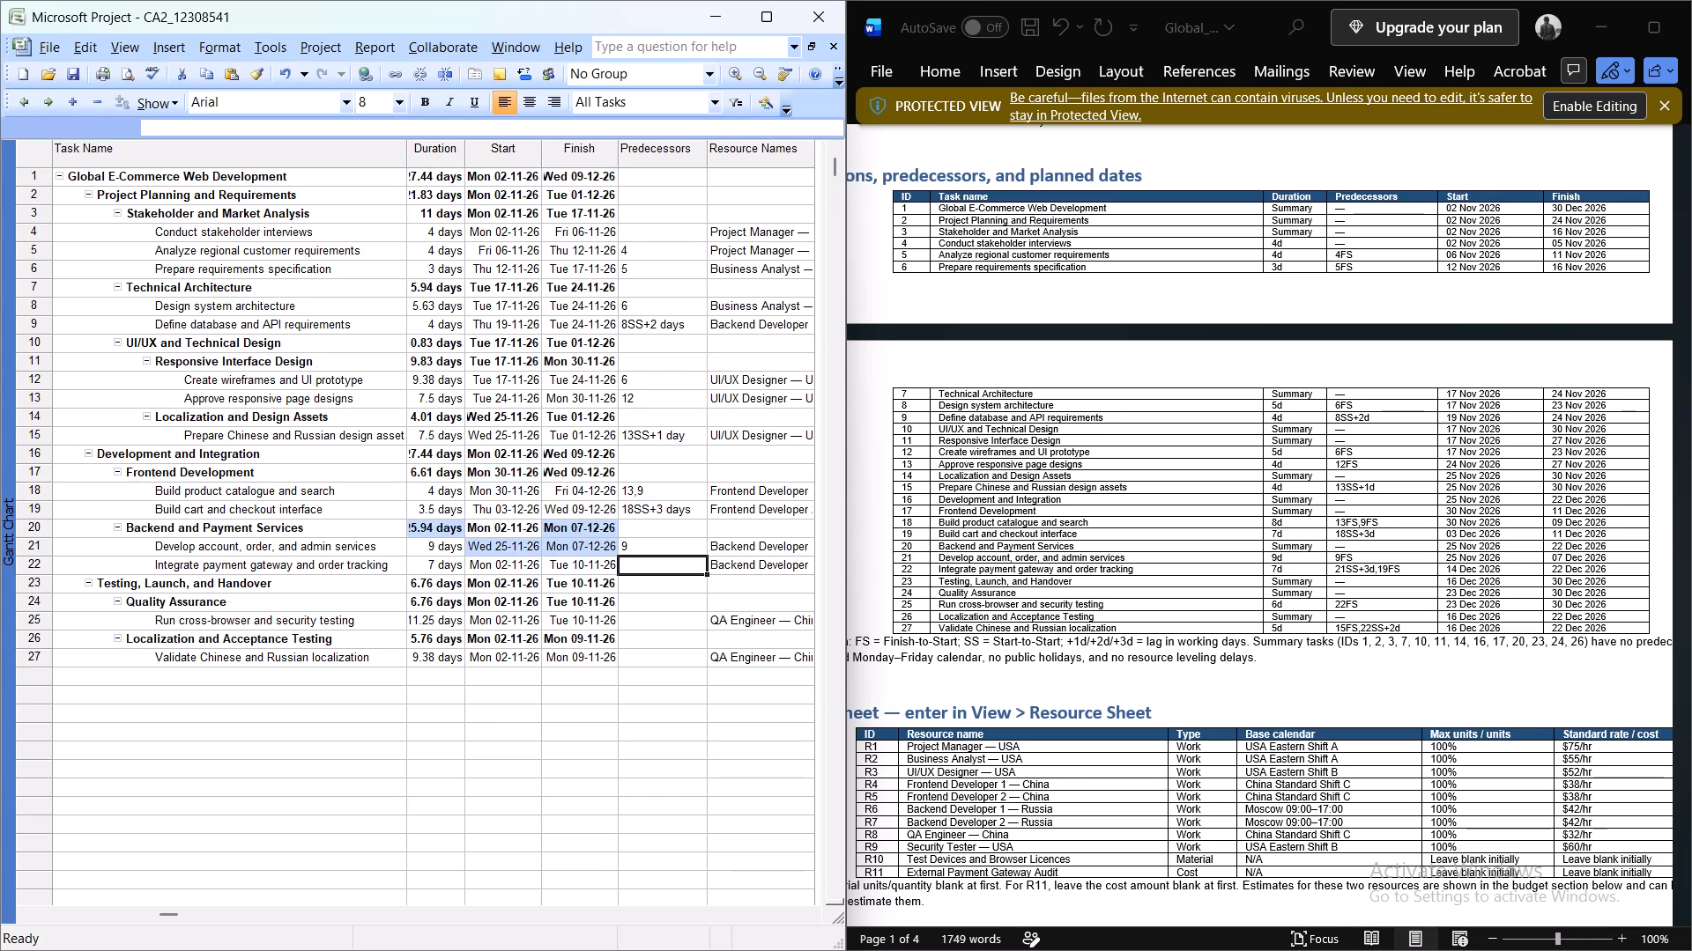
type("21ss")
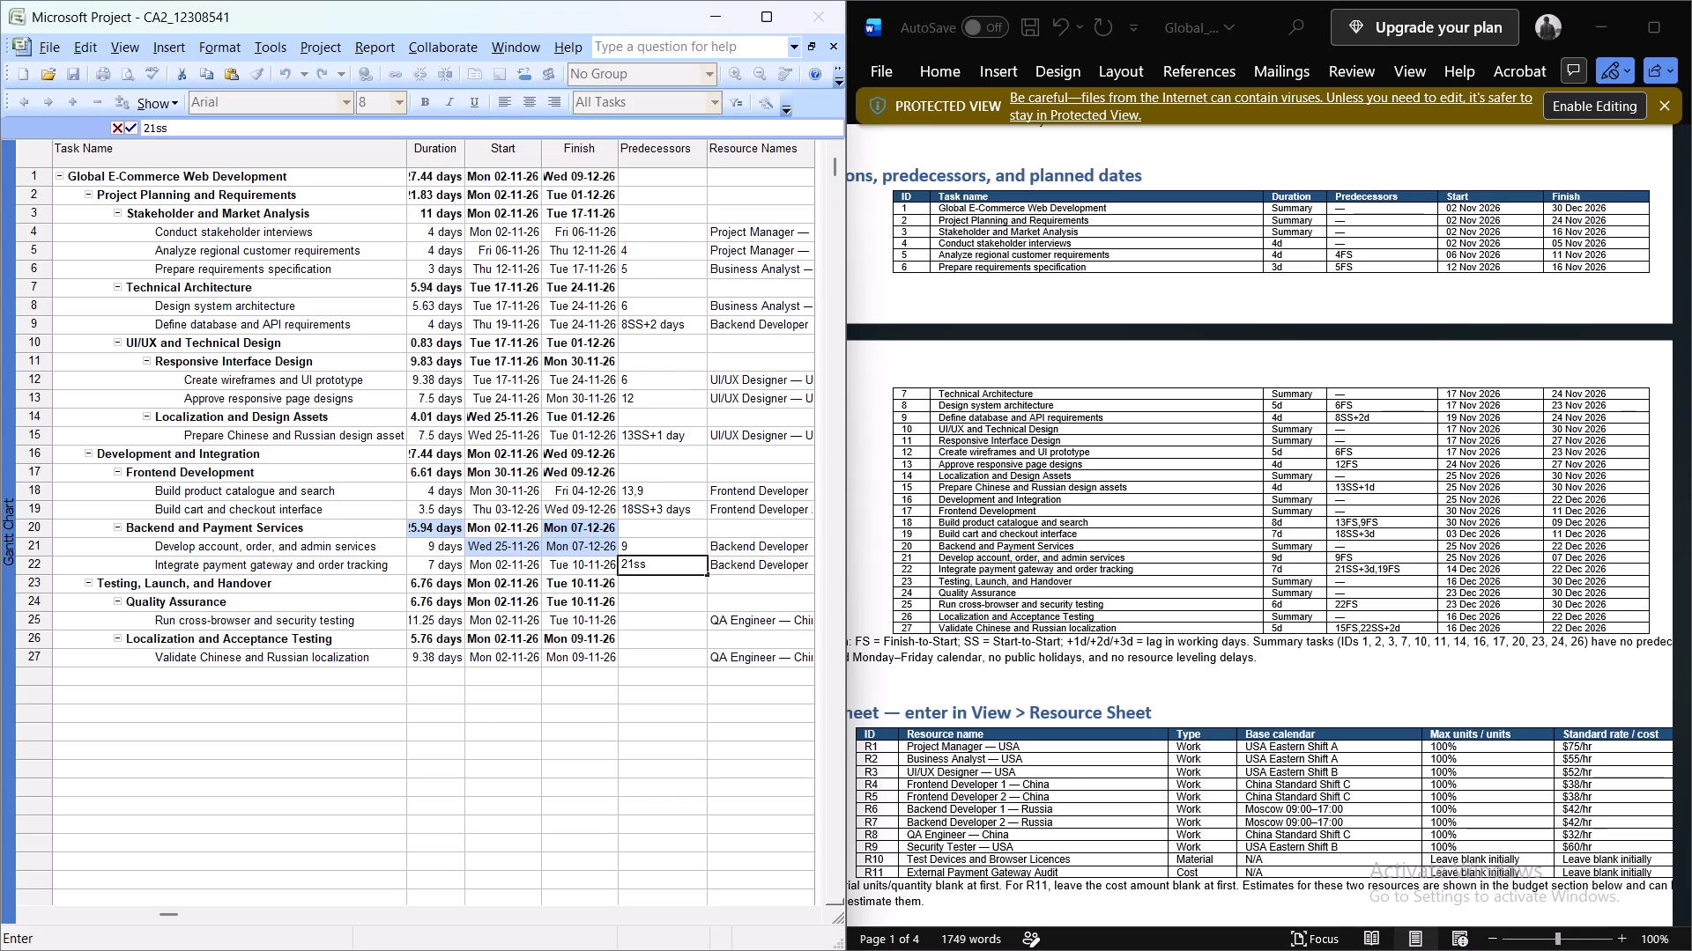
type("+3d")
type(", 19fs")
key("Return")
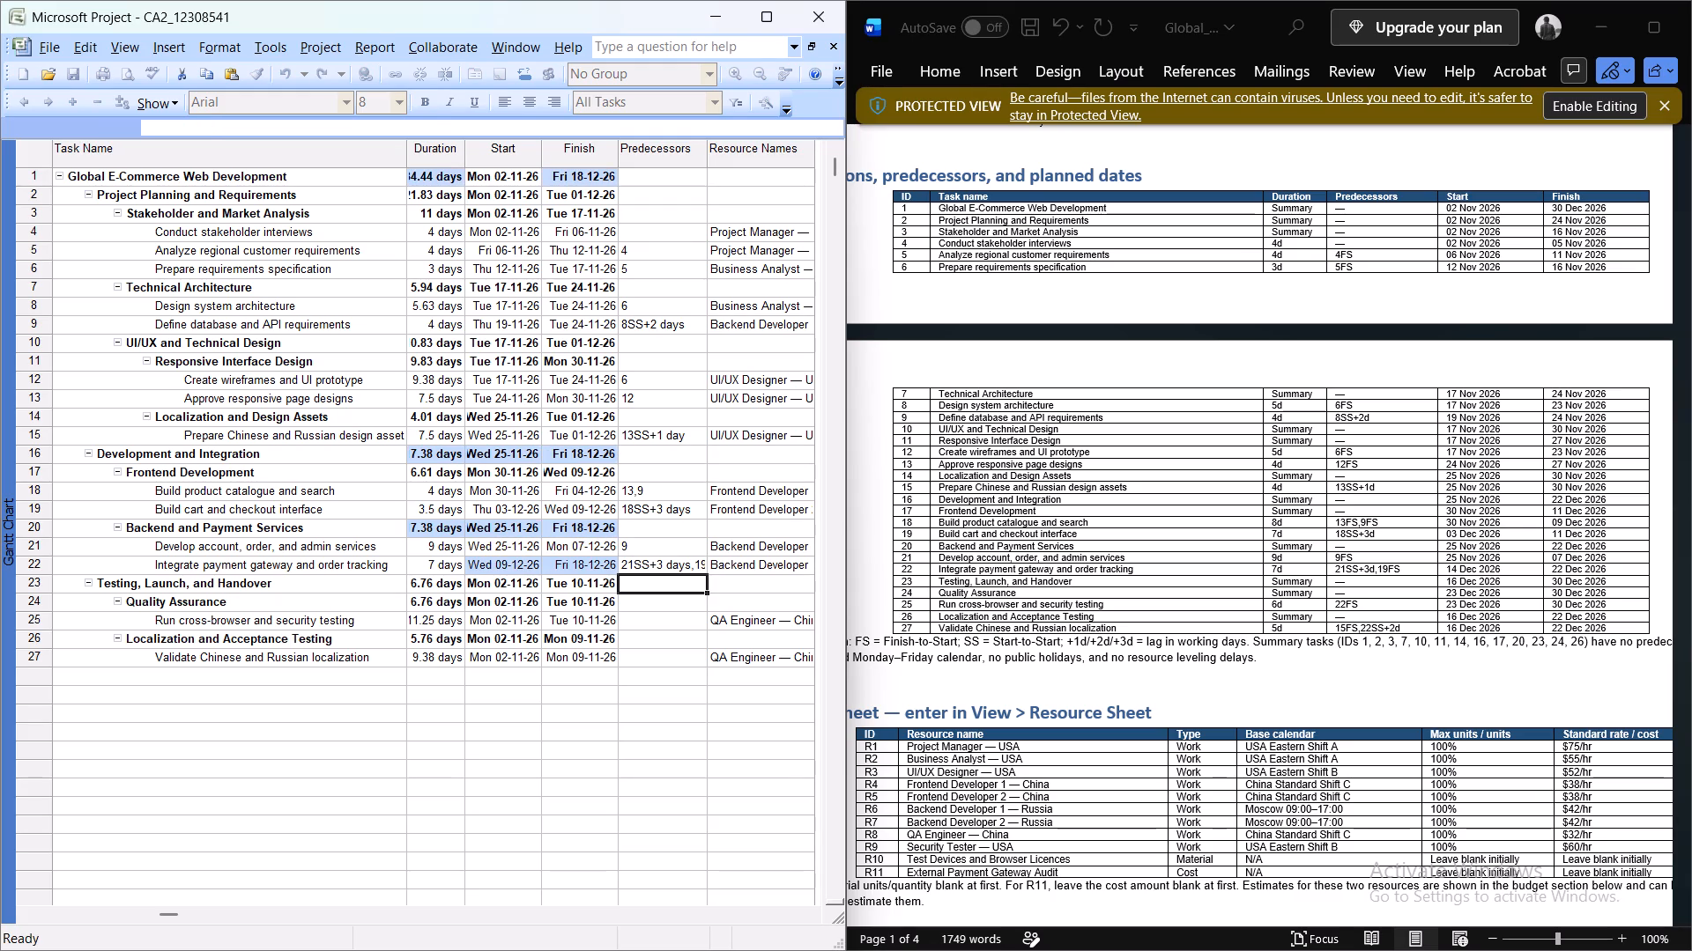
Set predecessor 22FS for task 25, Run cross-browser and security testing.
key("Down")
key("Down")
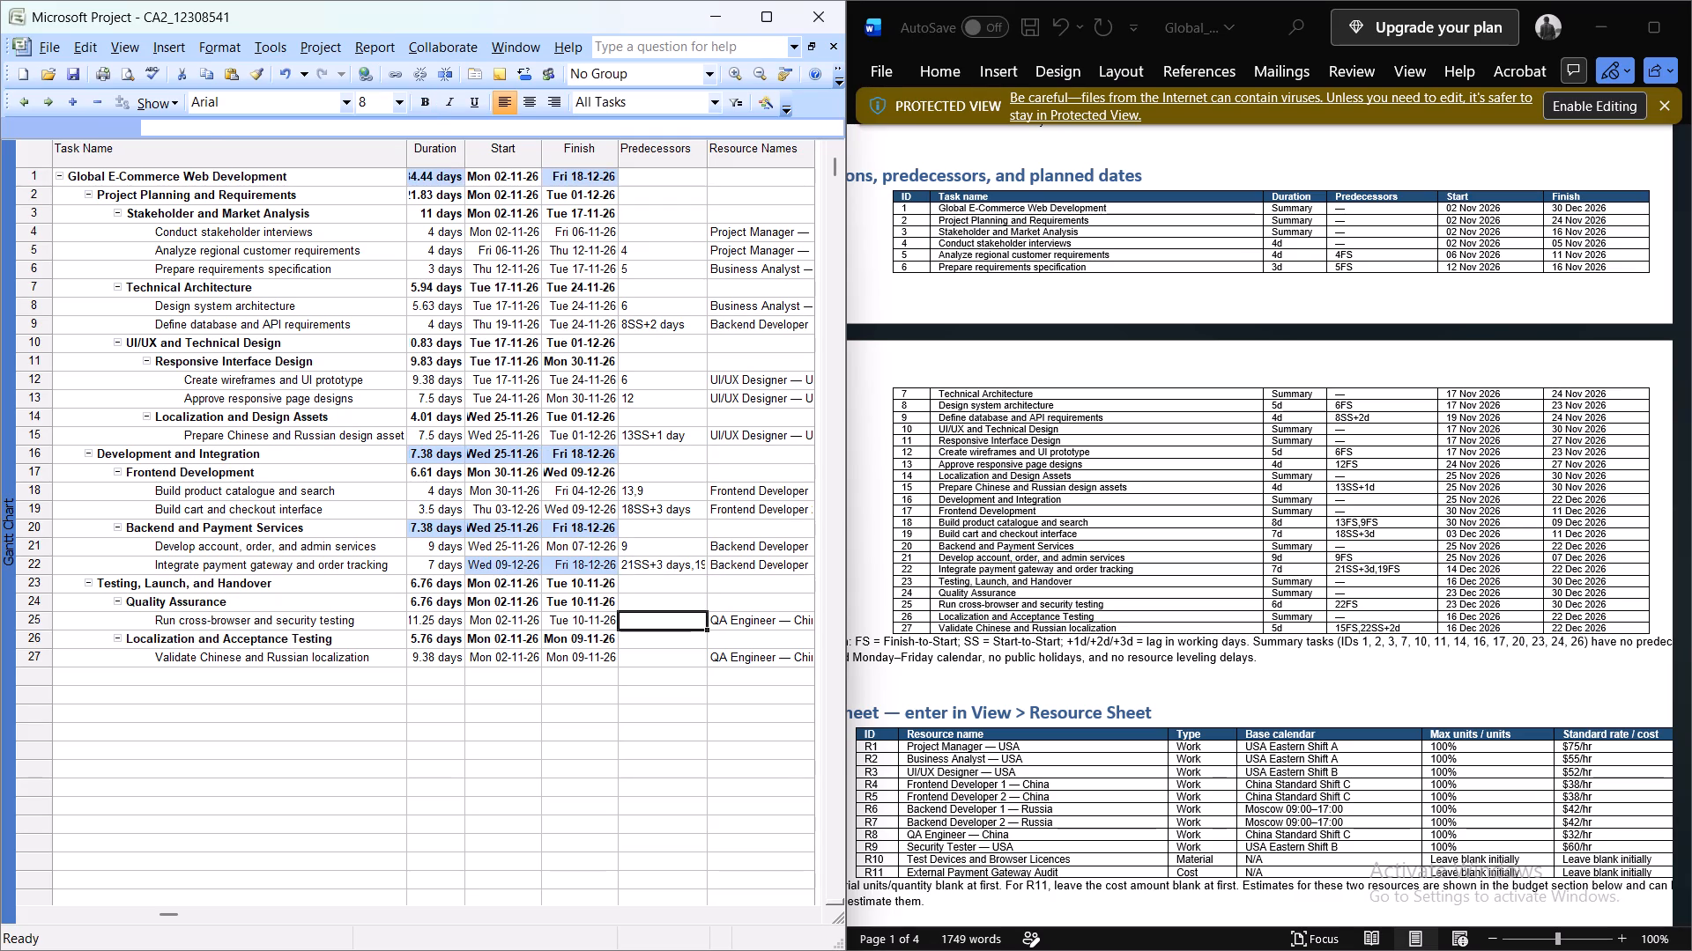
type("22")
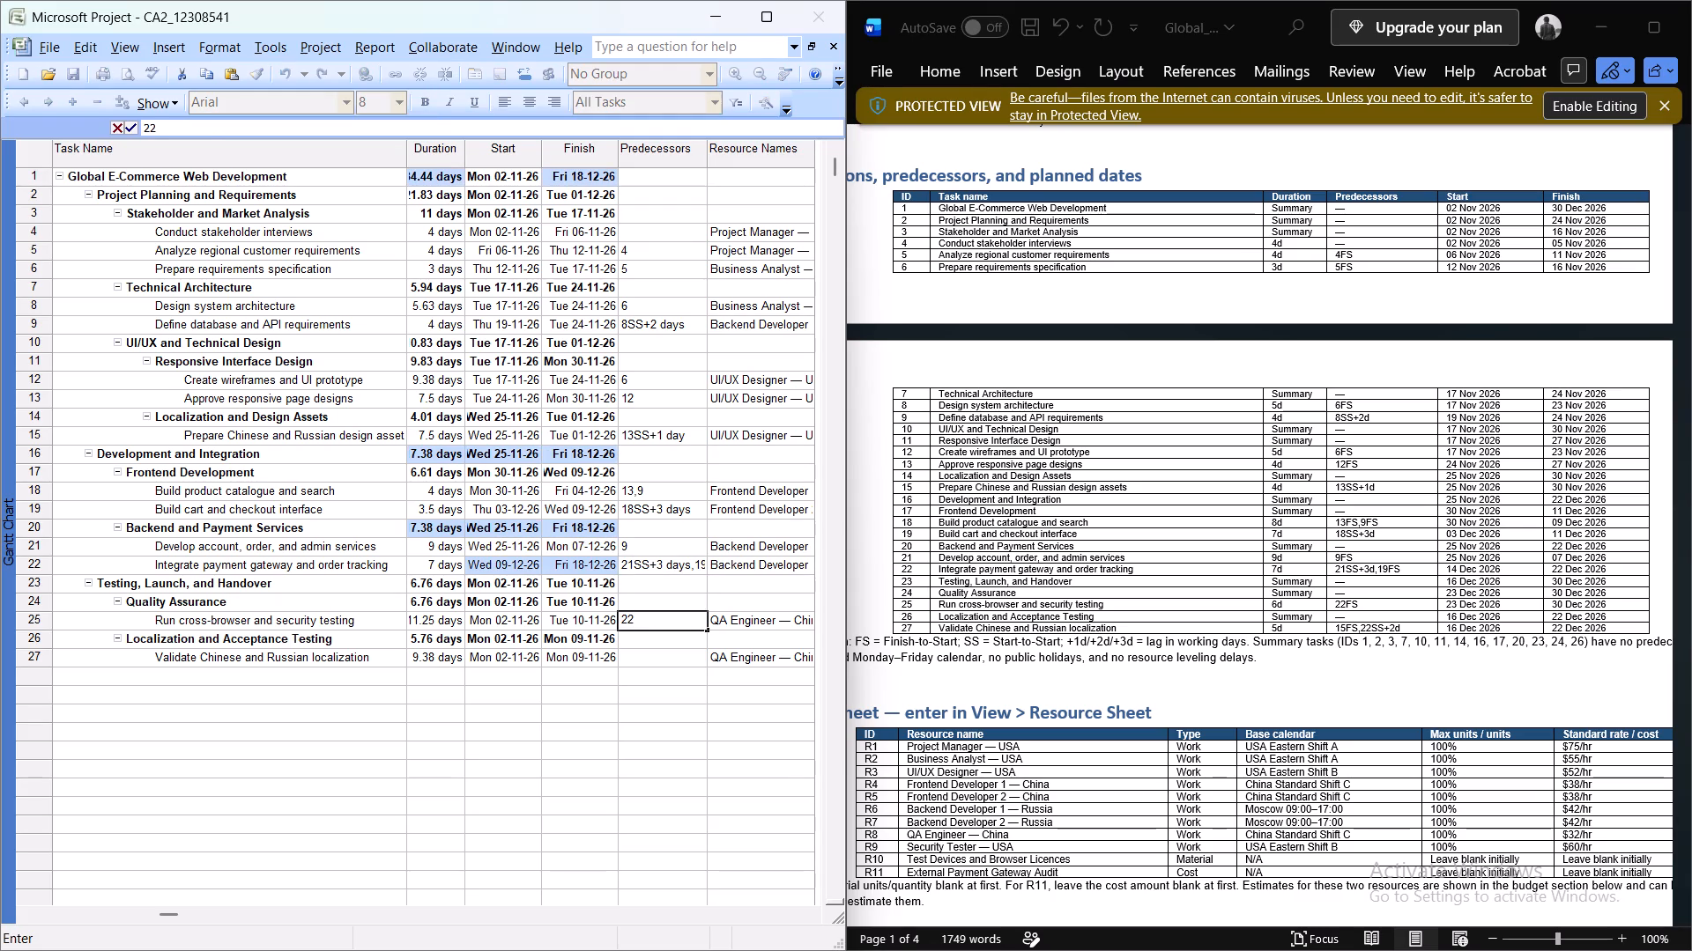
type("fs")
key("Return")
Set predecessors 15FS and 22SS+2d for task 27, Validate Chinese and Russian localization.
key("Down")
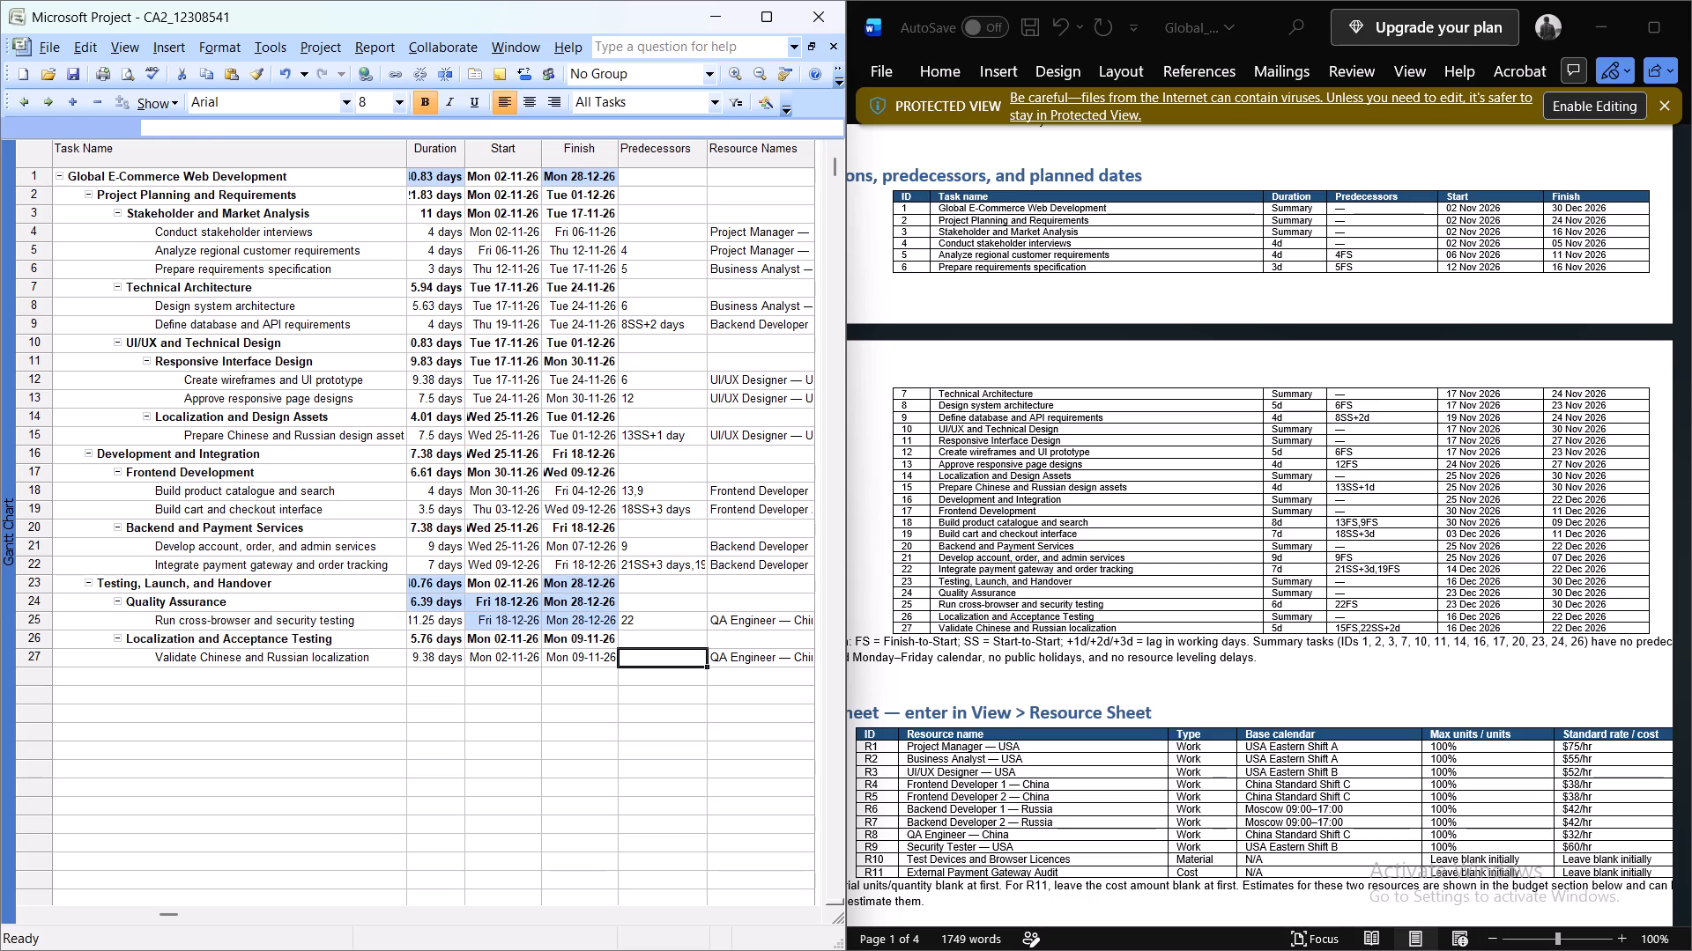
type("15fs")
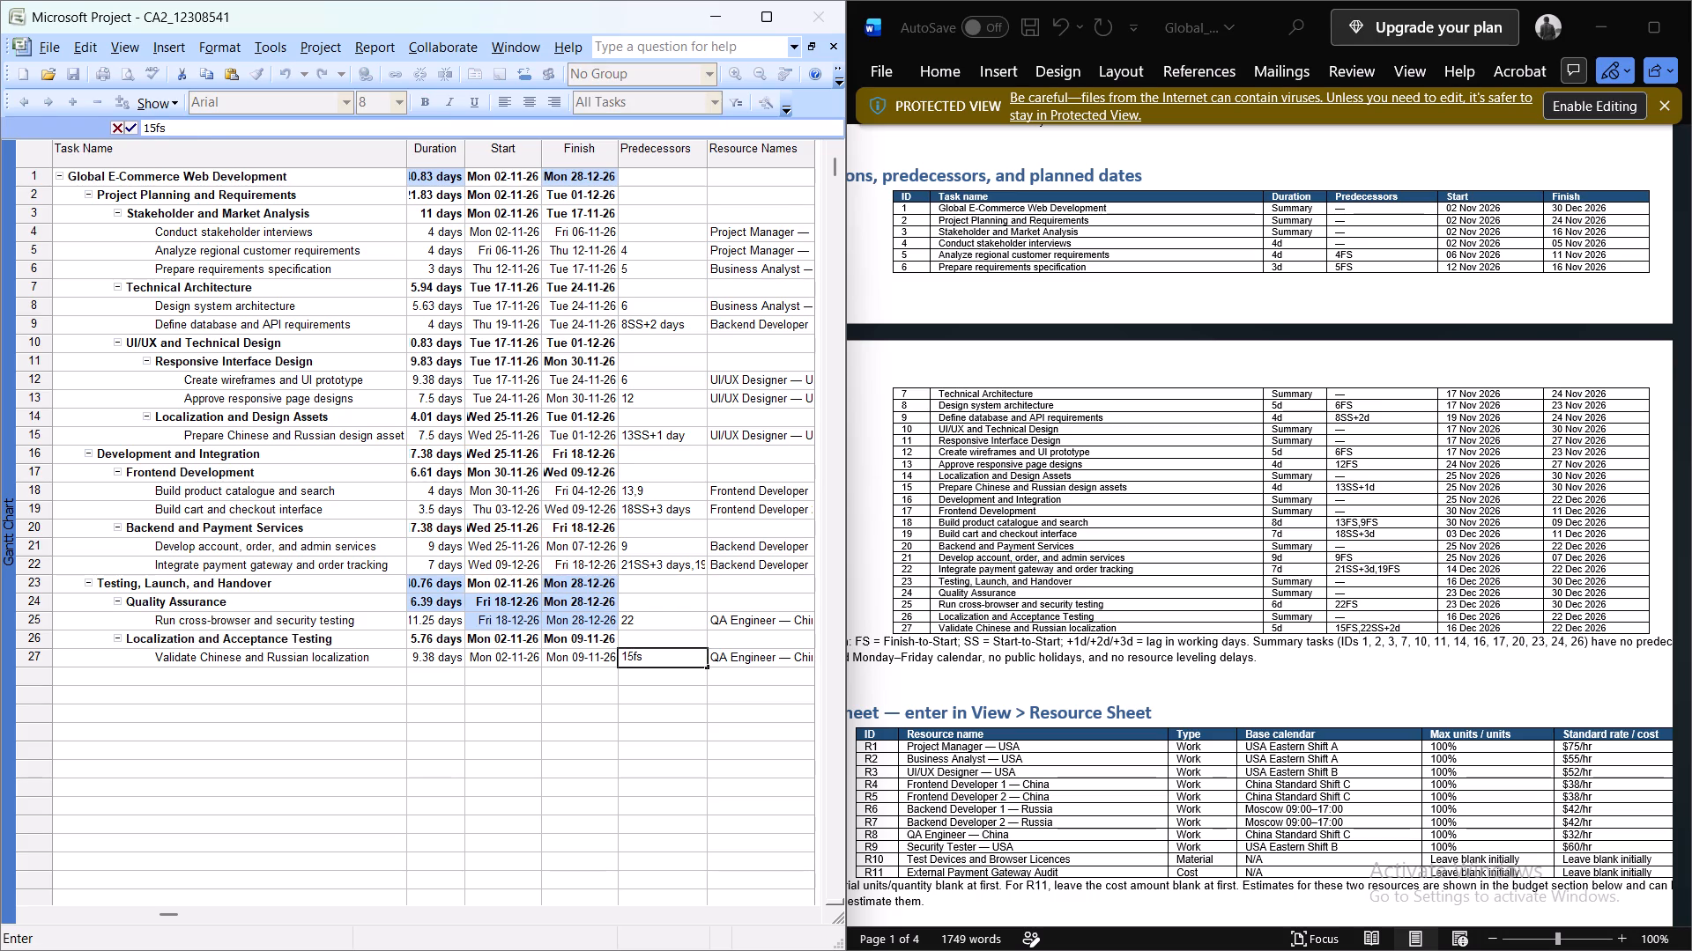
type(", 22ss")
type("+2d")
key("Return")
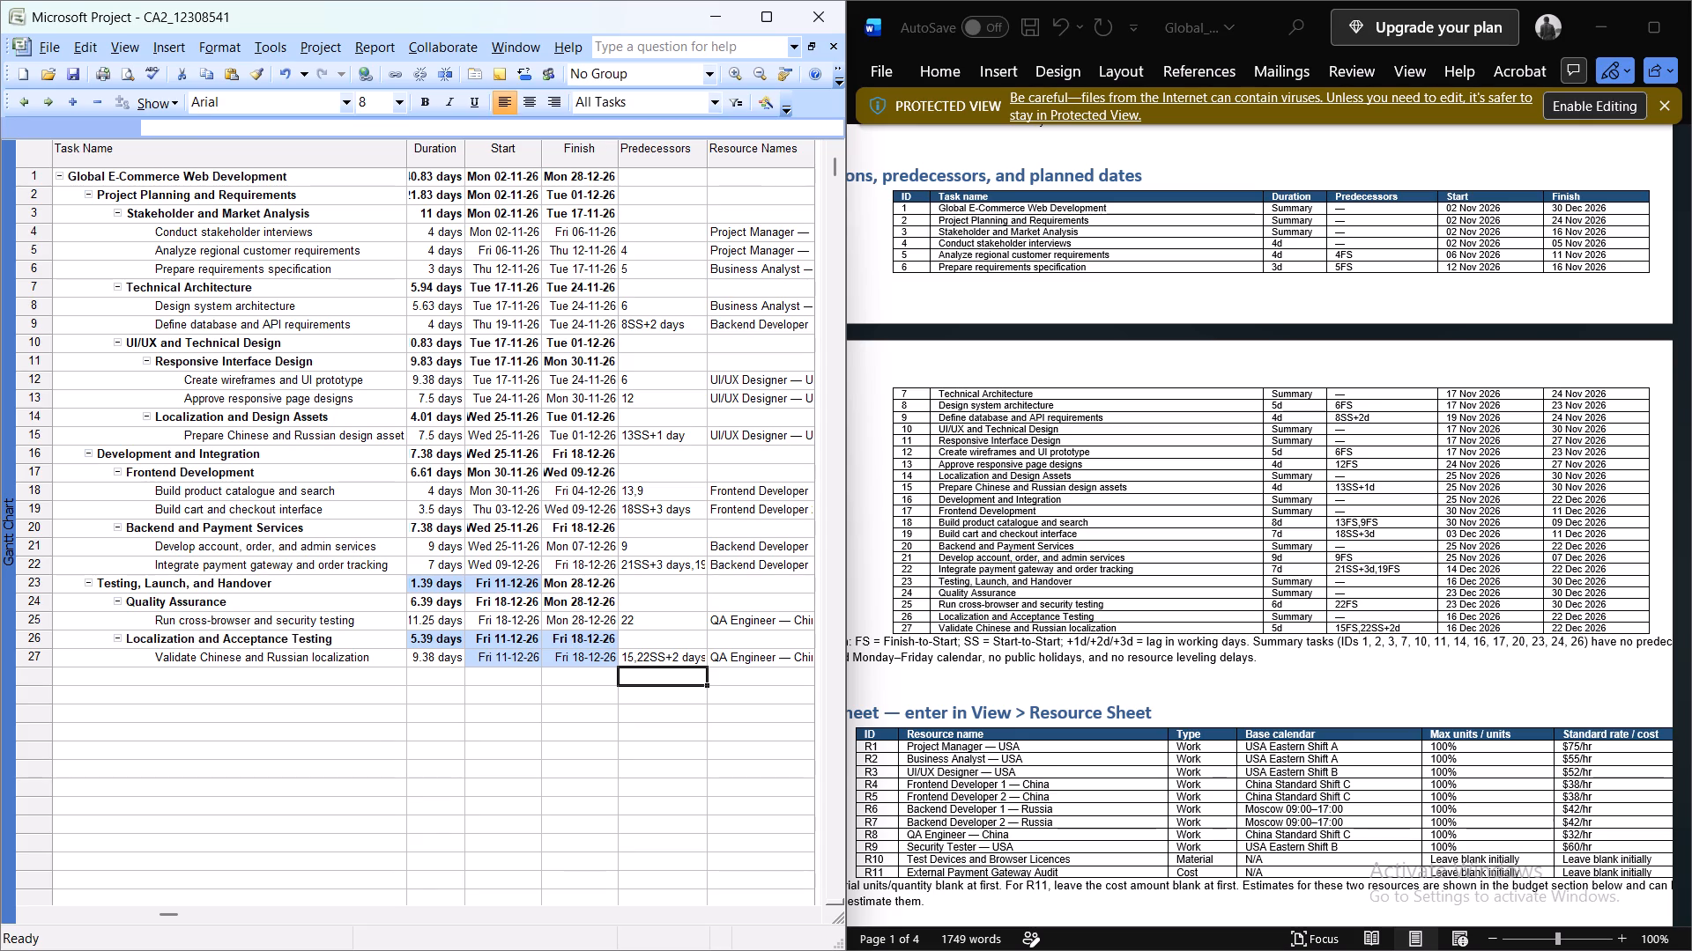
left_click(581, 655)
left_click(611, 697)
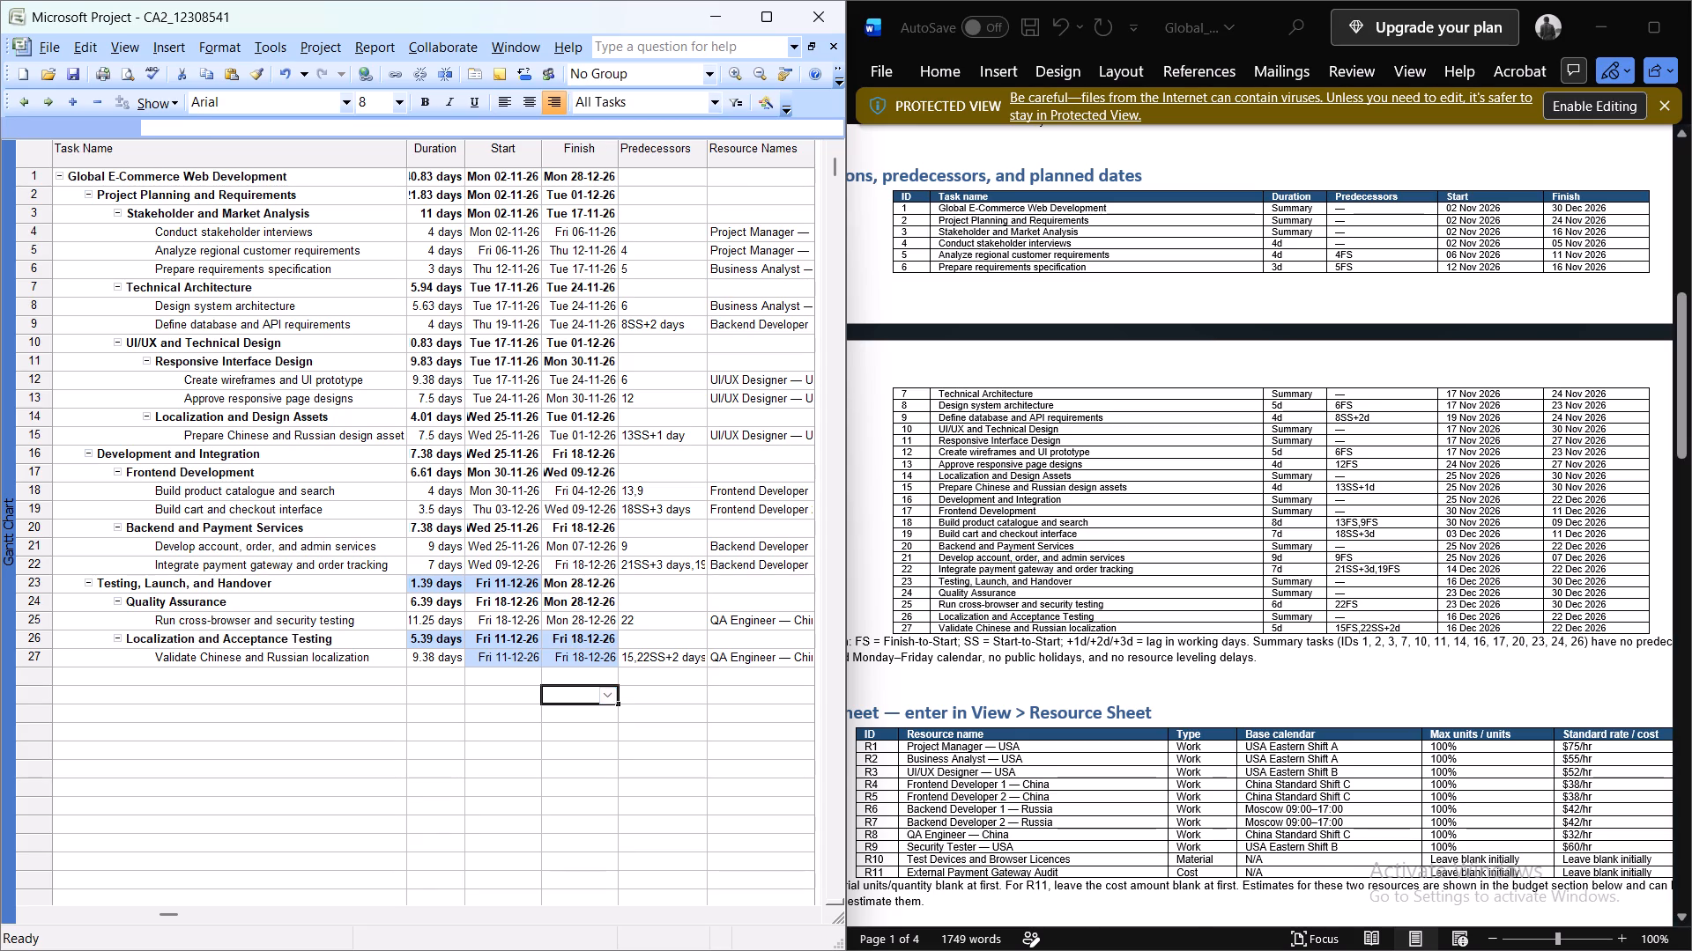
Review the solution document's task predecessor, resource sheet, custom calendar and resource assignment sections against the schedule.
scroll(1285, 555, "up", 9)
scroll(1285, 555, "down", 1)
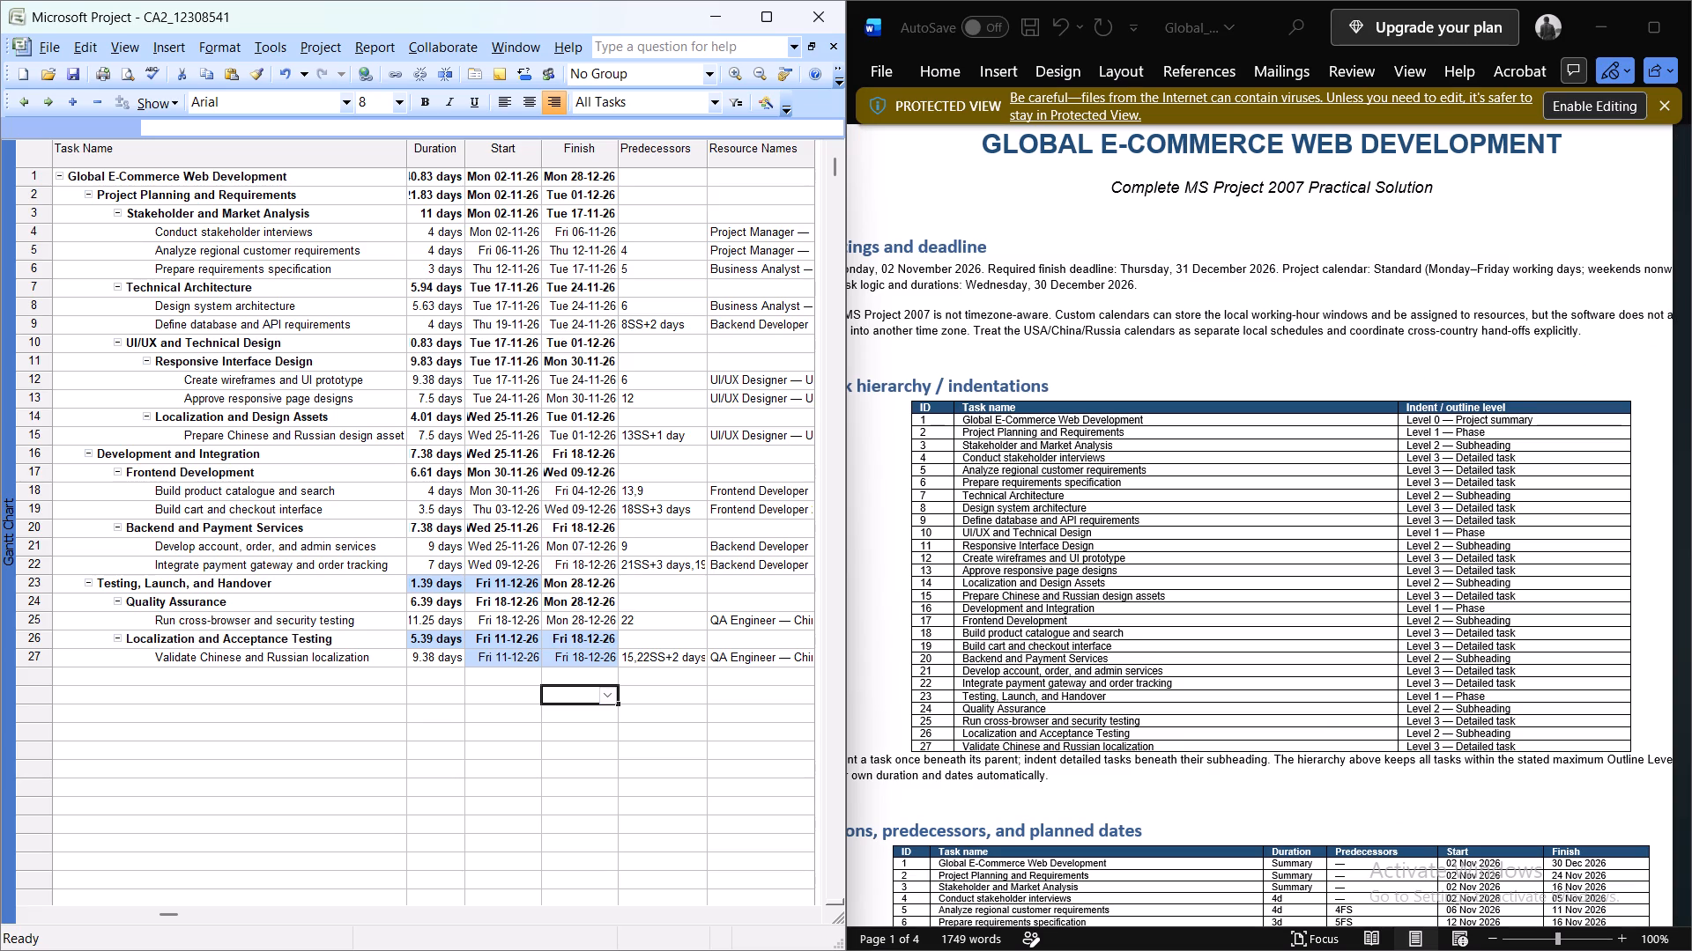
scroll(1147, 571, "down", 4)
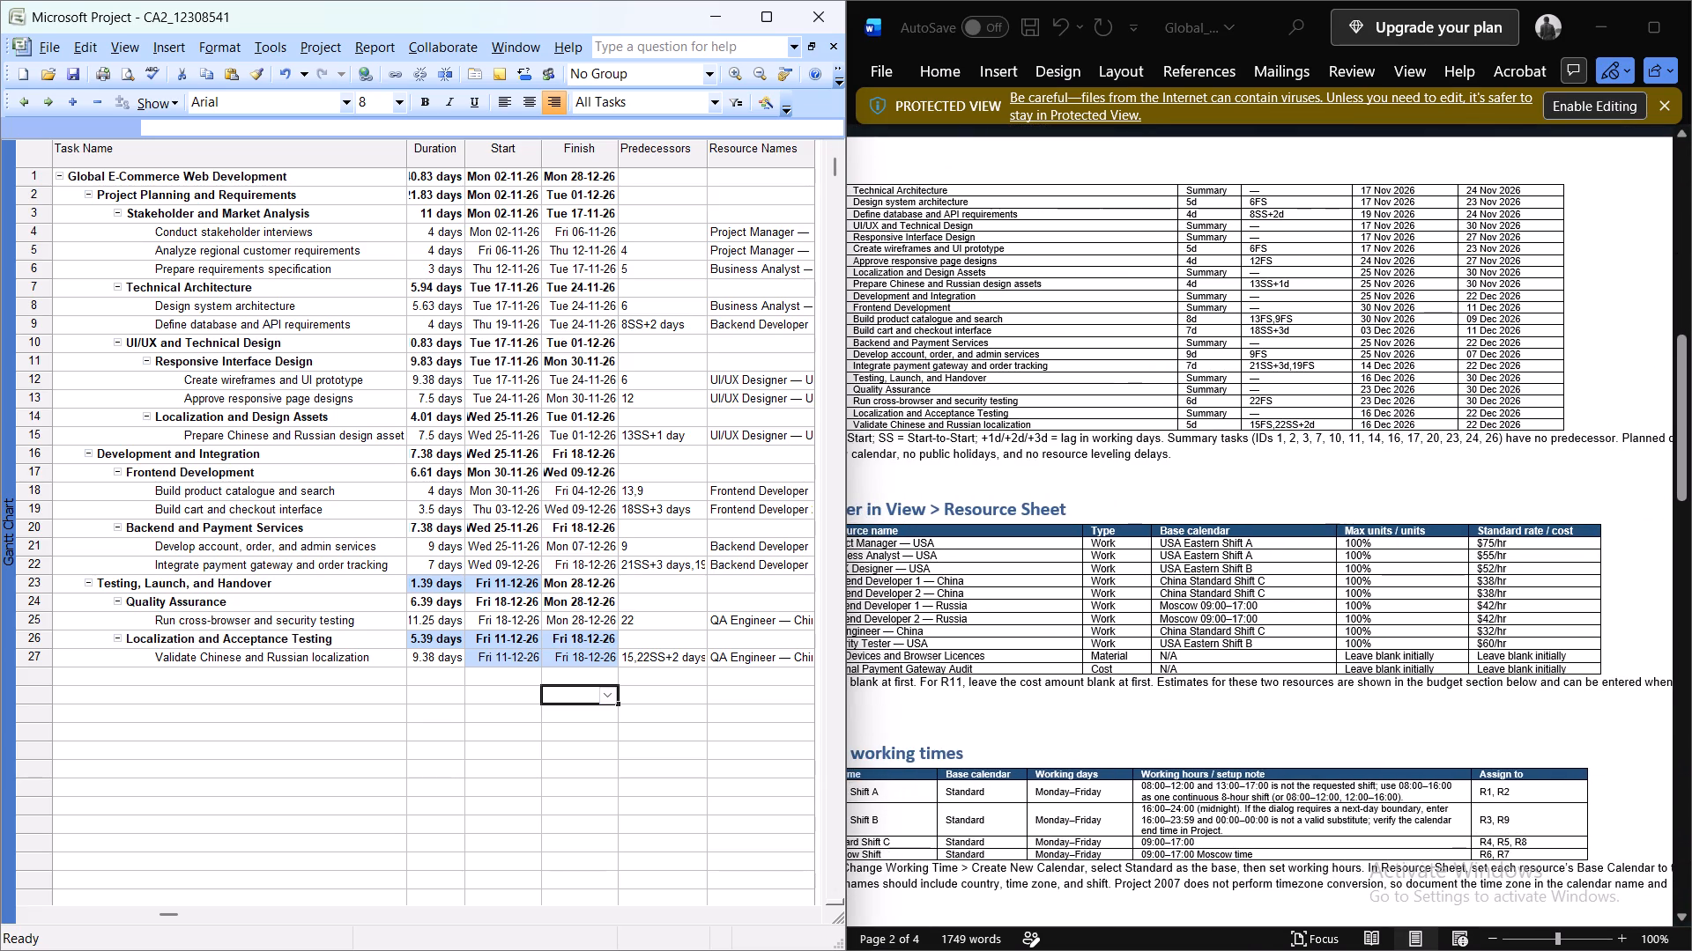
scroll(1380, 585, "down", 2)
scroll(1380, 585, "right", 1)
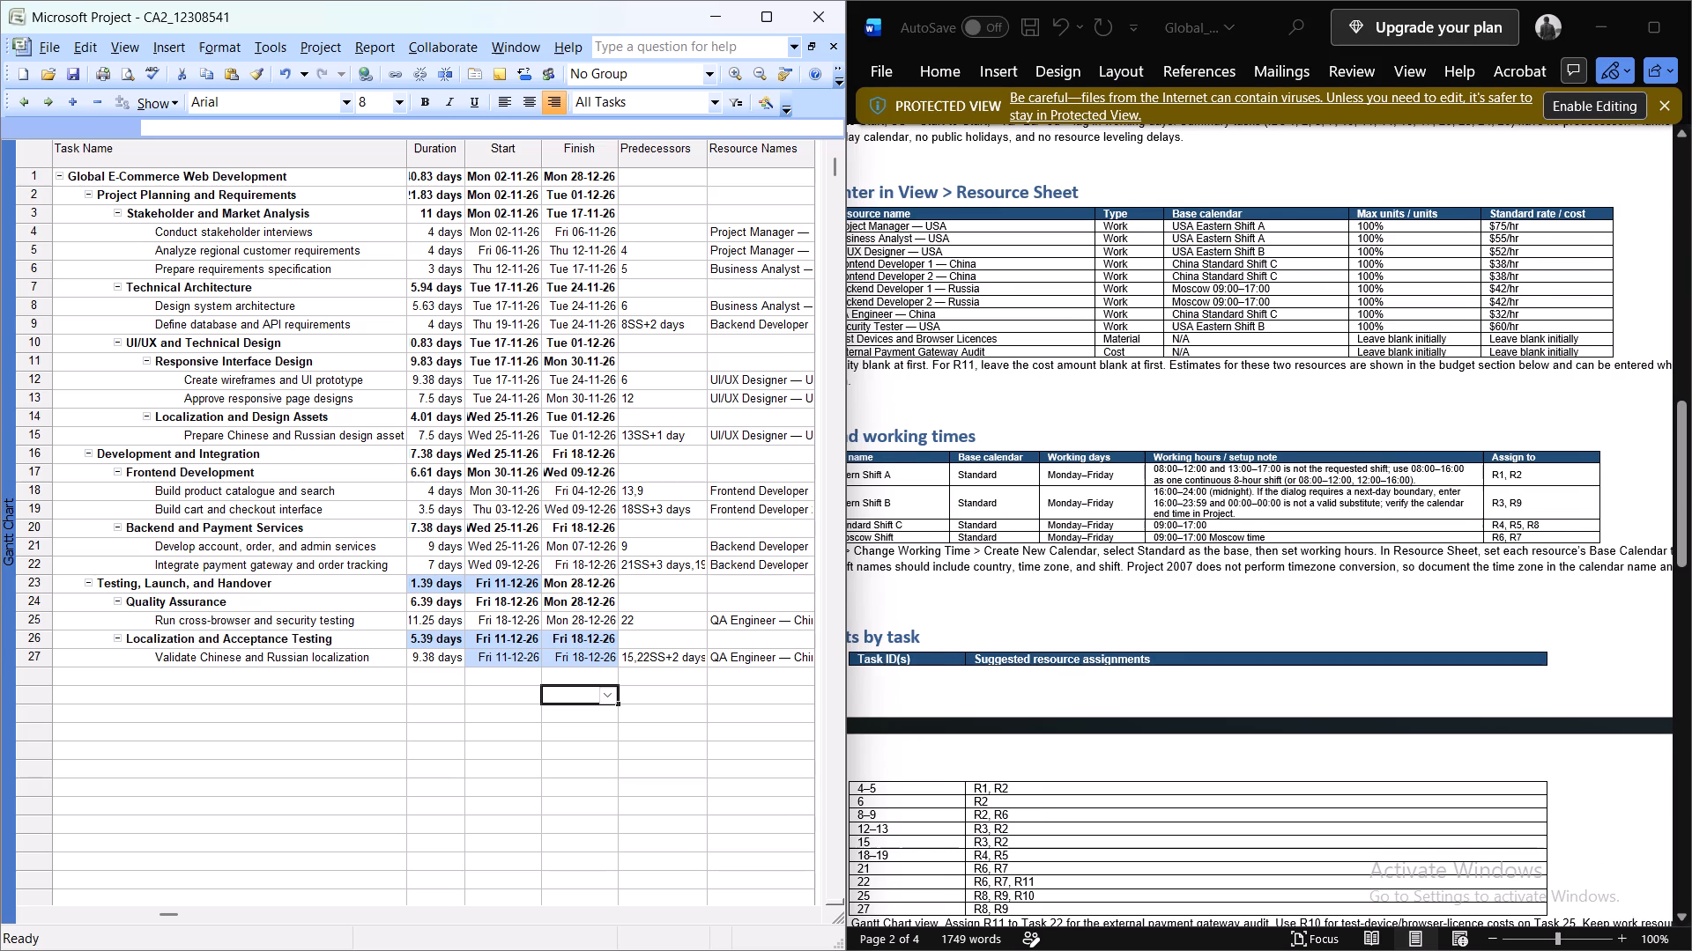
scroll(1380, 585, "right", 1)
scroll(1380, 585, "down", 1)
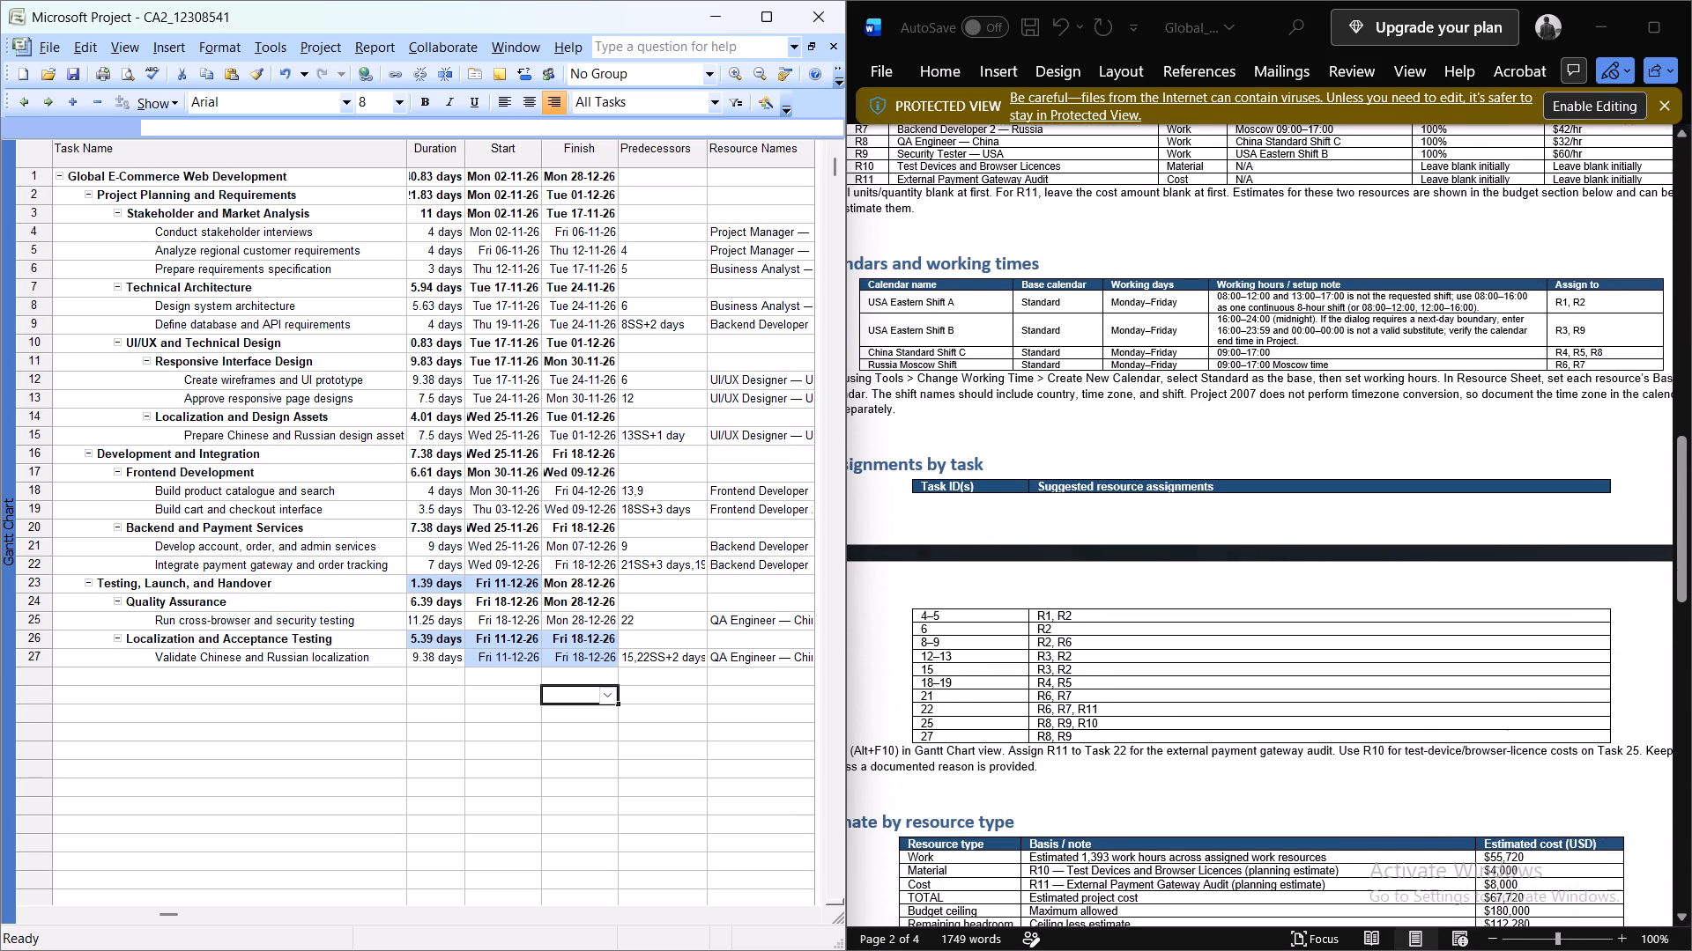
scroll(1380, 585, "down", 2)
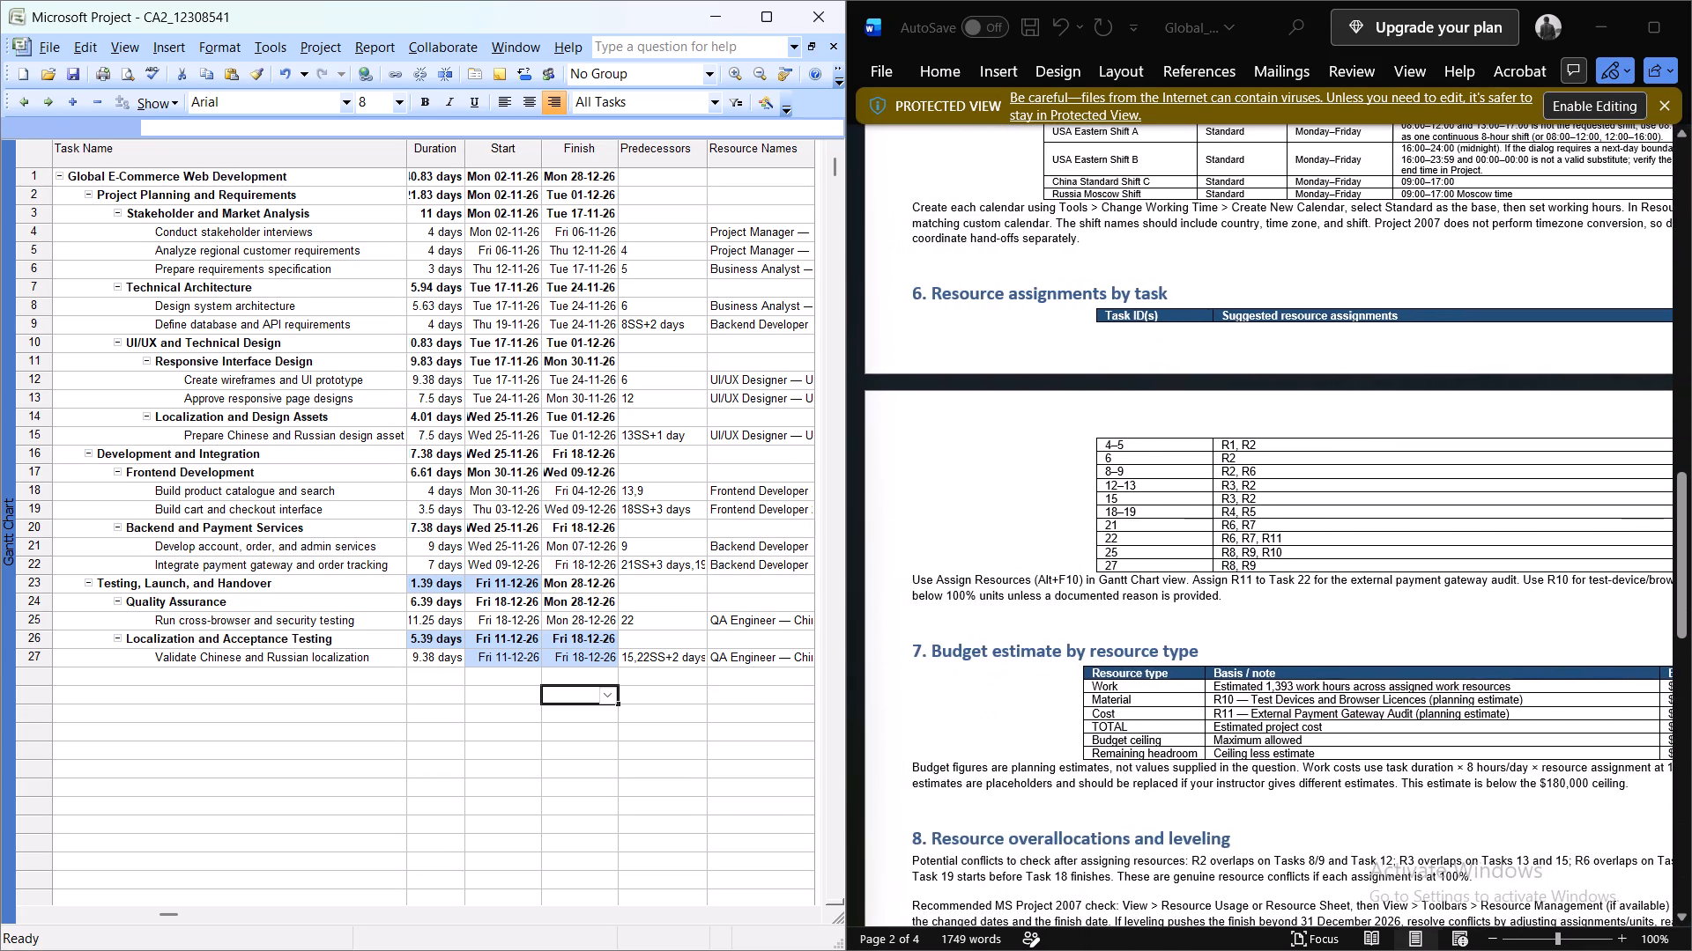
scroll(1380, 585, "down", 1)
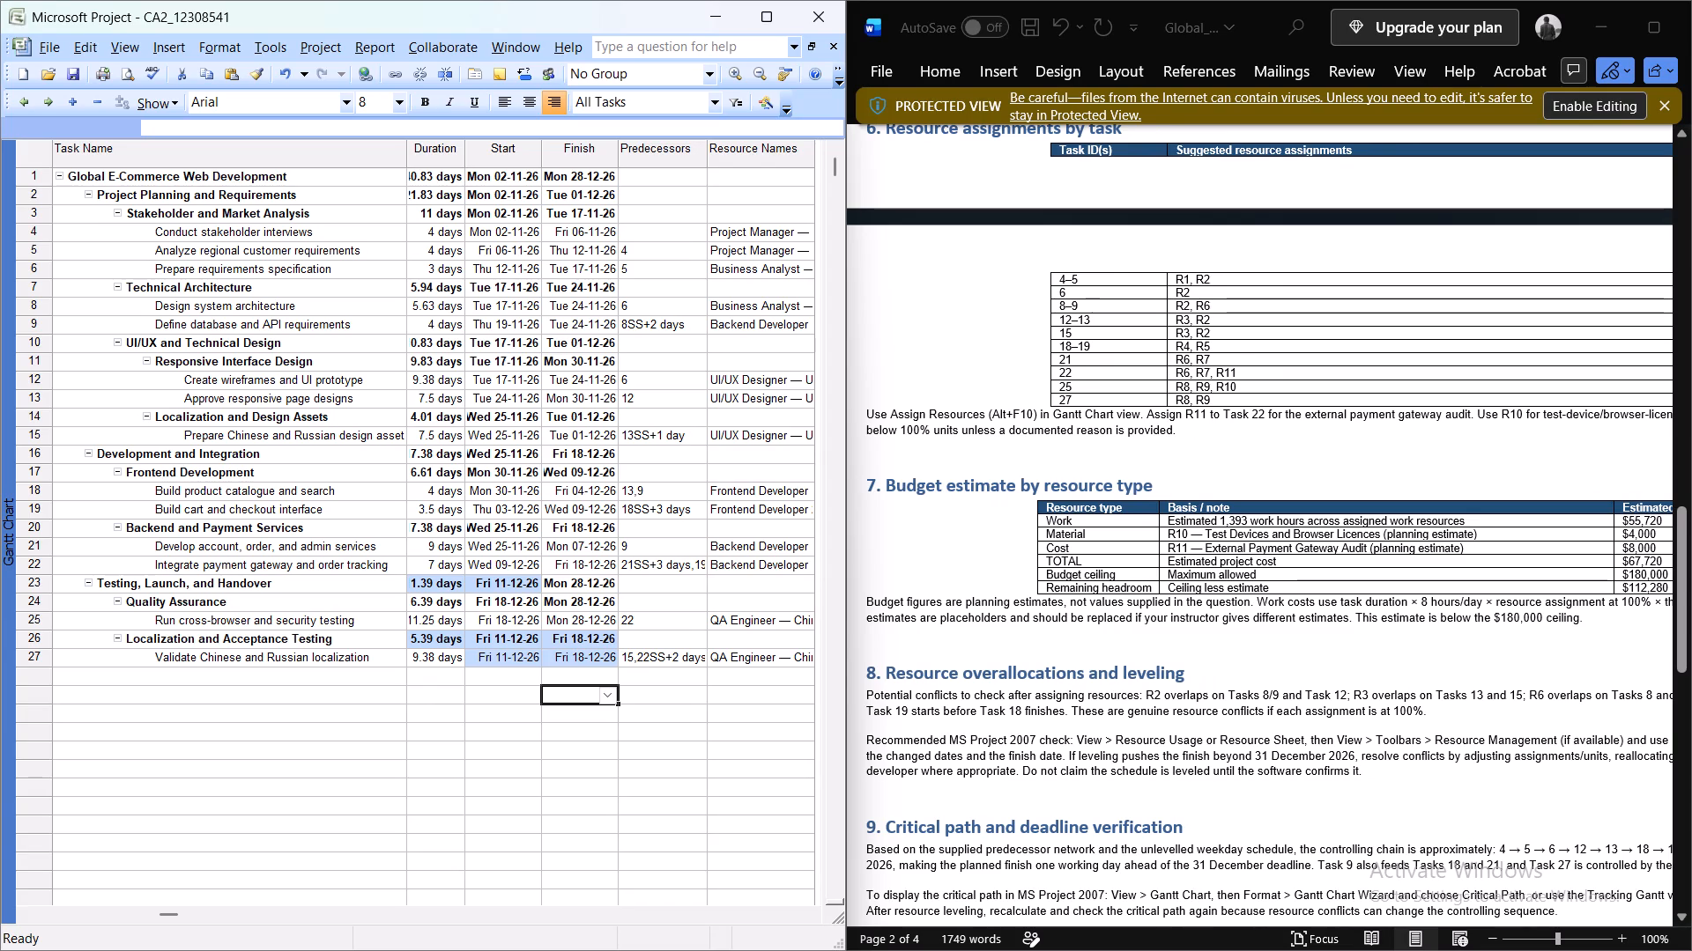
Read the solution document's budget estimate, resource overallocation and leveling, critical path verification and entry checklist sections, and return to its beginning.
scroll(1246, 449, "left", 1)
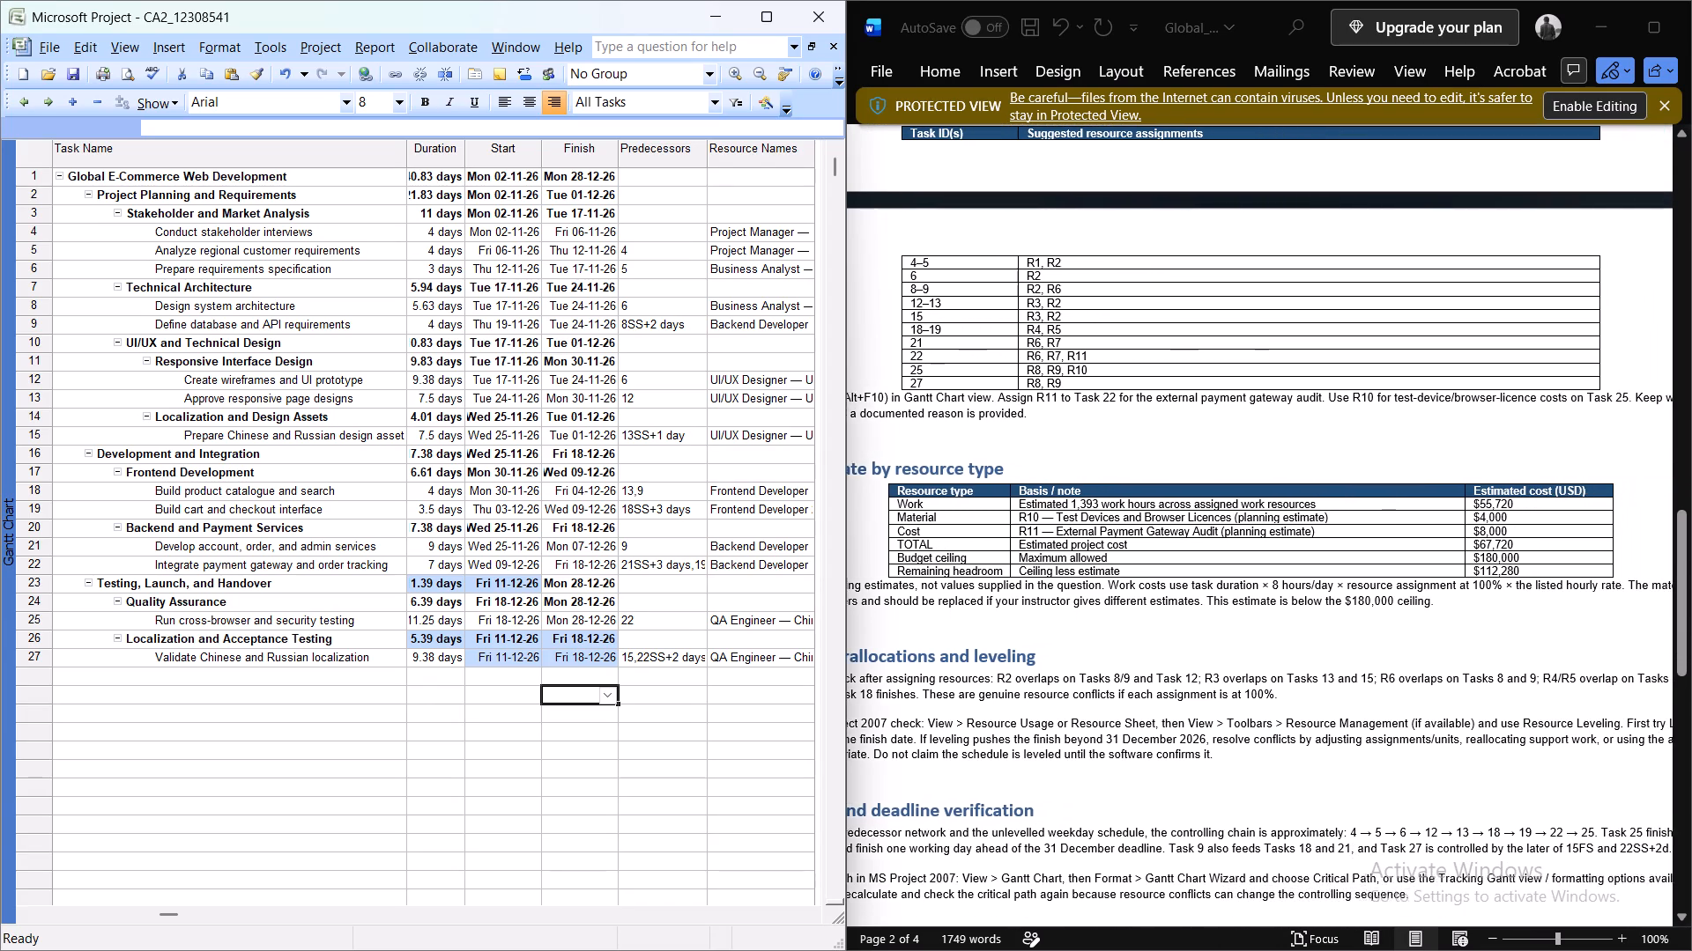
scroll(1246, 449, "left", 1)
scroll(1246, 449, "down", 1)
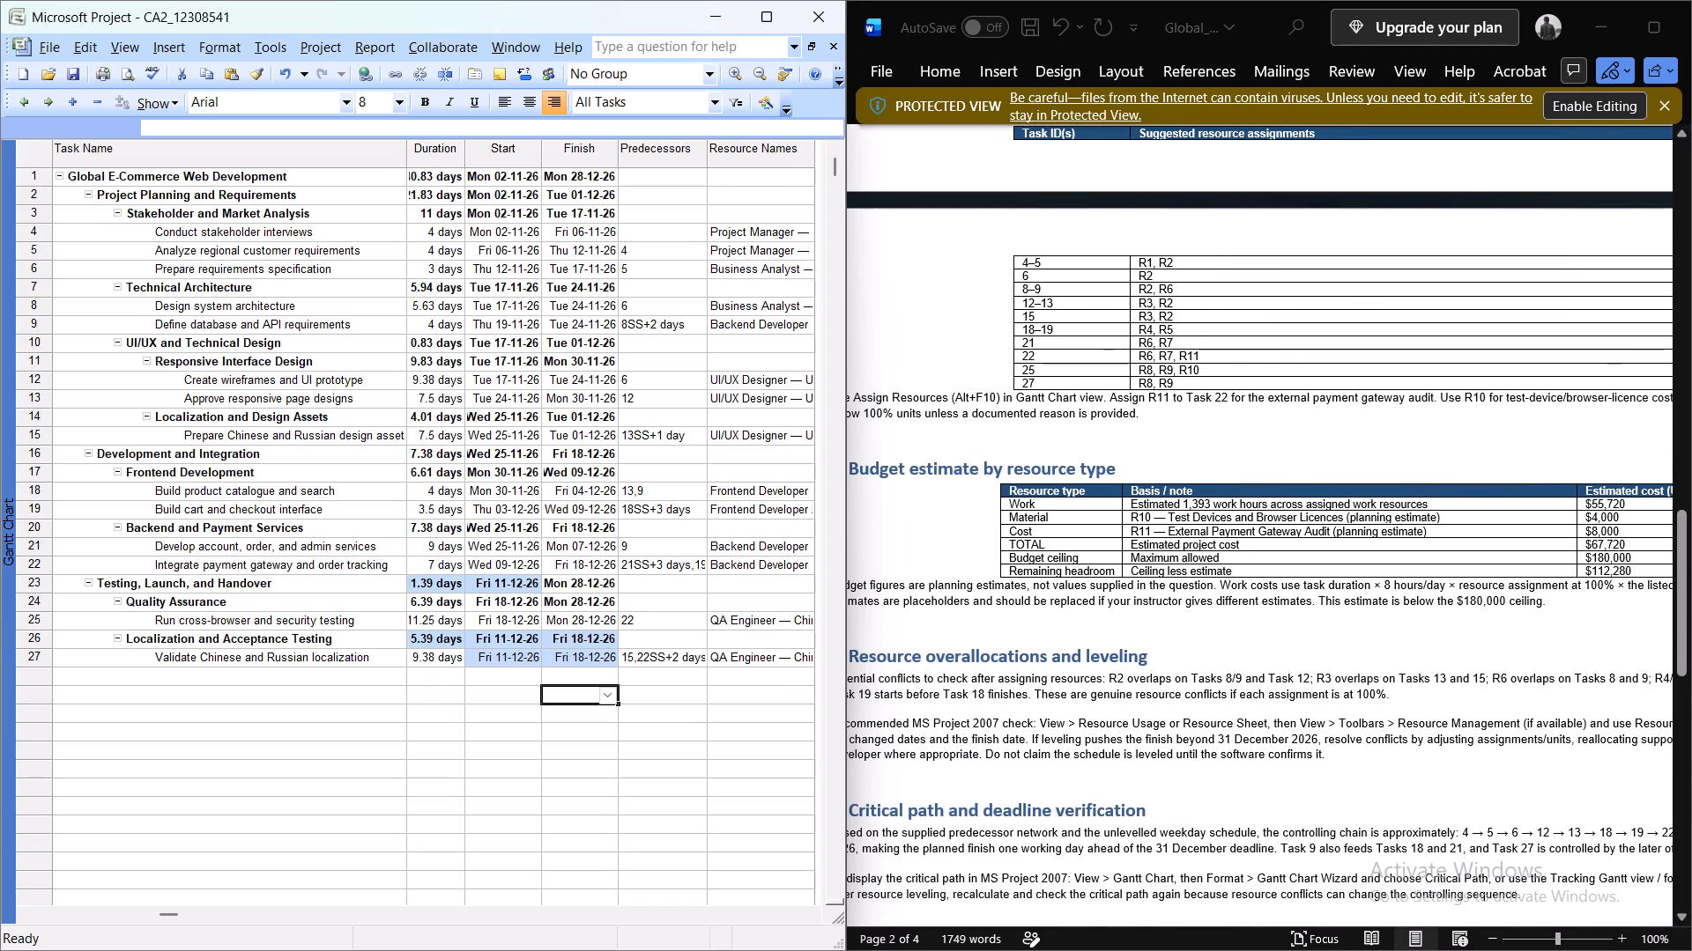
scroll(1246, 449, "down", 1)
scroll(1246, 449, "left", 1)
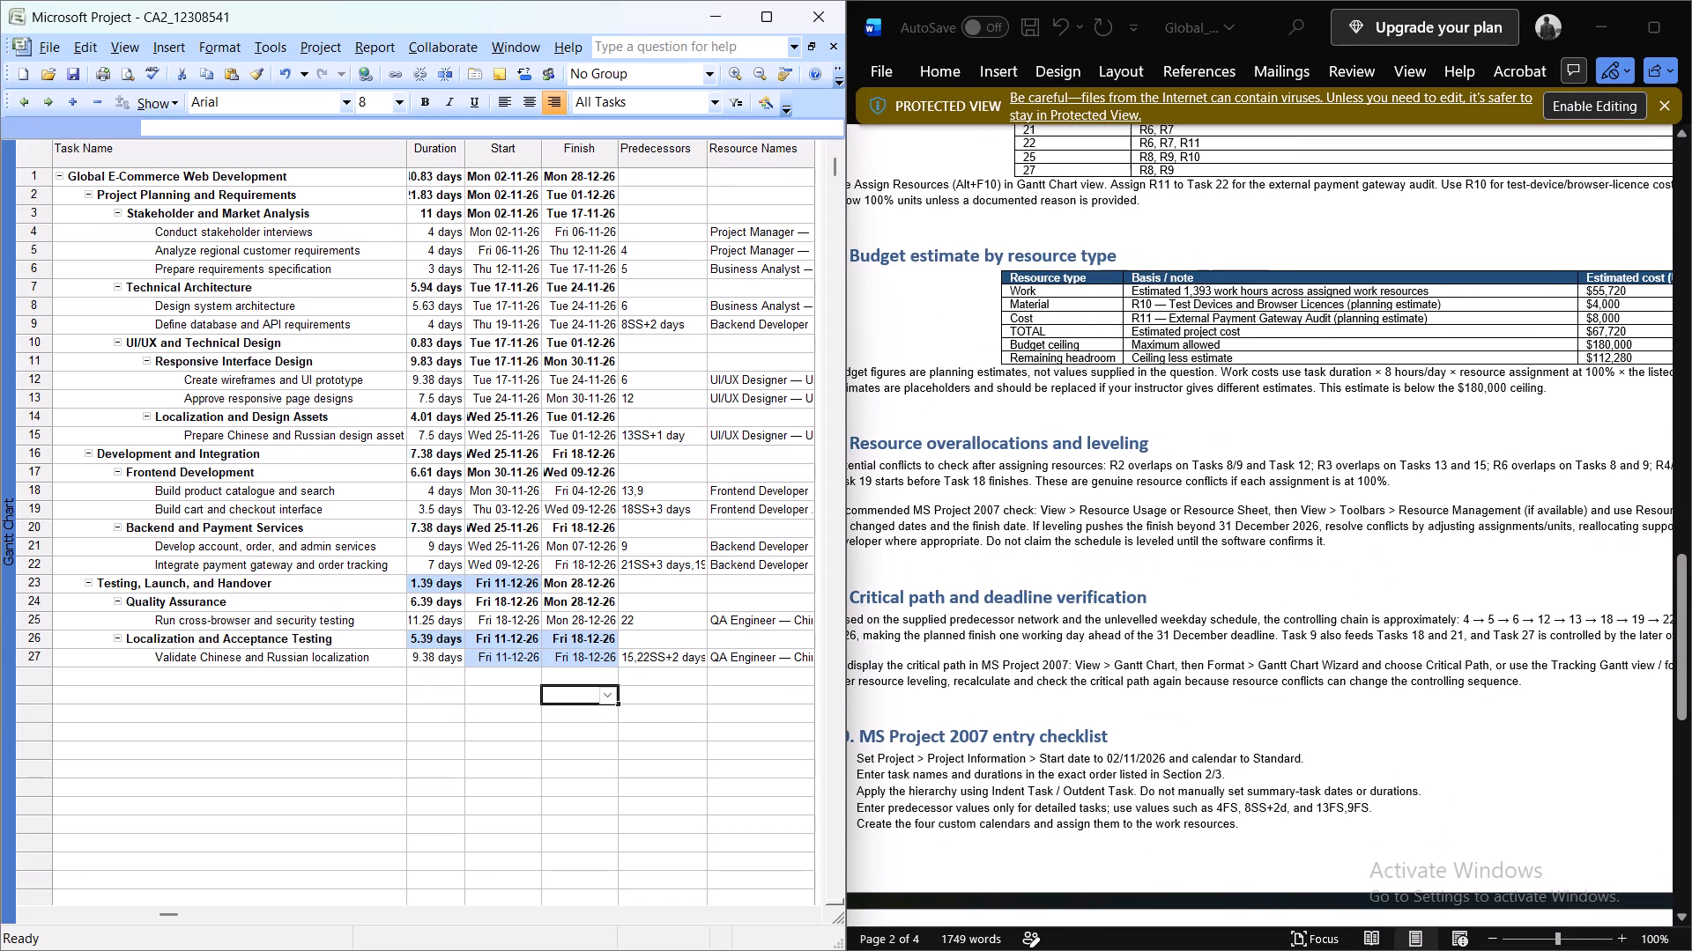
scroll(1246, 449, "left", 2)
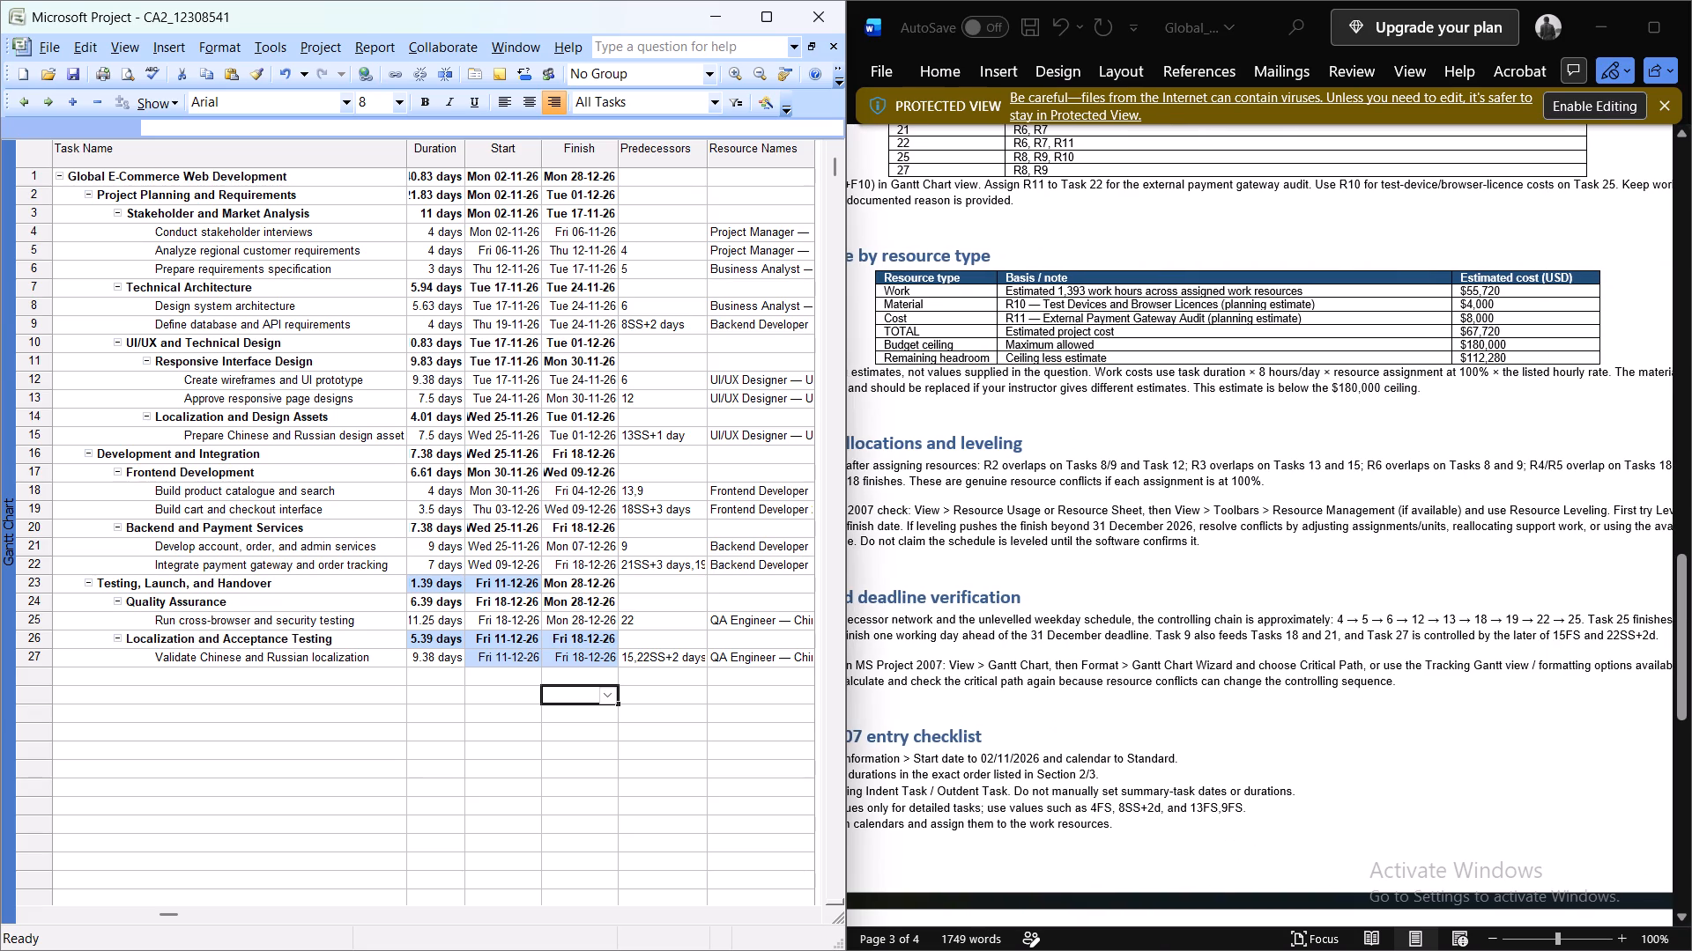
scroll(1246, 449, "left", 3)
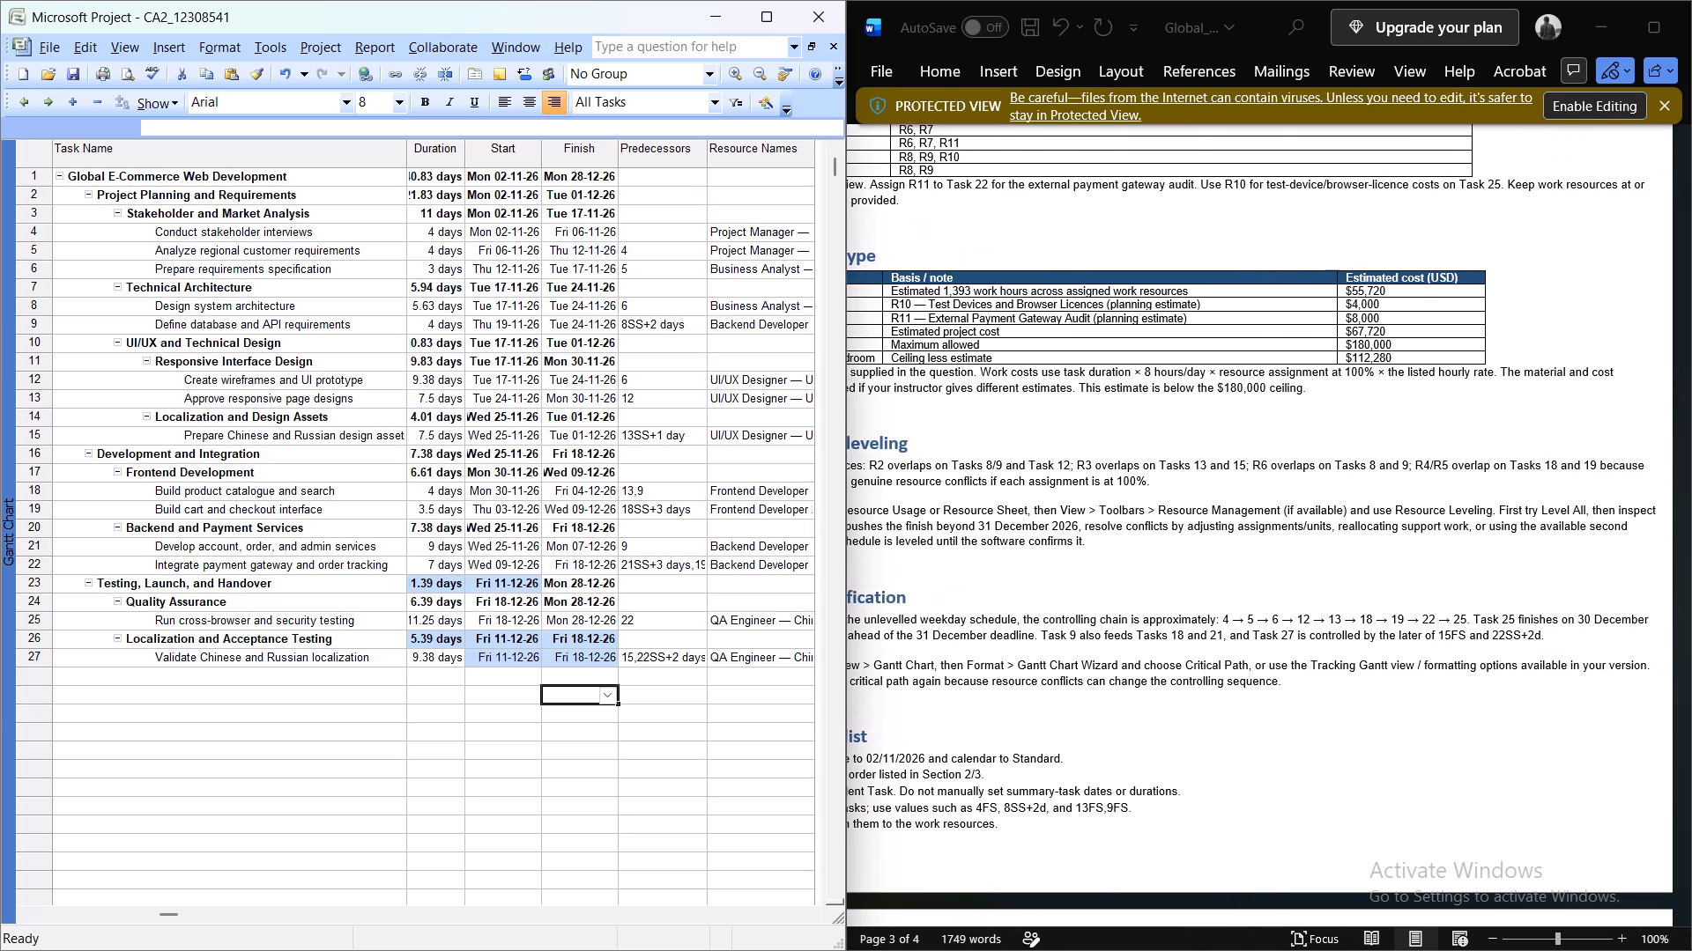
scroll(1246, 449, "left", 1)
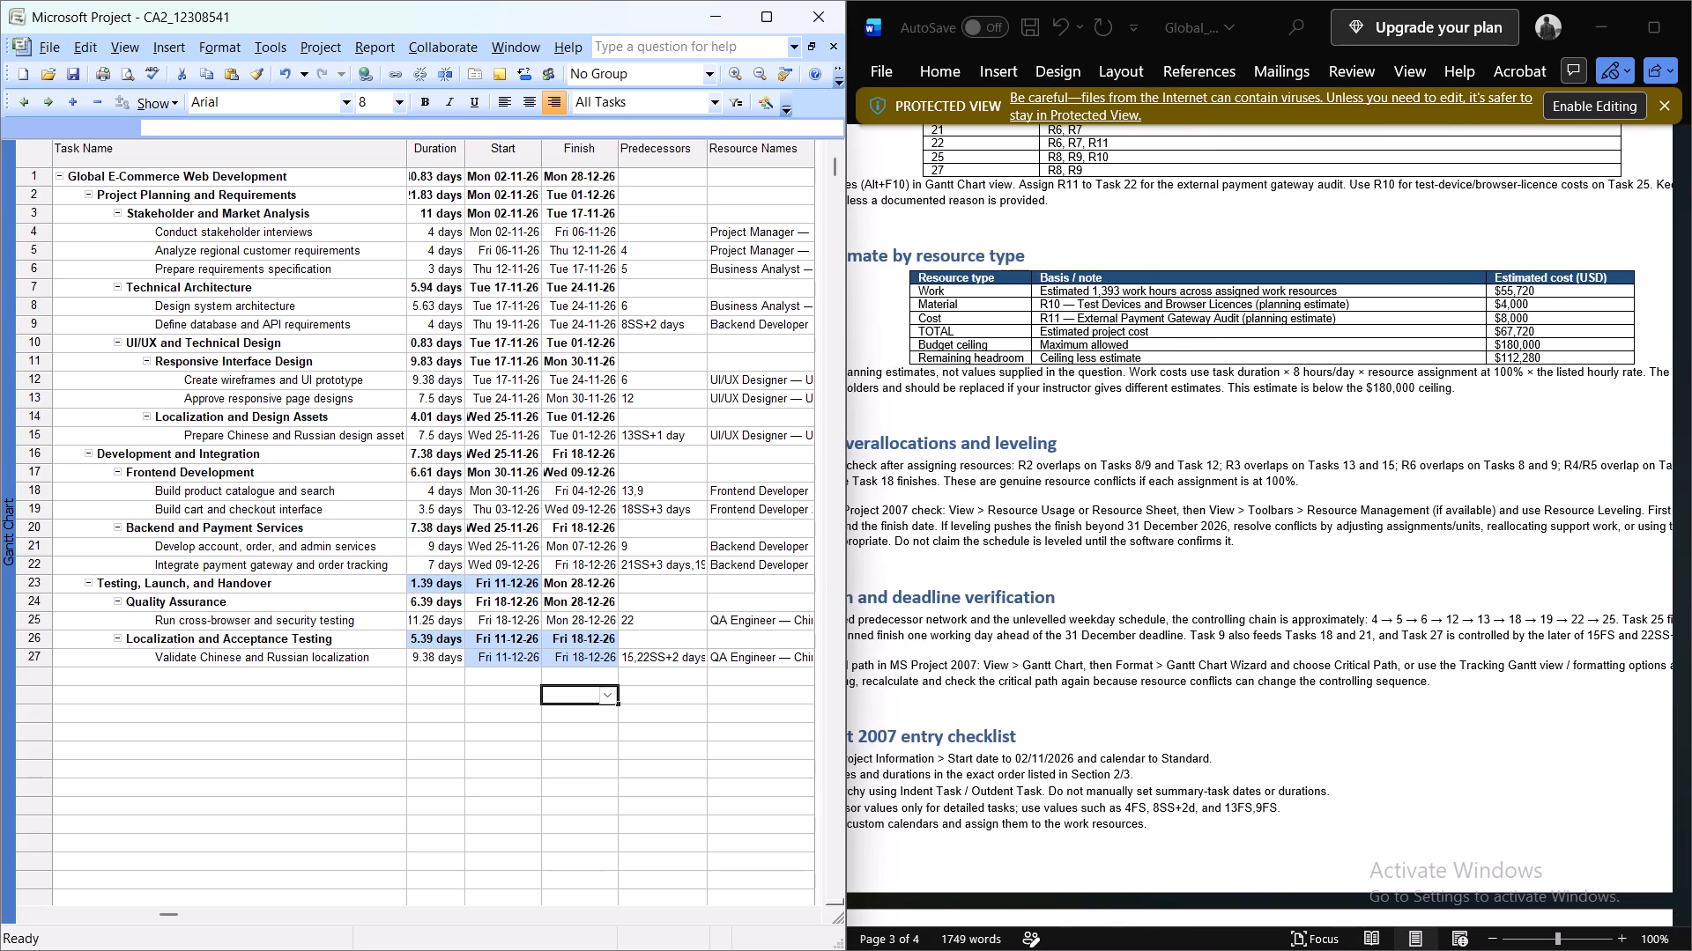
scroll(1246, 449, "left", 1)
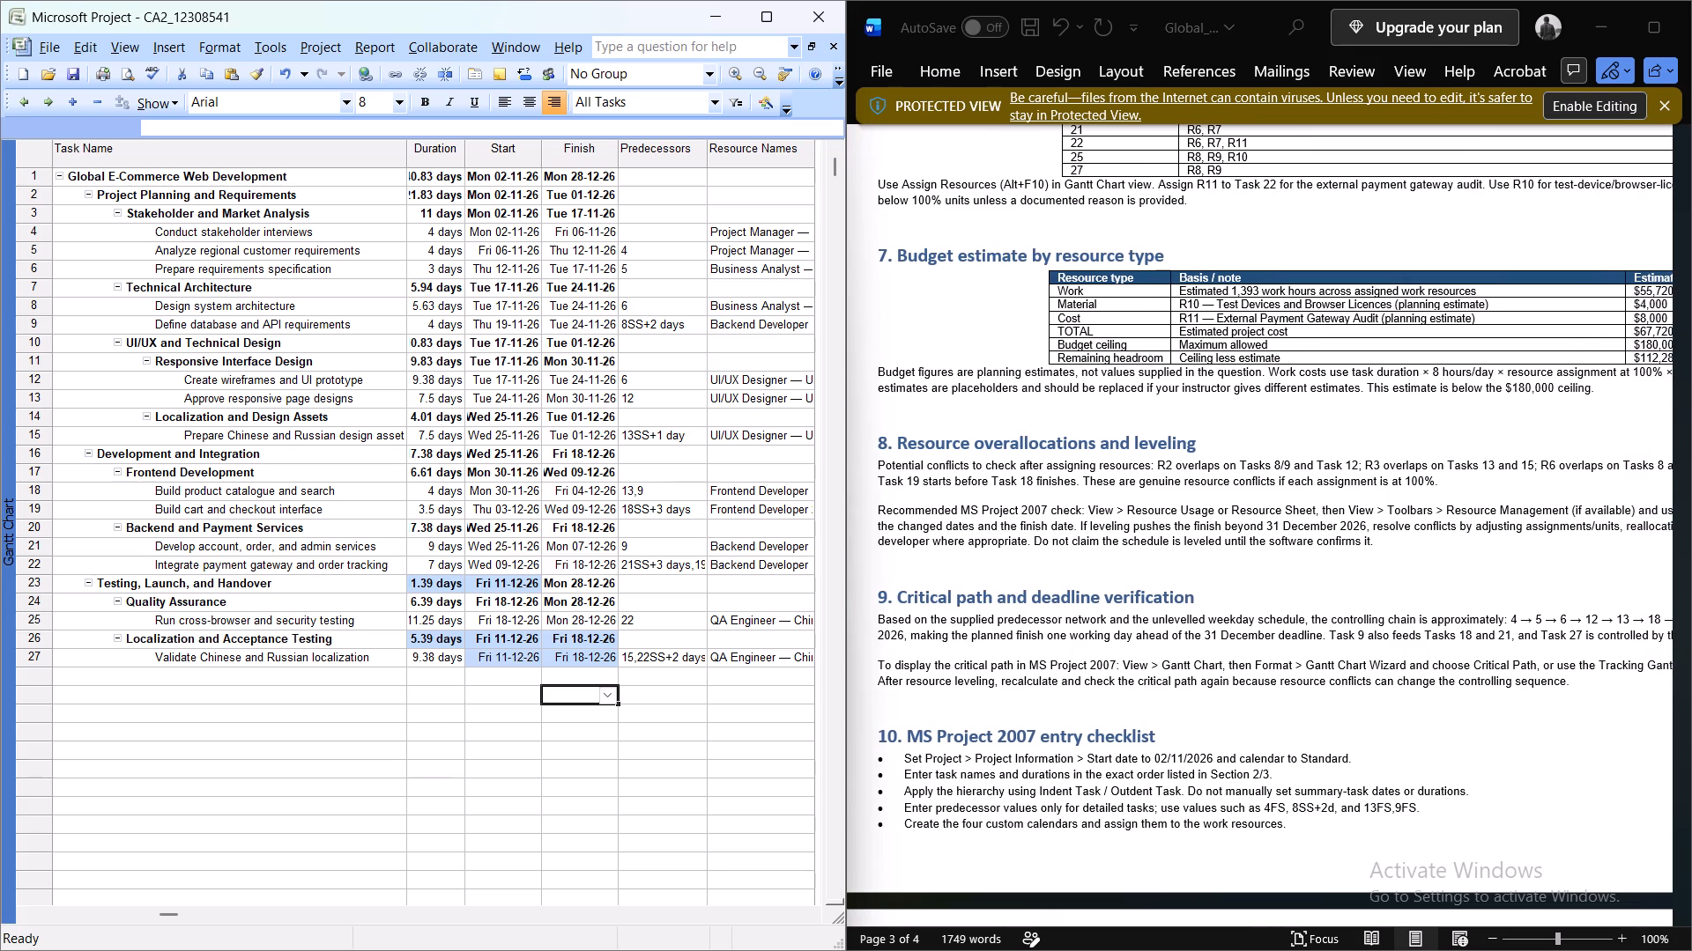
scroll(1246, 449, "left", 1)
scroll(1246, 449, "down", 1, "ctrl")
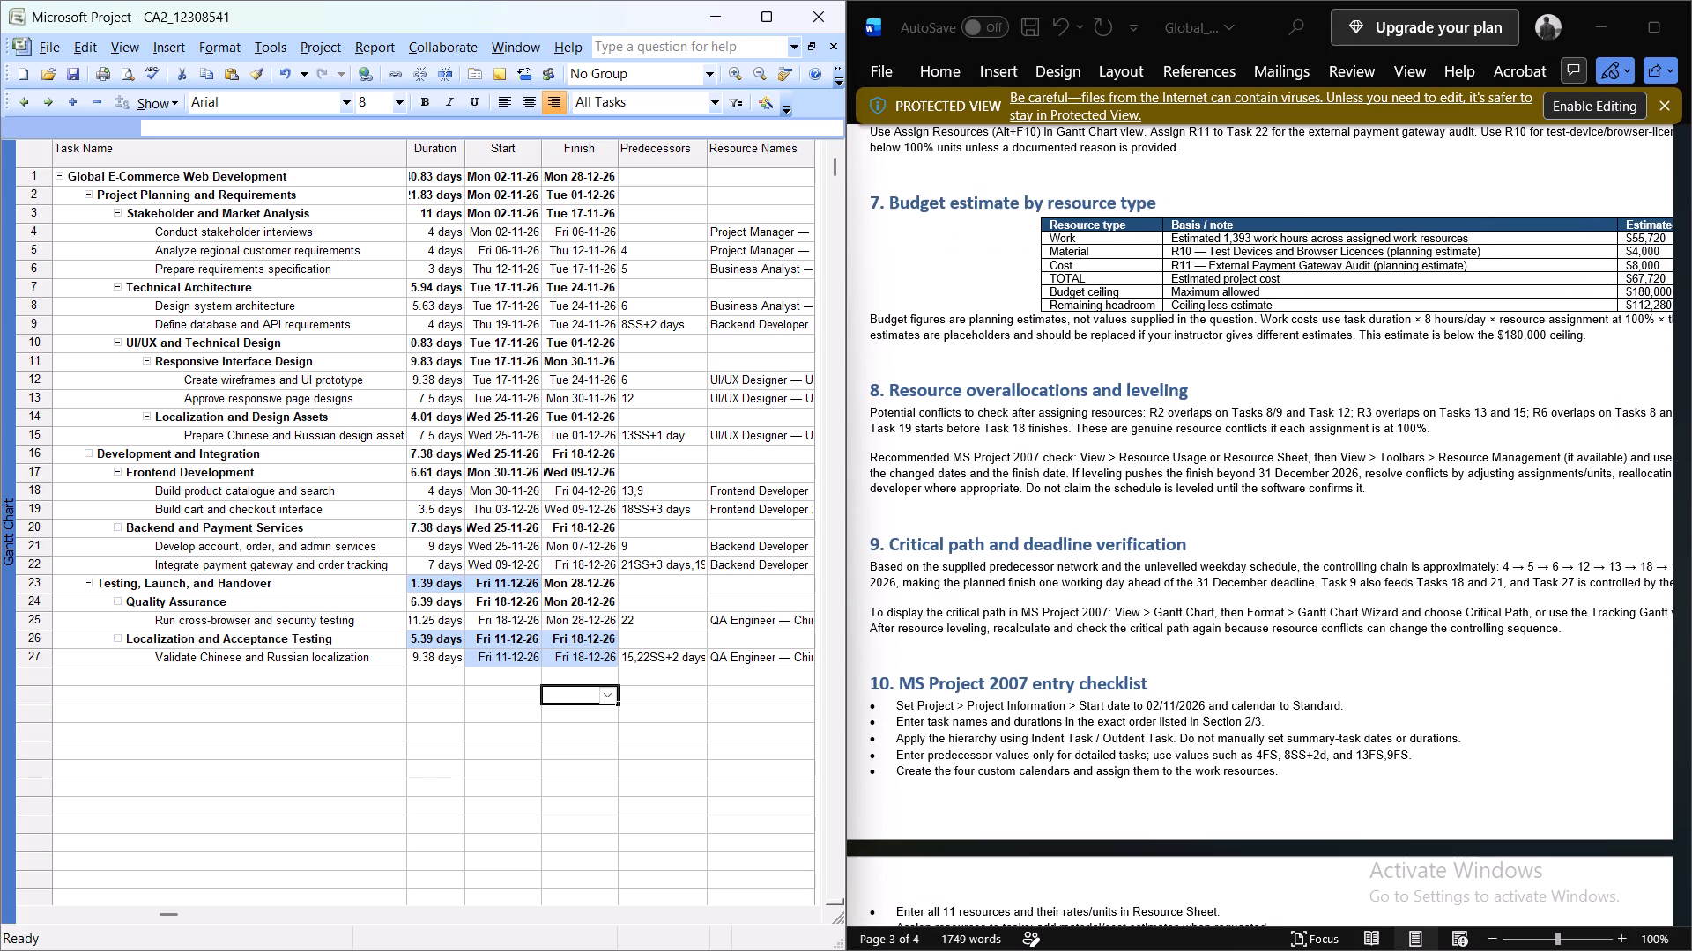
scroll(1246, 449, "down", 1)
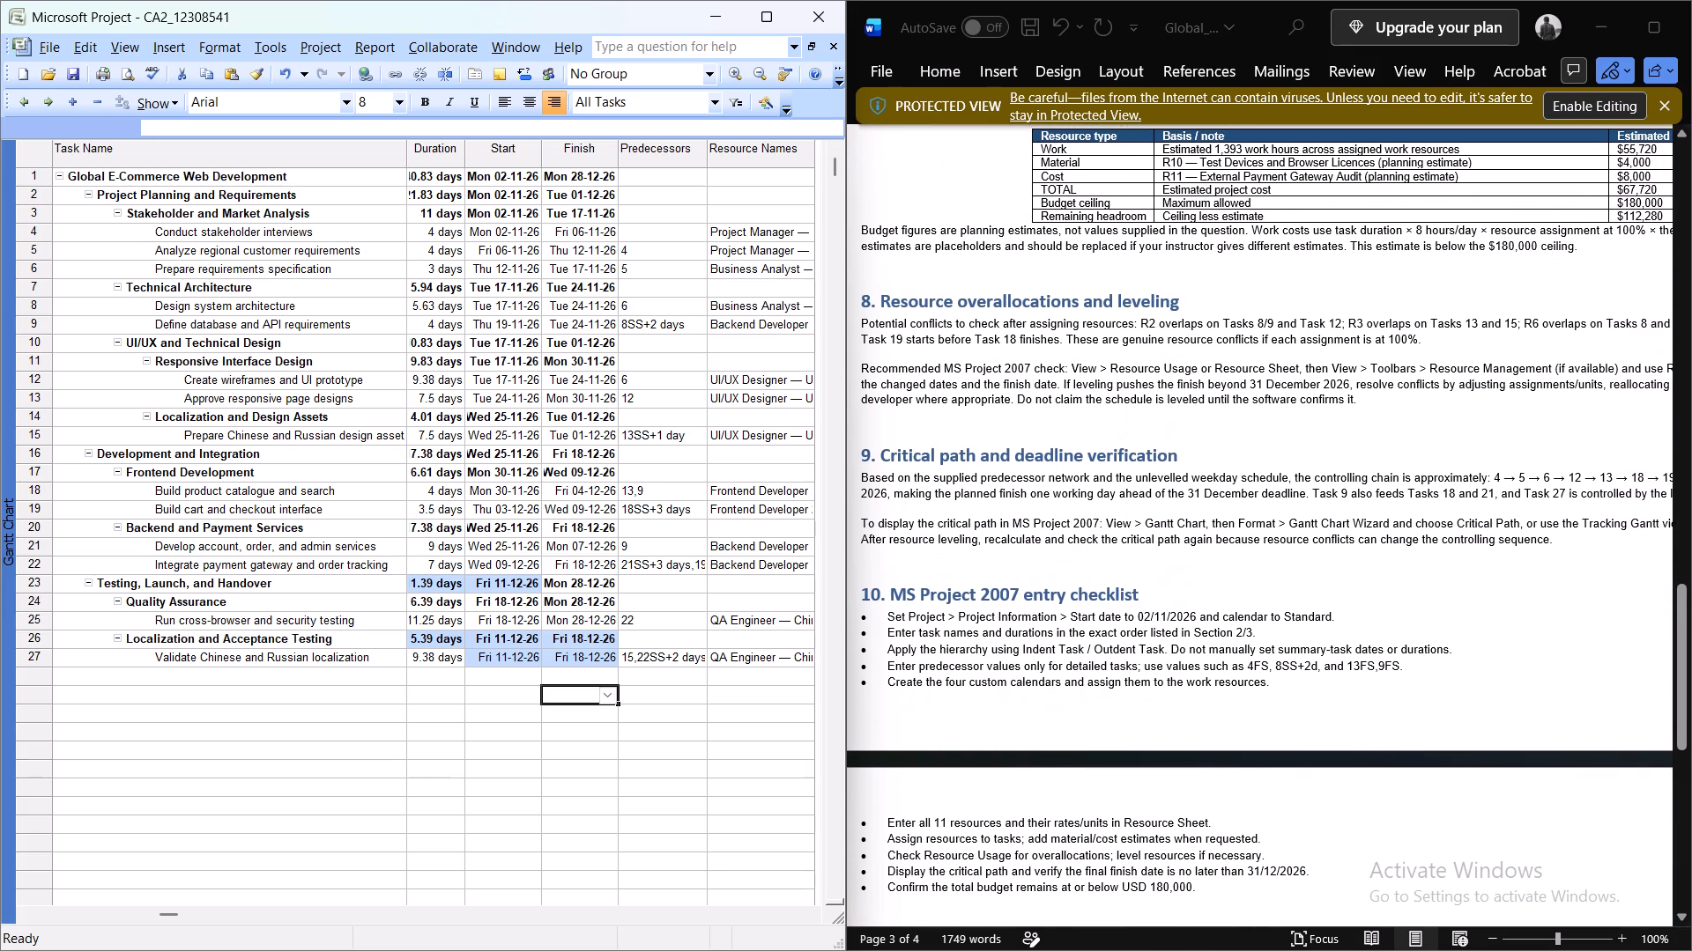
scroll(1246, 449, "down", 1)
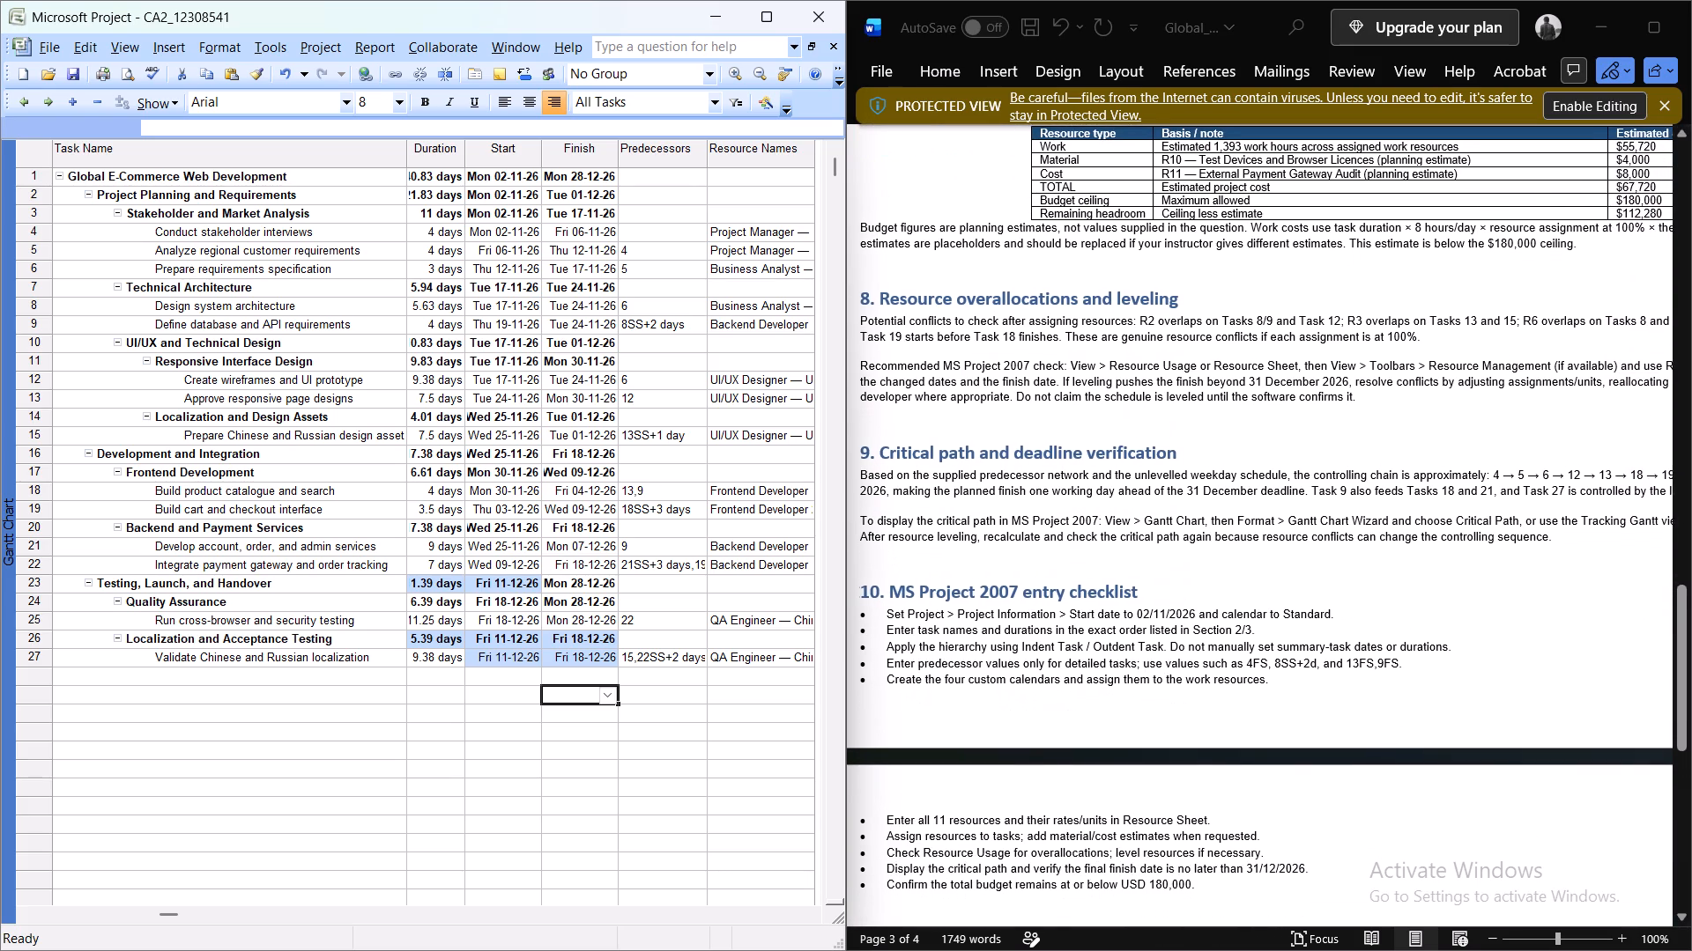
scroll(1246, 449, "down", 1, "ctrl")
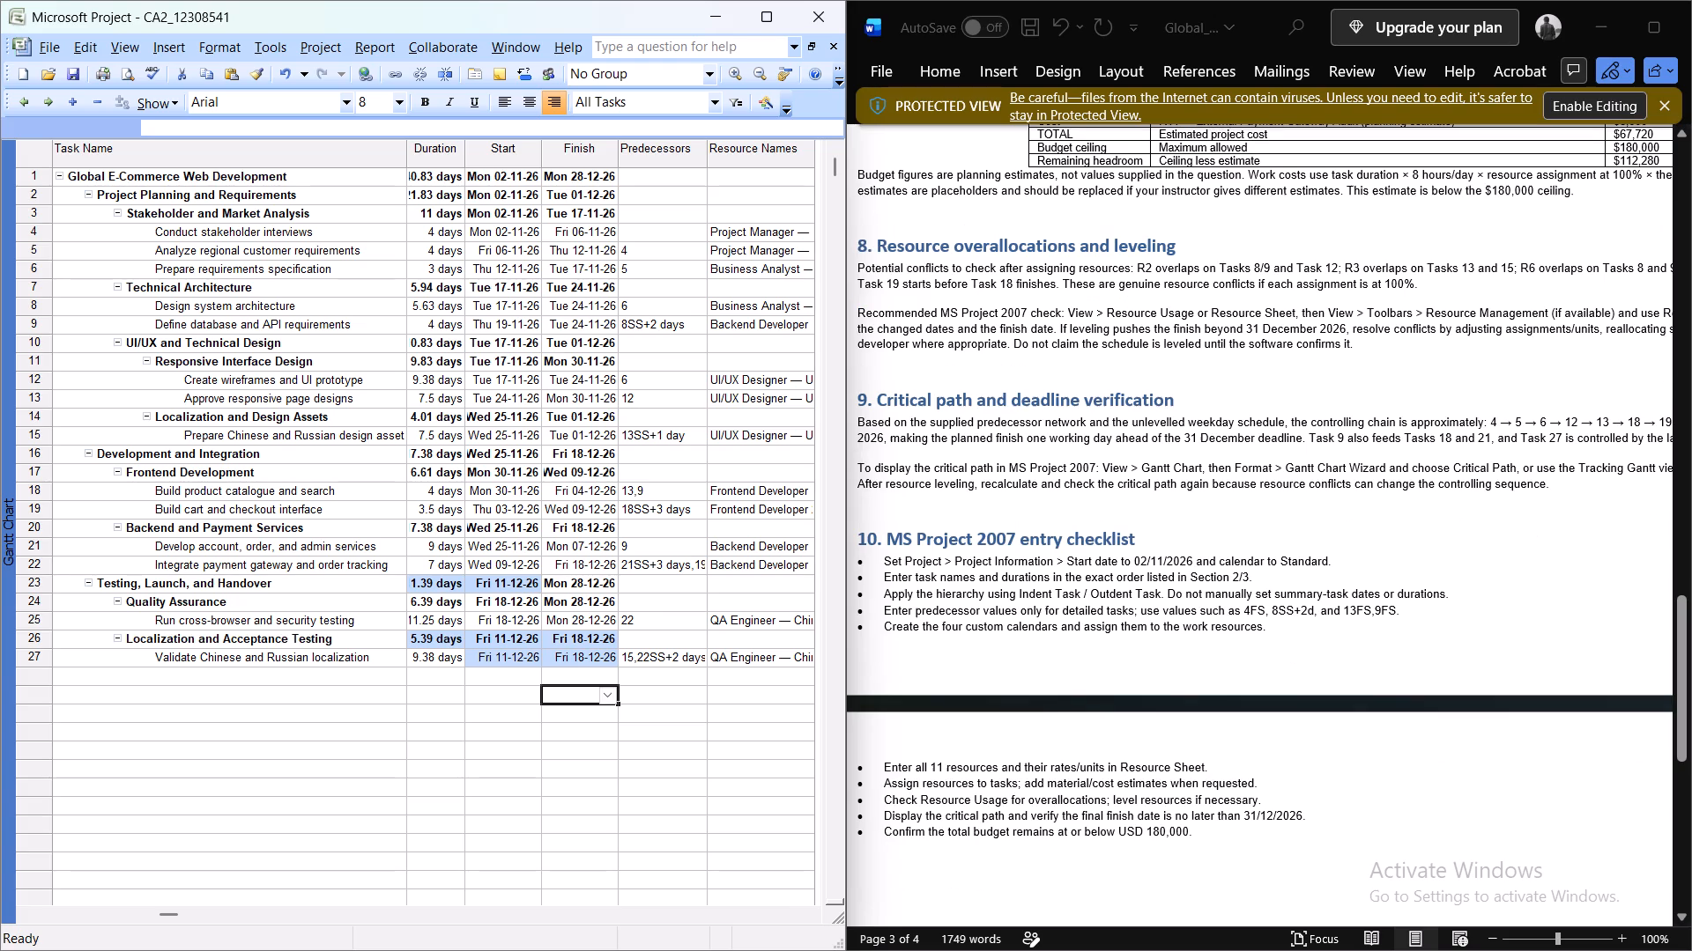
scroll(1246, 449, "down", 1, "ctrl")
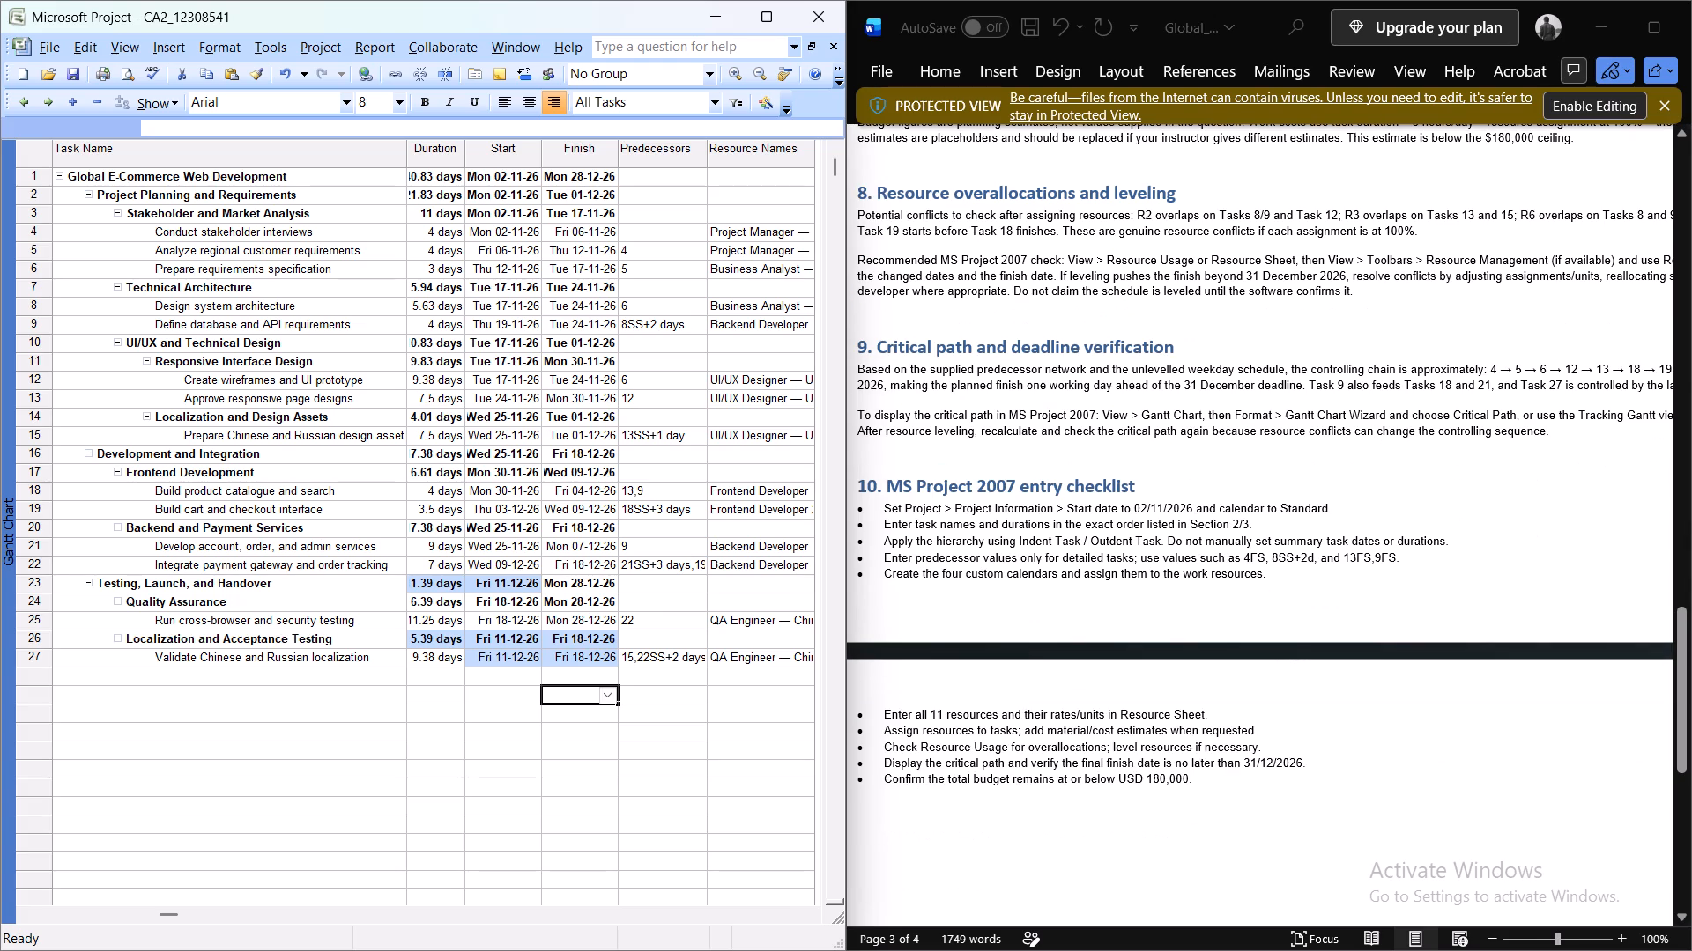
scroll(1246, 449, "down", 1, "ctrl")
scroll(1316, 408, "right", 1)
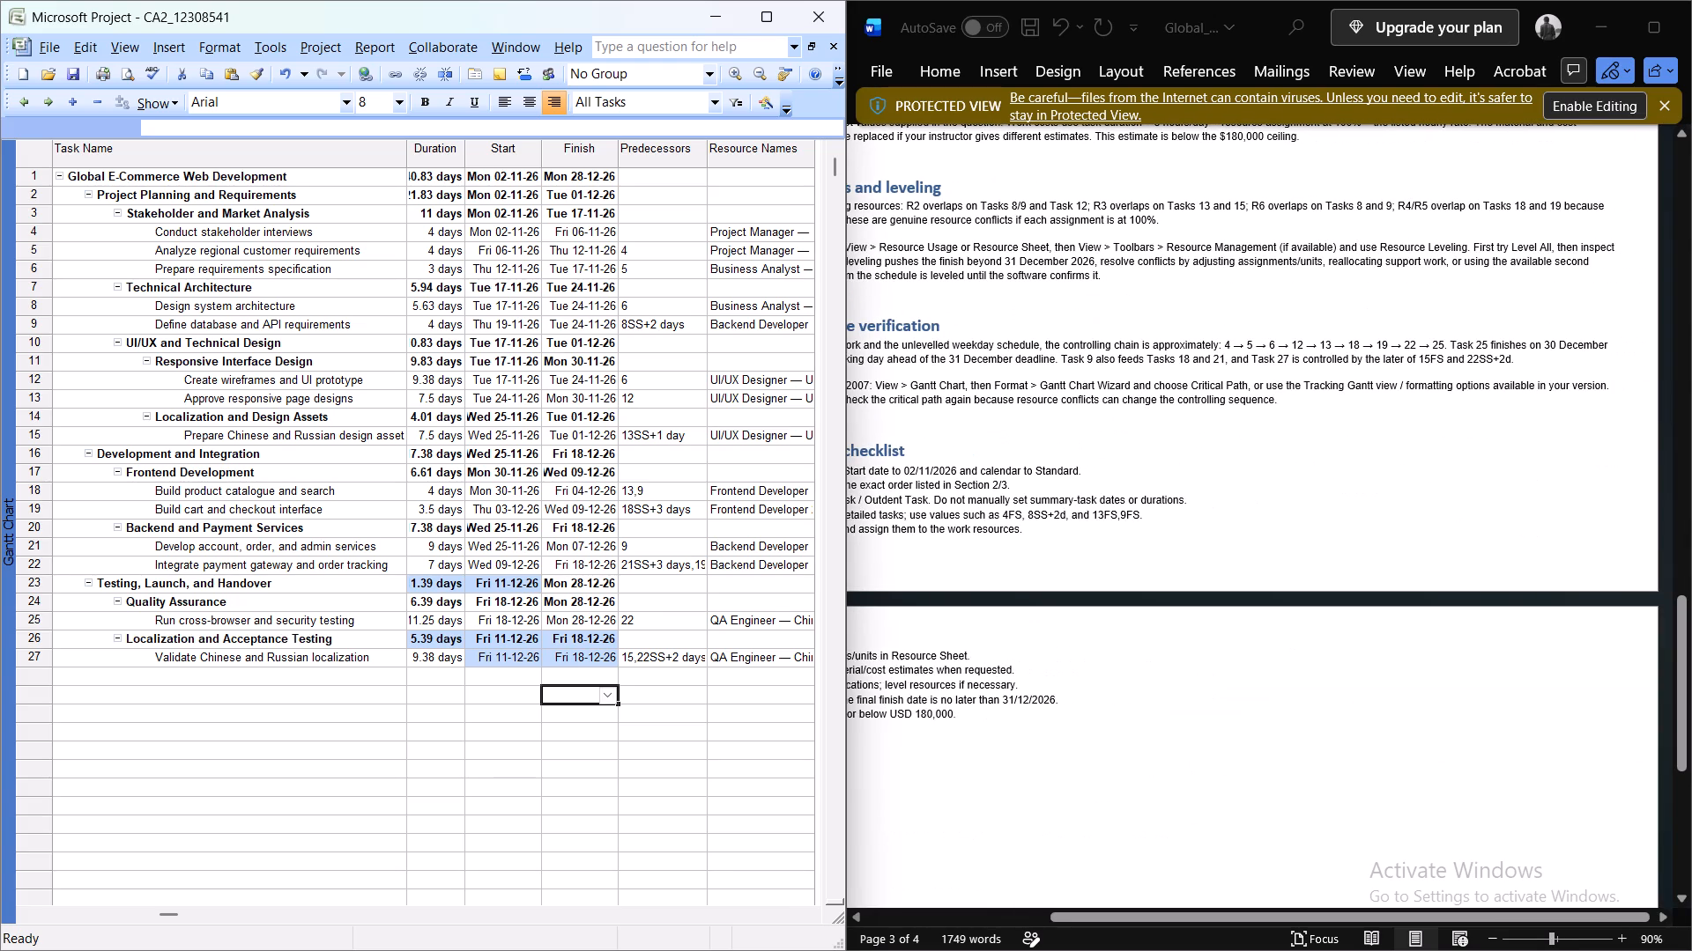
scroll(1316, 408, "right", 2)
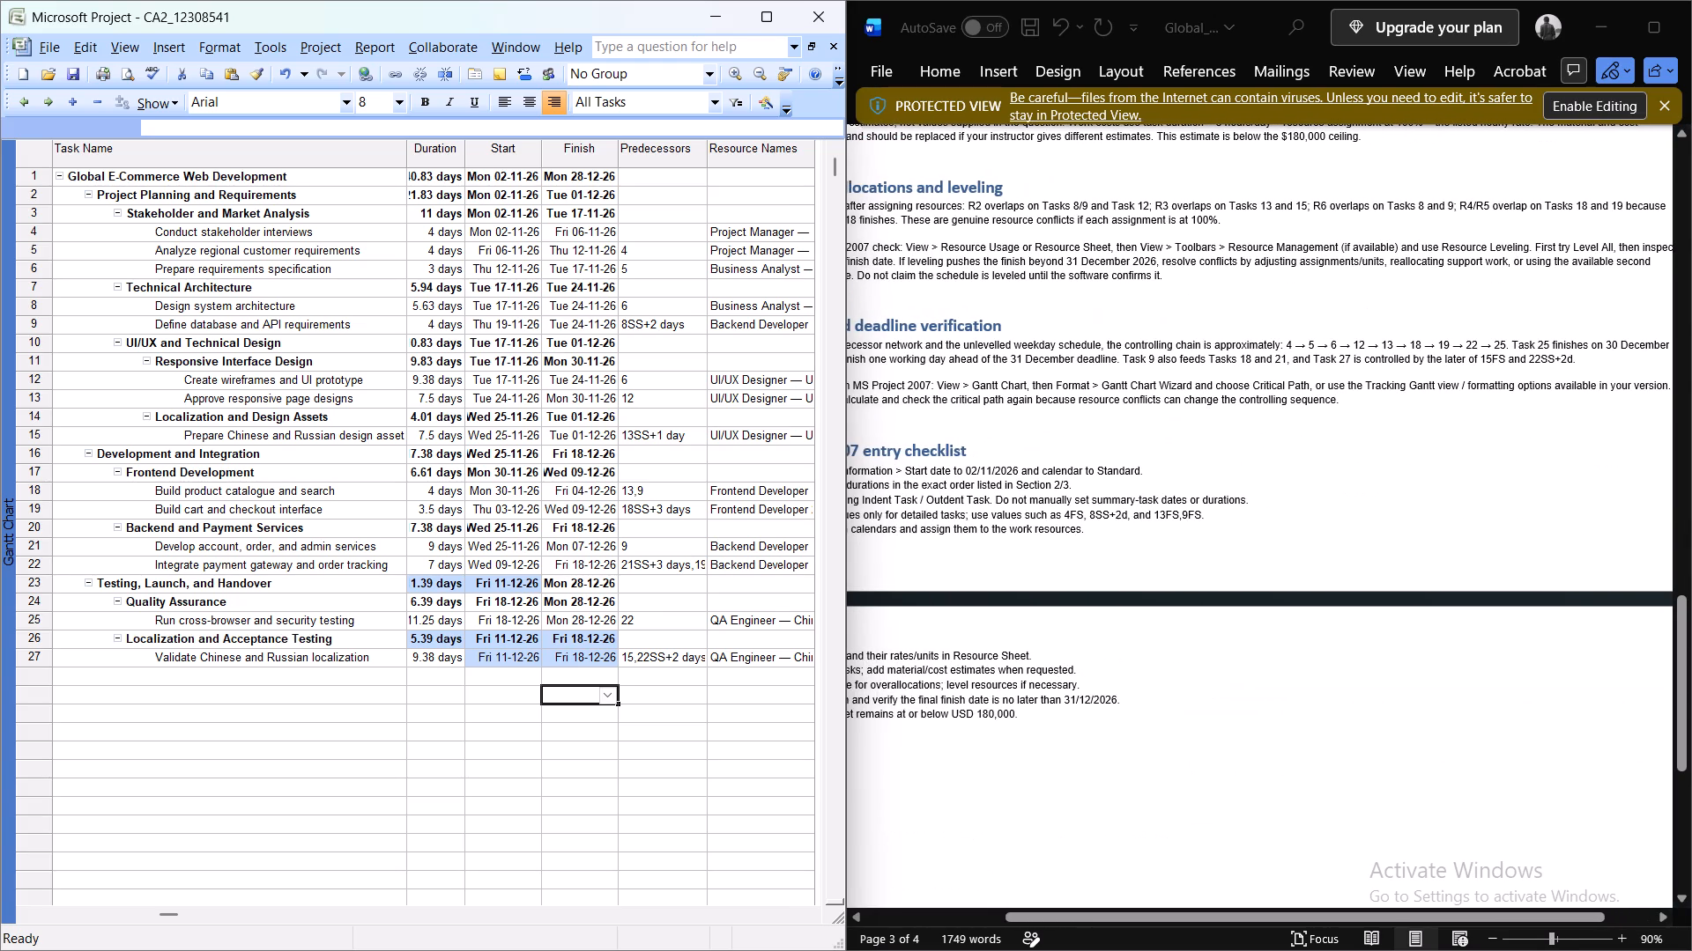
scroll(1316, 408, "right", 1)
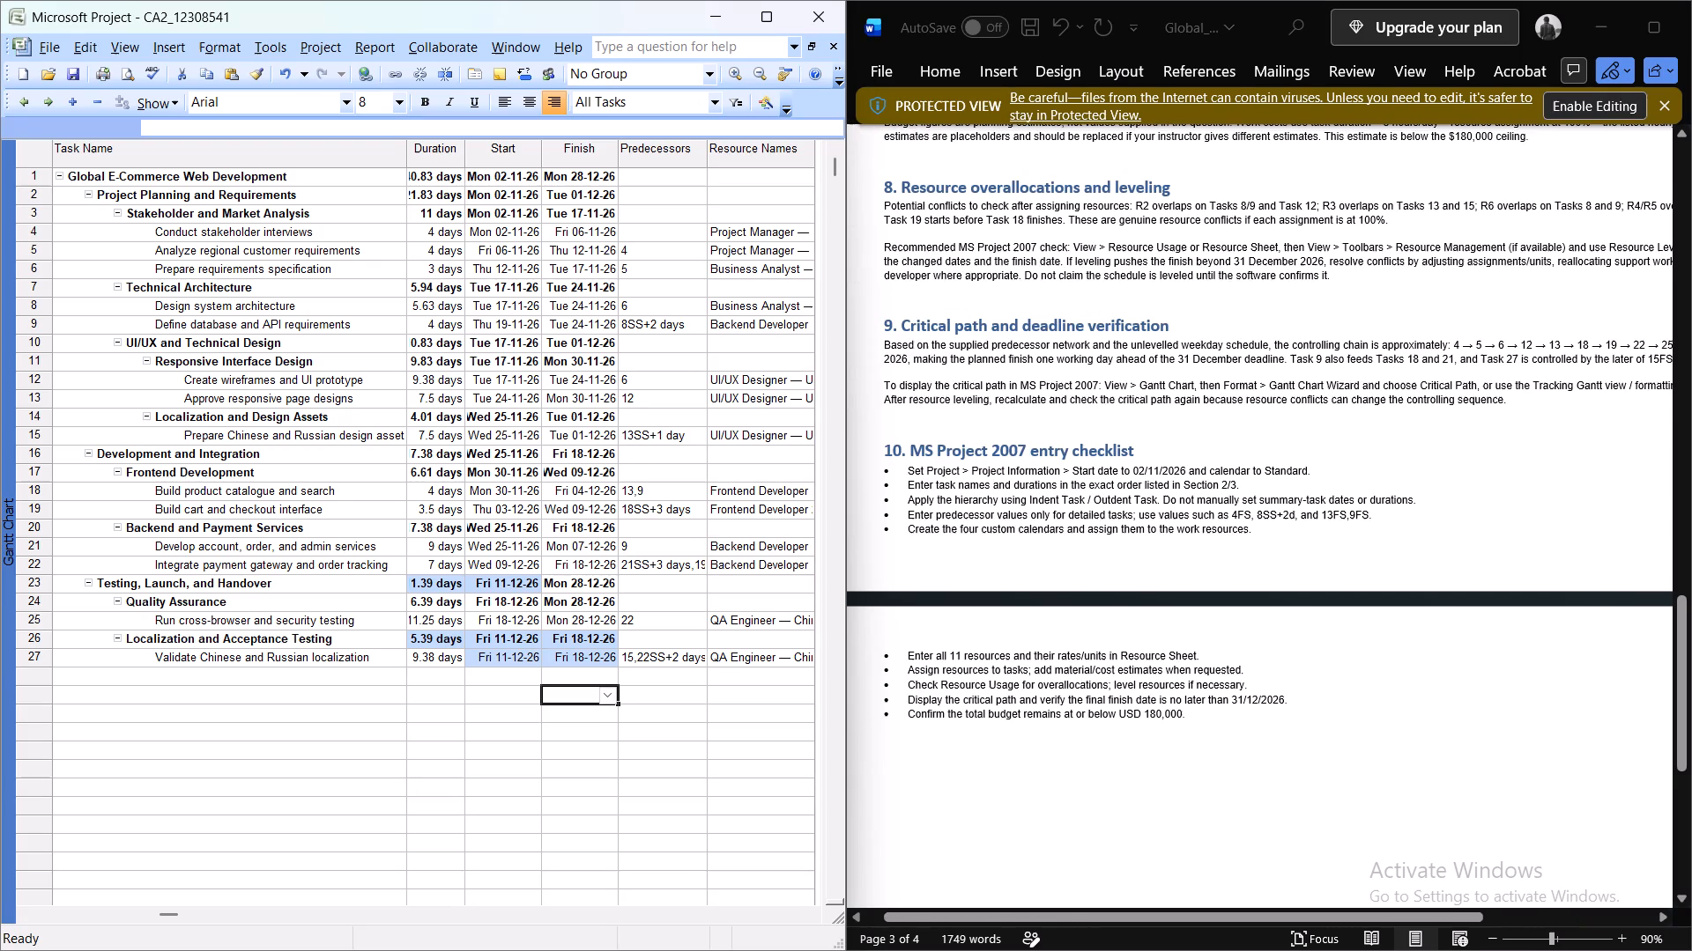
scroll(1316, 408, "right", 1)
scroll(1316, 408, "left", 1)
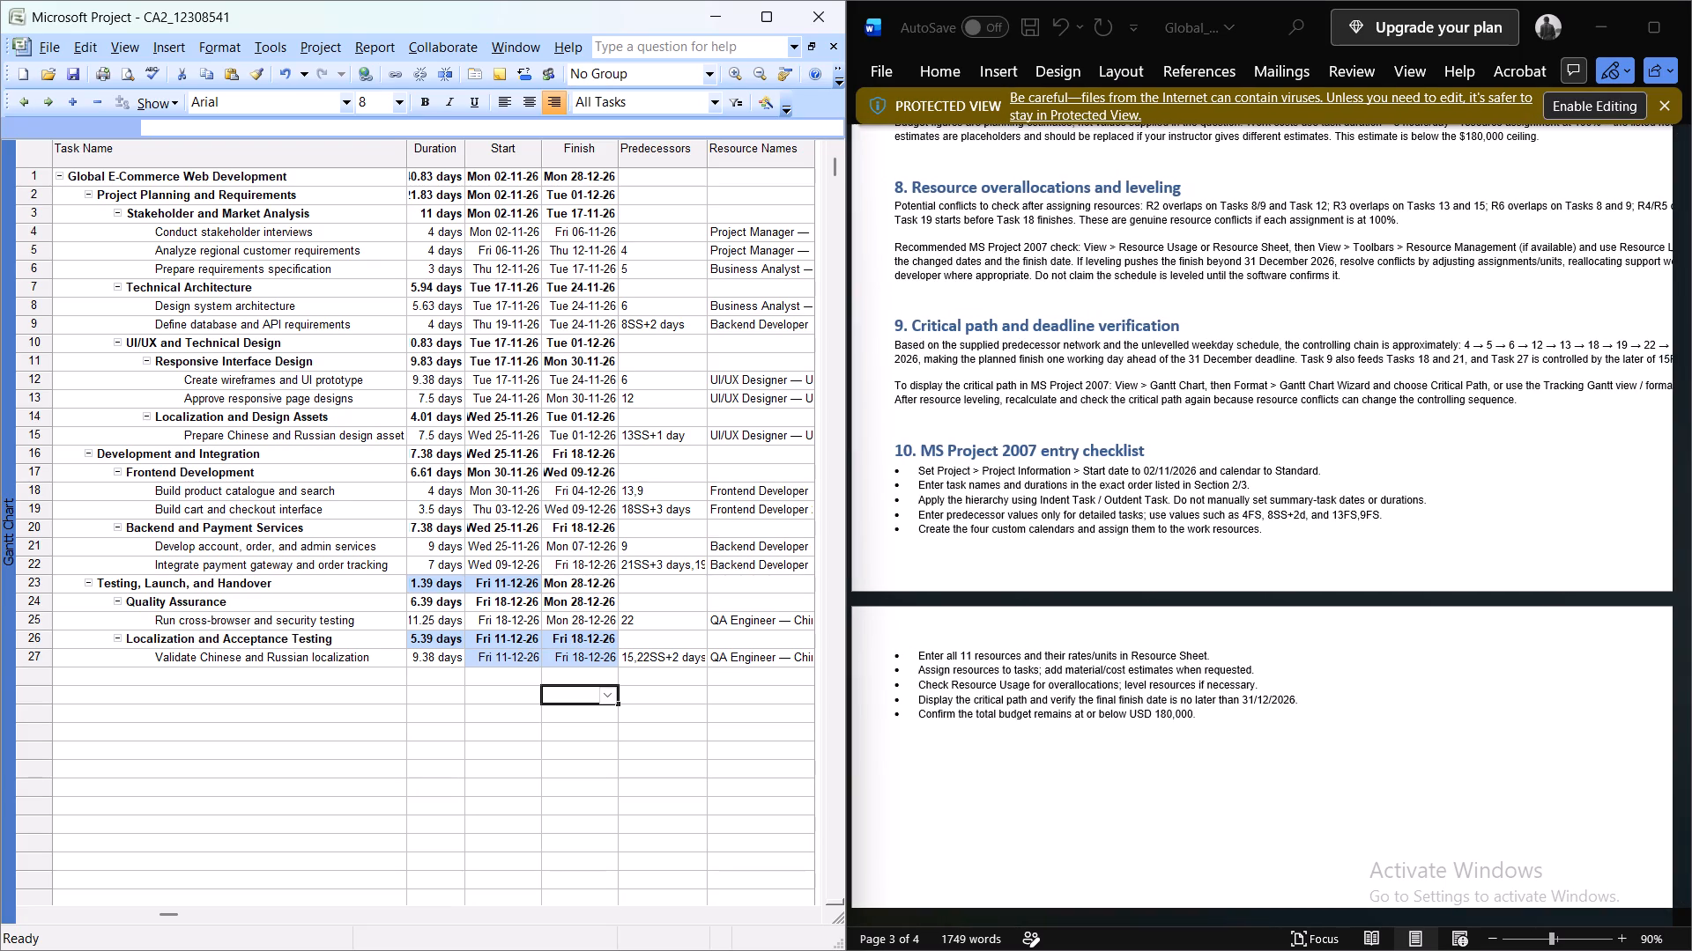
scroll(1316, 408, "left", 1)
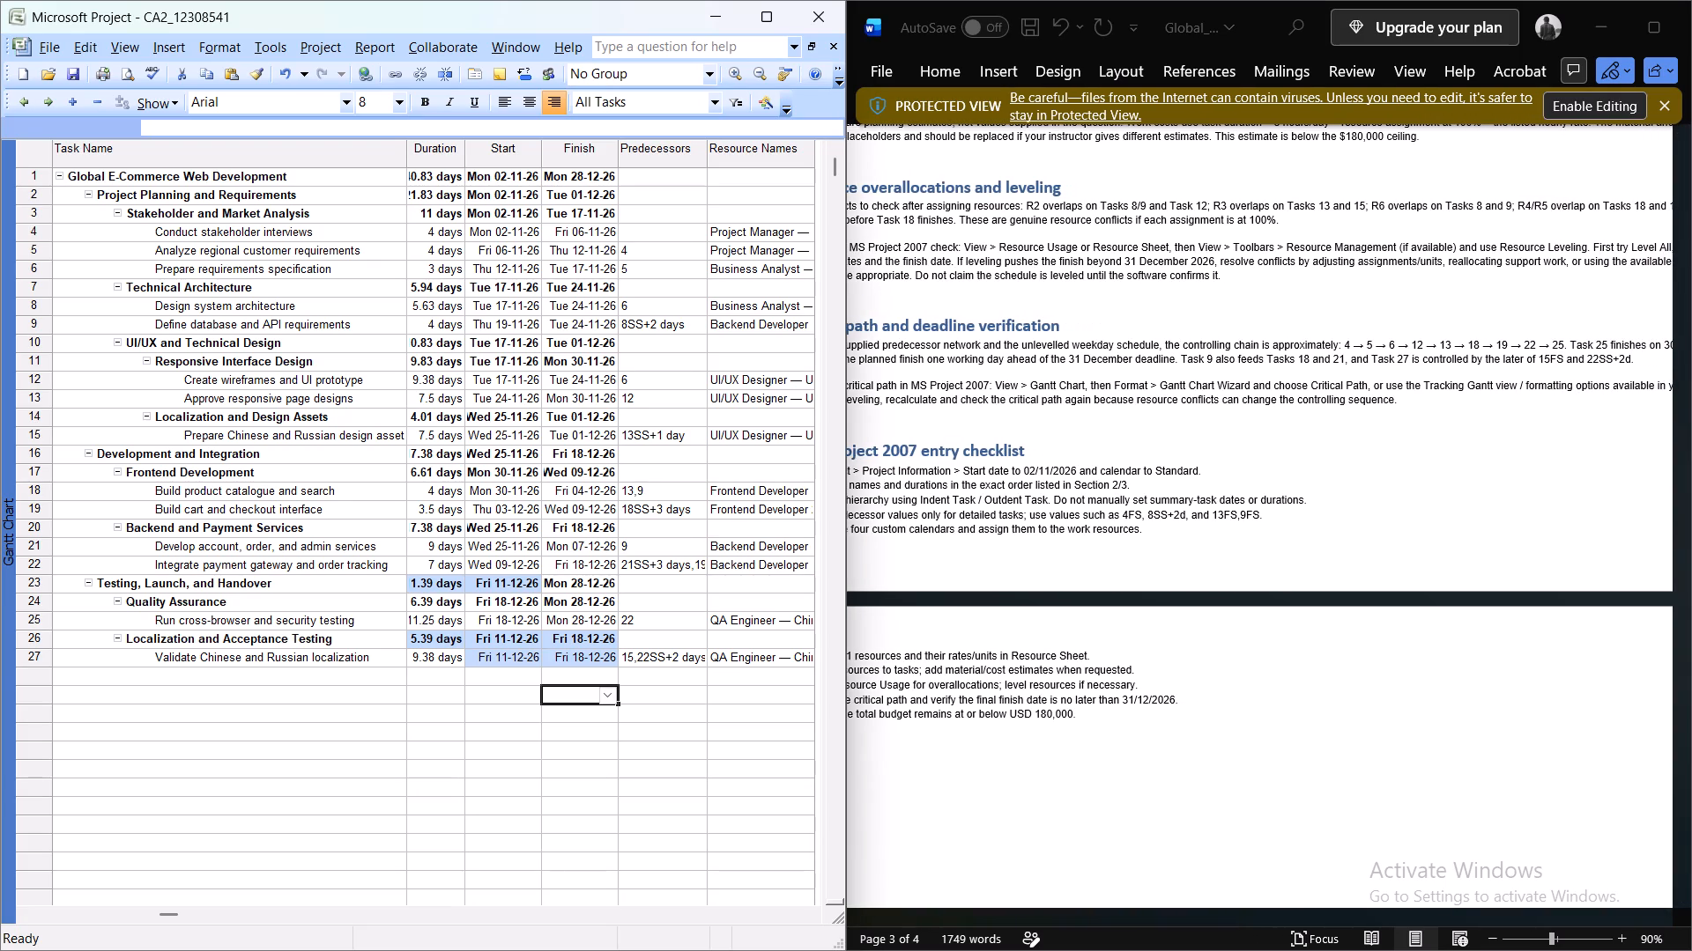
scroll(1316, 408, "right", 1)
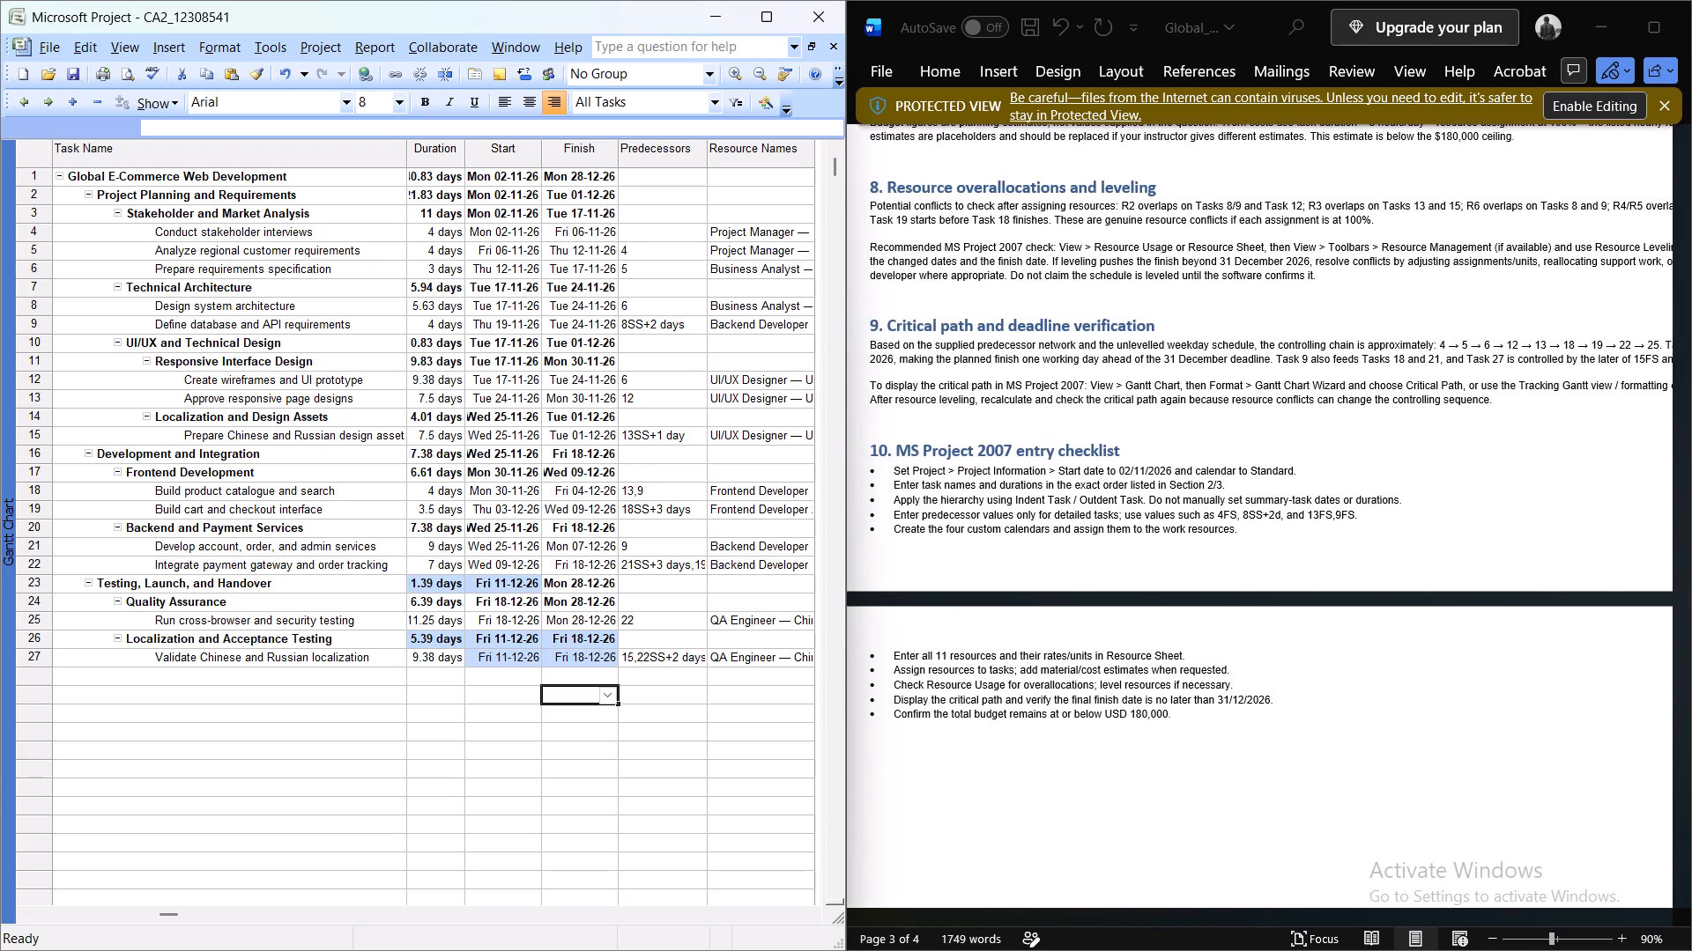
scroll(1316, 408, "up", 5)
scroll(1316, 408, "down", 8)
scroll(1316, 408, "up", 2)
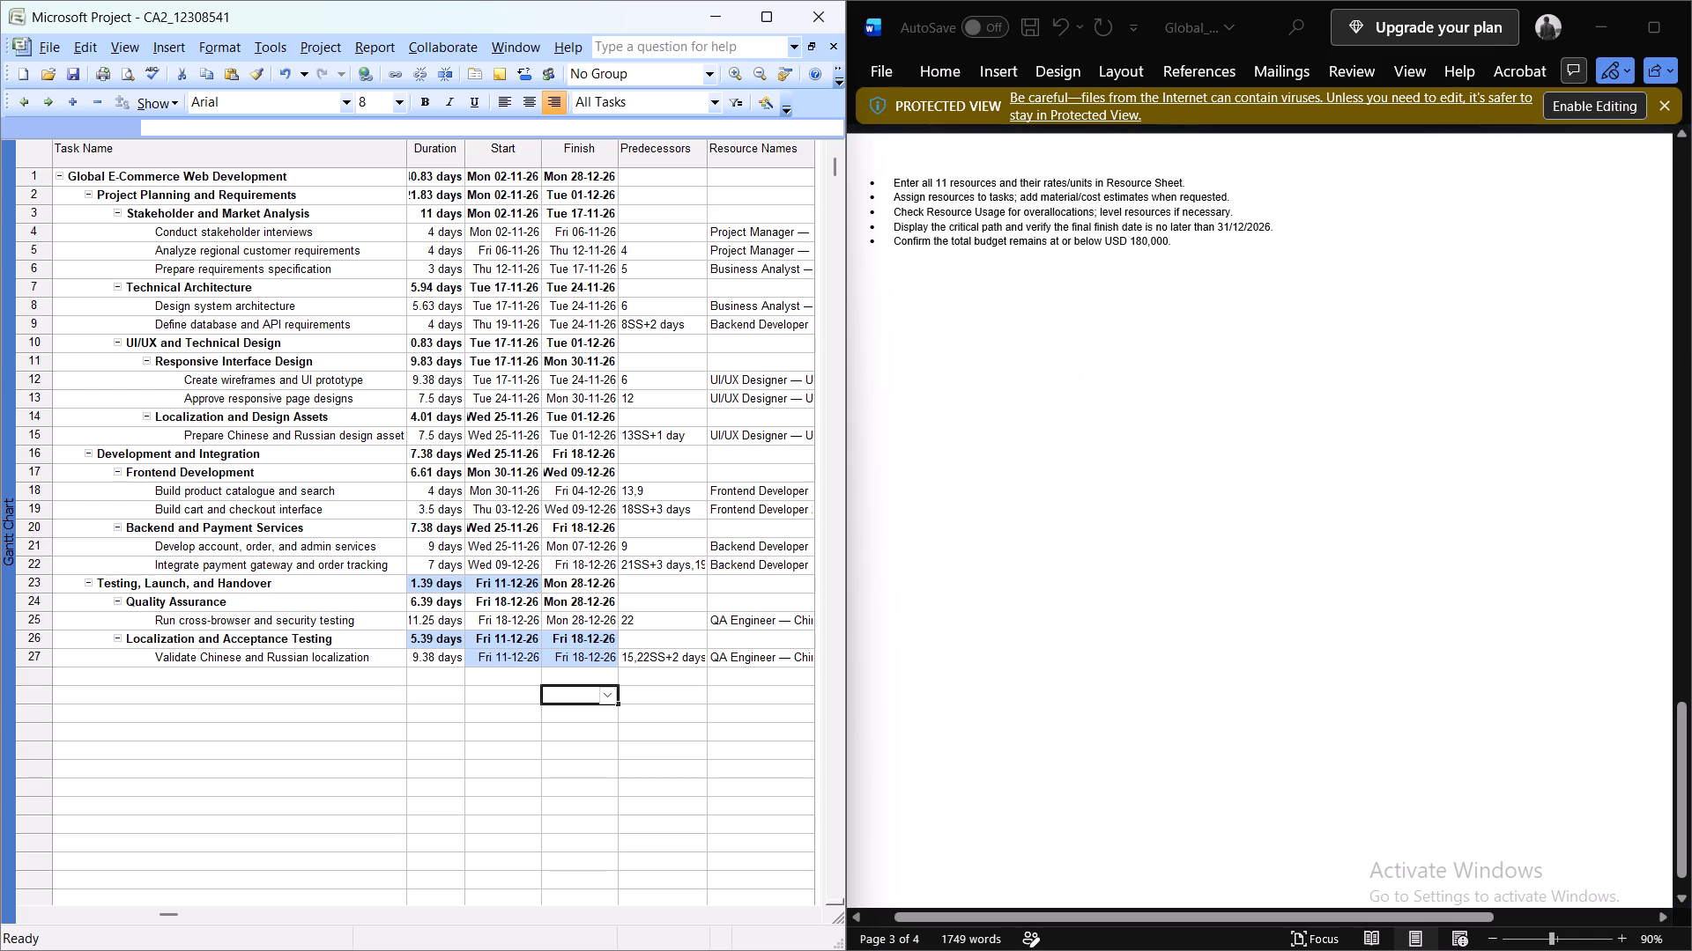
scroll(1316, 408, "up", 5)
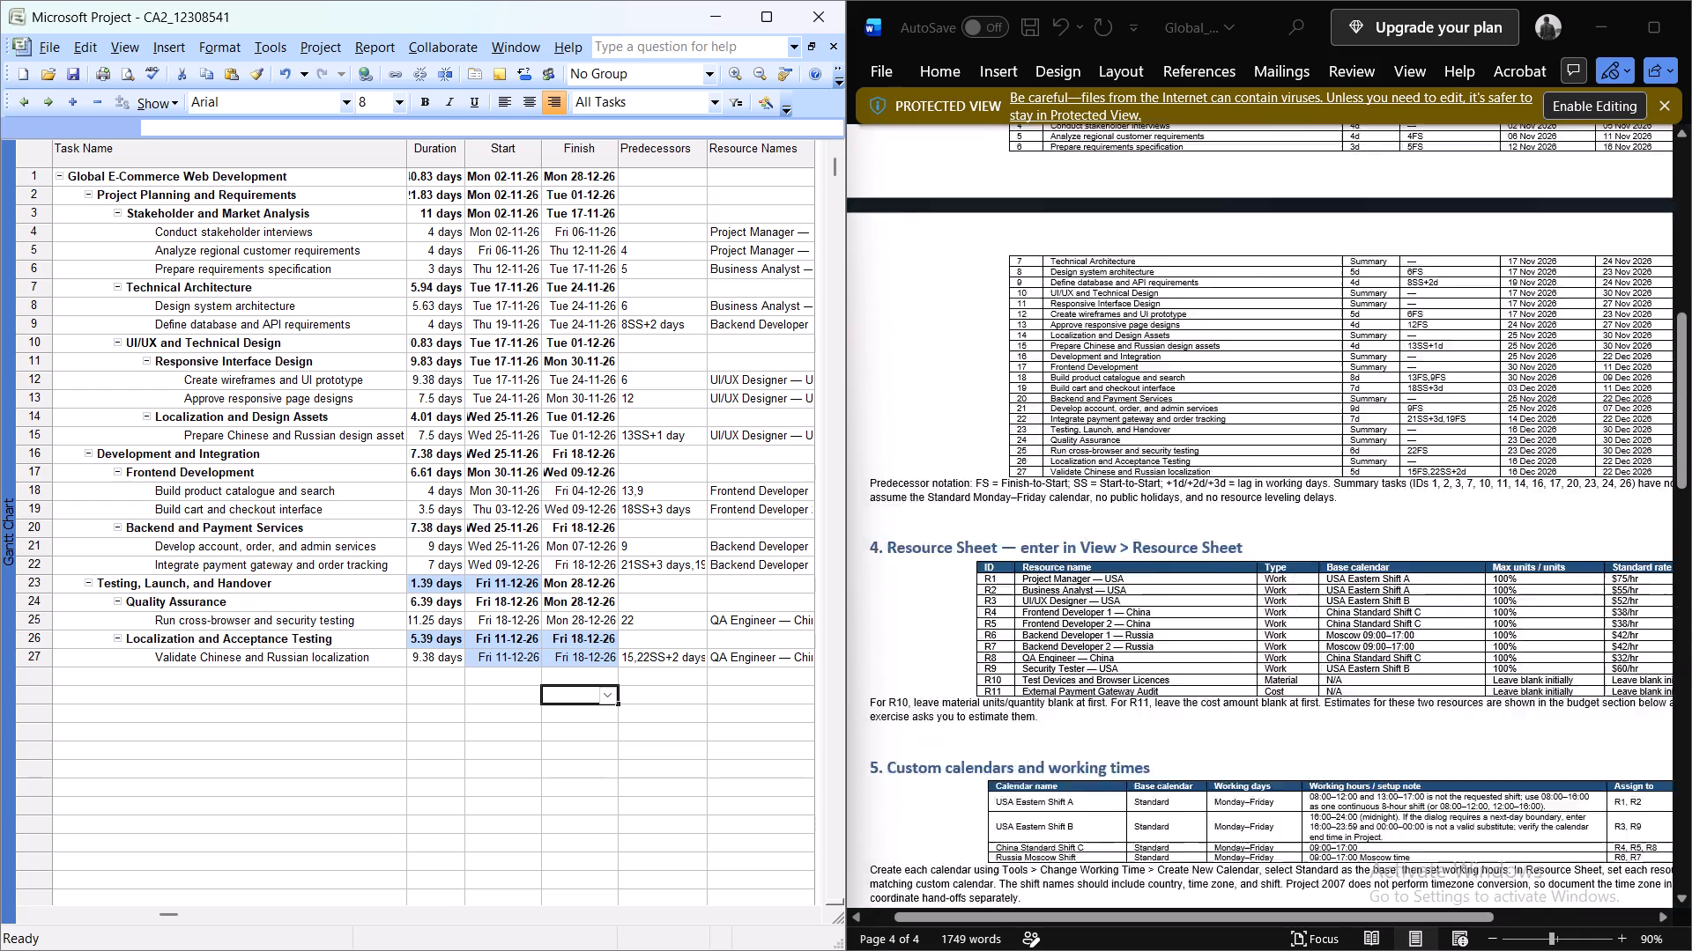
scroll(1316, 408, "up", 3)
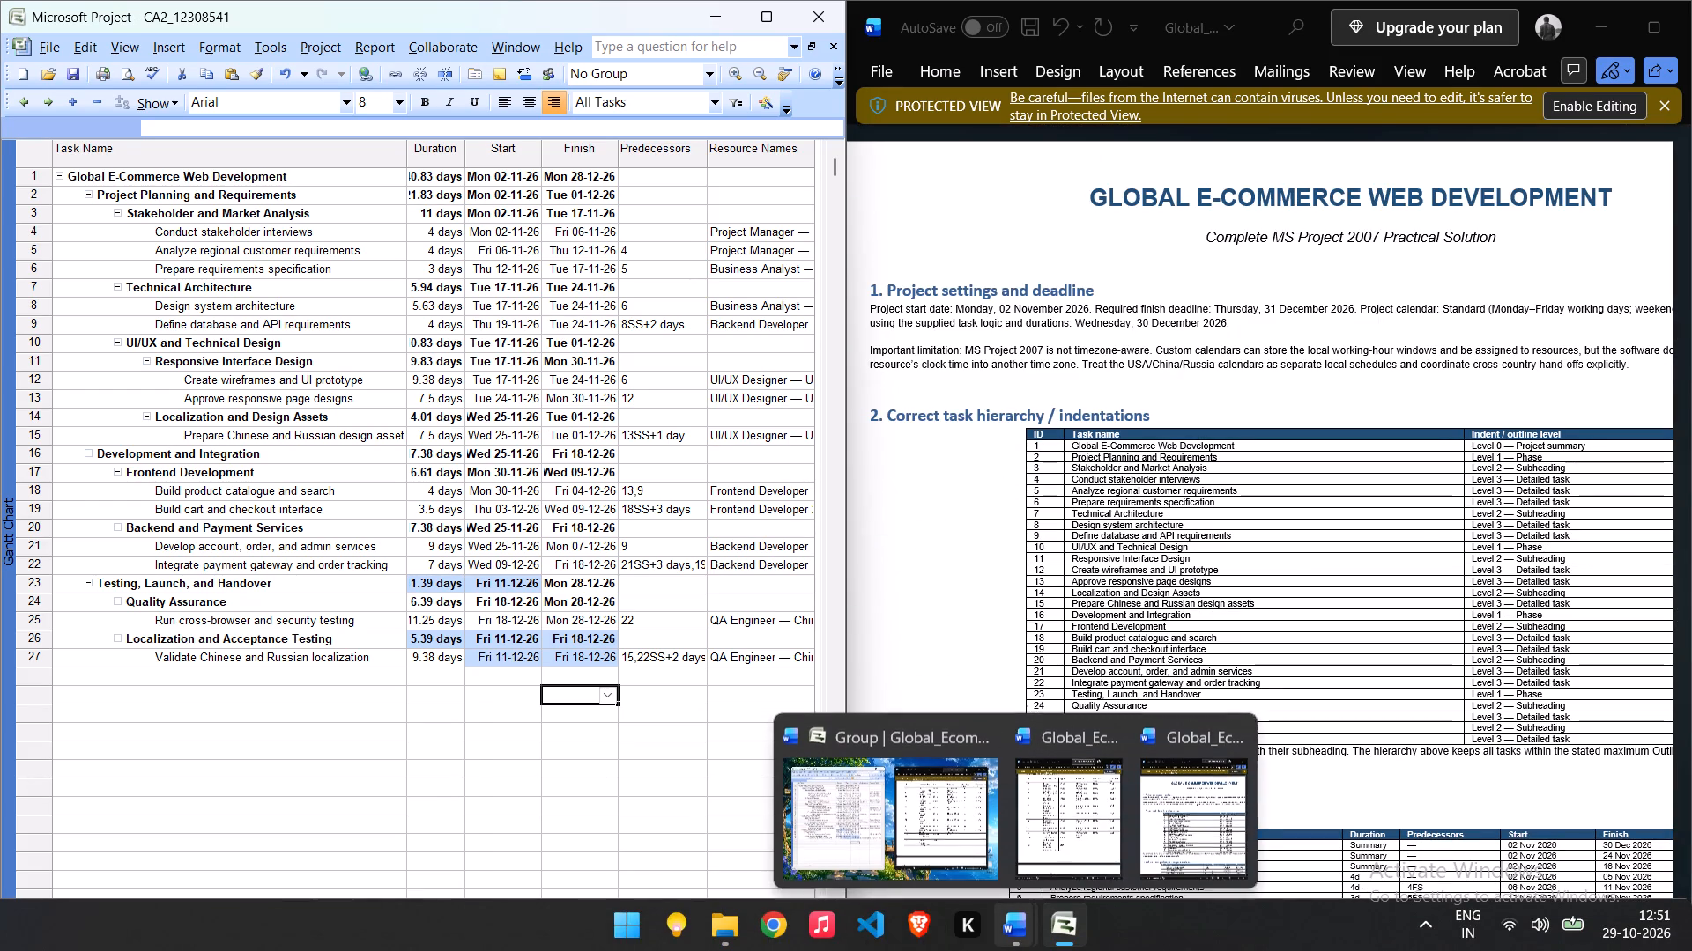
Switch to the assignment question document in Word and read its resource table and Resource Assignment Challenges section.
left_click(1051, 834)
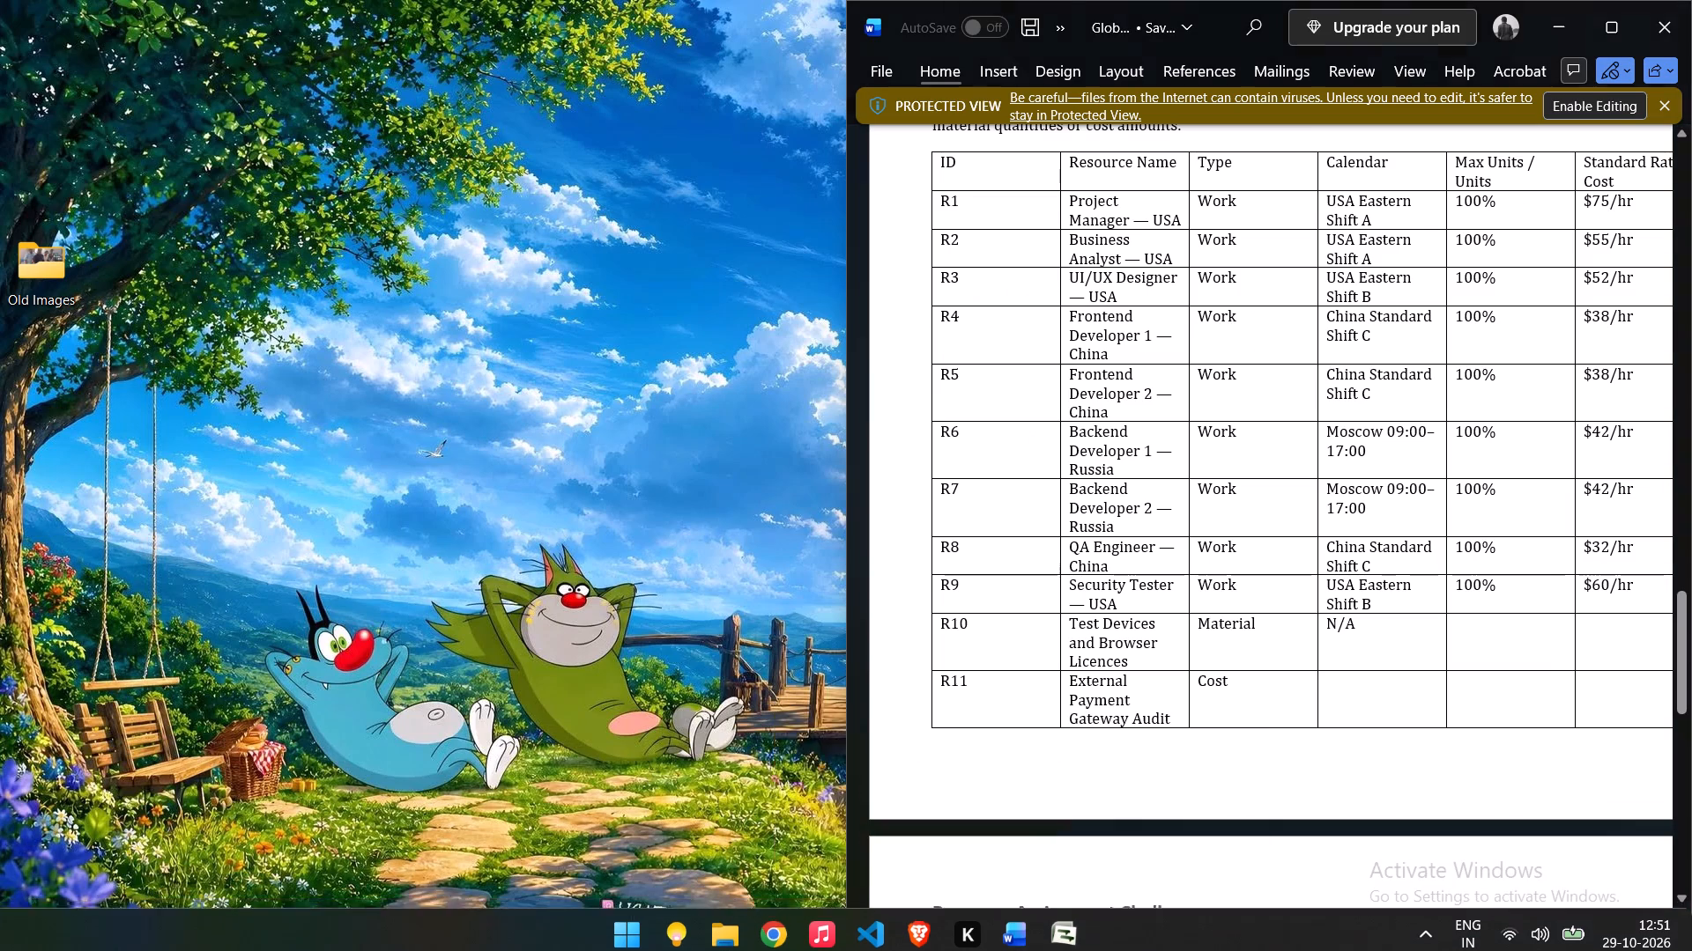
scroll(1188, 569, "down", 4)
scroll(1188, 569, "up", 4)
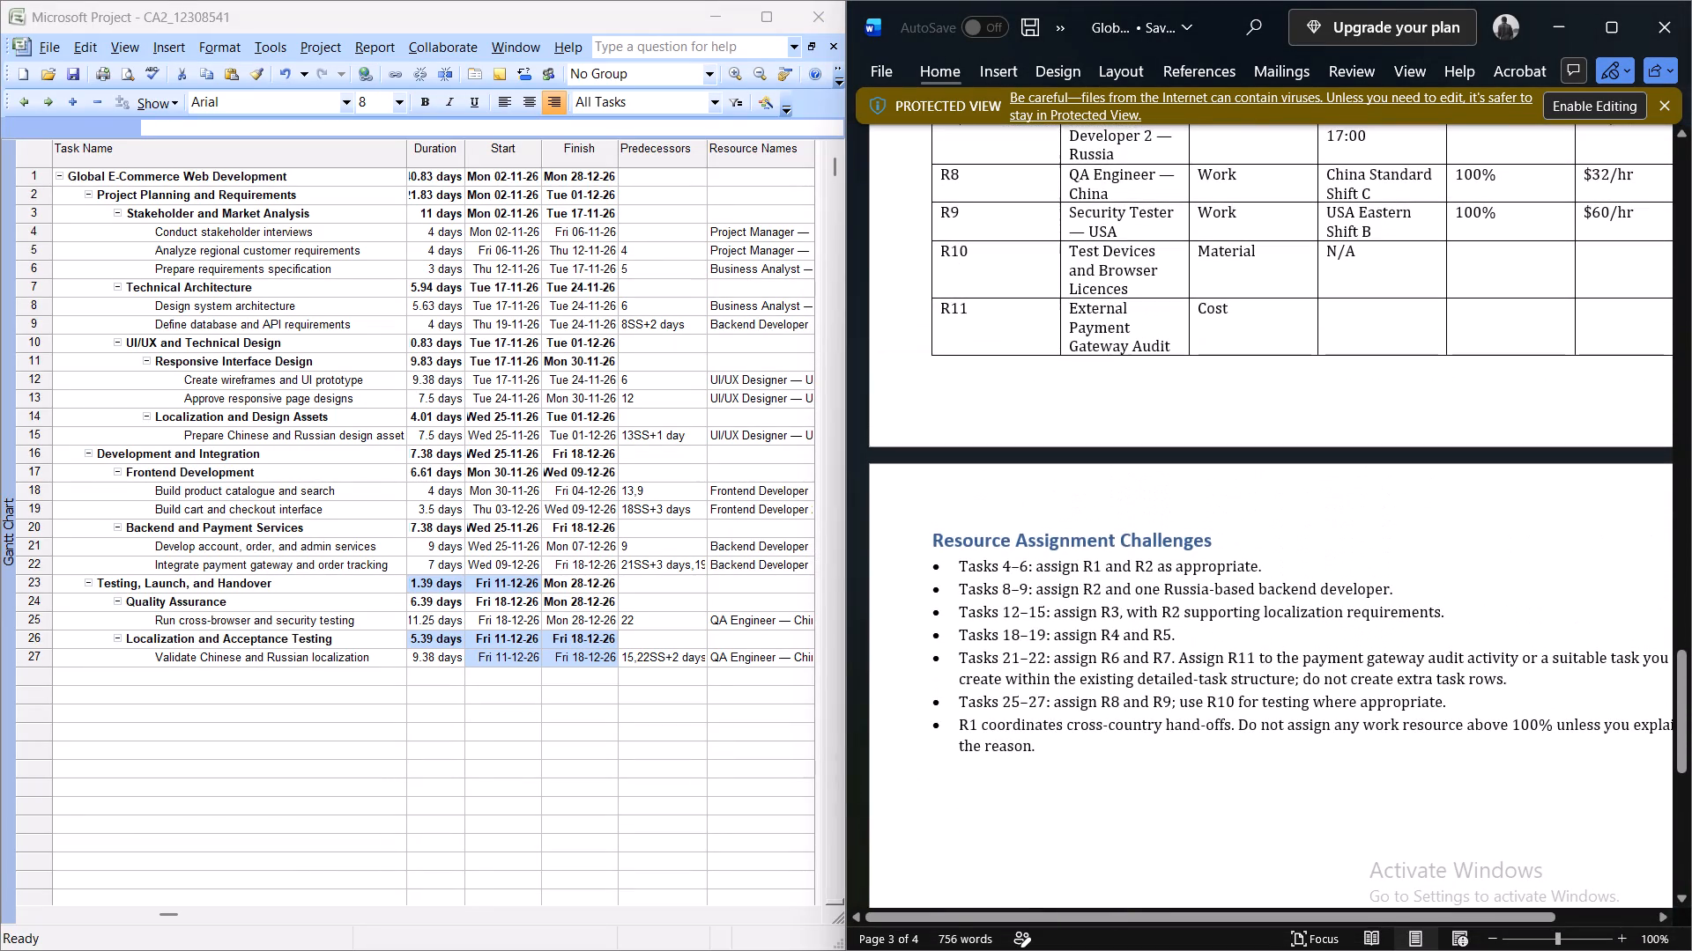
scroll(1182, 669, "left", 1)
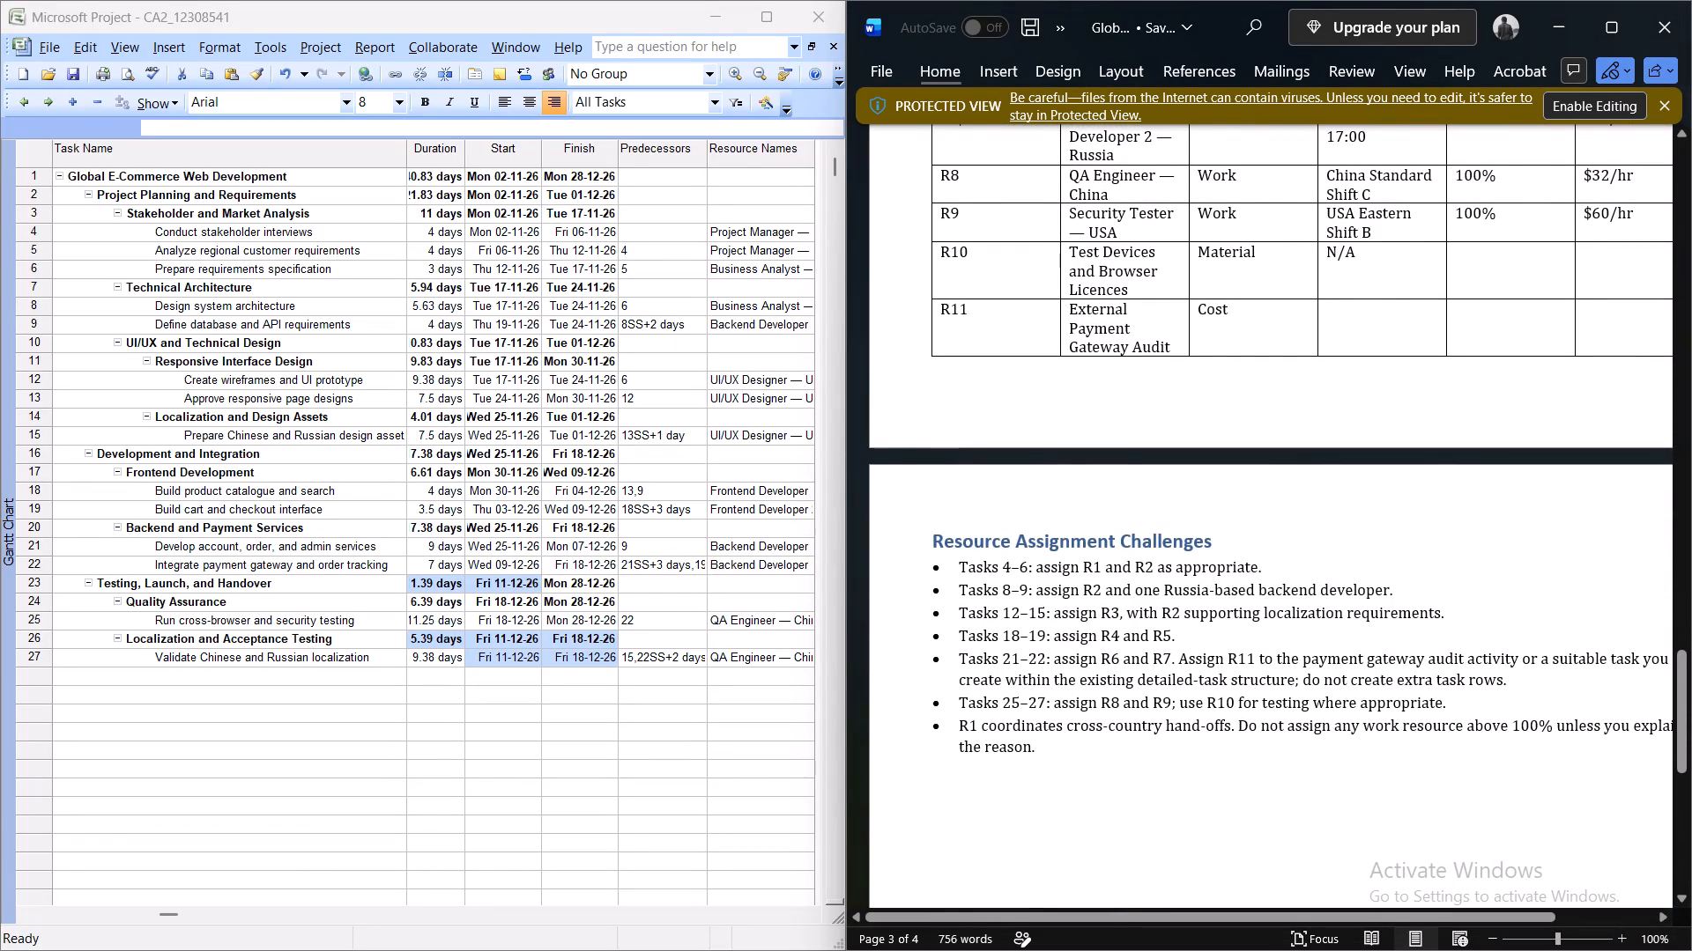
scroll(1182, 669, "left", 2)
scroll(1182, 669, "right", 1)
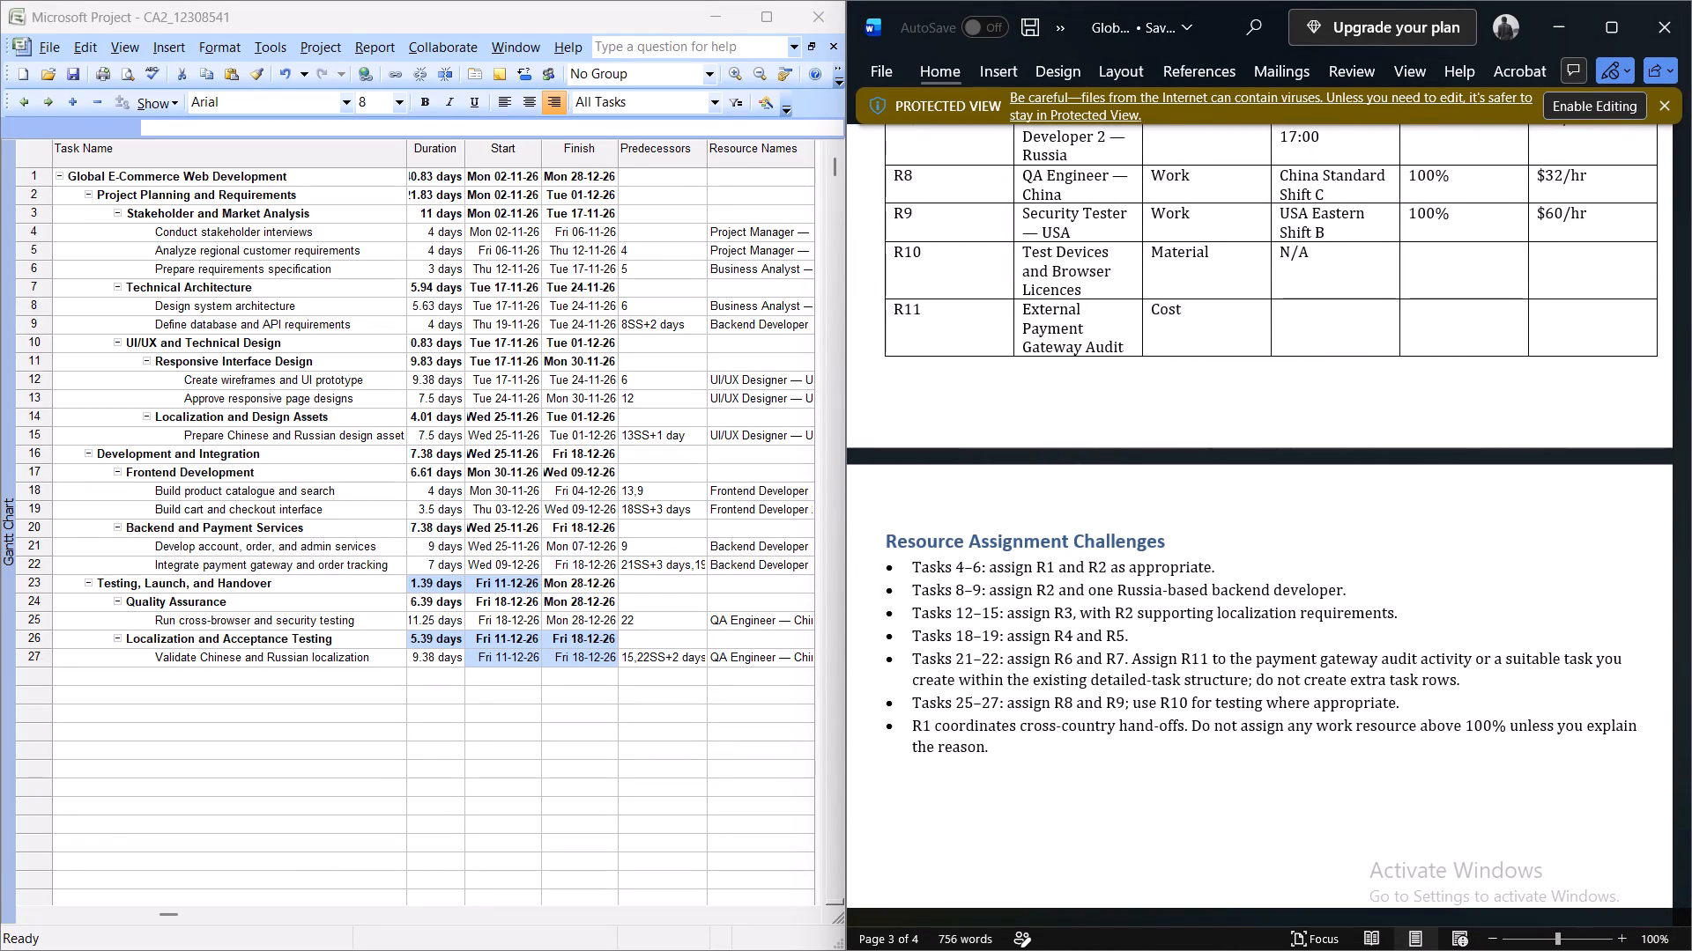
scroll(564, 520, "up", 2)
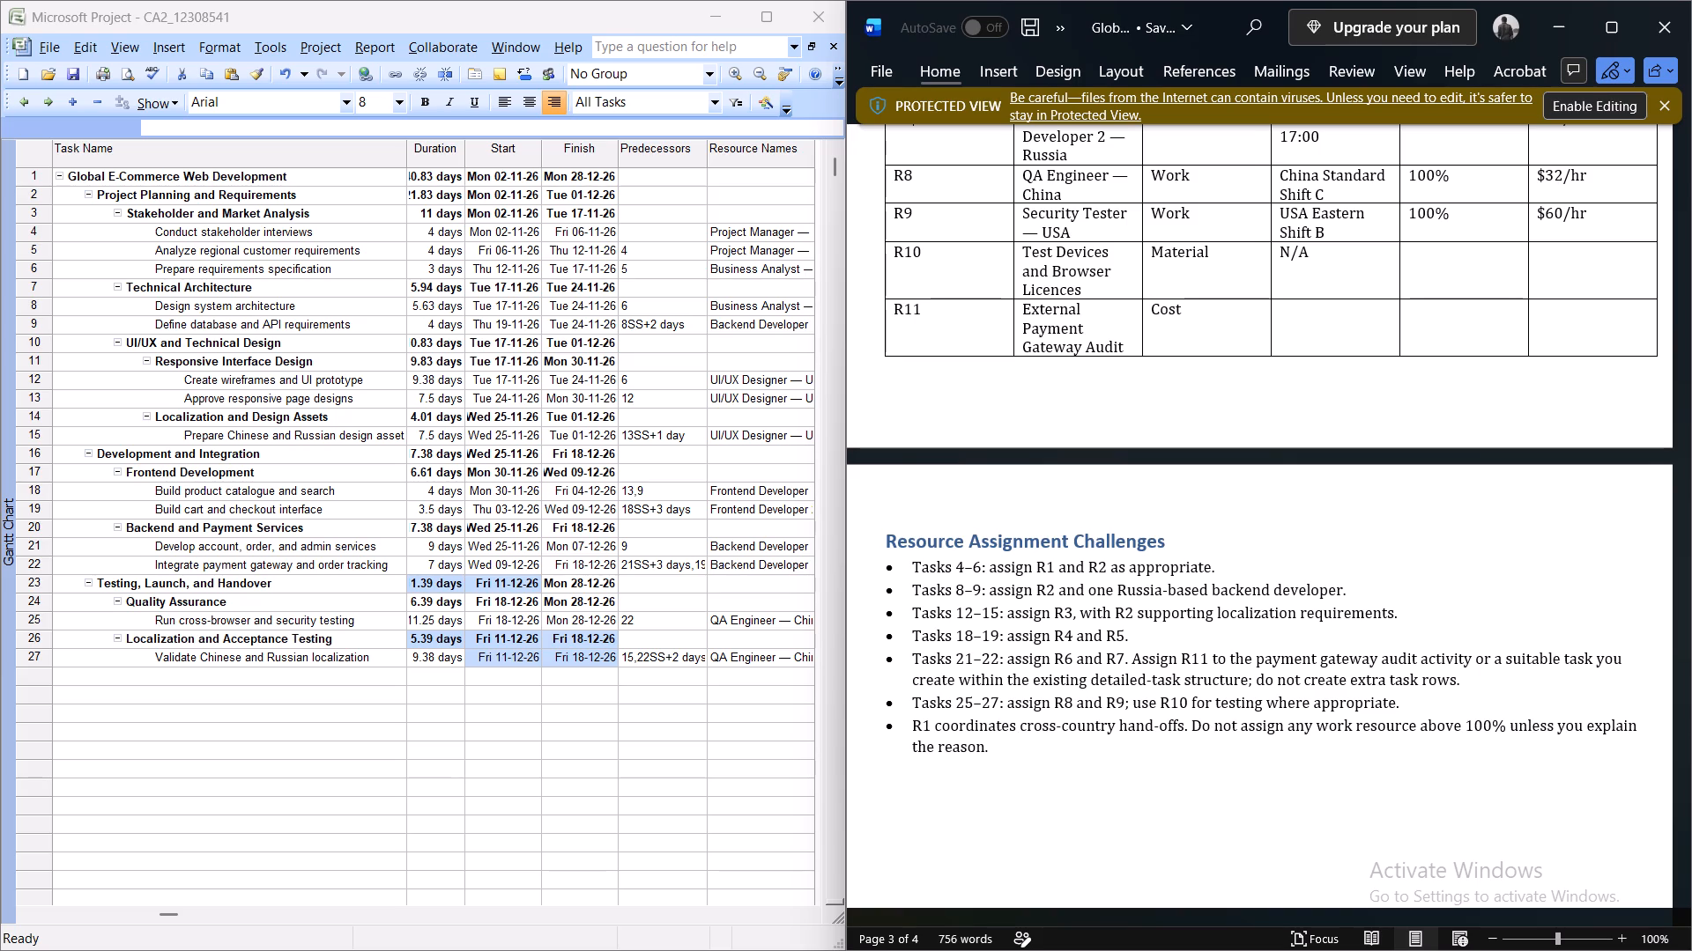
scroll(671, 282, "left", 1)
Check the resource assigned to task 4 in Microsoft Project against the question document's resource table and Resource Assignment Challenges.
left_click(345, 913)
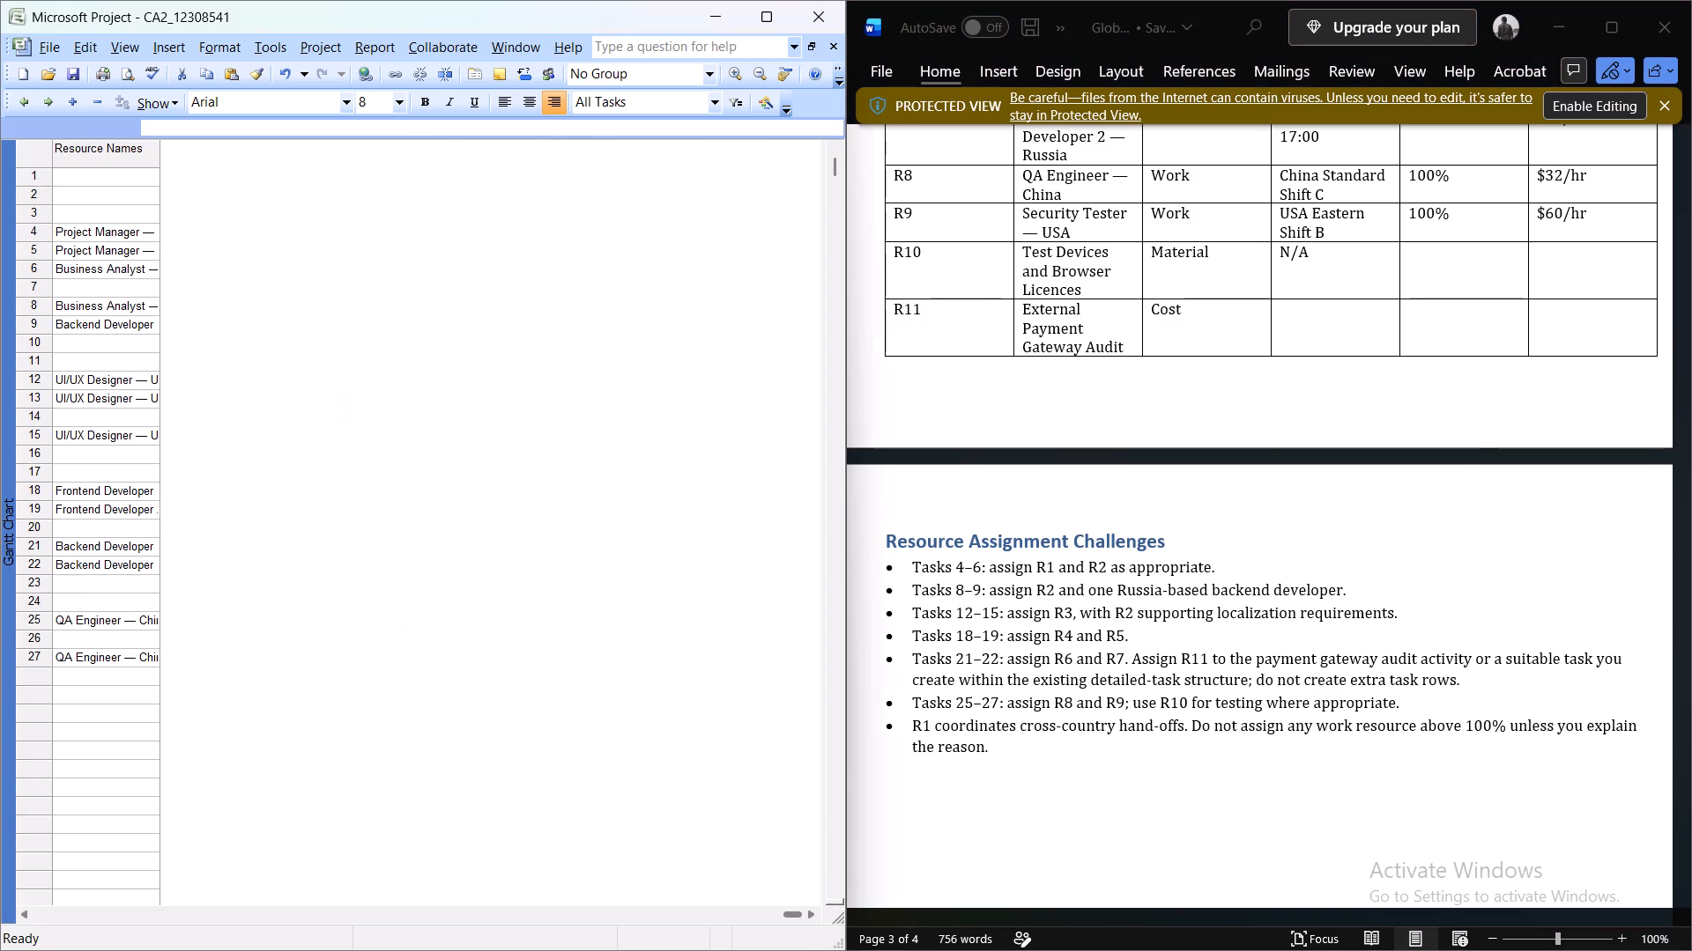
left_click(101, 792)
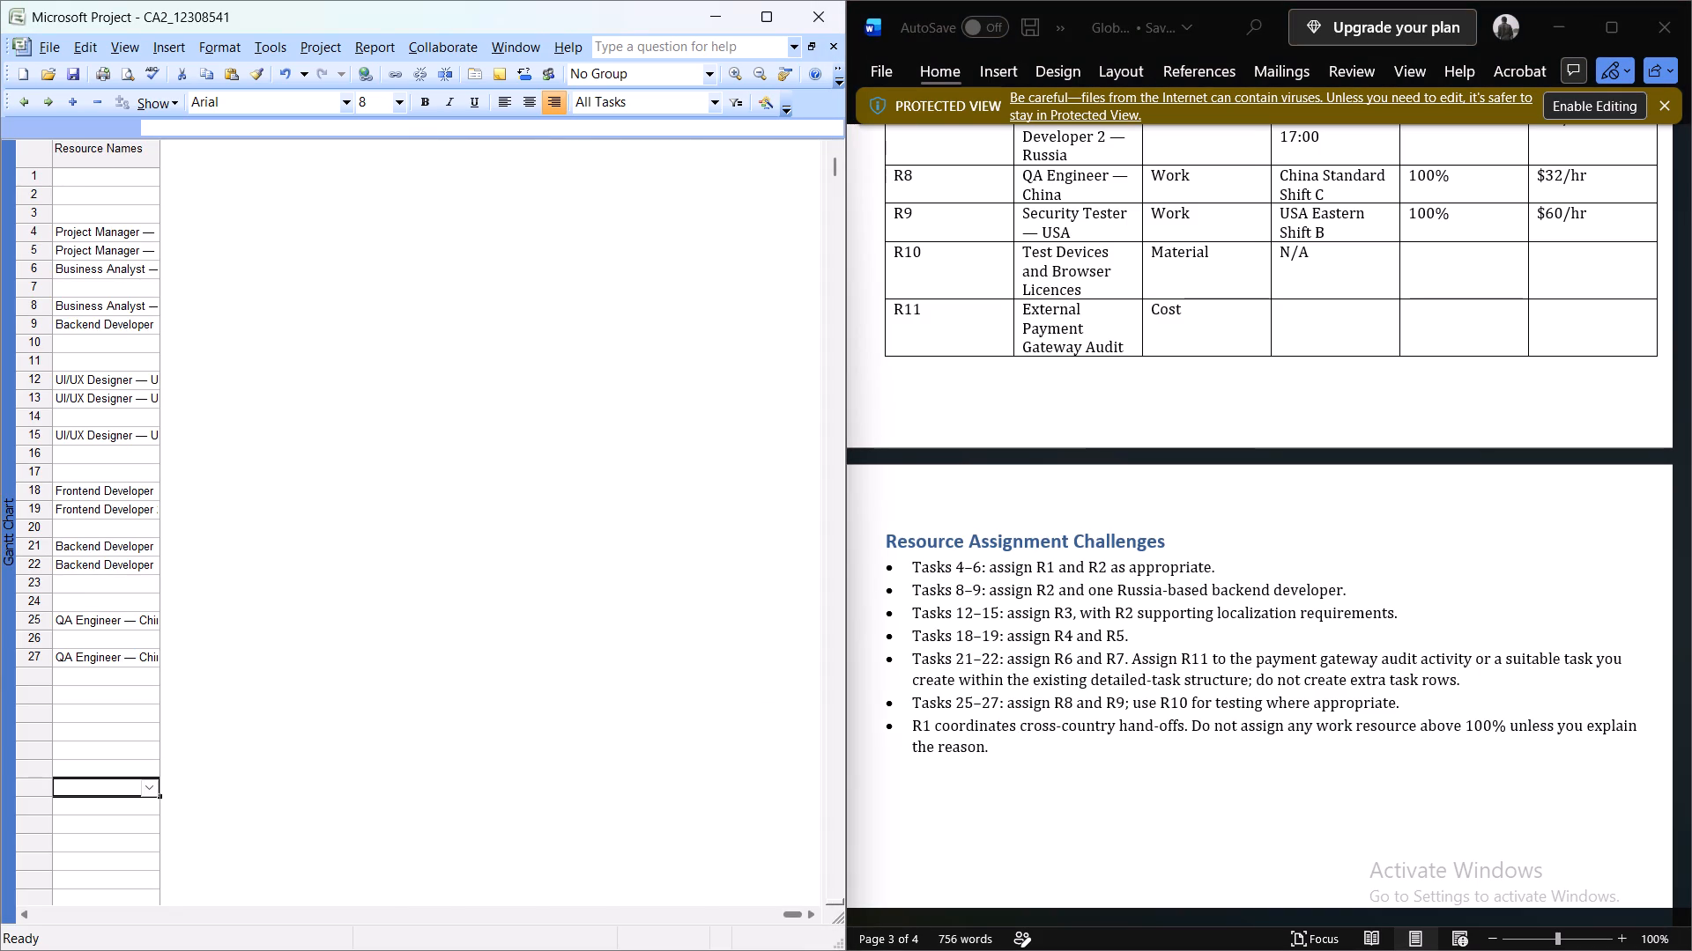
double_click(26, 913)
triple_click(26, 913)
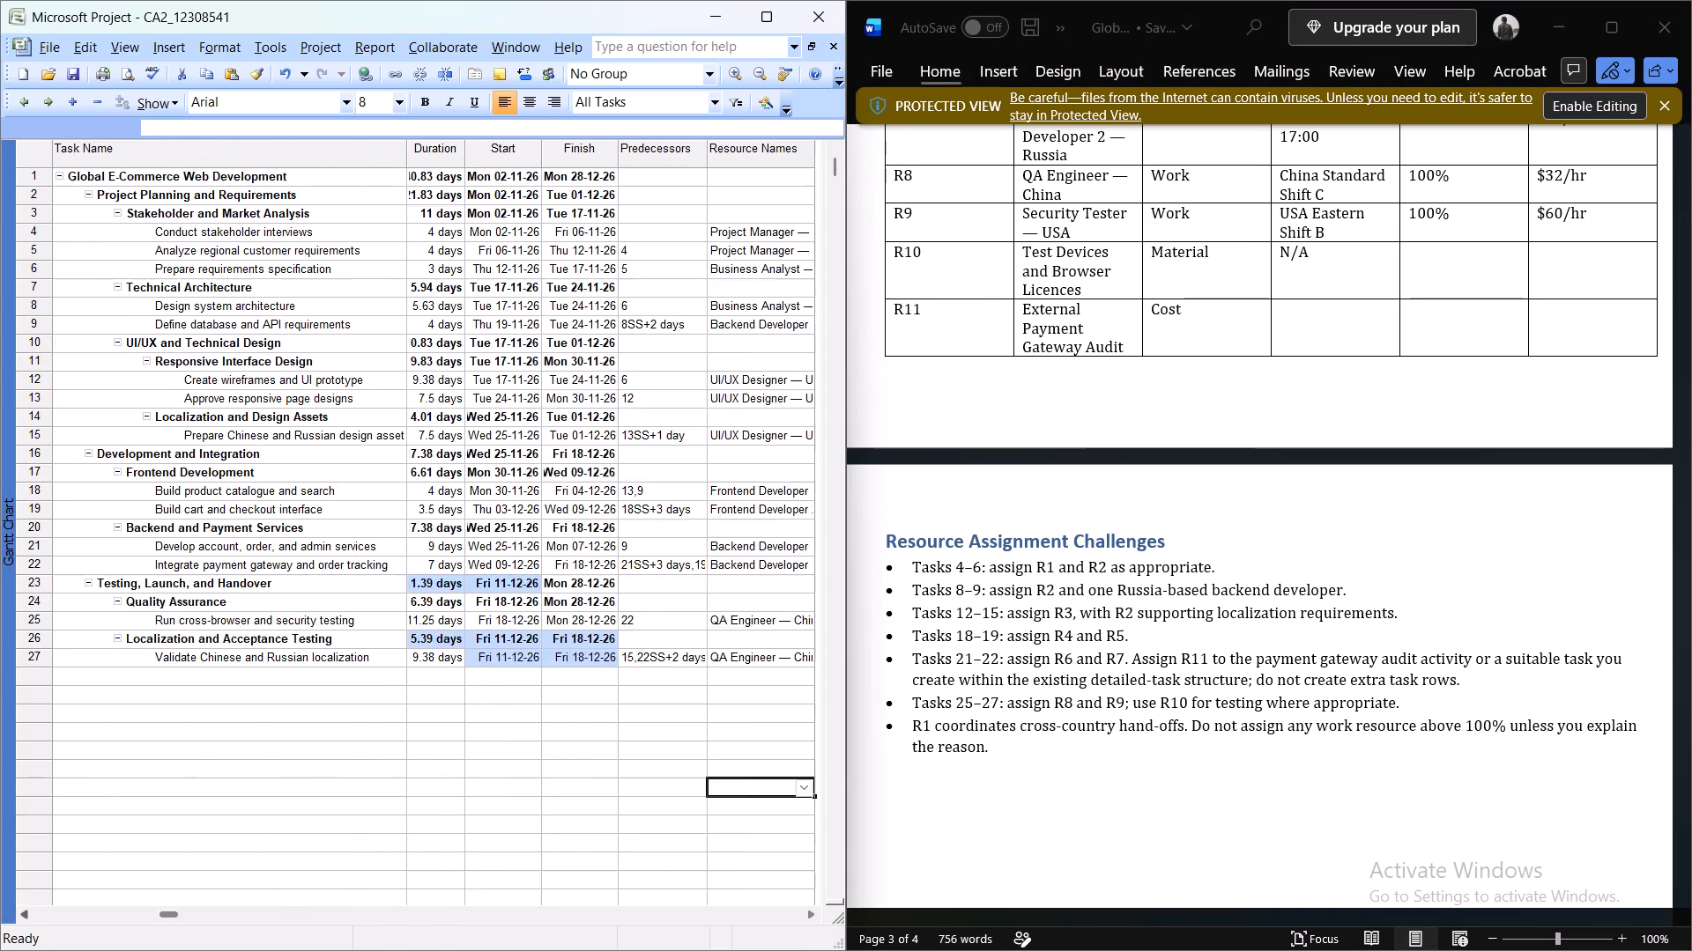
left_click(26, 913)
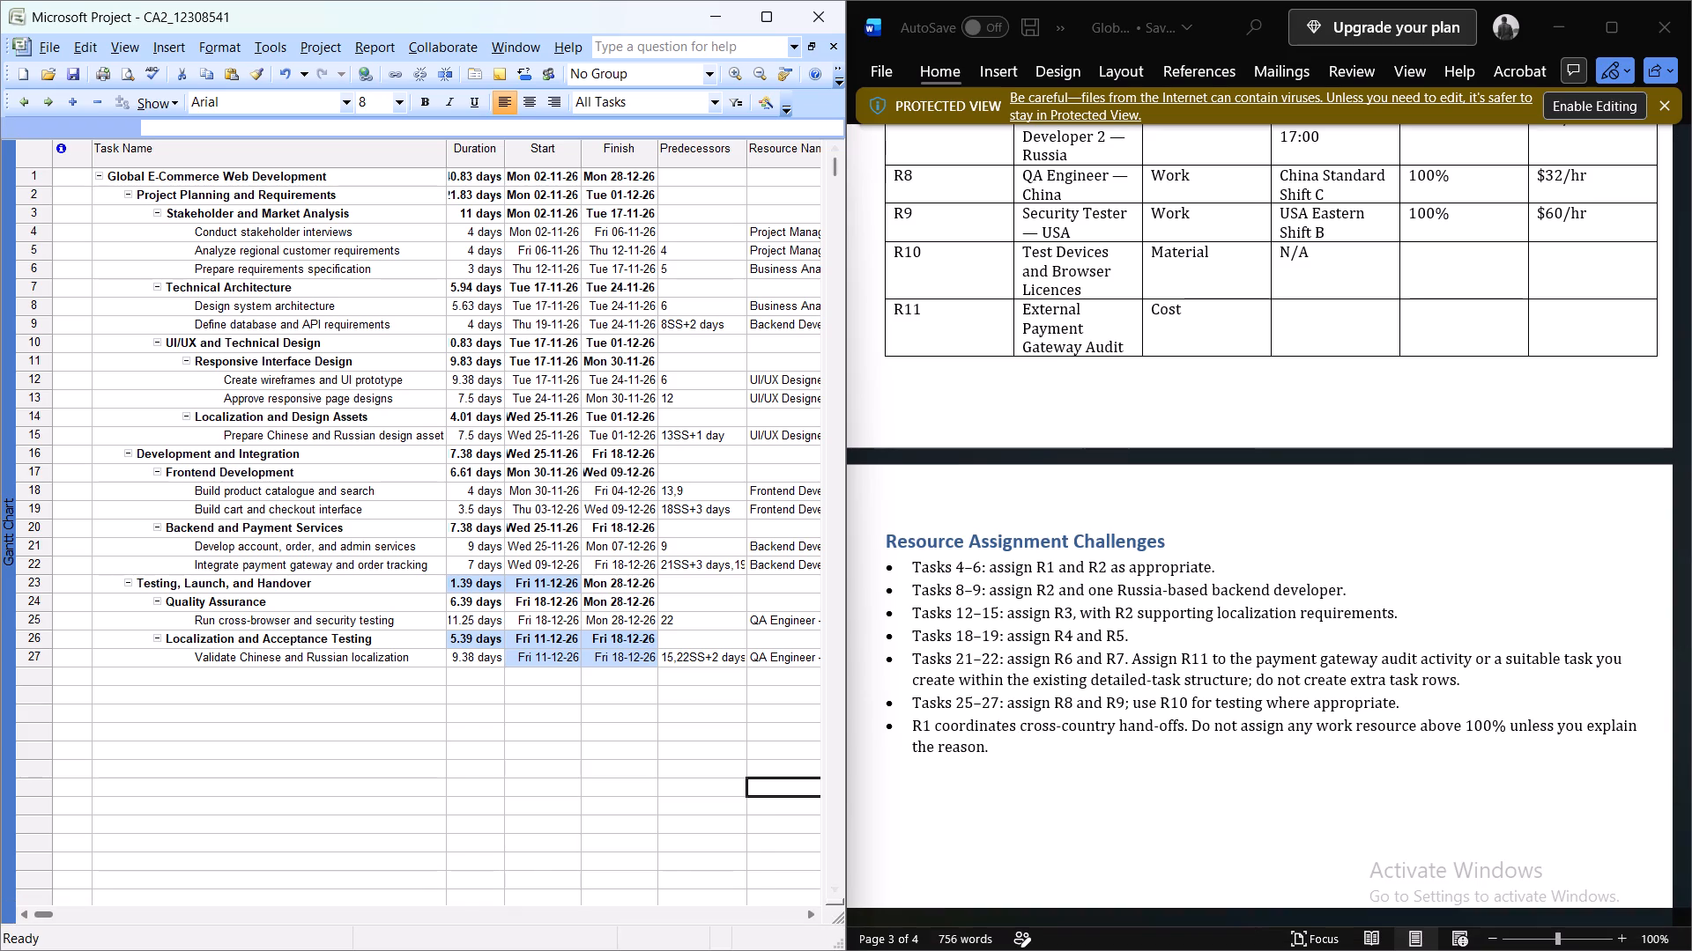
left_click(802, 909)
left_click(810, 912)
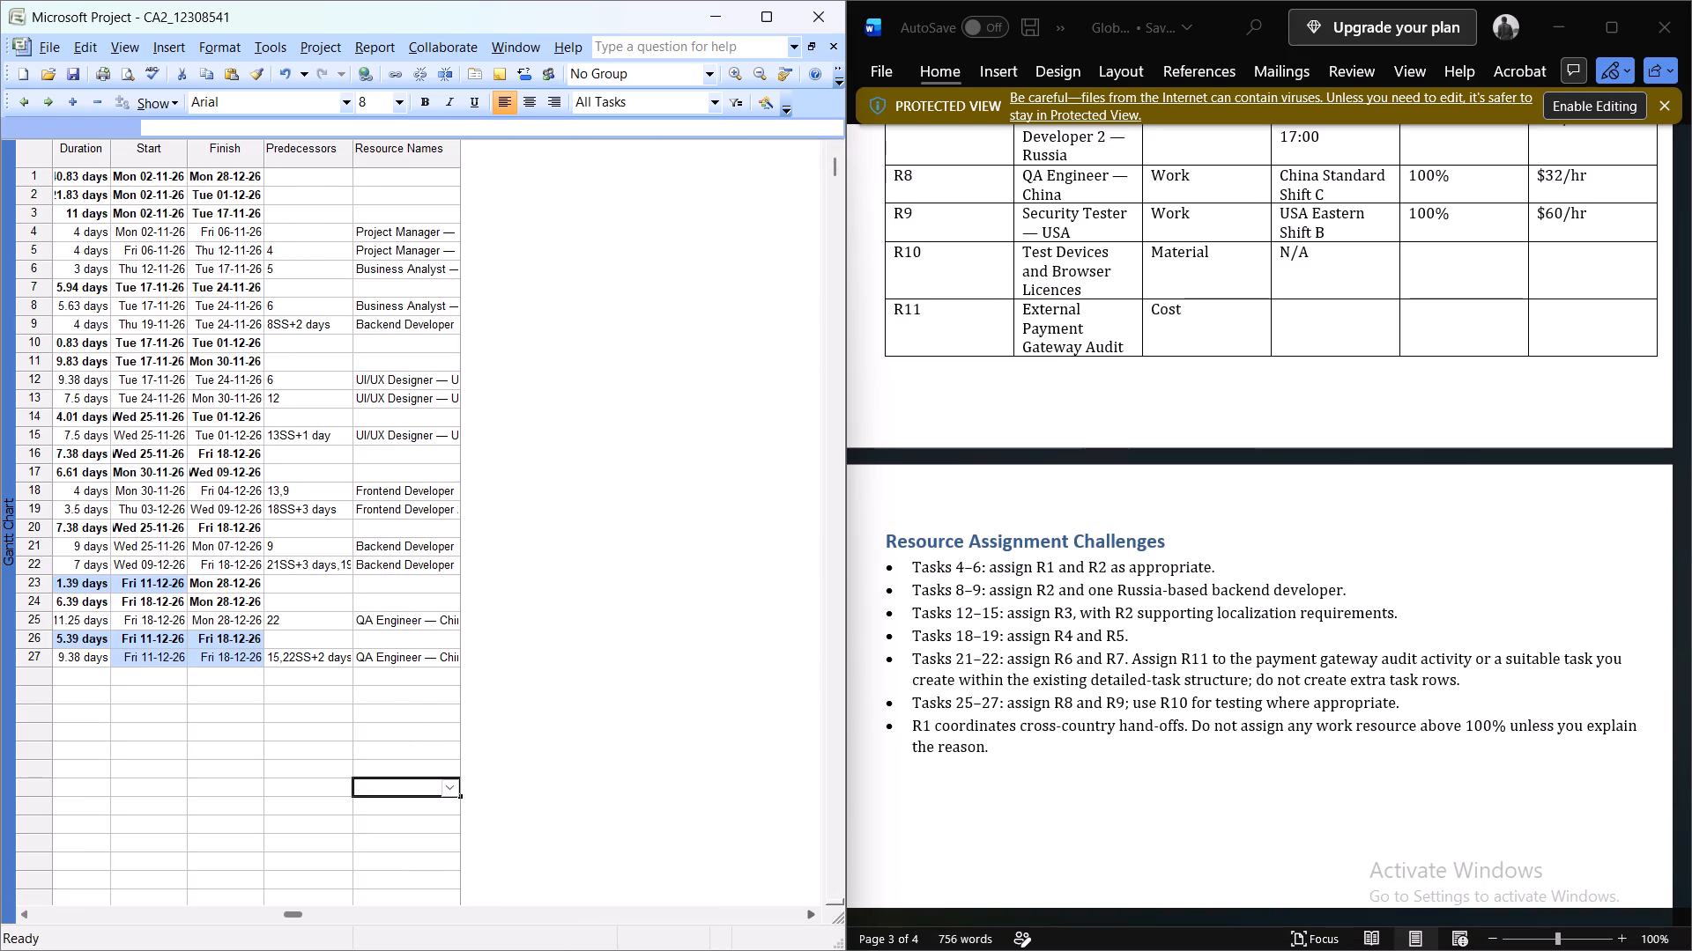
left_click(28, 917)
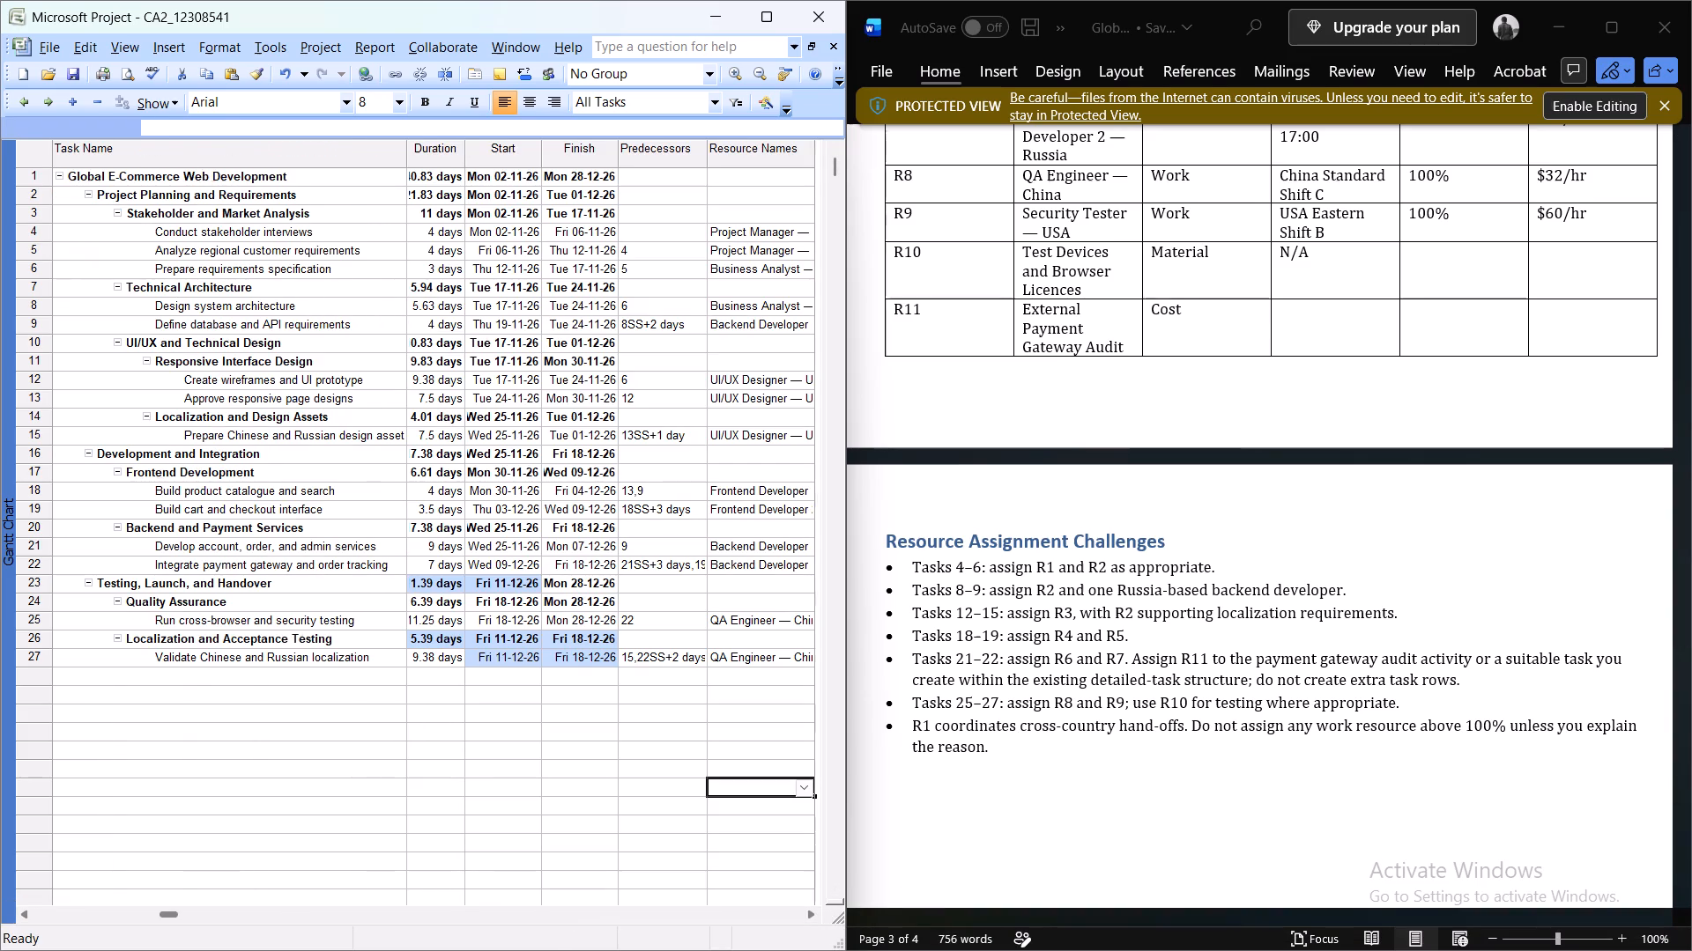
left_click(731, 232)
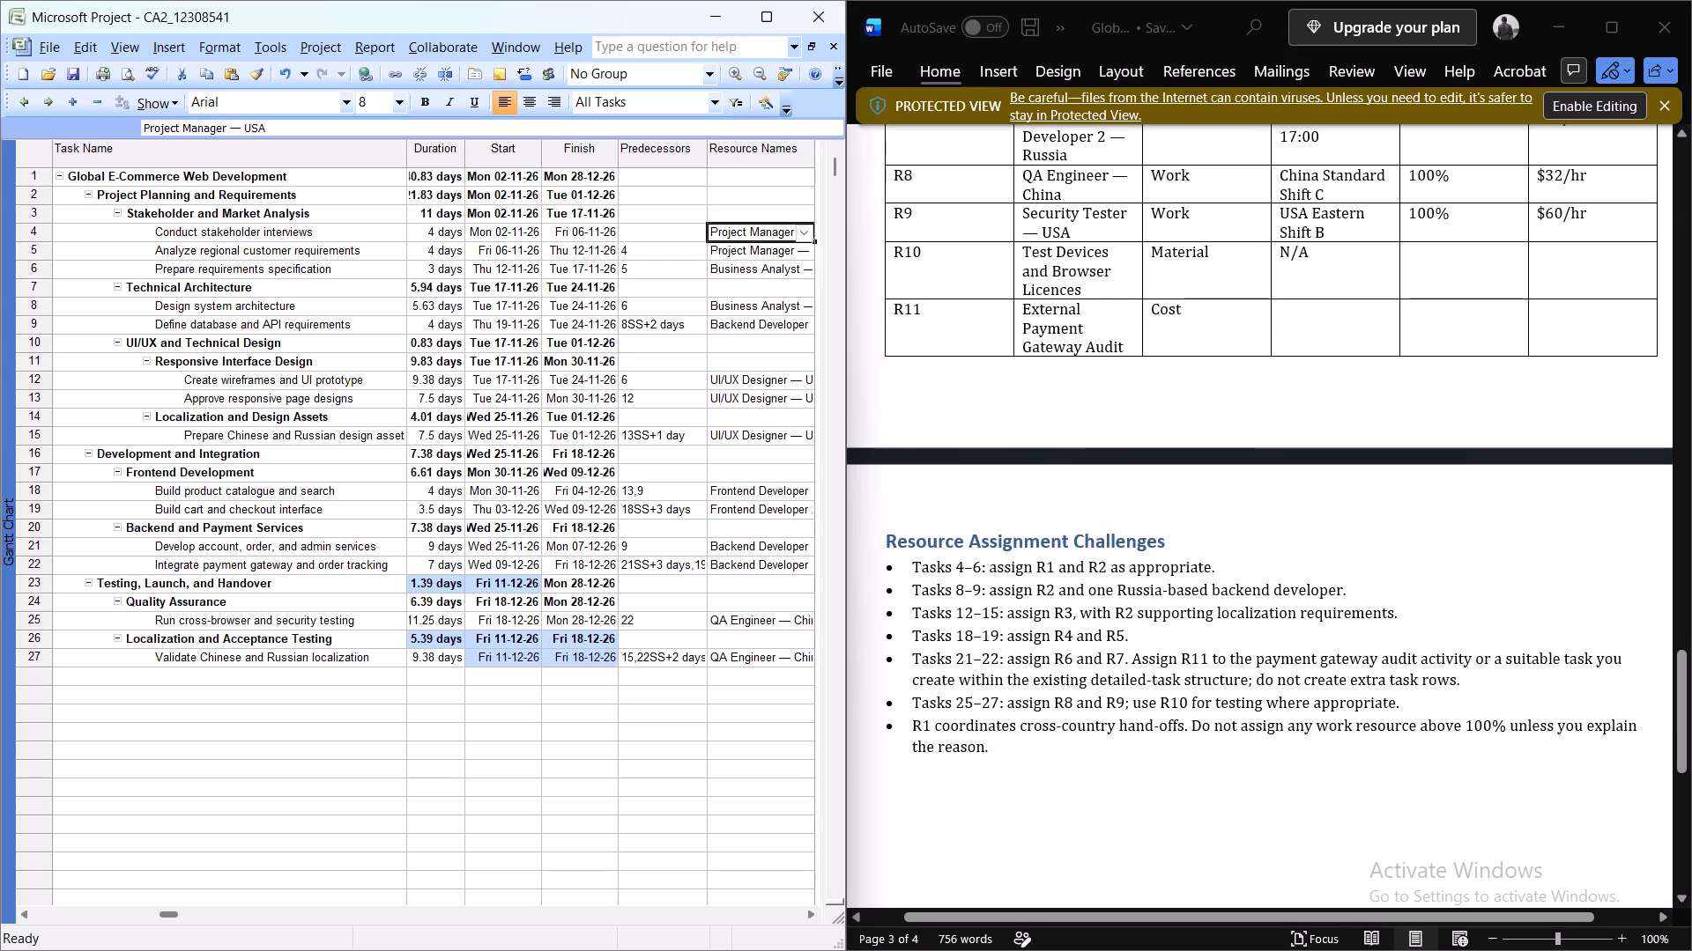
scroll(1033, 516, "up", 8)
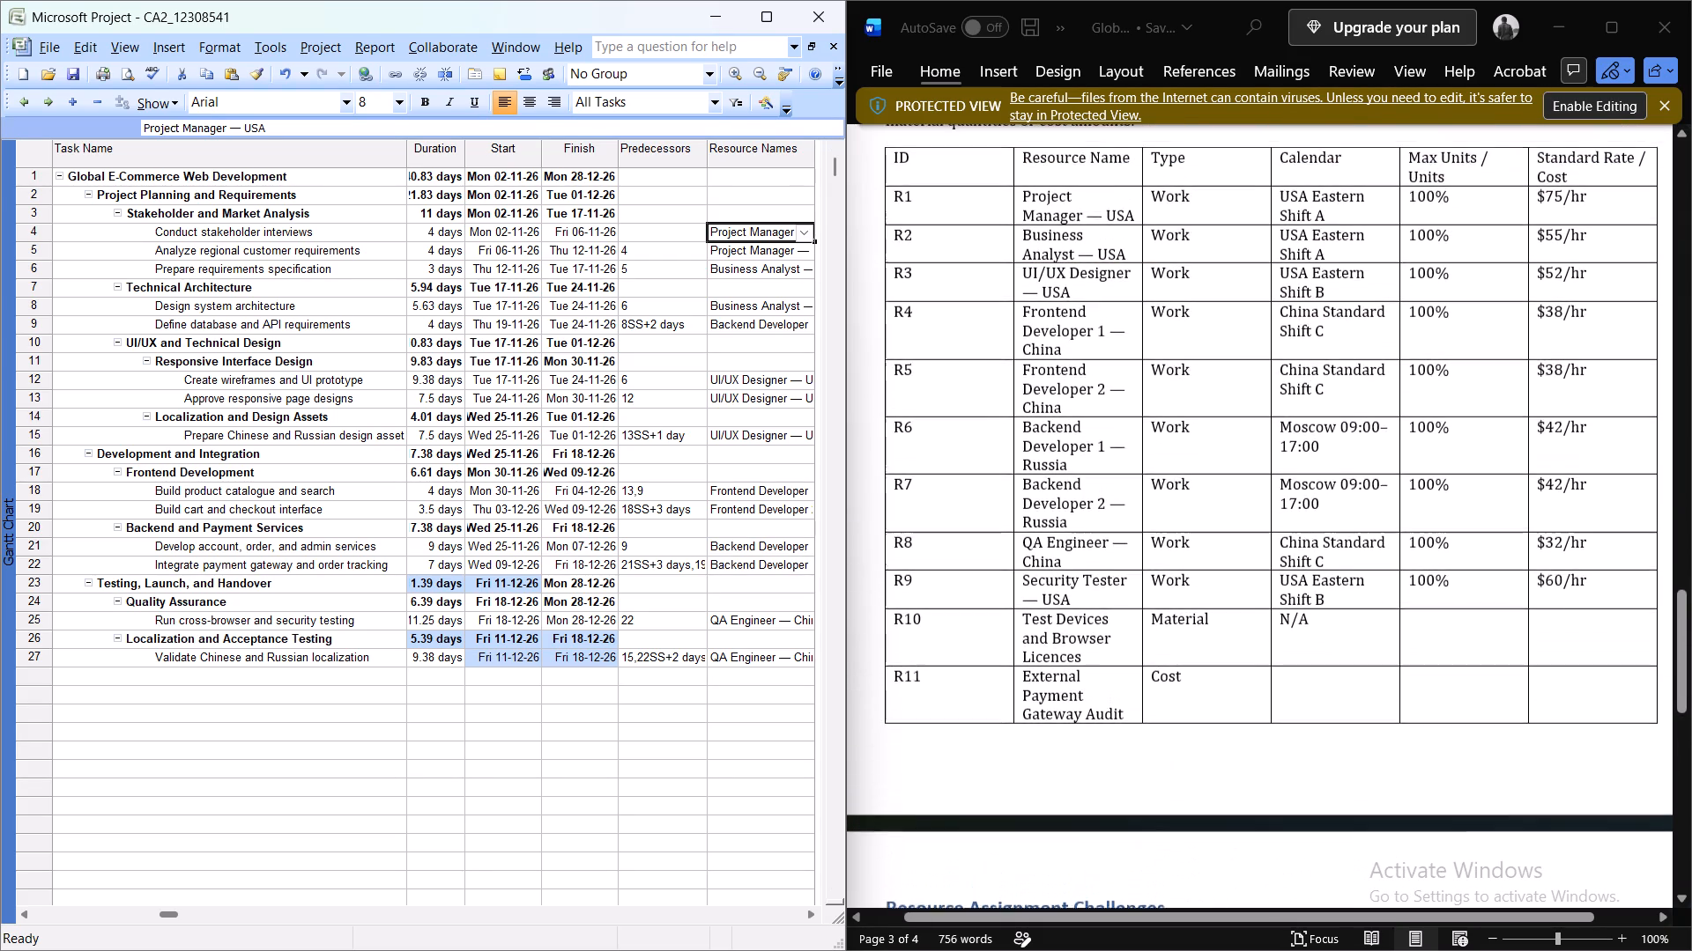
scroll(1033, 516, "up", 1)
scroll(1033, 516, "down", 4)
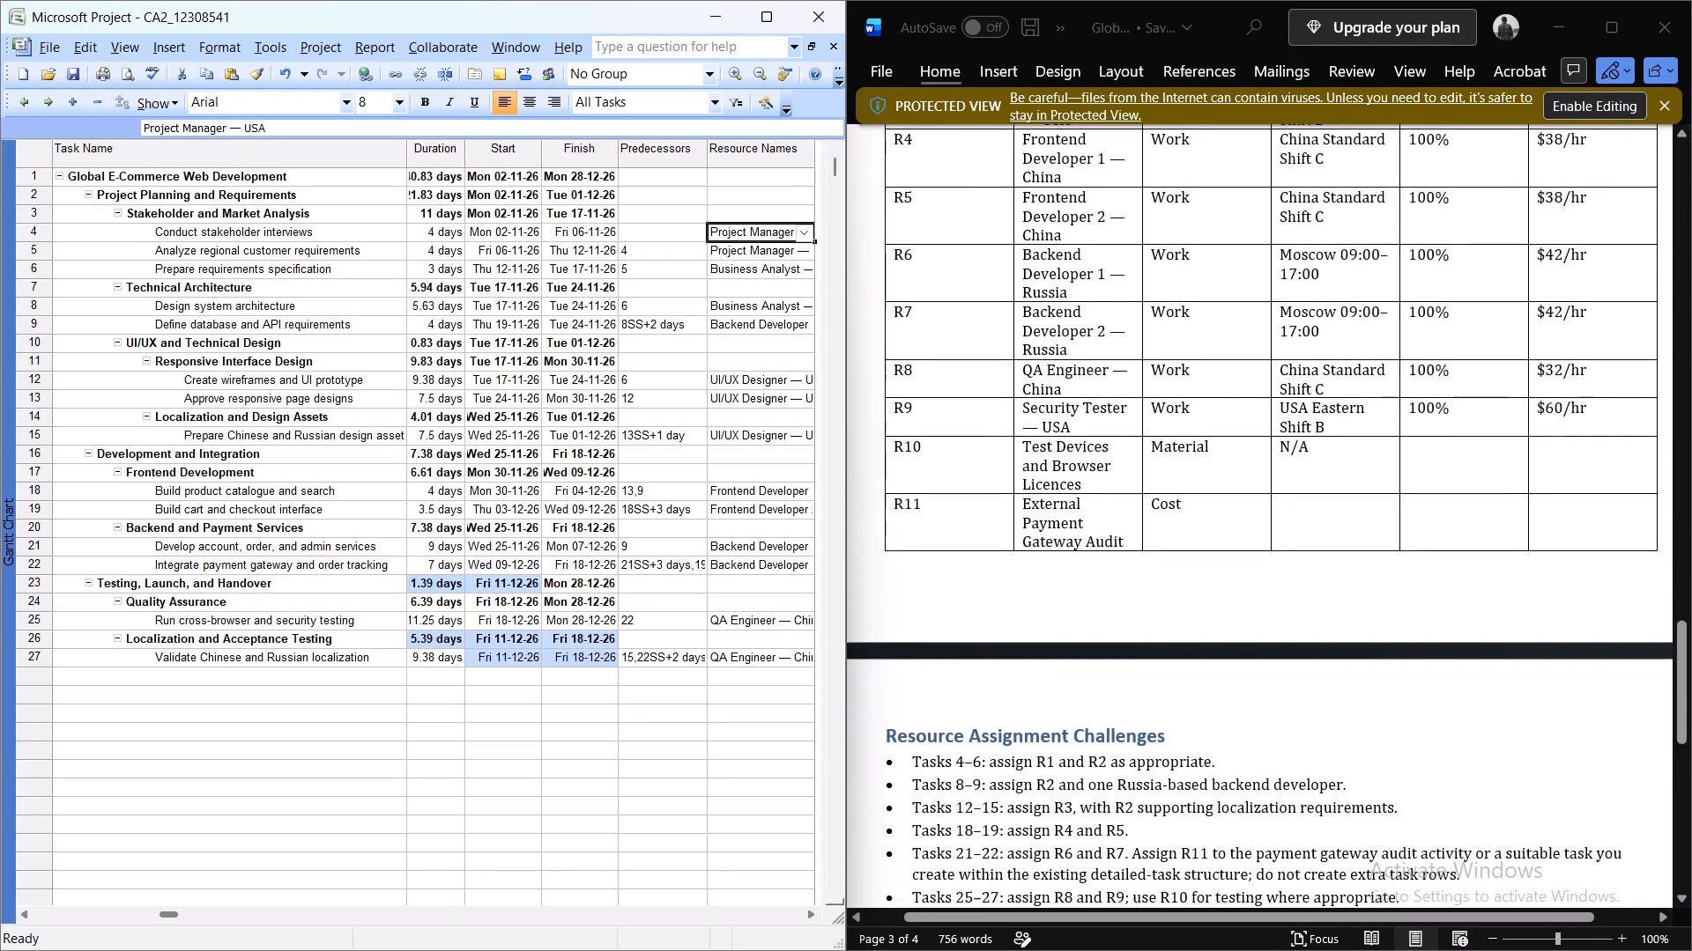
scroll(1033, 516, "down", 3)
scroll(1033, 516, "up", 1)
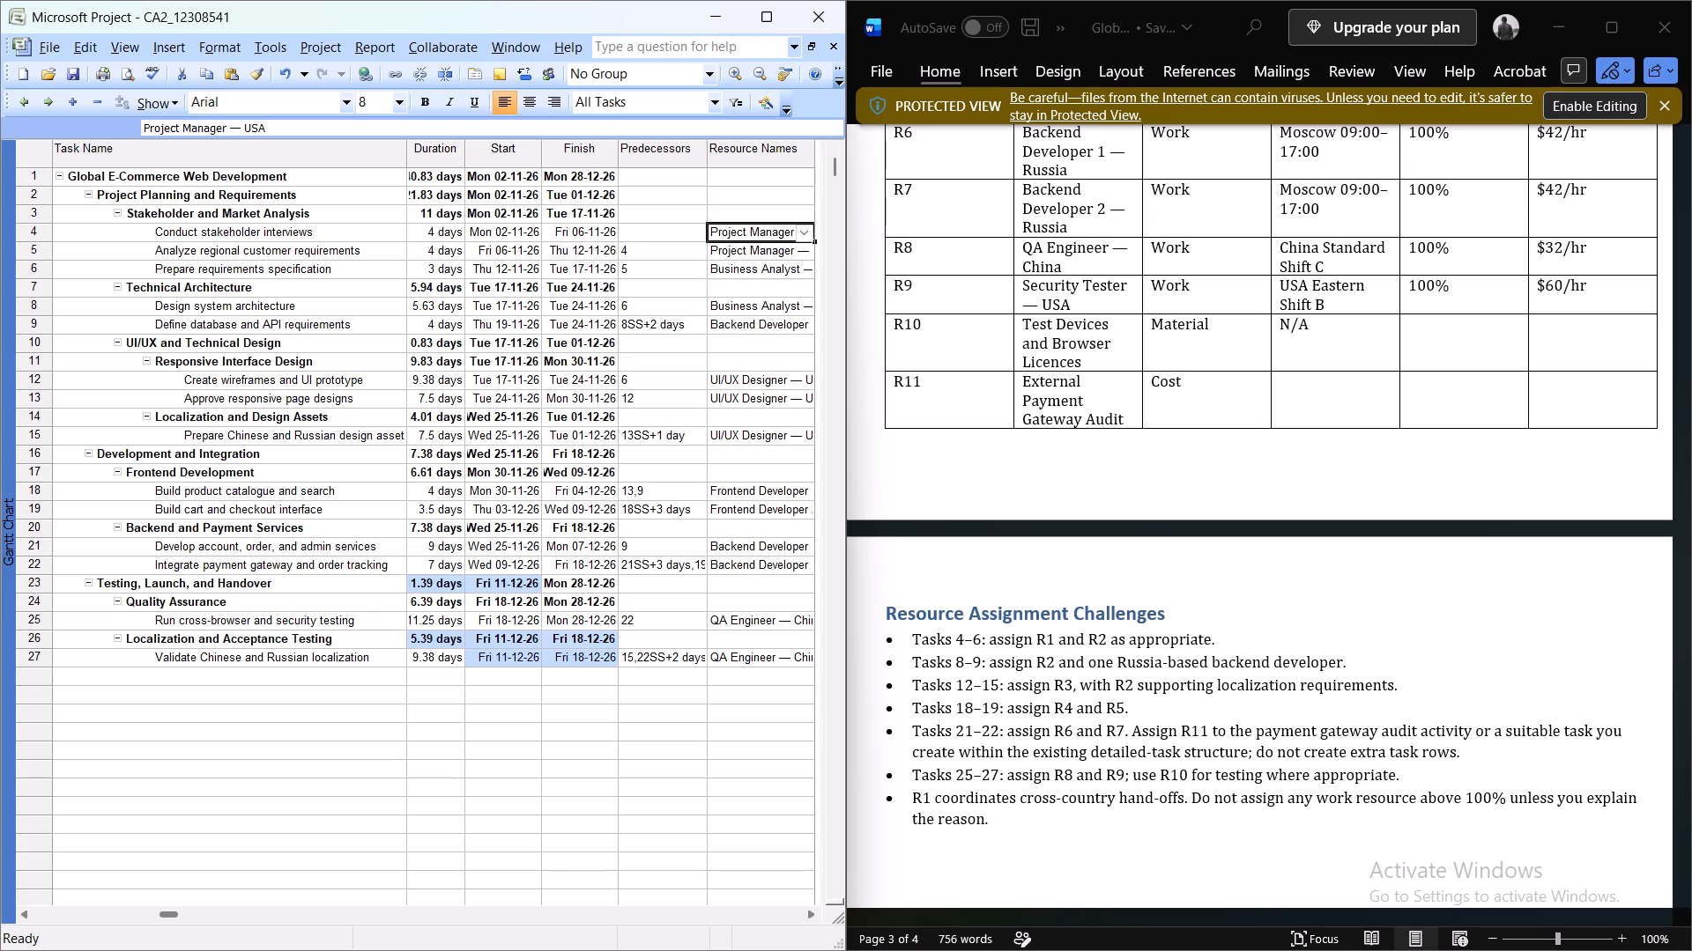
scroll(1001, 276, "up", 1)
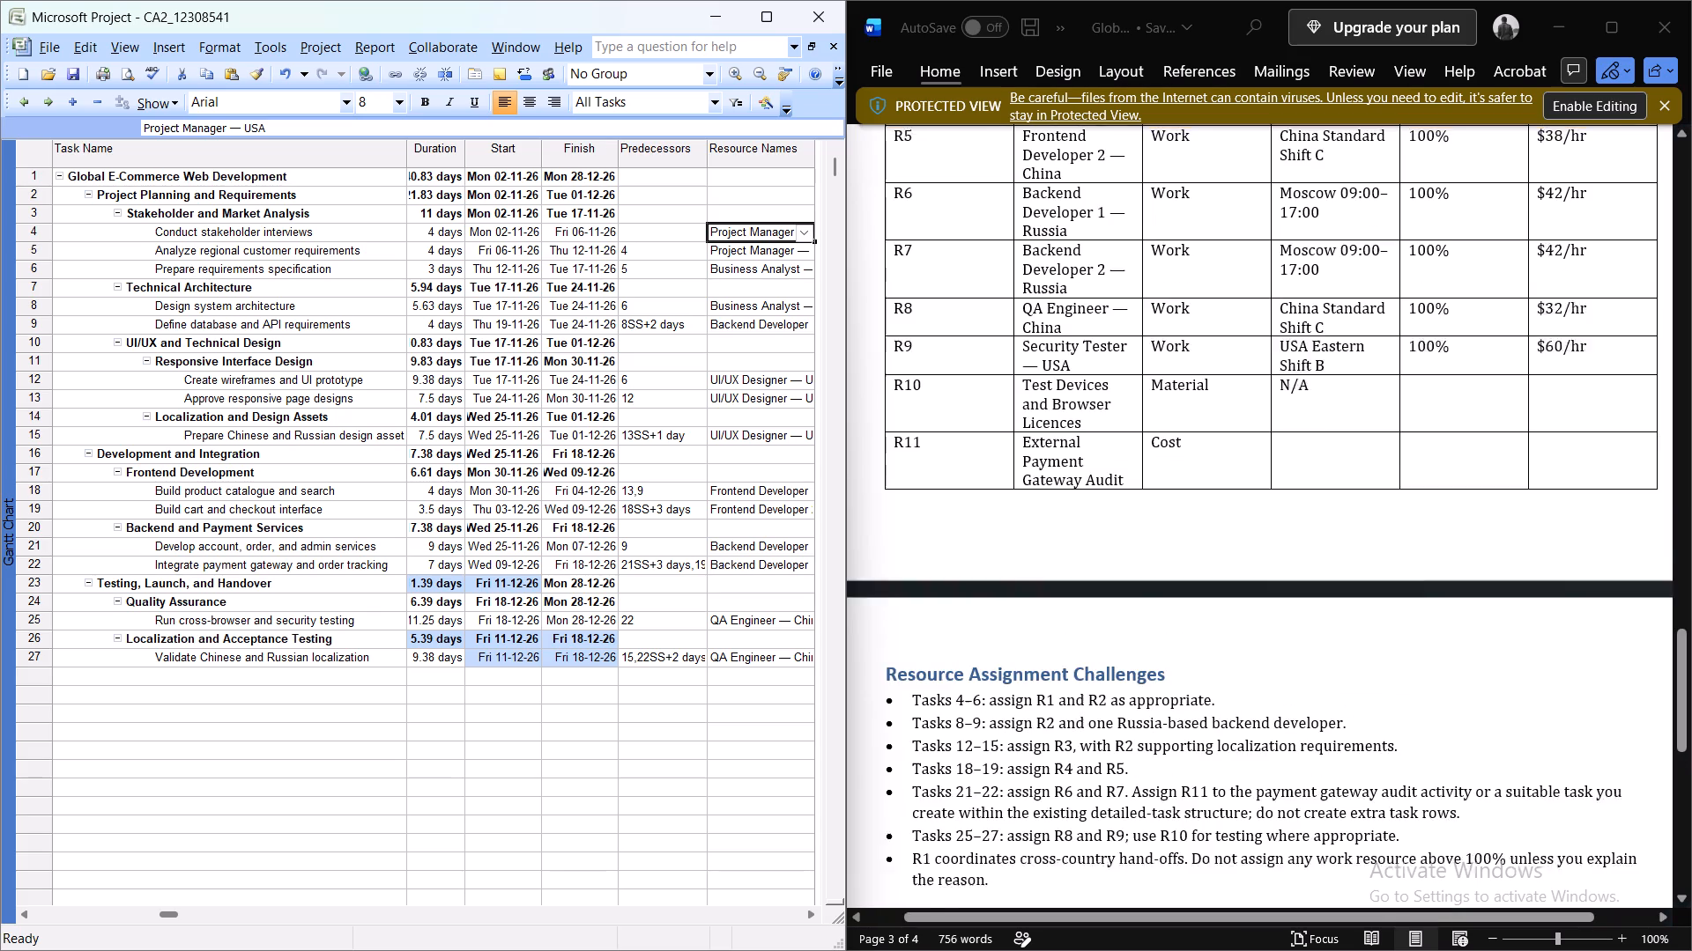
scroll(1001, 276, "up", 3)
scroll(1001, 276, "down", 2, "ctrl")
scroll(1001, 276, "up", 1)
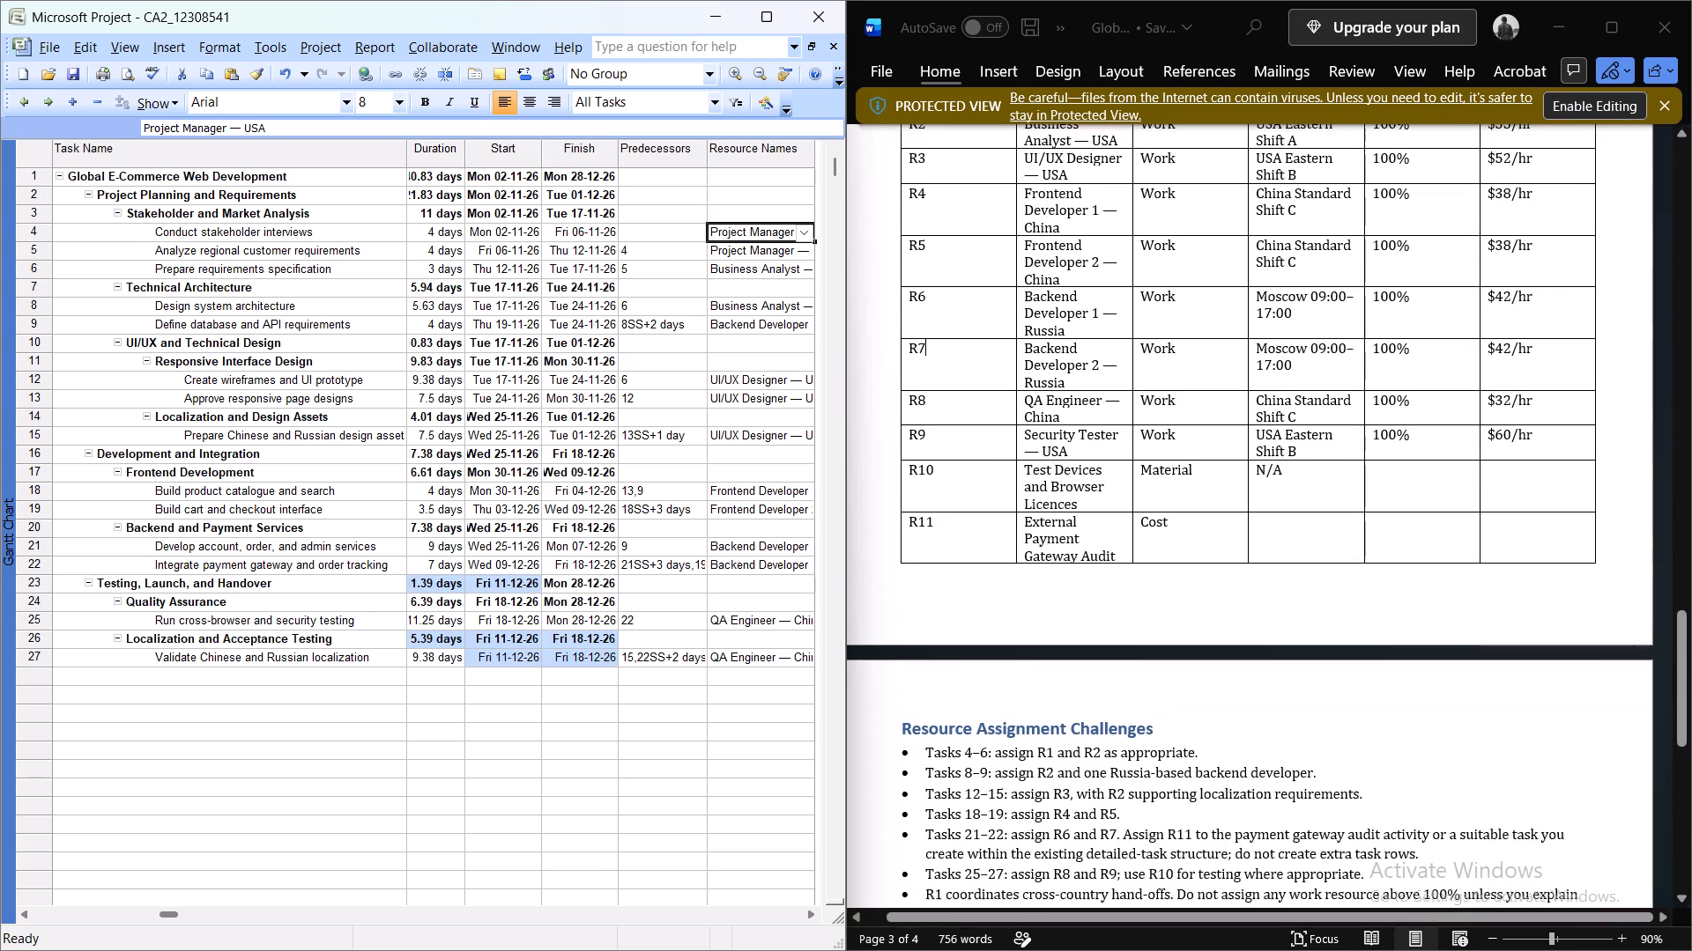
scroll(1001, 276, "up", 2)
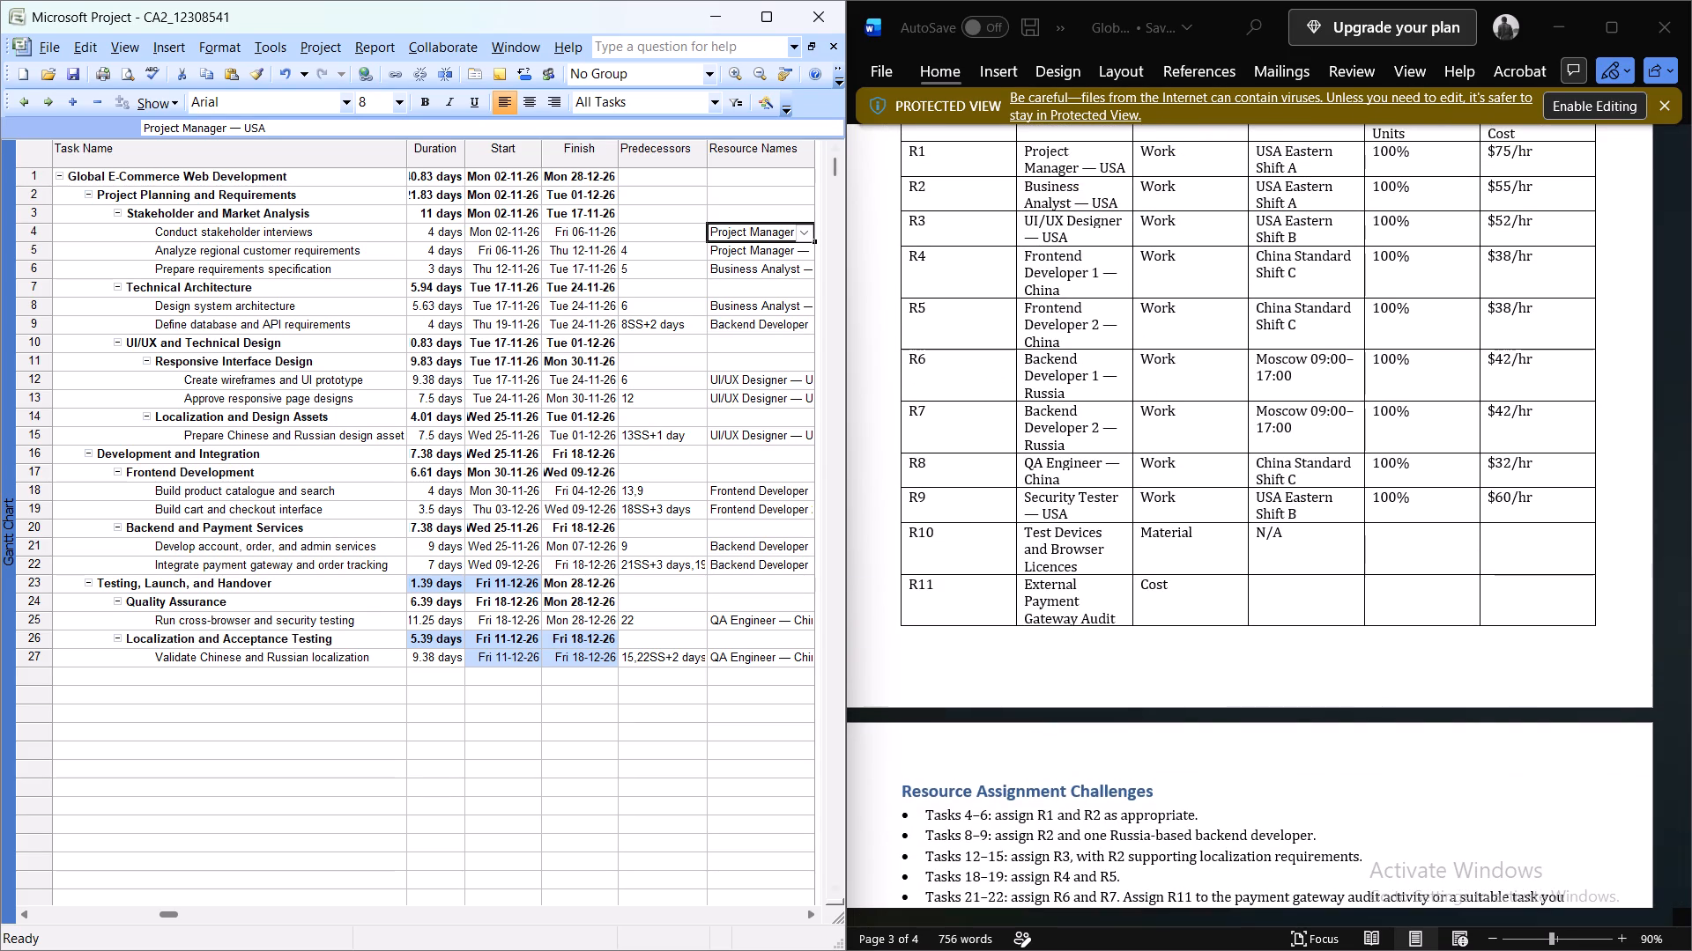
Add Business Analyst — USA as a second resource on task 4, Conduct stakeholder interviews.
left_click(803, 235)
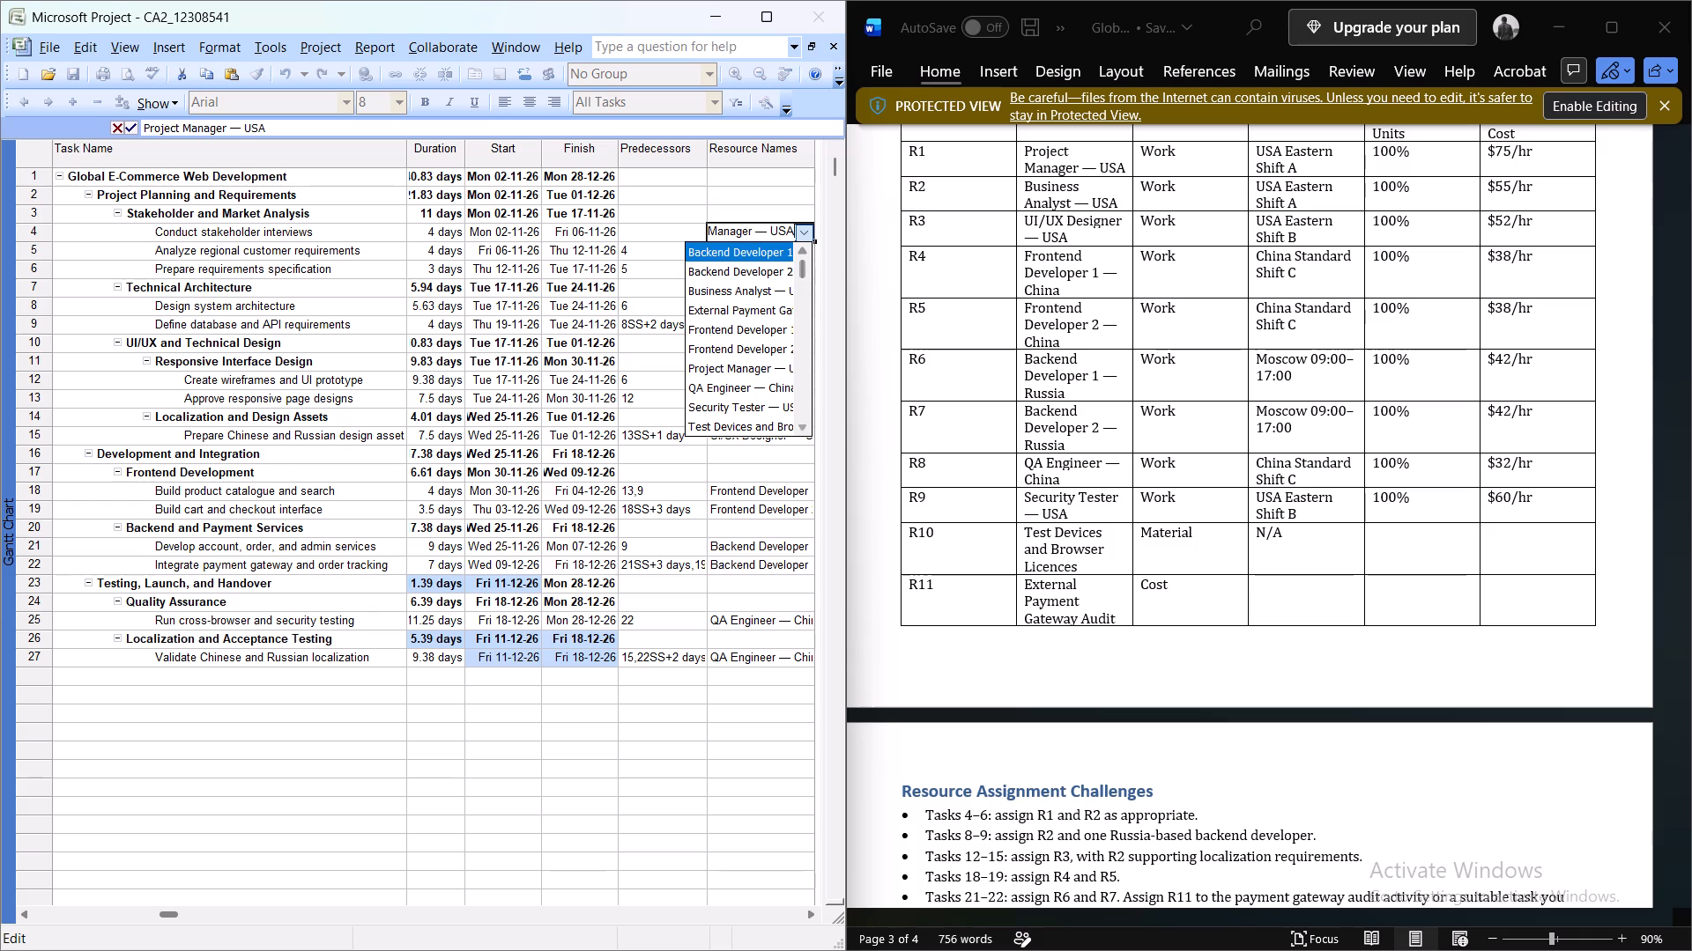
key("comma")
left_click(755, 283)
key("Return")
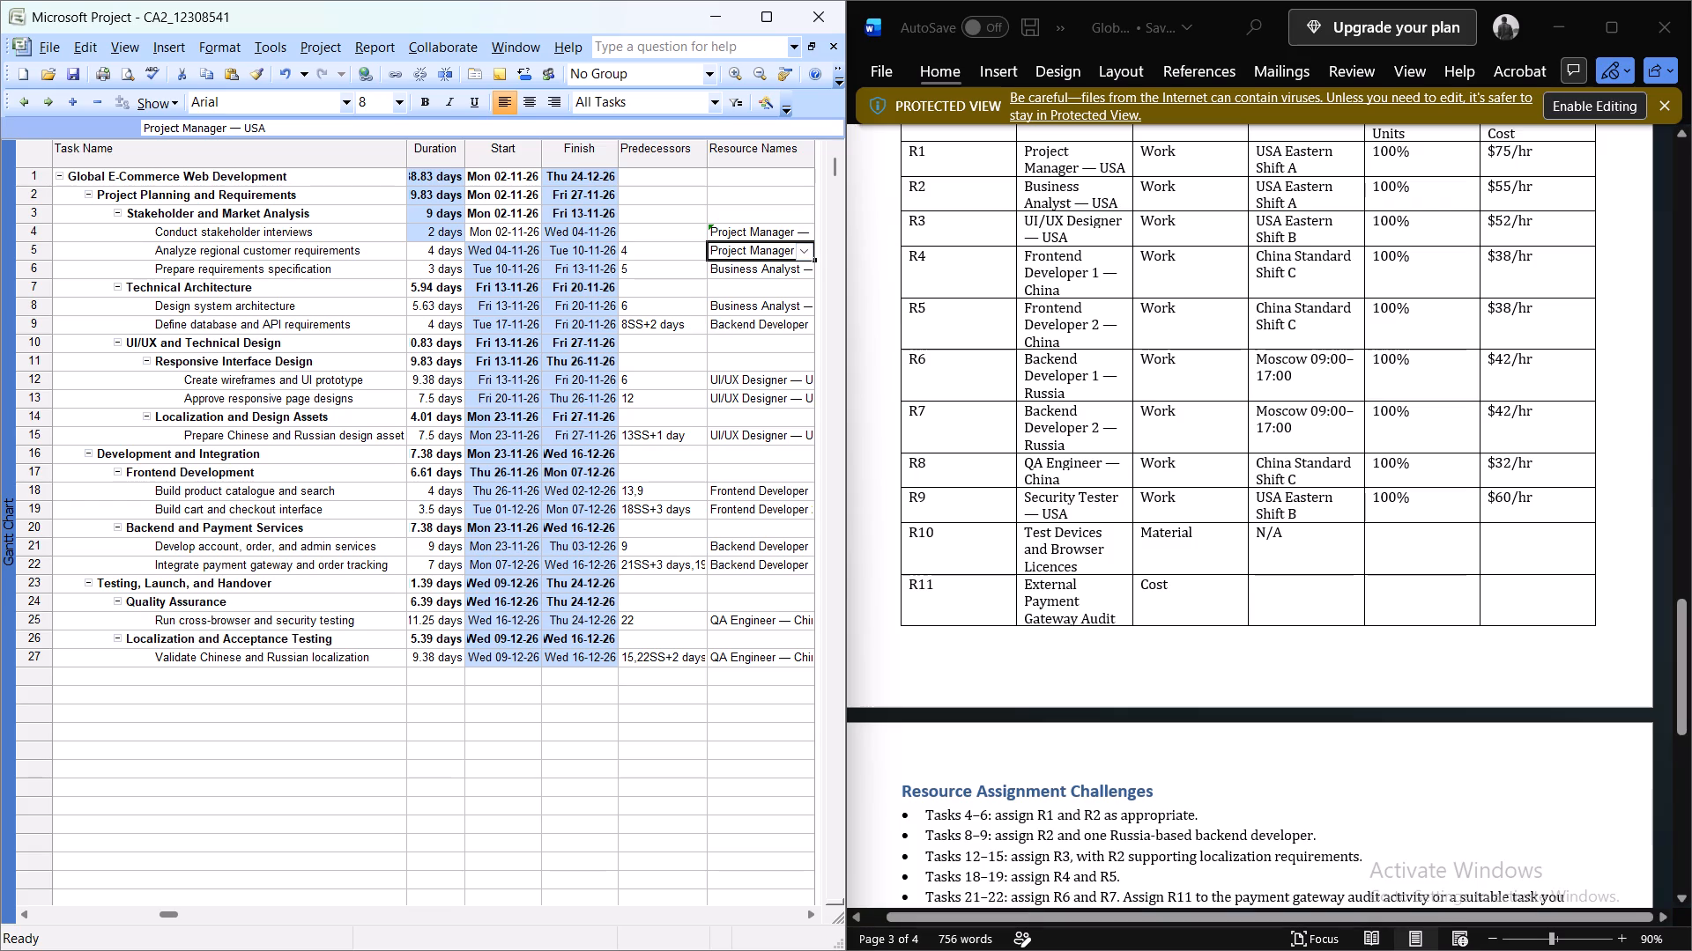
Add Business Analyst — USA alongside the project manager on task 5, Analyze regional customer requirements.
left_click(782, 249)
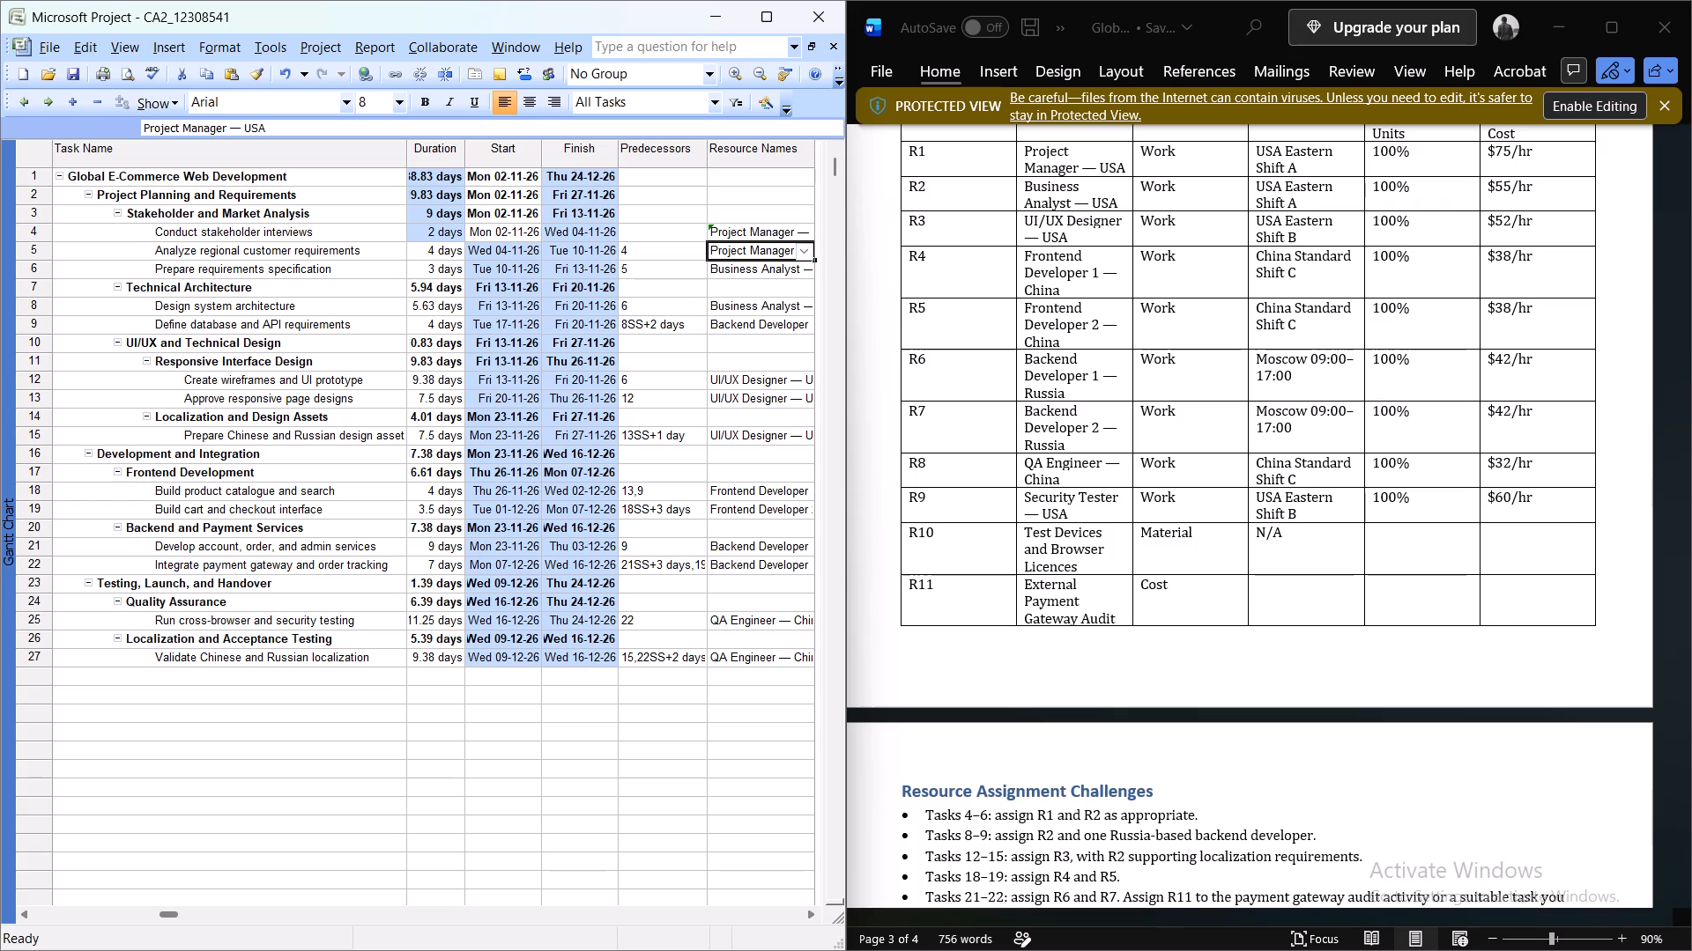
key("End")
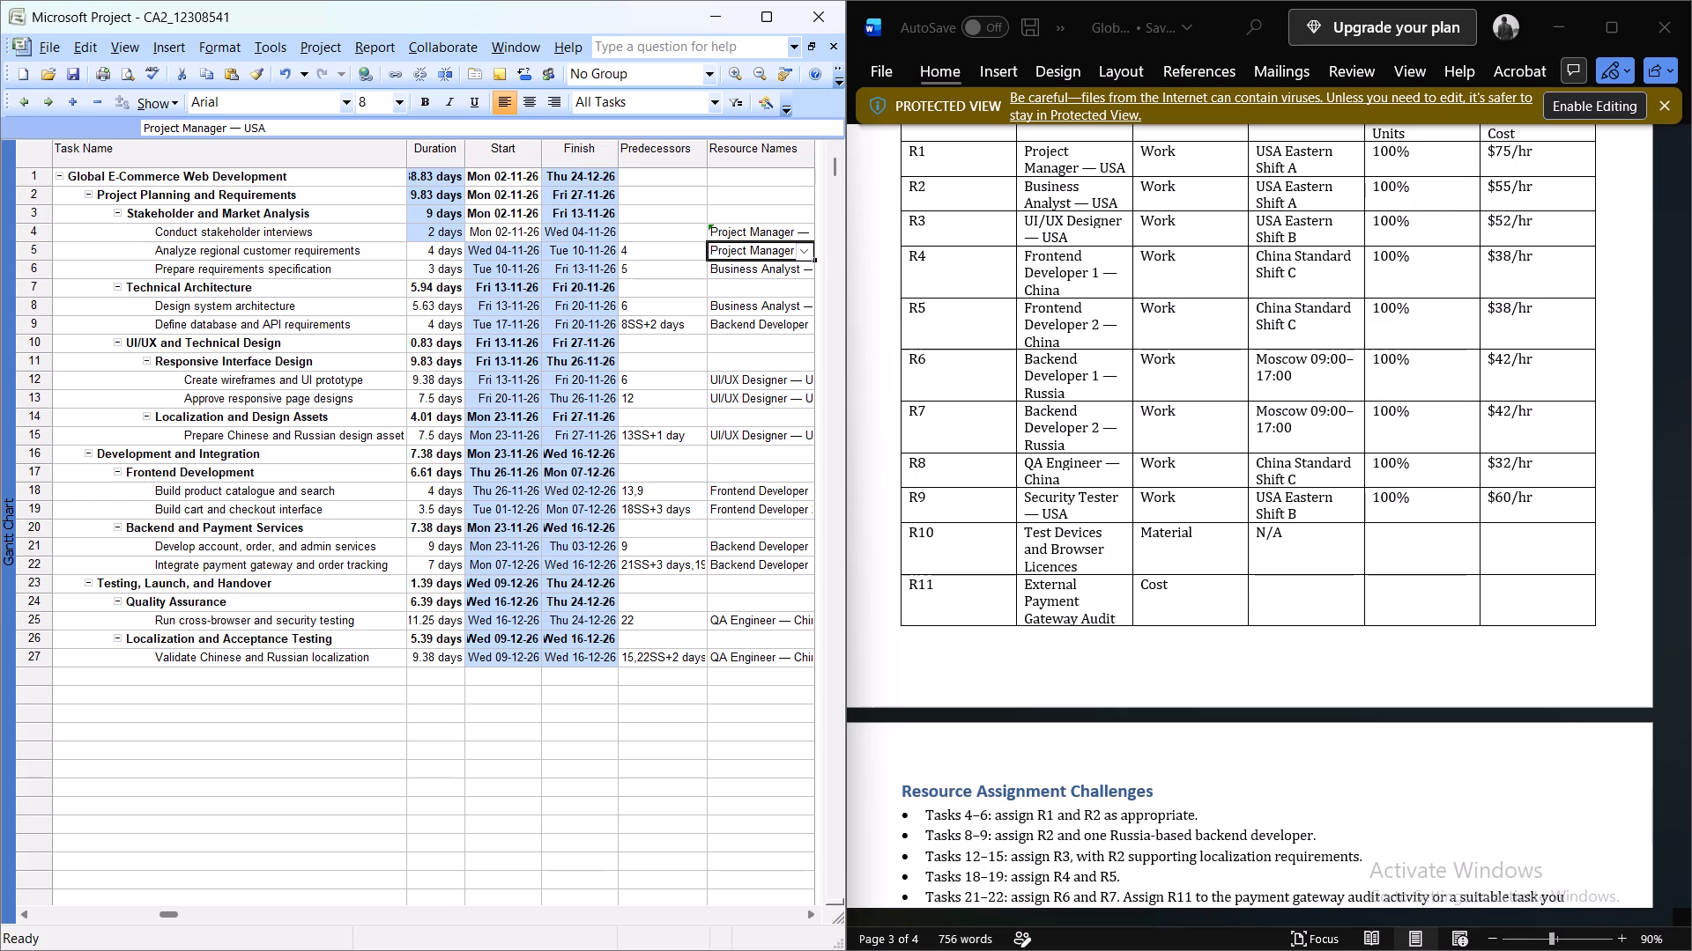
left_click(789, 251)
key("Right")
key("Right")
key("Right")
key("Right")
key("Right")
key("Right")
key("Right")
key("Right")
key("Right")
key("Right")
key("Right")
key("Right")
key("Right")
key("Right")
key("Right")
key("Right")
key("Right")
key("Right")
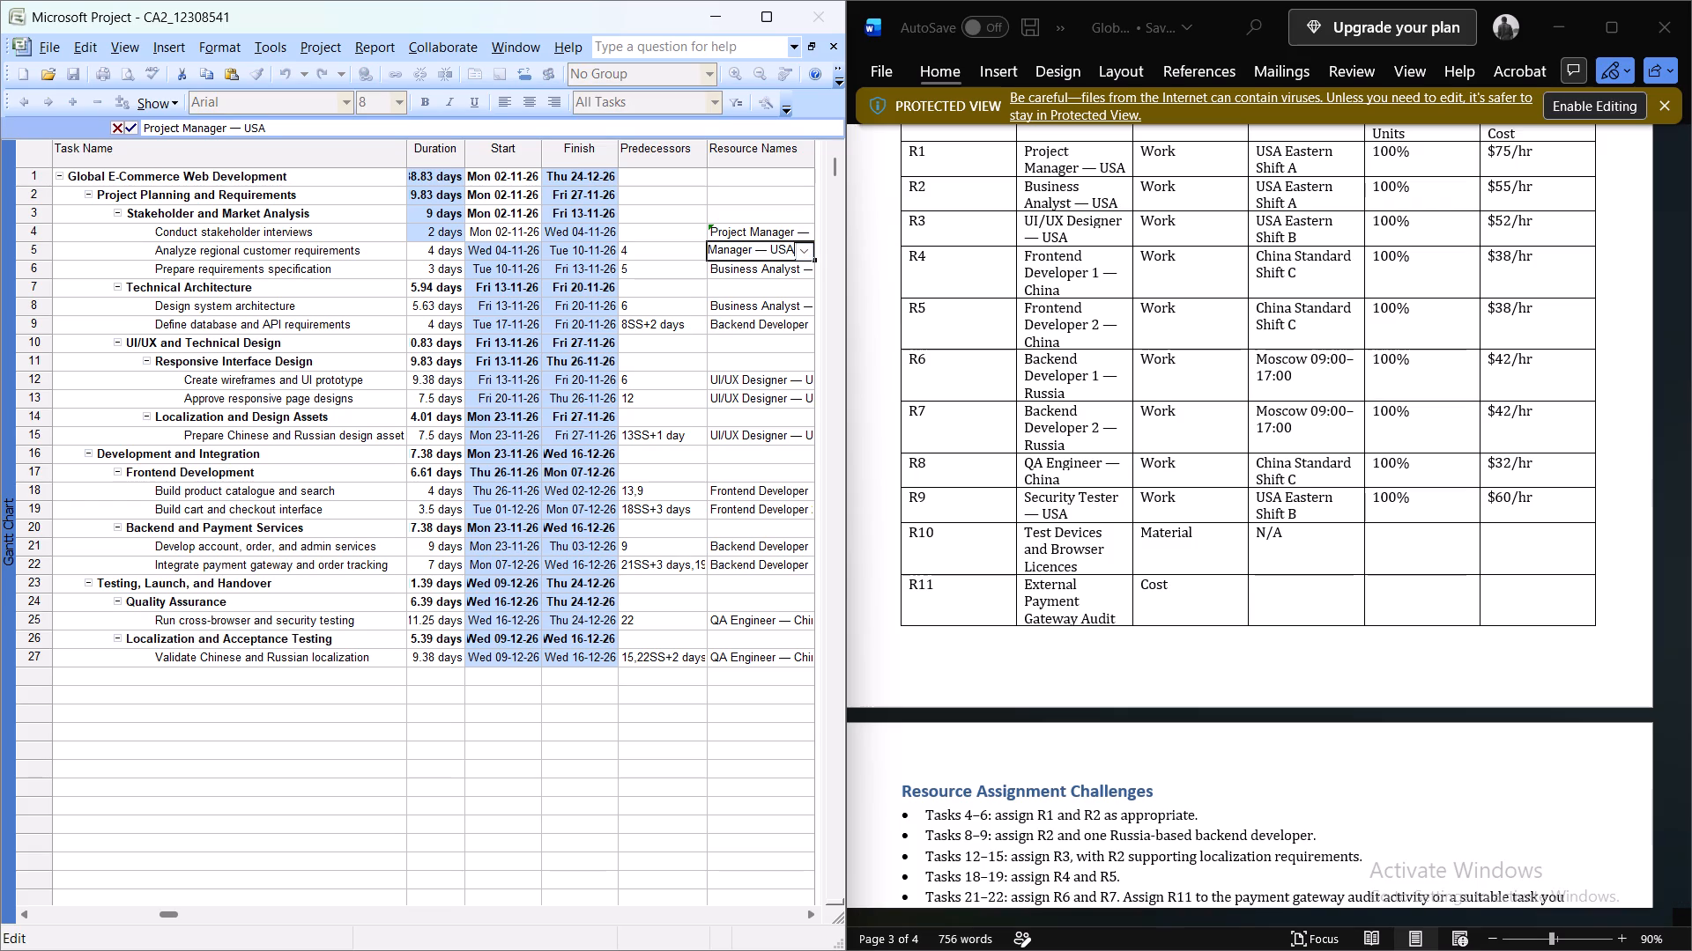
key("comma")
left_click(803, 253)
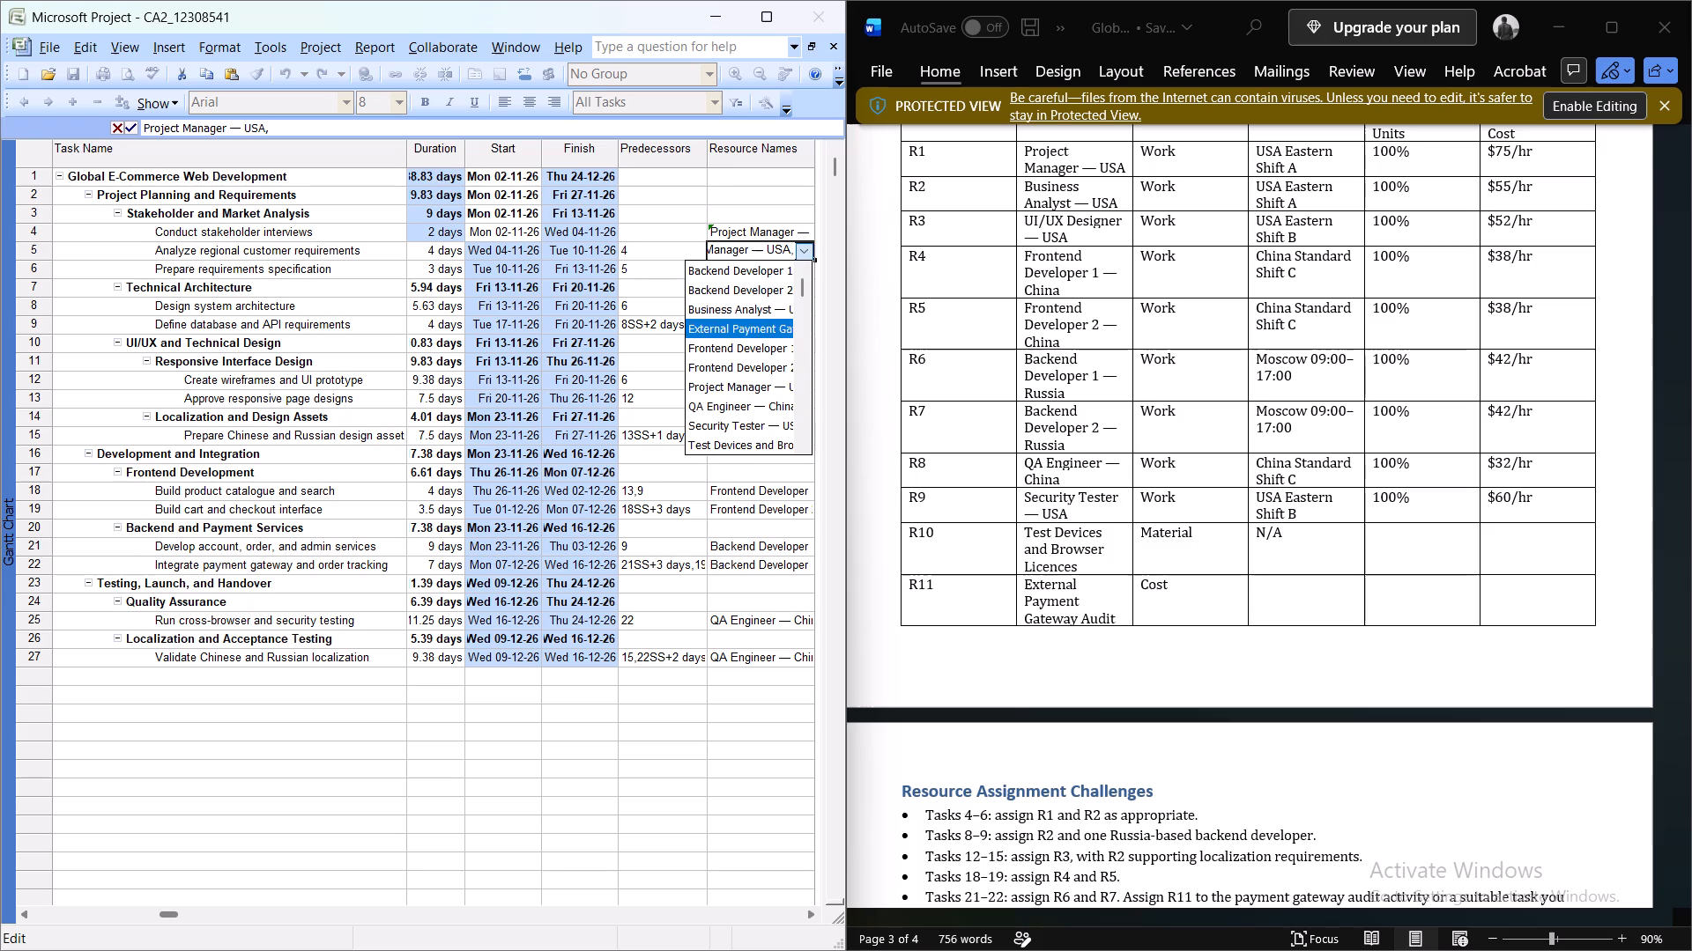
left_click(761, 304)
key("Return")
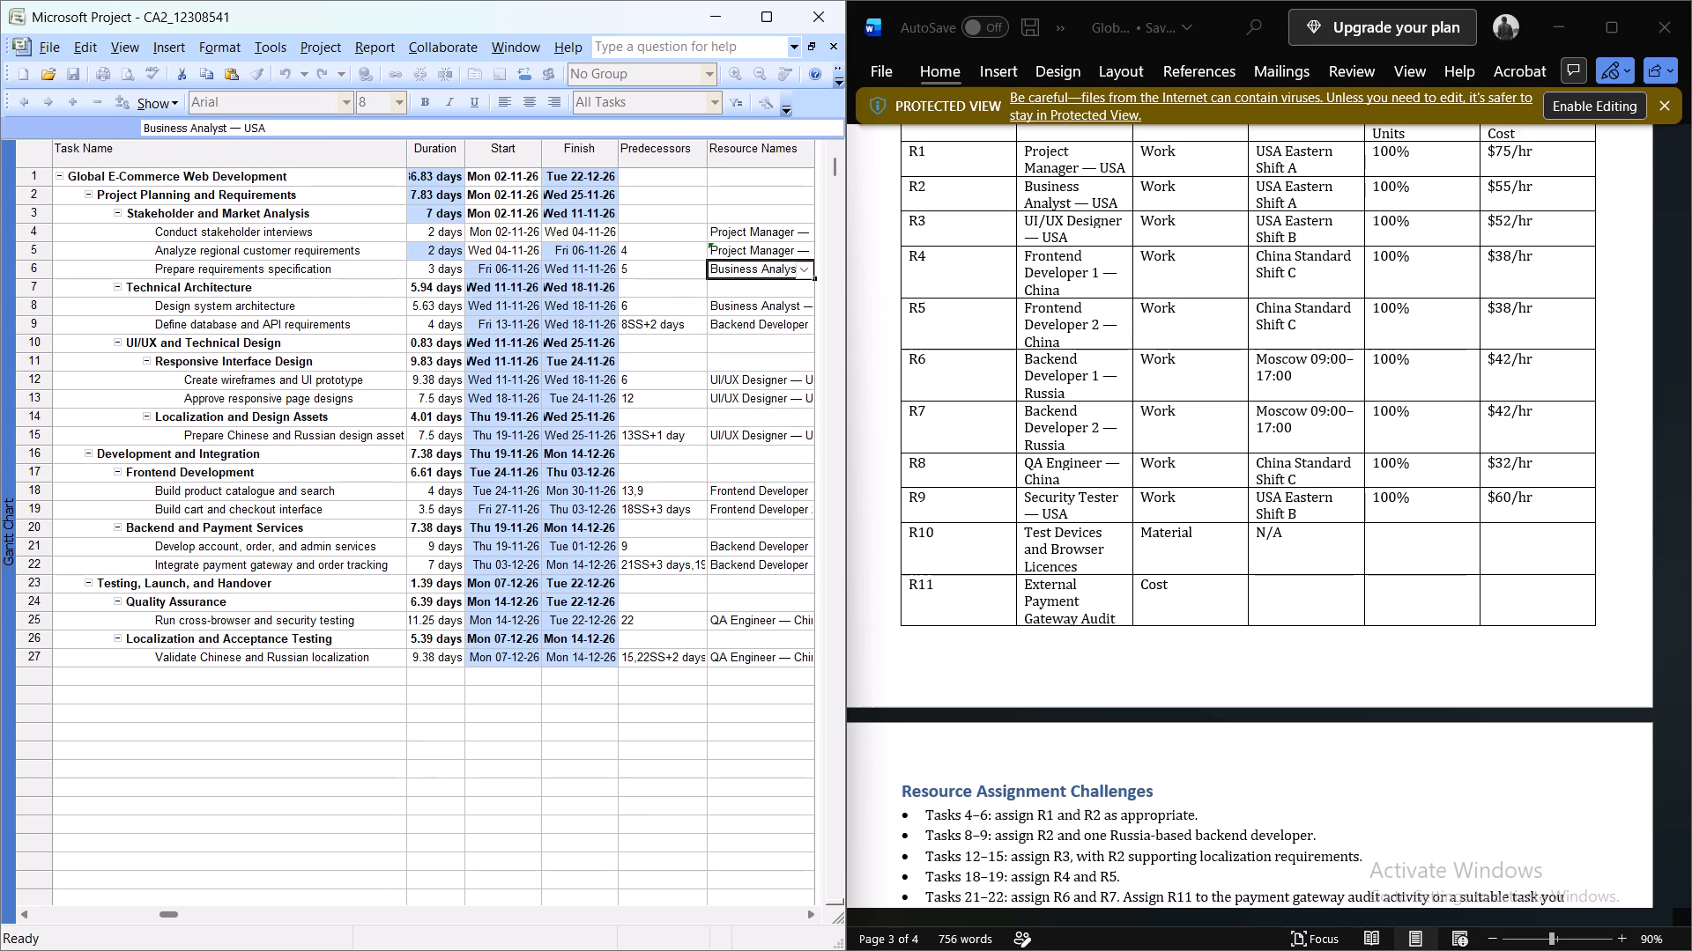
Add Project Manager — USA alongside the business analyst on task 6, Prepare requirements specification.
left_click(767, 269)
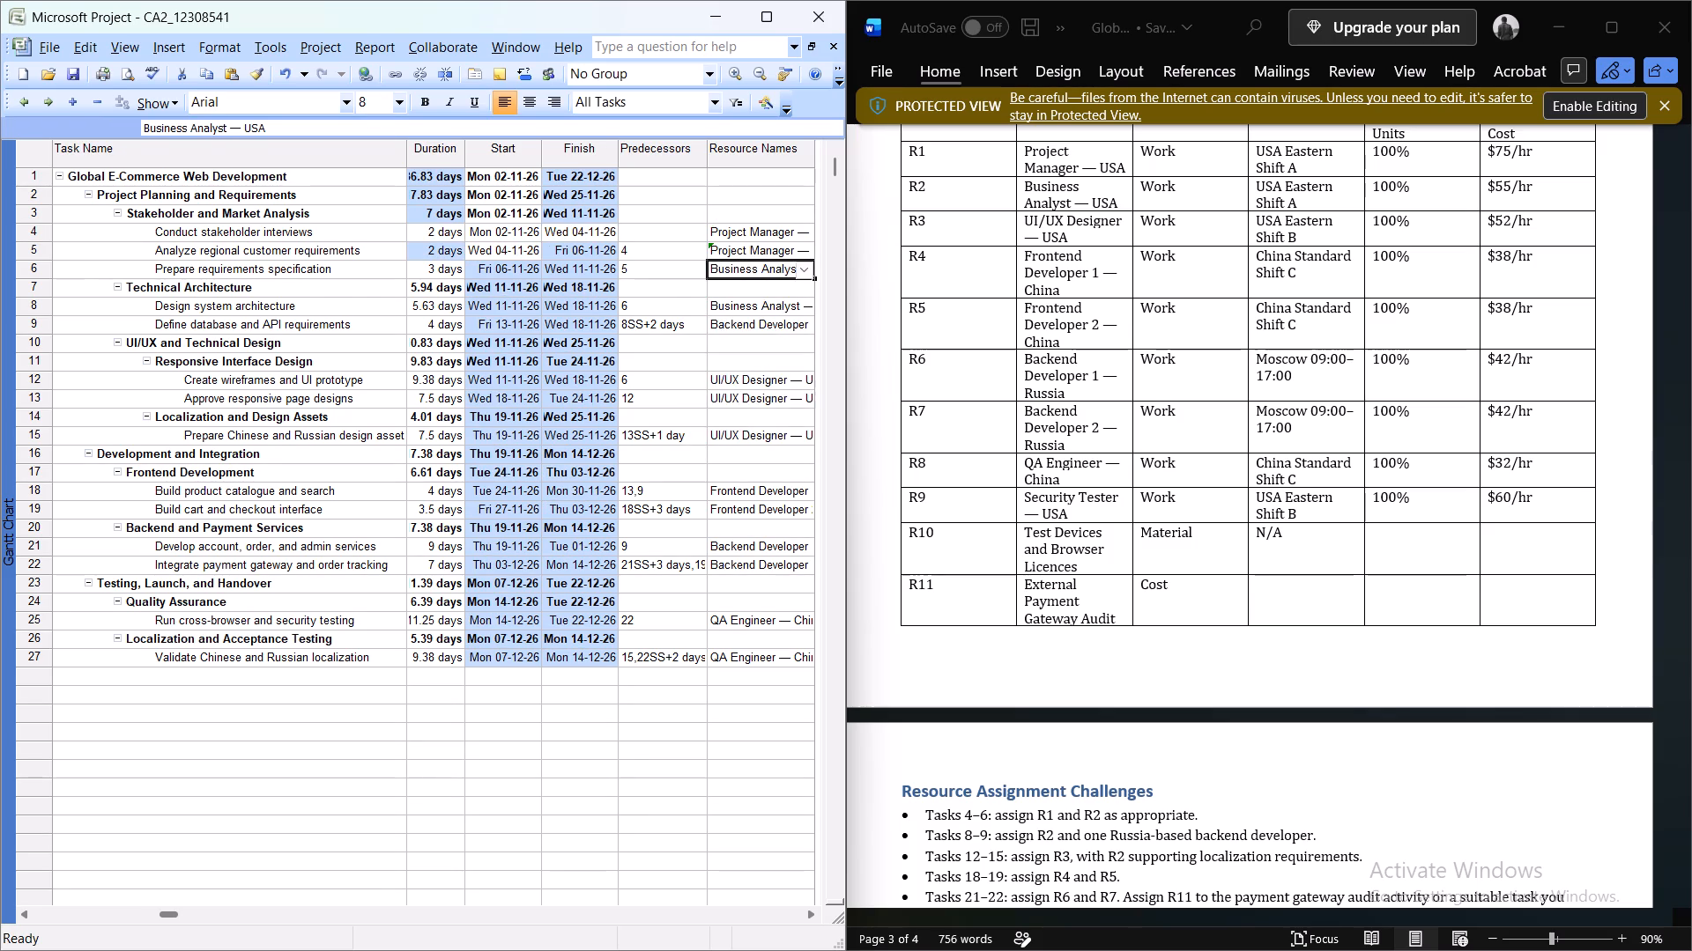
key("End")
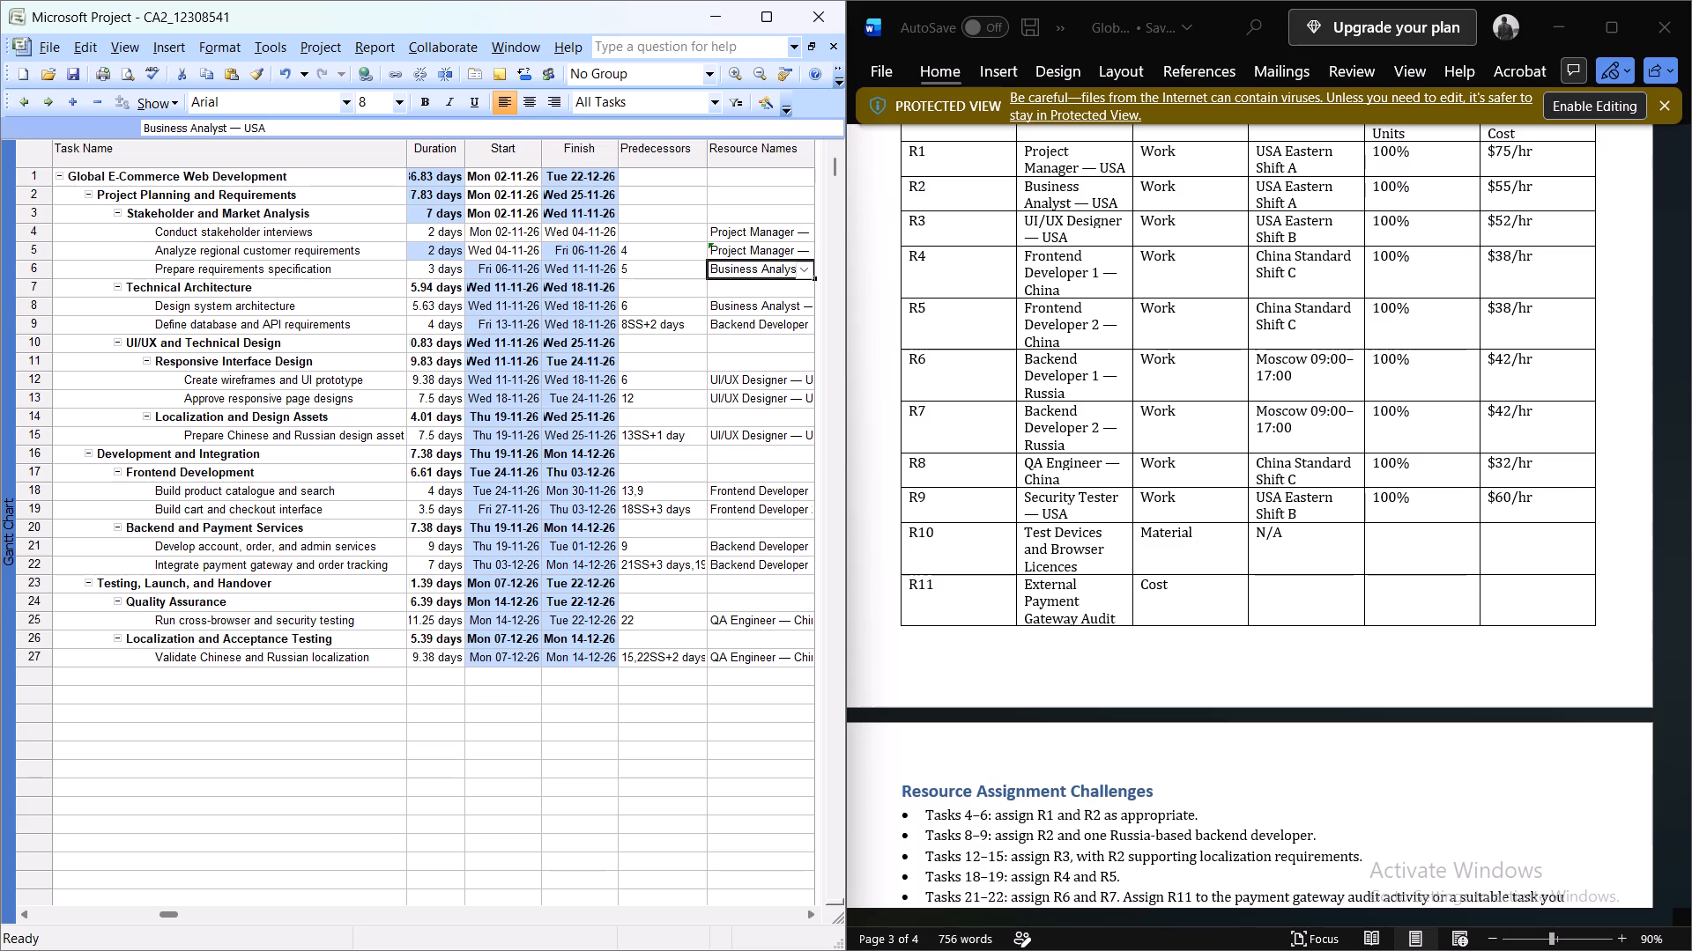
key("Right")
key("Right")
double_click(783, 270)
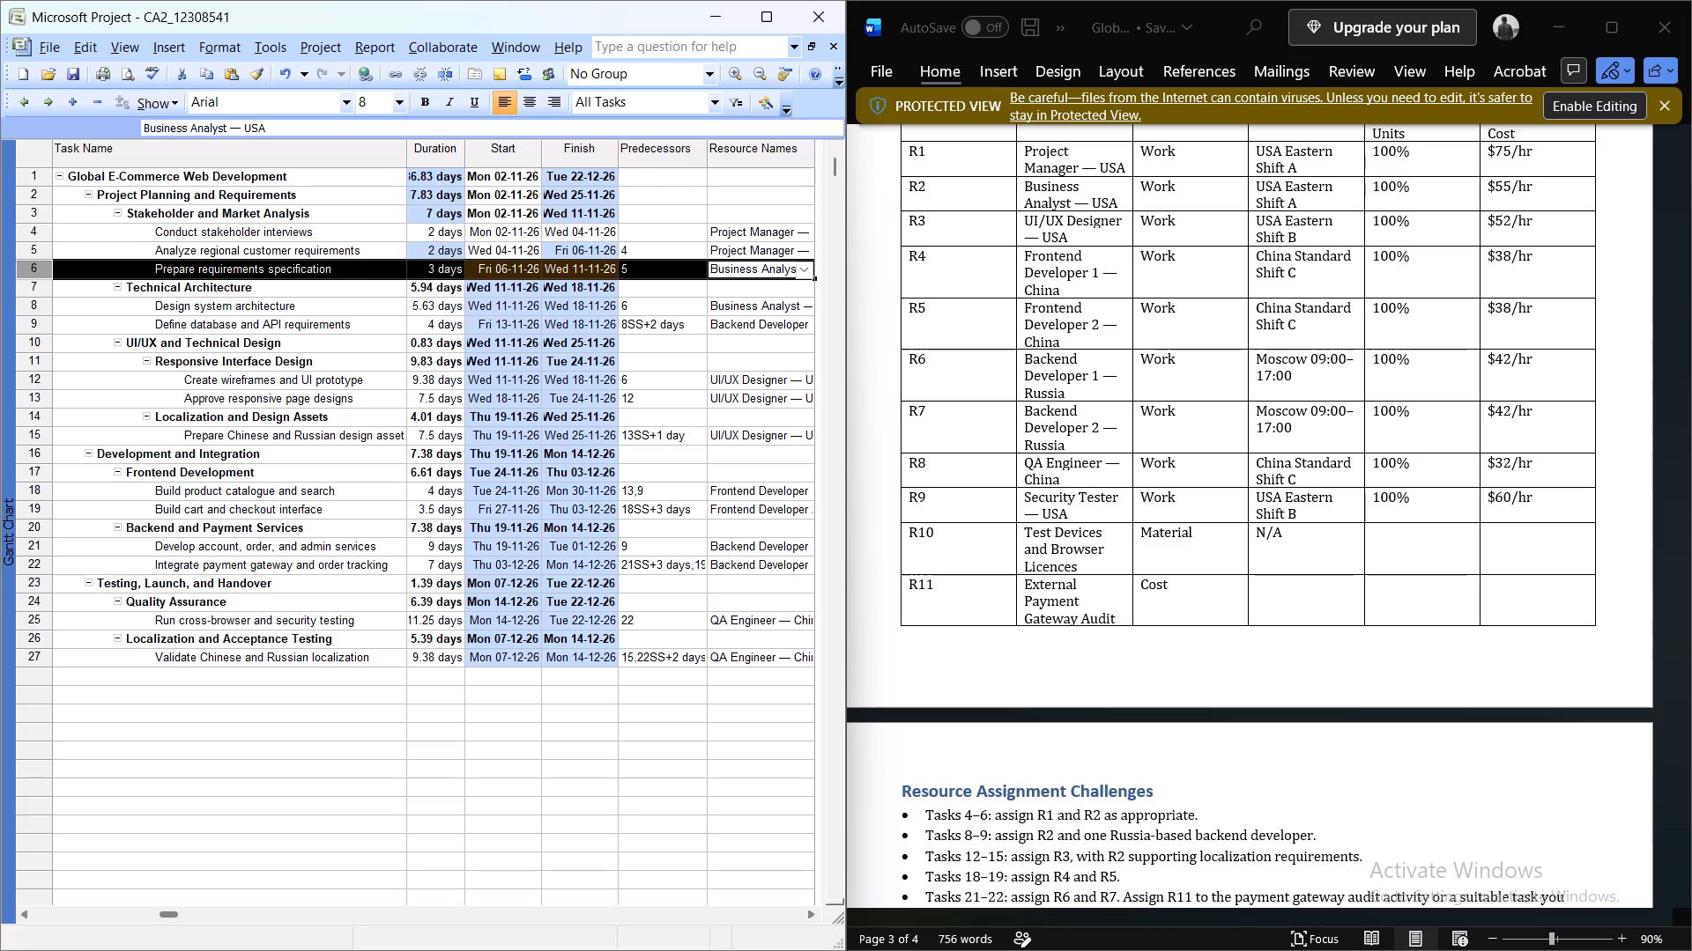
key("Right")
left_click(724, 298)
left_click(799, 261)
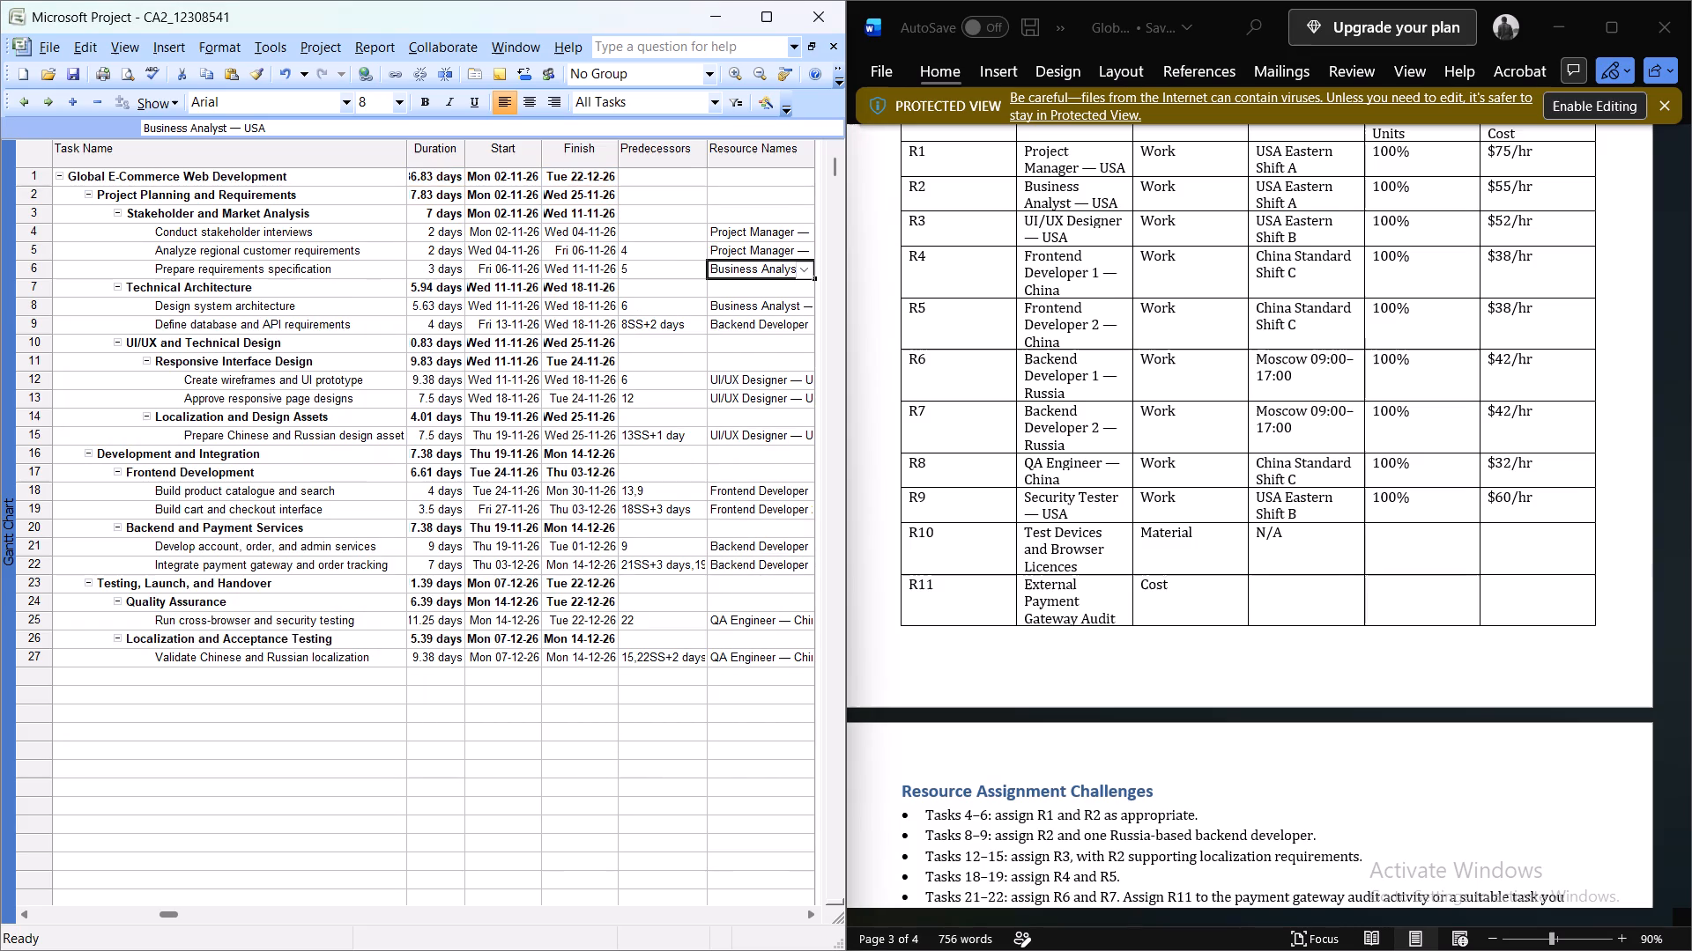
left_click(801, 267)
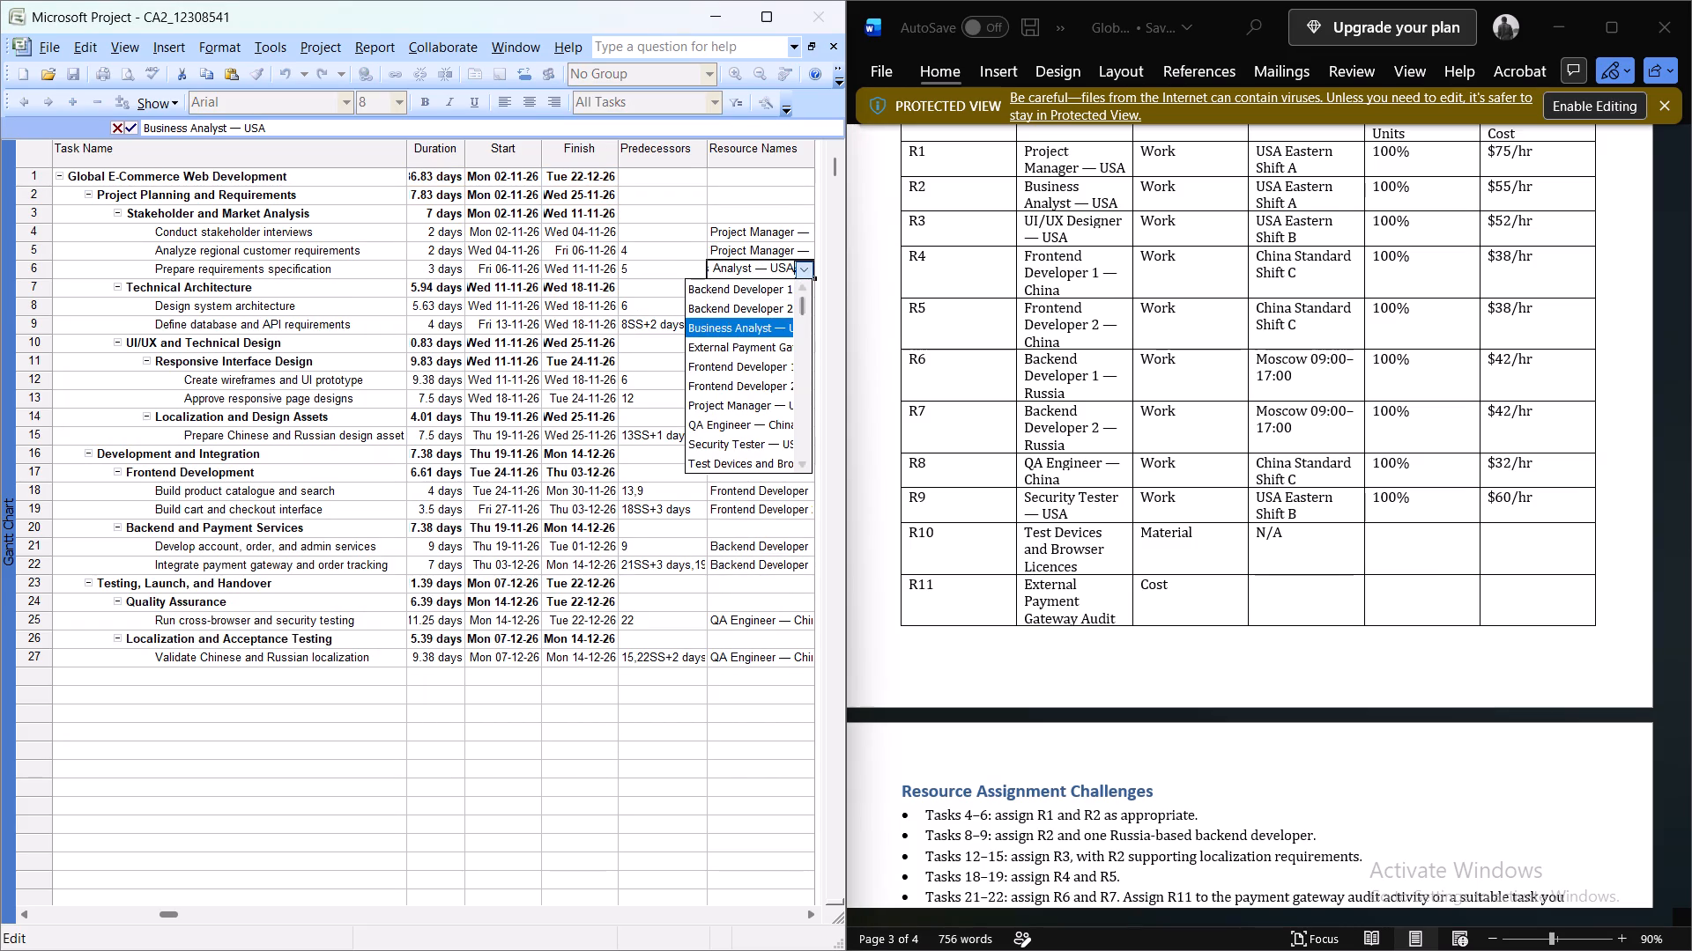
key("Right")
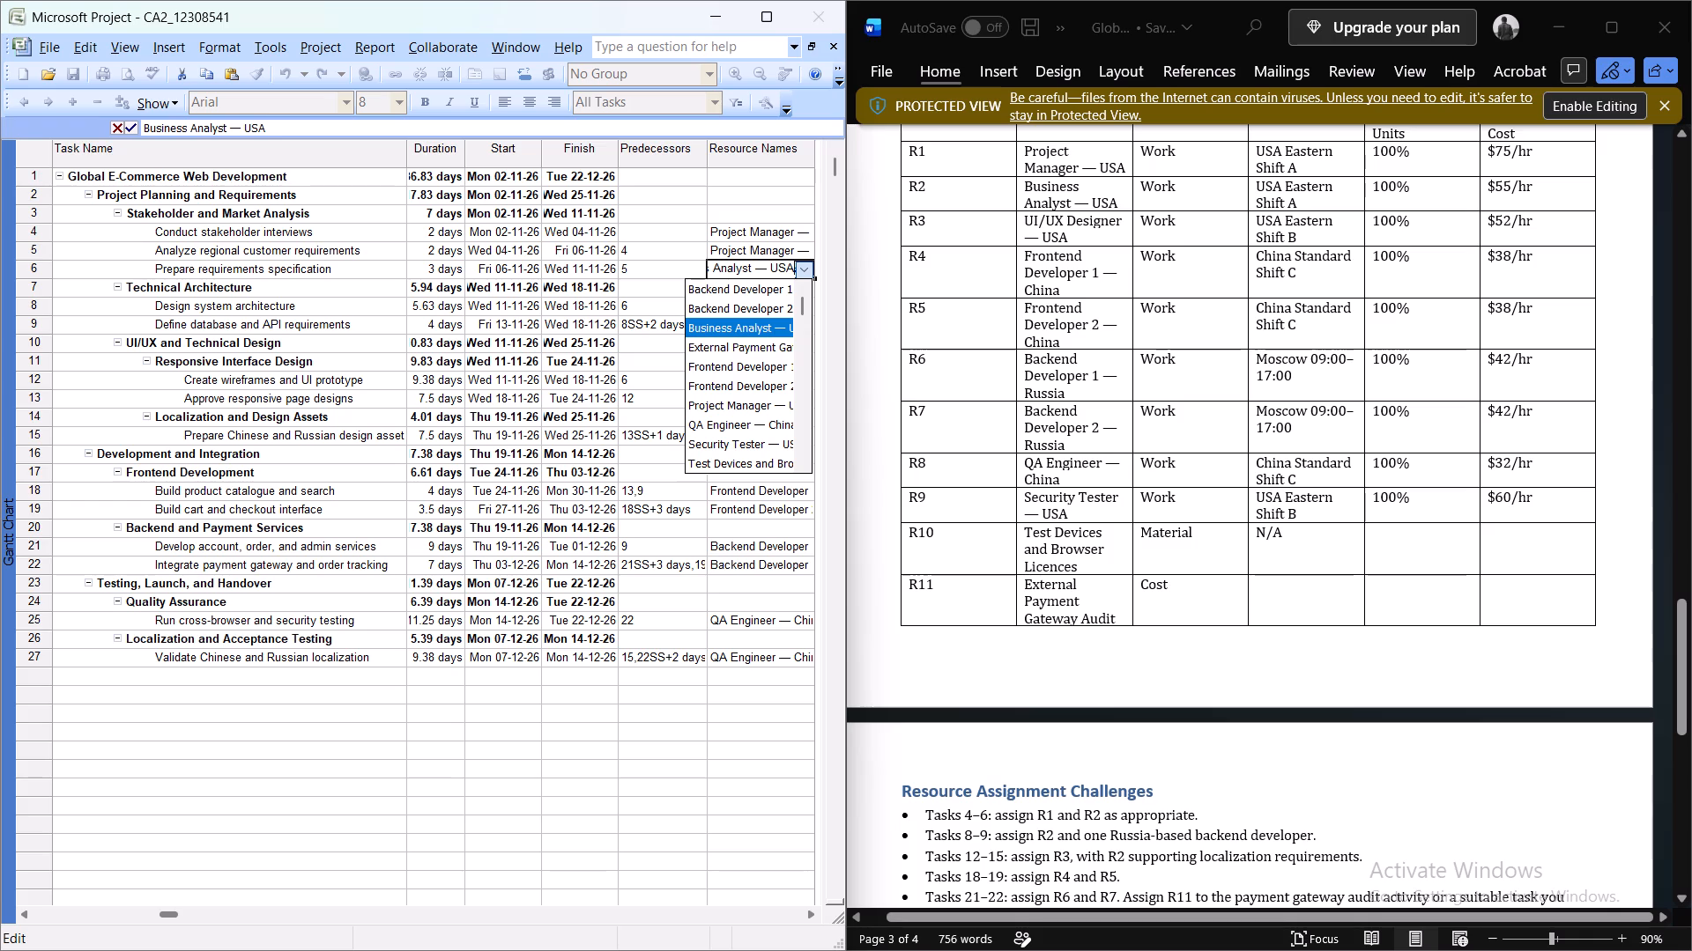
key("comma")
left_click(750, 414)
key("Return")
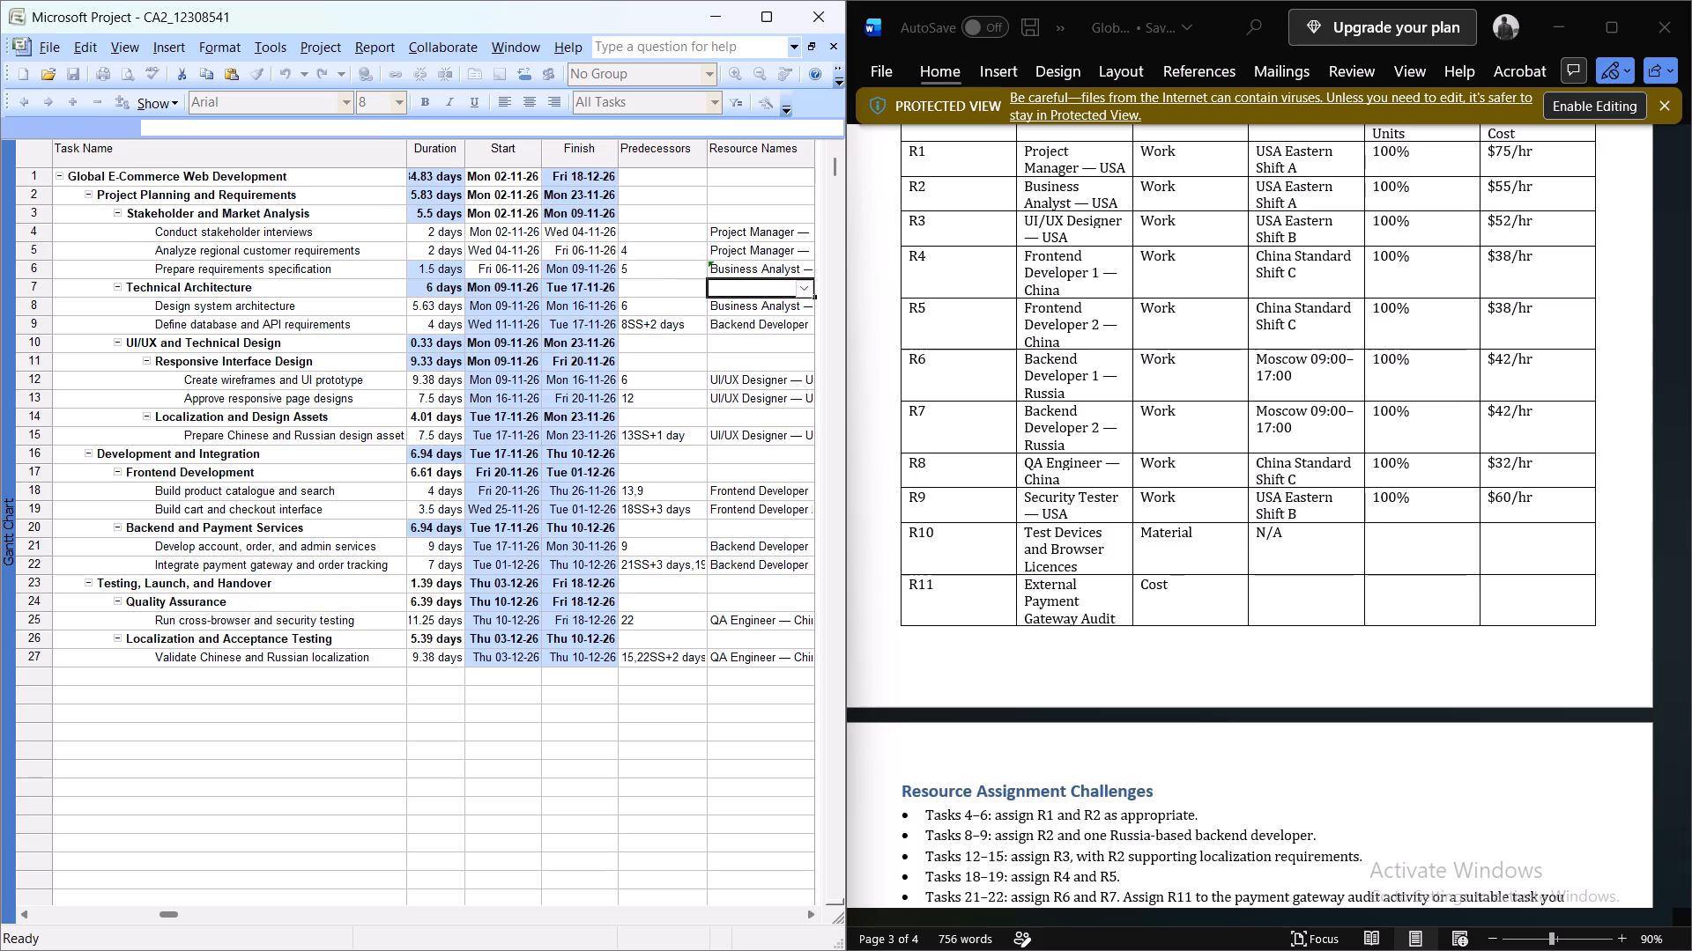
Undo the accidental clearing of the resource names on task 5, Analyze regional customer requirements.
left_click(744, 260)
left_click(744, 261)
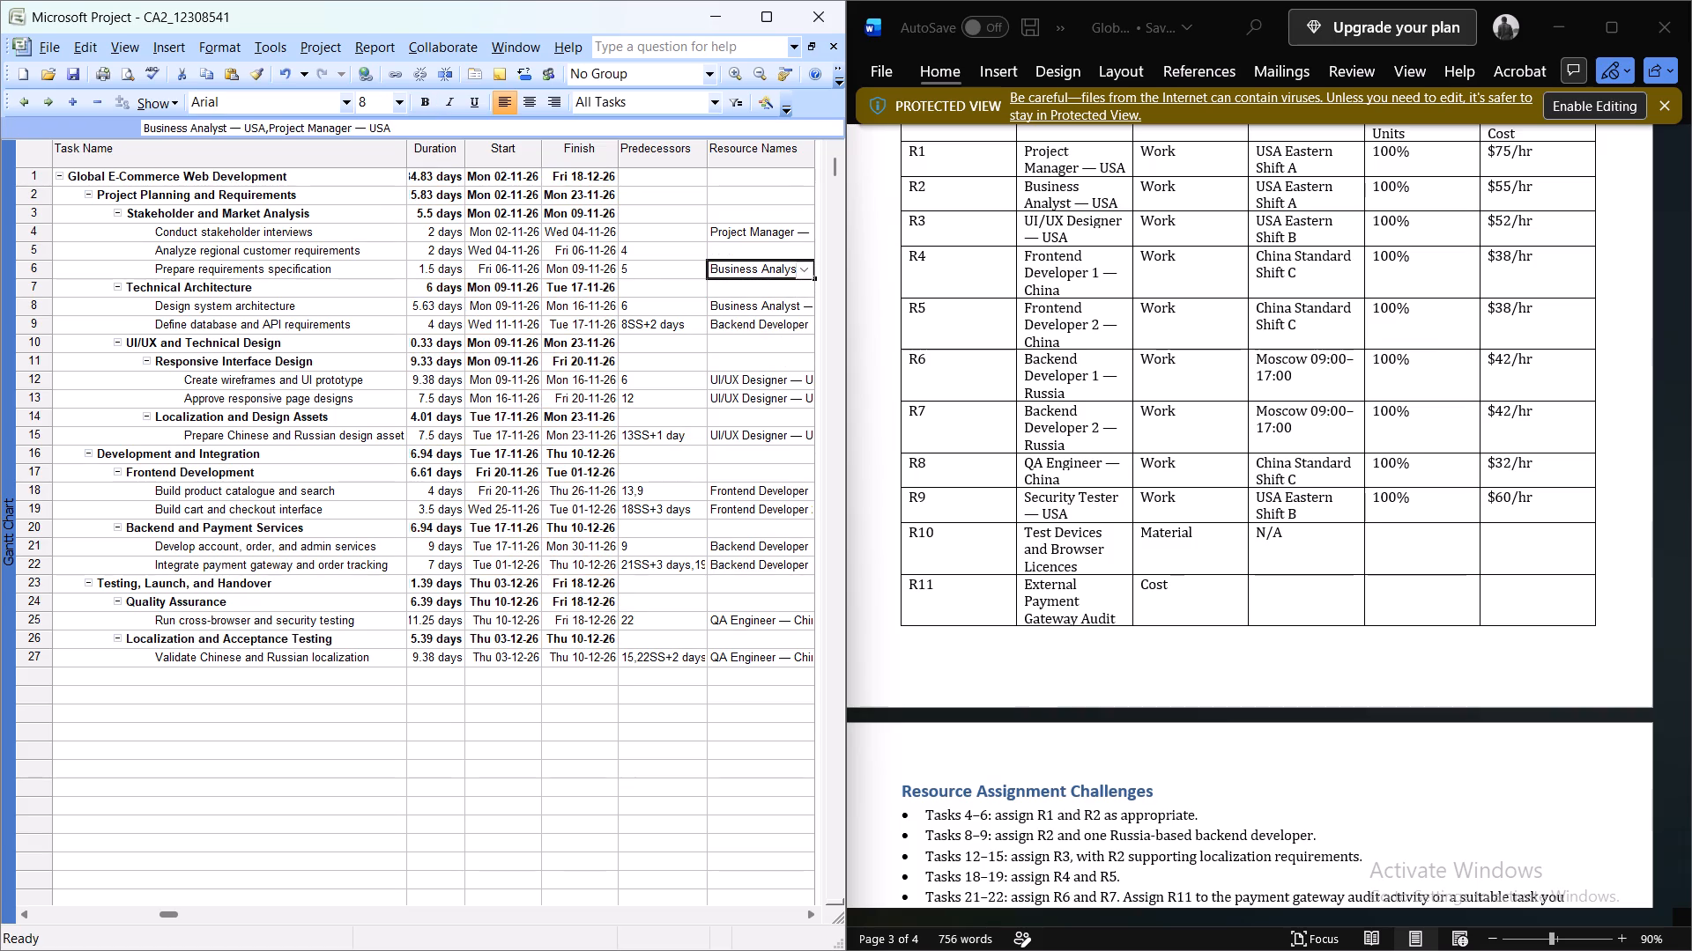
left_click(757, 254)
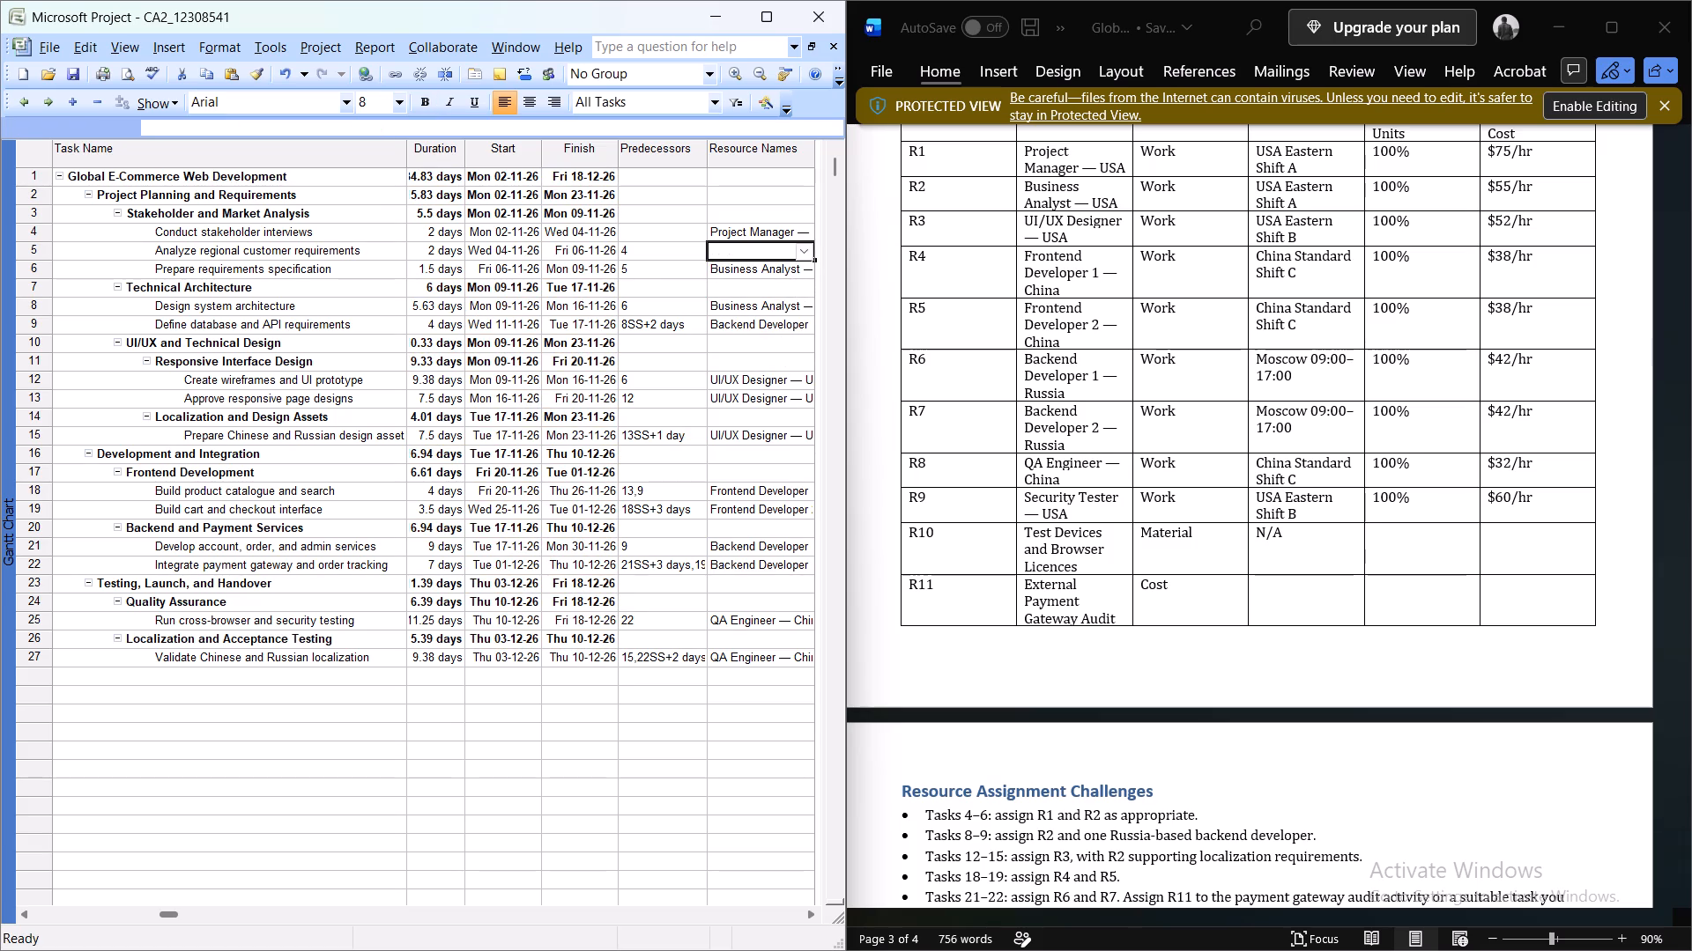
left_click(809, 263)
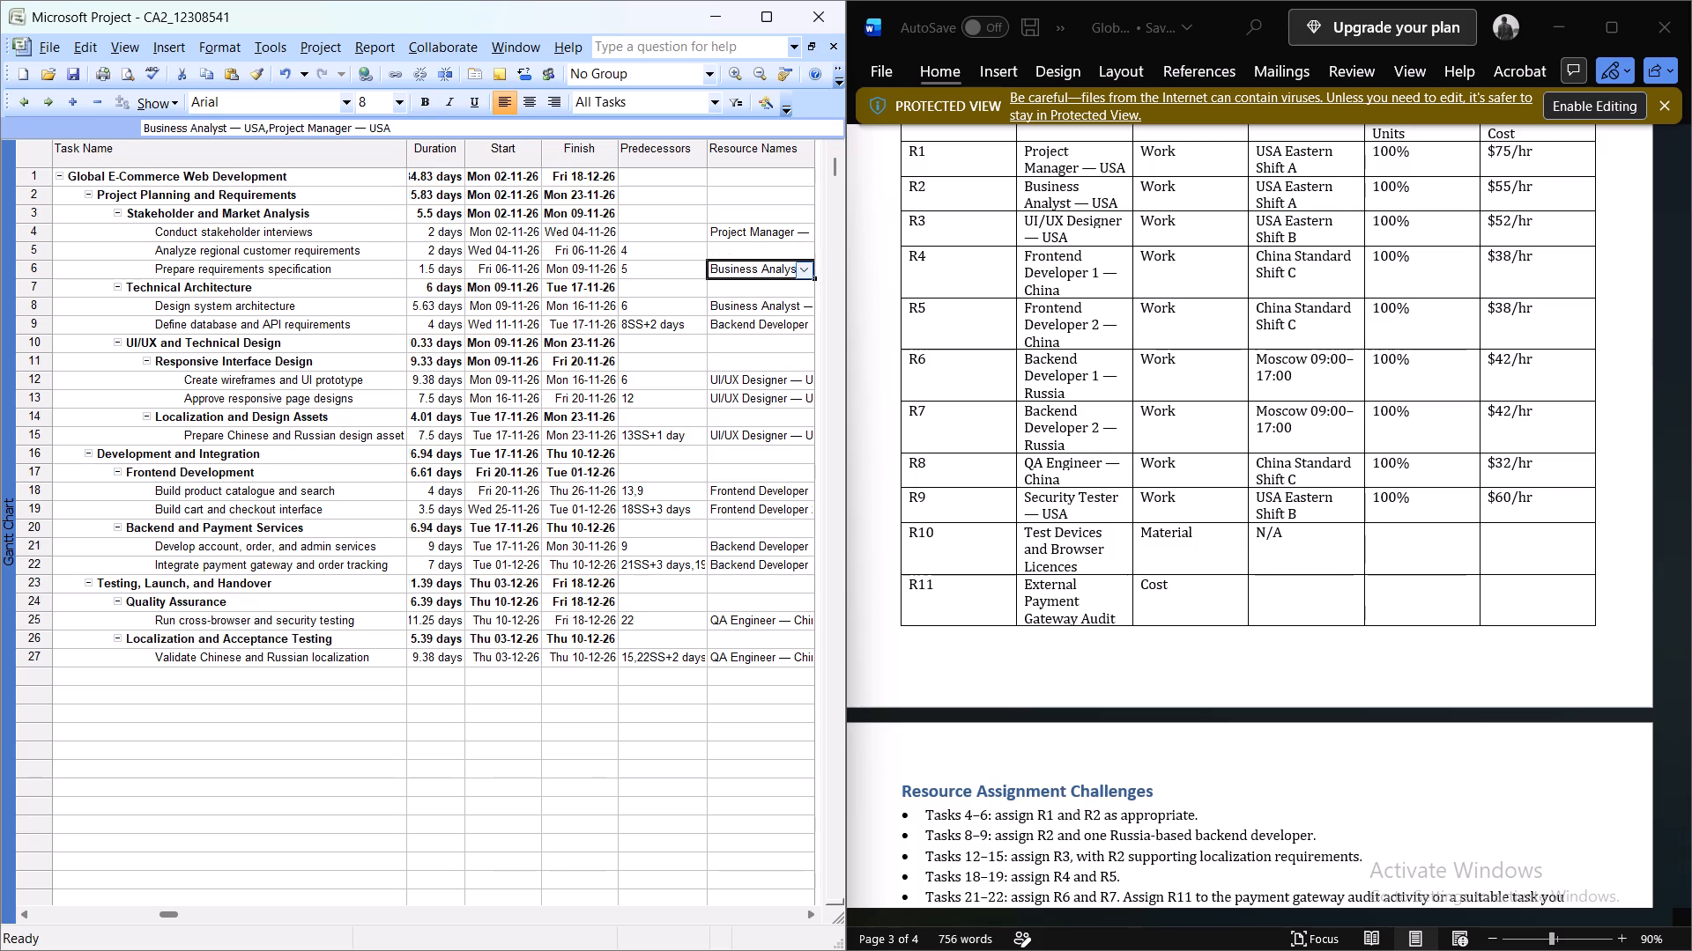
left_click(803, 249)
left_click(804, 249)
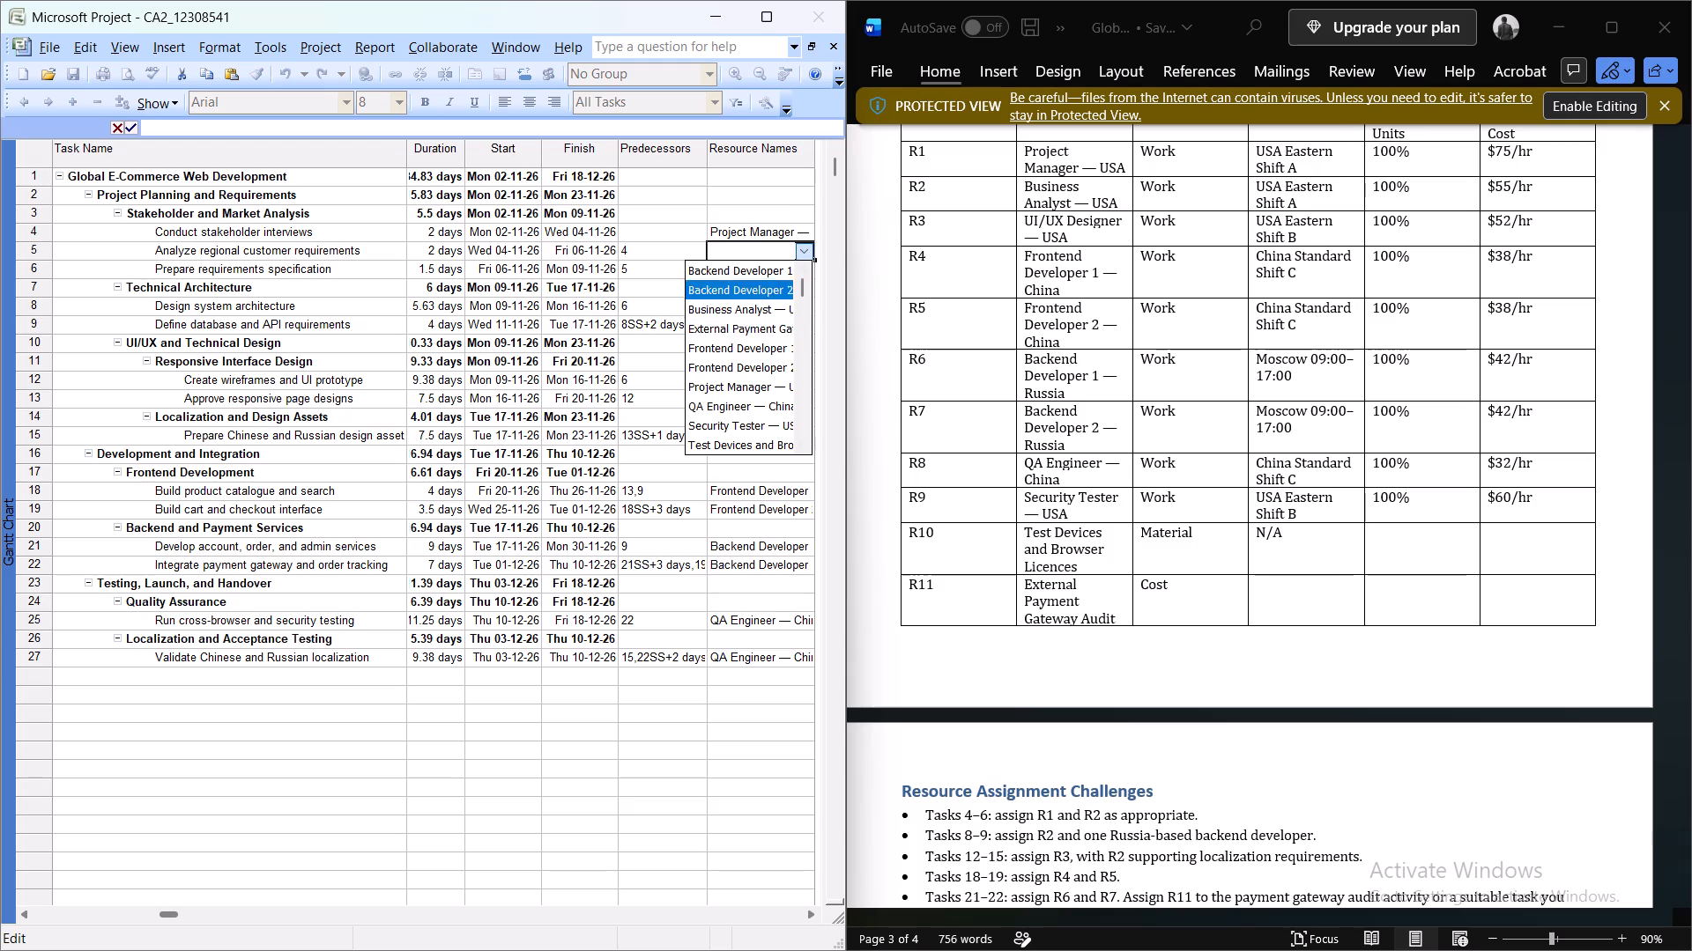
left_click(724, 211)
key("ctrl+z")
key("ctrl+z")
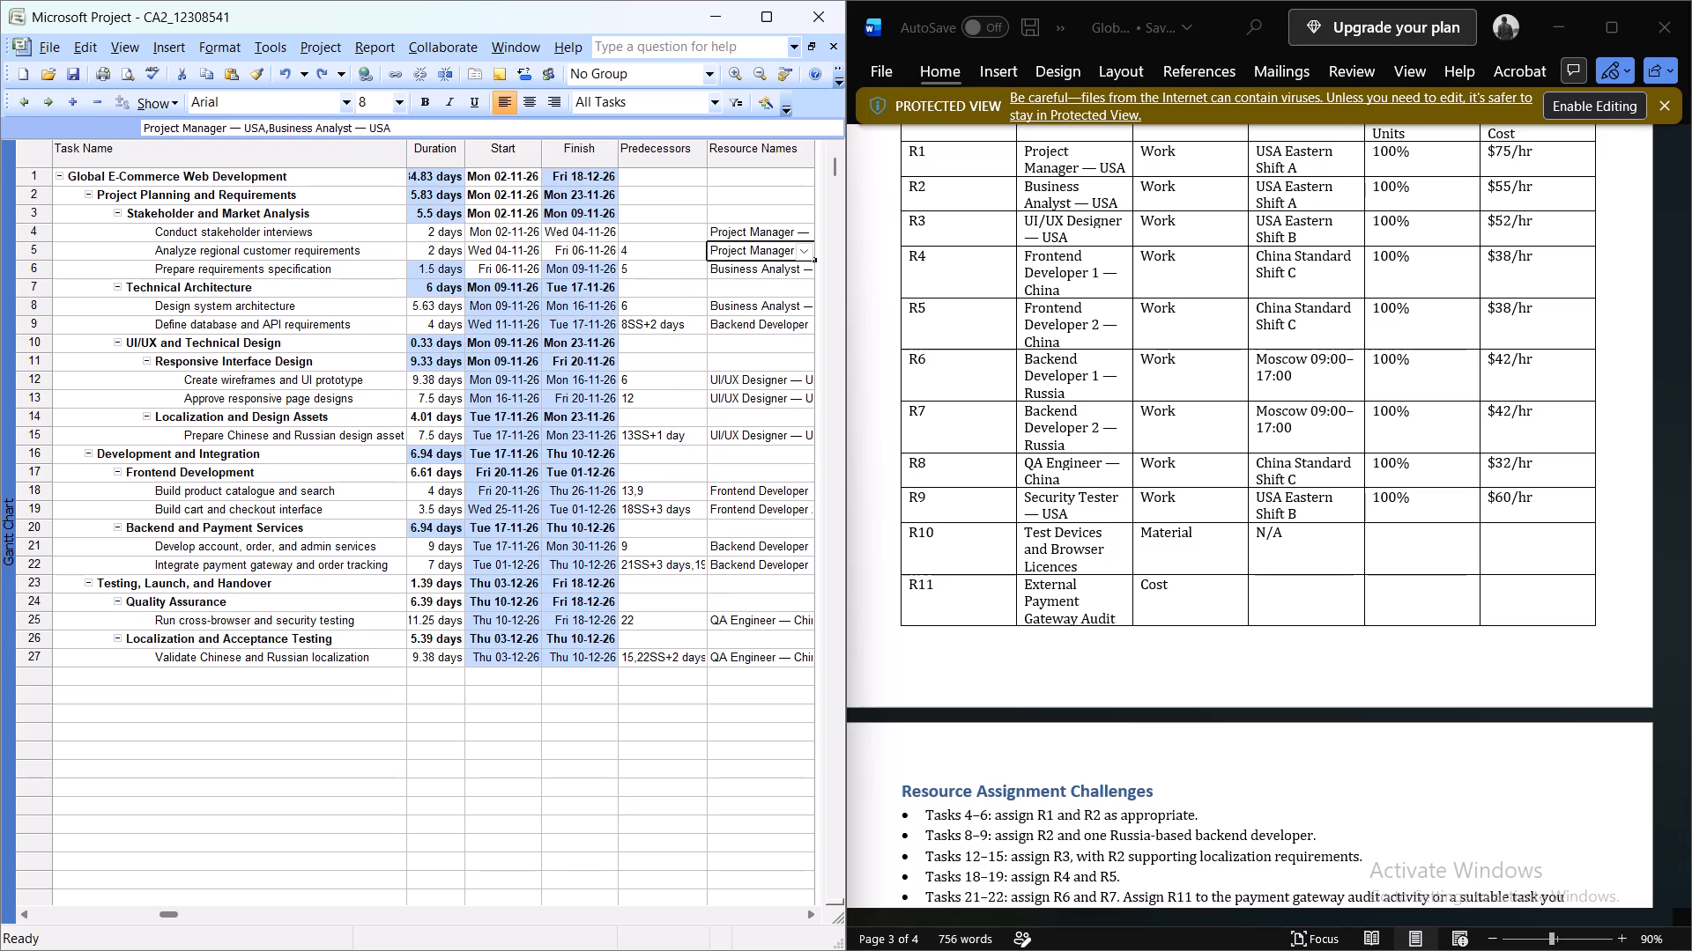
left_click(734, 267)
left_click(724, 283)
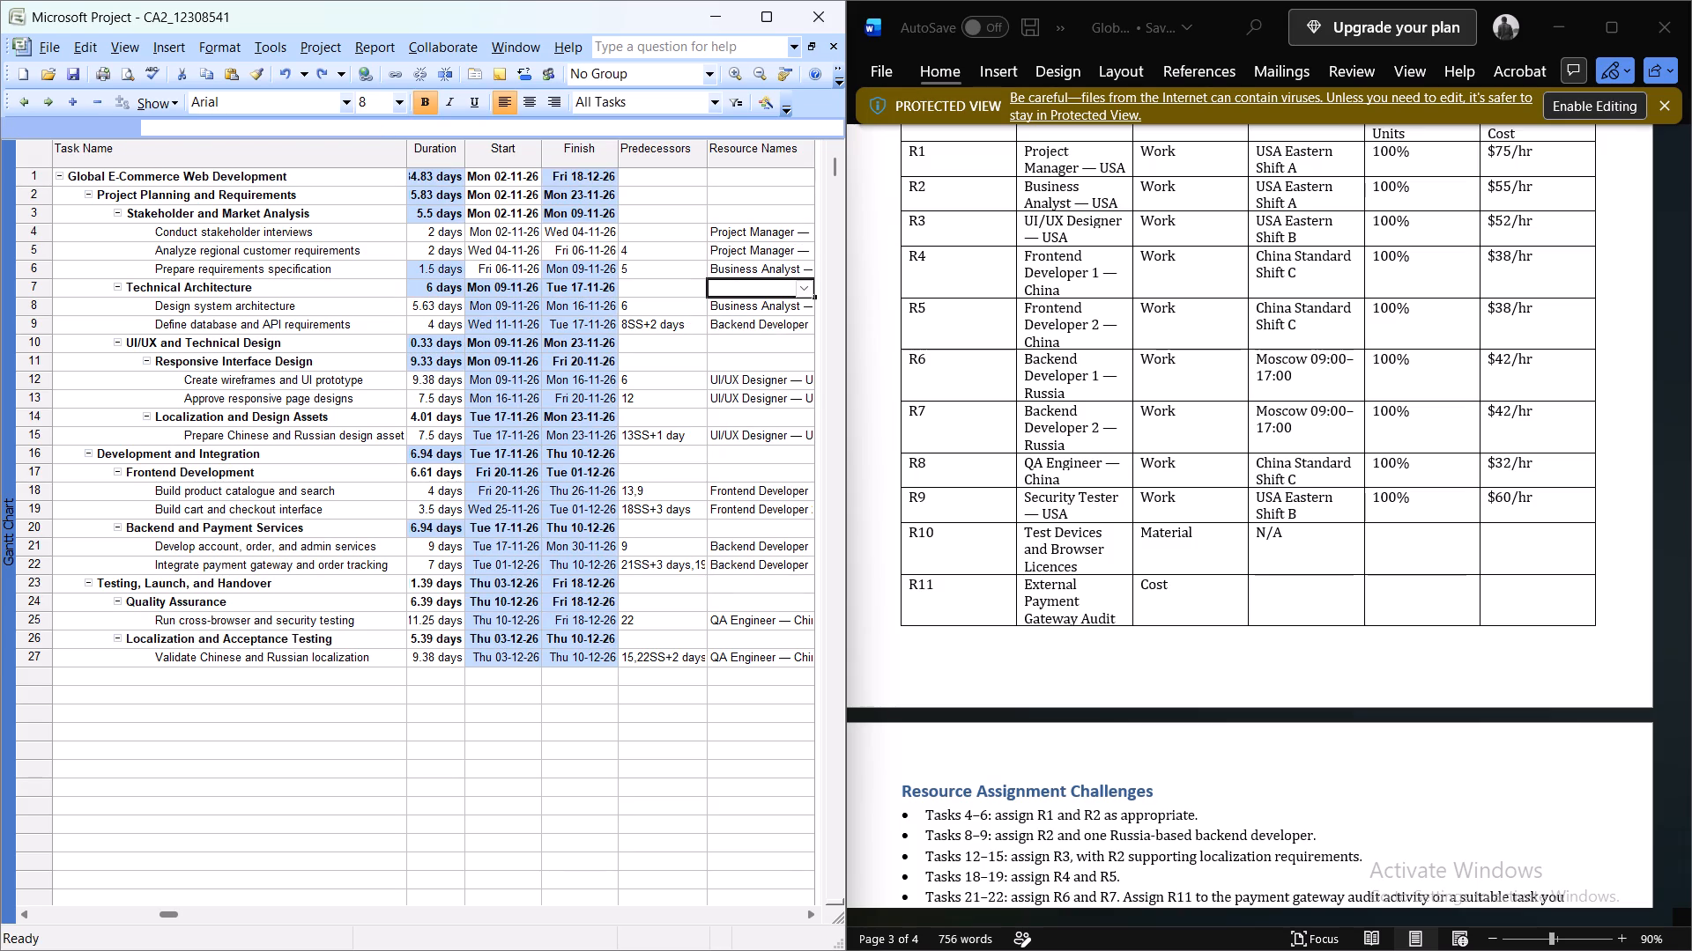
Clear all resource names from task 8, Design system architecture.
left_click(734, 303)
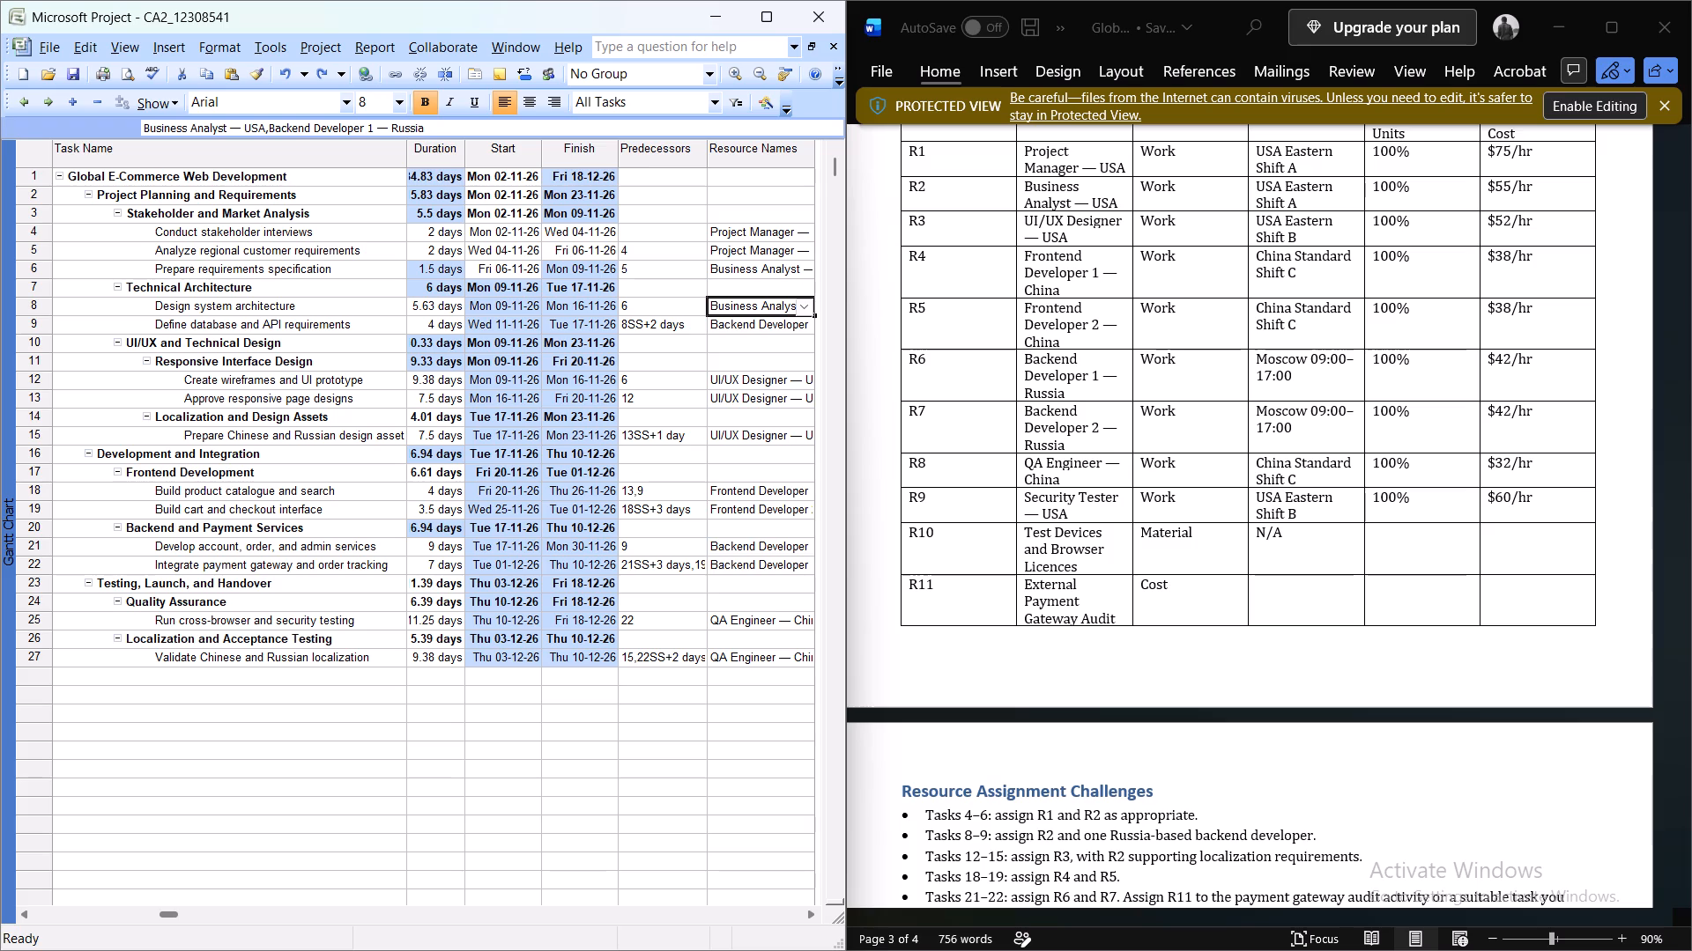
left_click(805, 303)
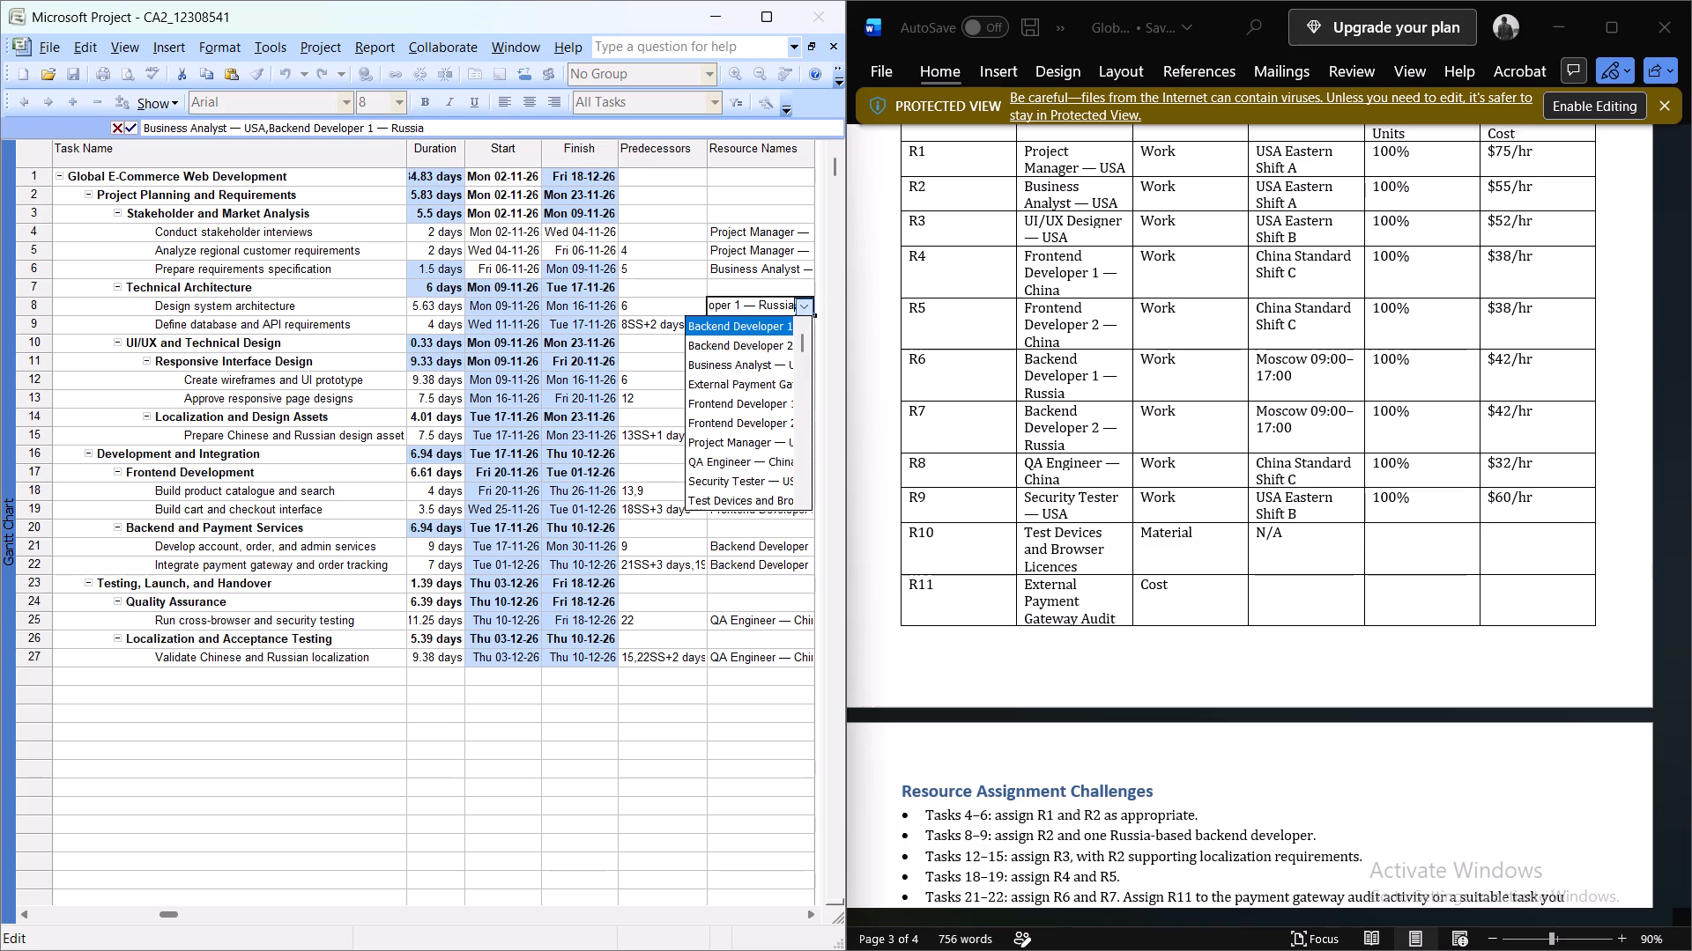
left_click(758, 359)
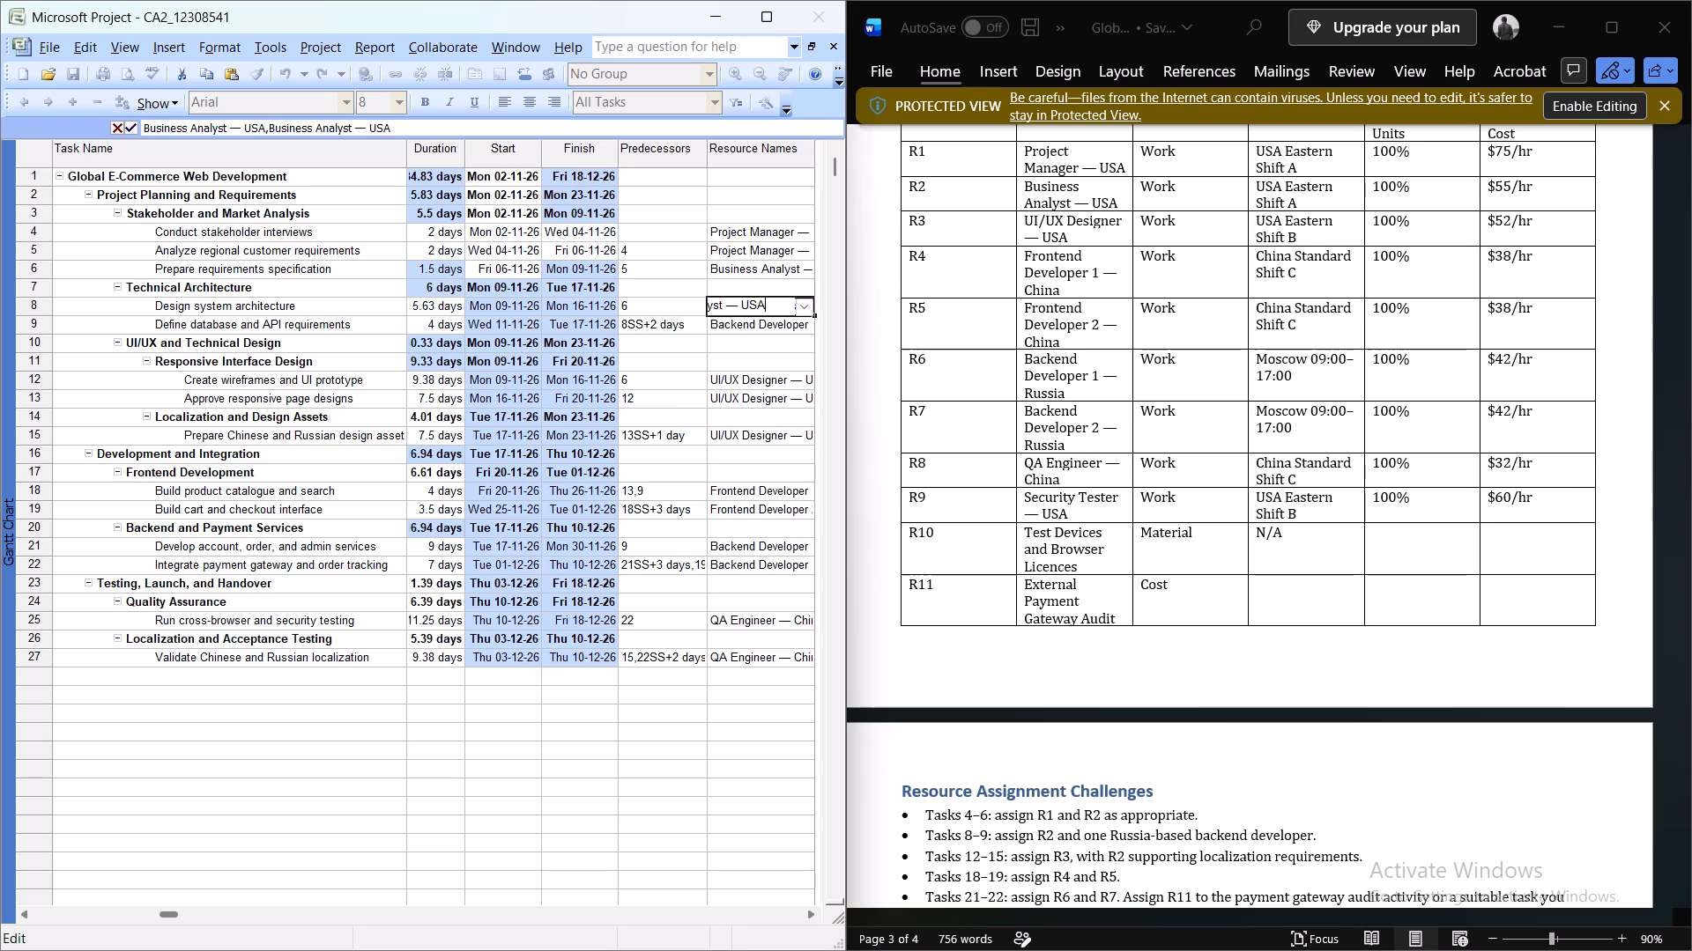
key("BackSpace")
key("BackSpace")
key("BackSpace")
key("BackSpace")
key("BackSpace")
key("BackSpace")
key("BackSpace")
key("BackSpace")
key("BackSpace")
key("BackSpace")
key("BackSpace")
key("BackSpace")
key("BackSpace")
key("BackSpace")
key("BackSpace")
key("BackSpace")
key("BackSpace")
key("BackSpace")
key("BackSpace")
key("BackSpace")
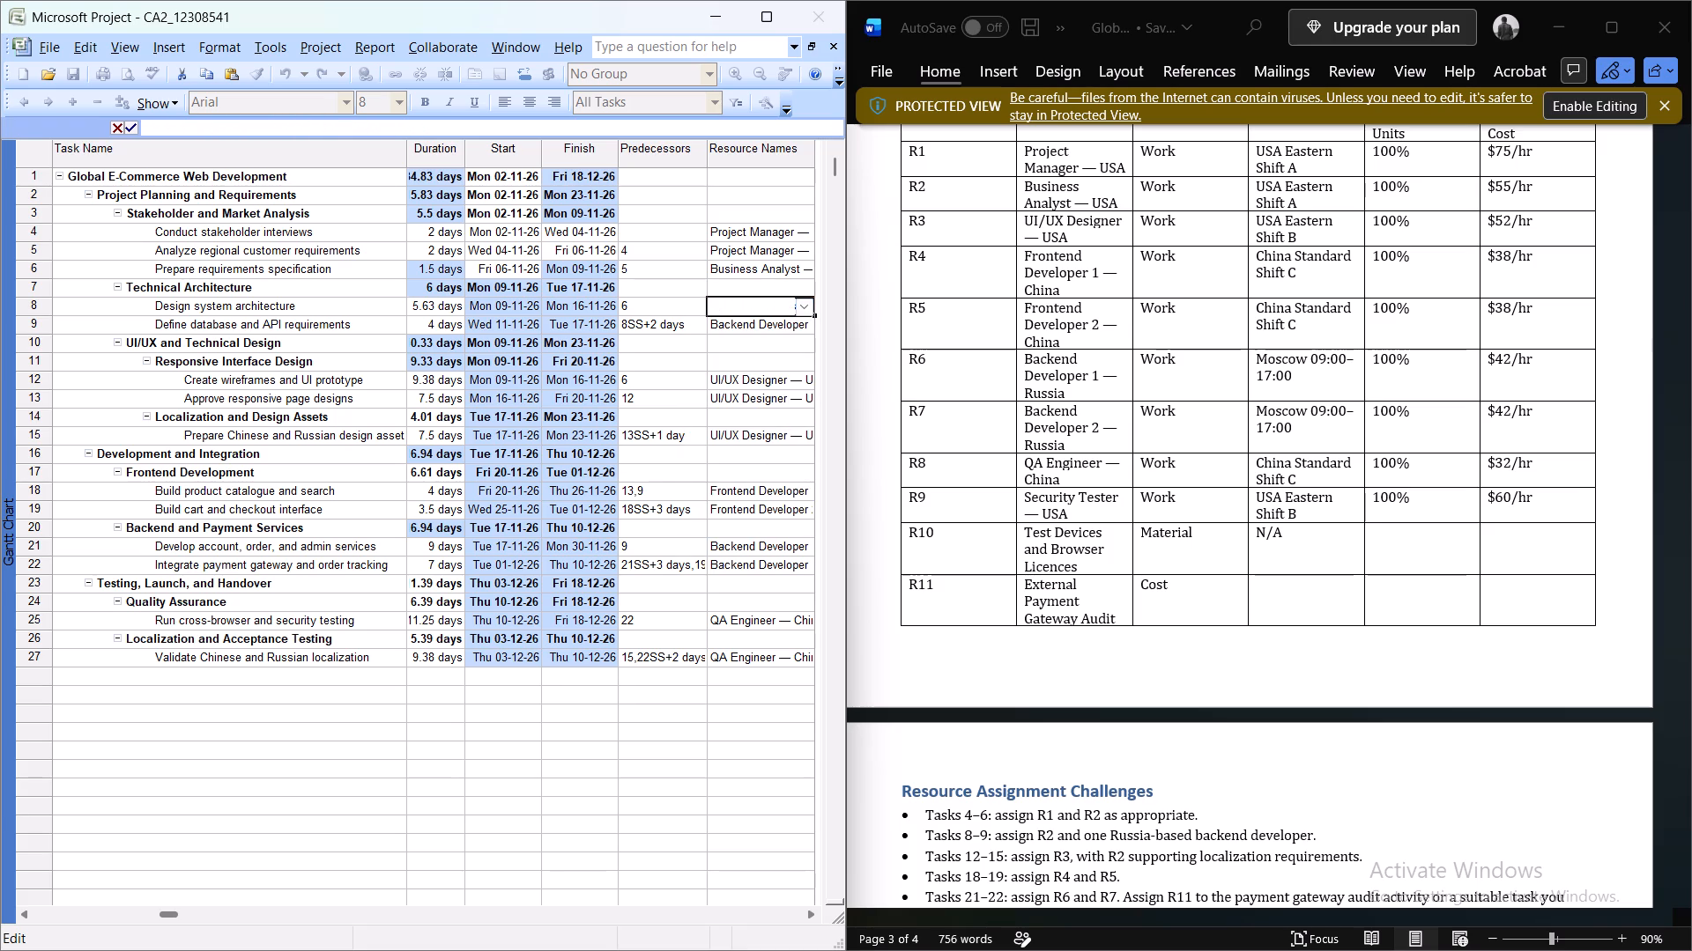
left_click(772, 335)
Assign Backend Developer 1 — Russia to task 8, Design system architecture.
left_click(791, 309)
left_click(805, 308)
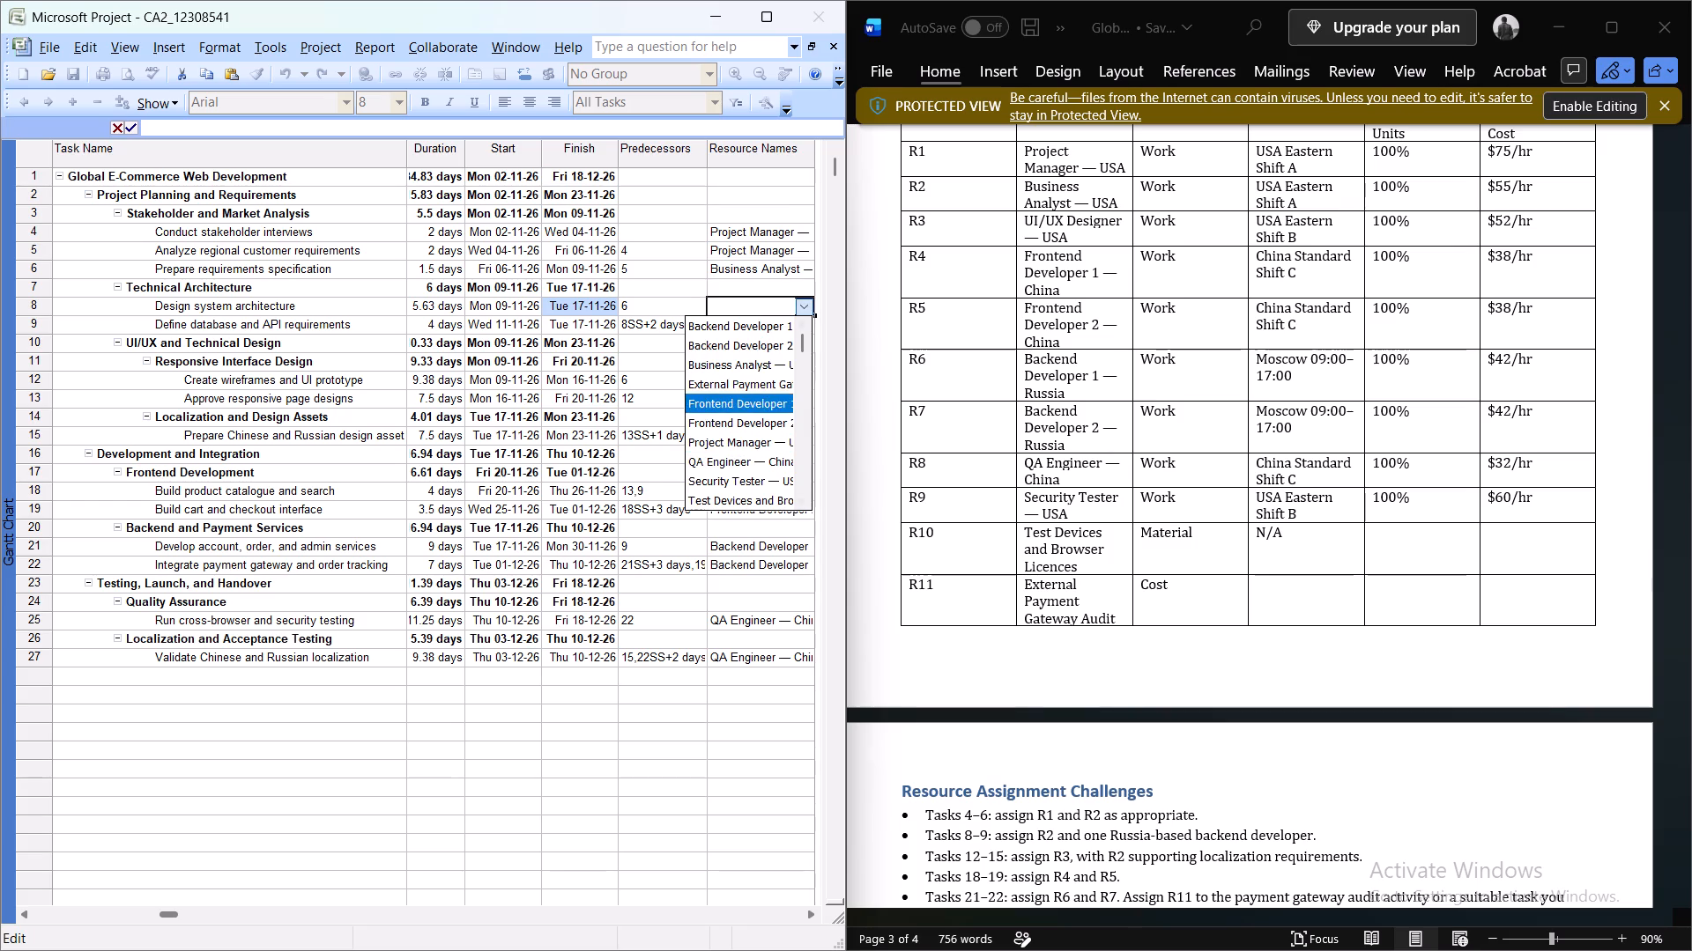
left_click(761, 364)
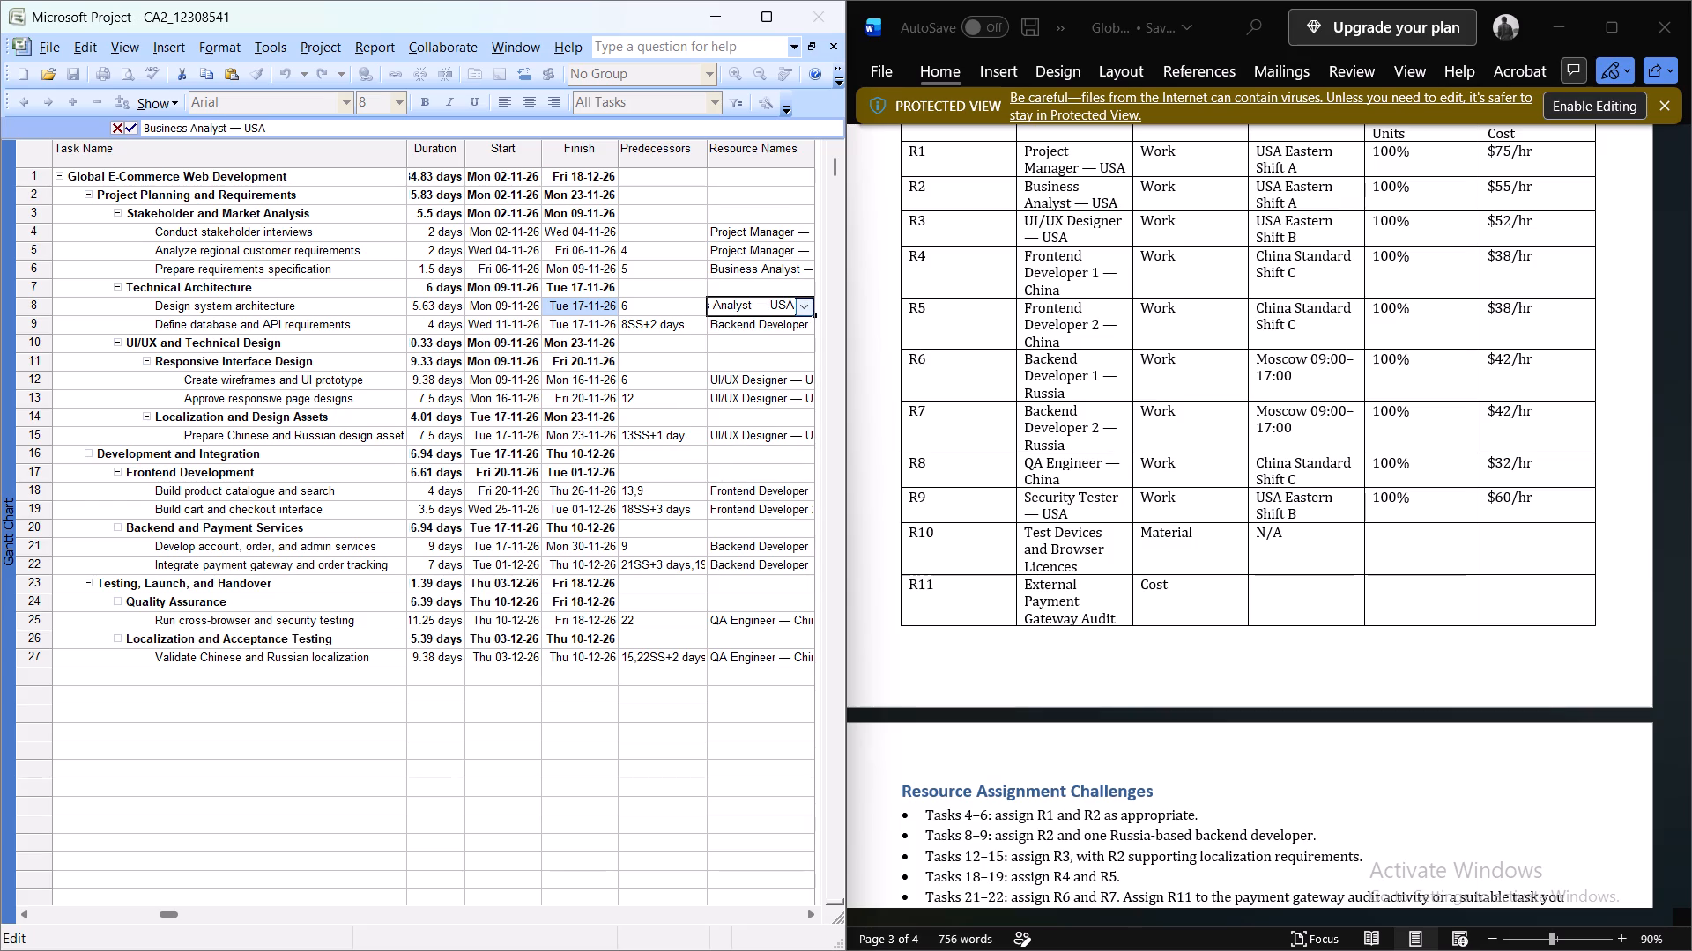
left_click(804, 308)
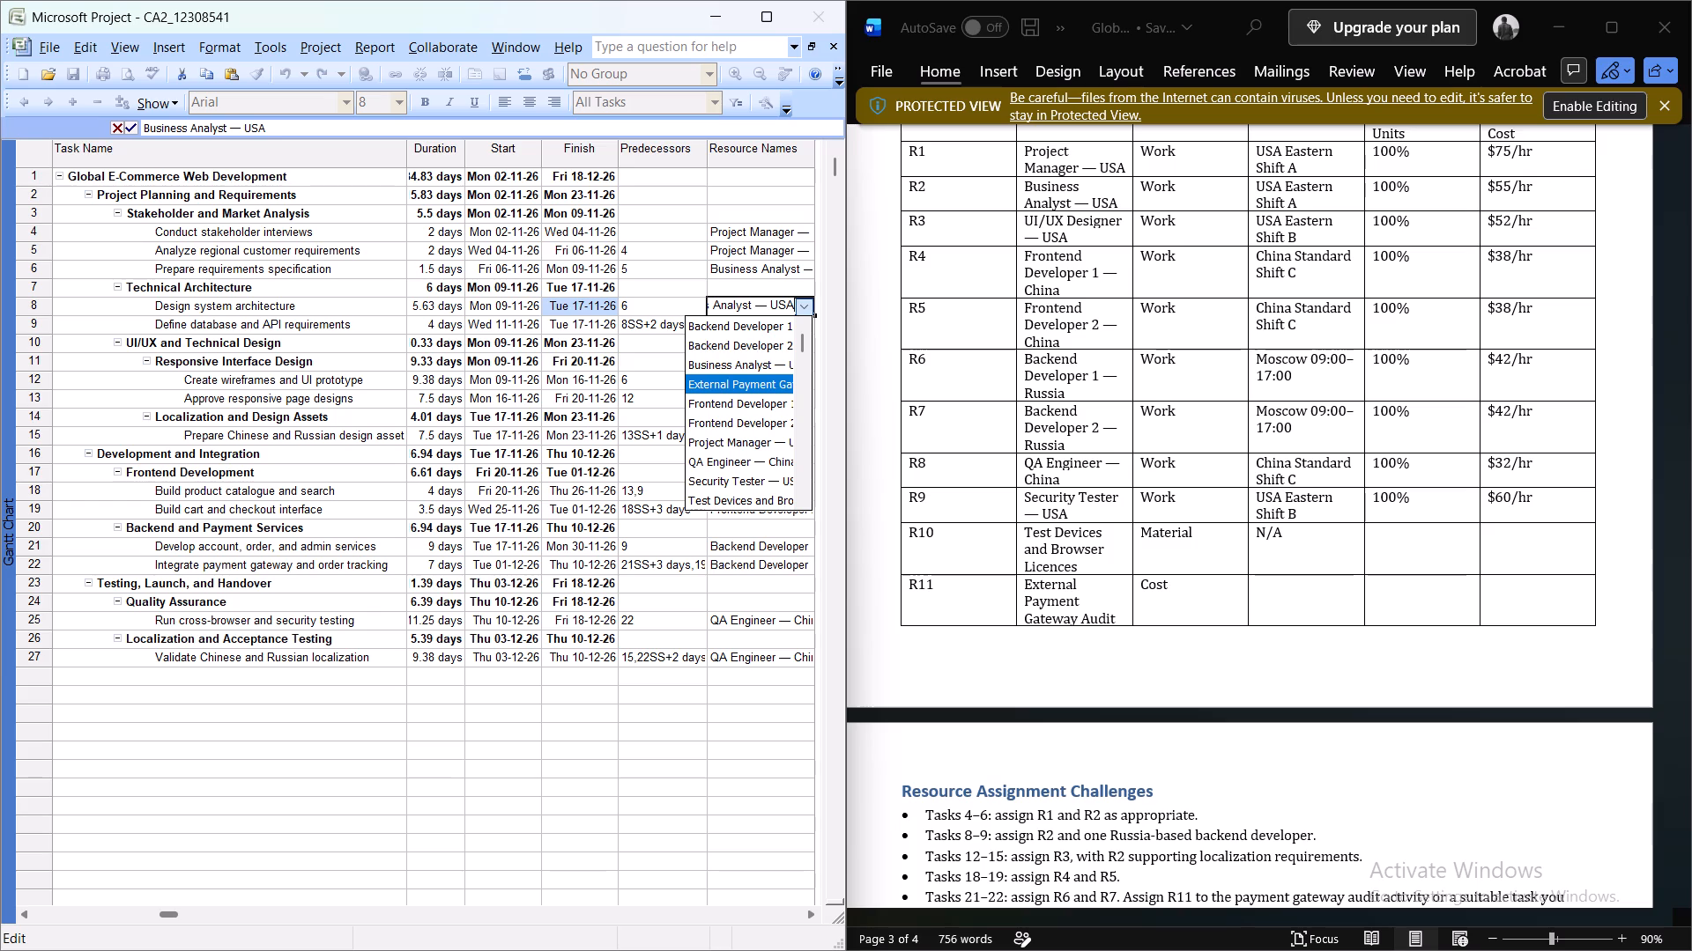
left_click(758, 328)
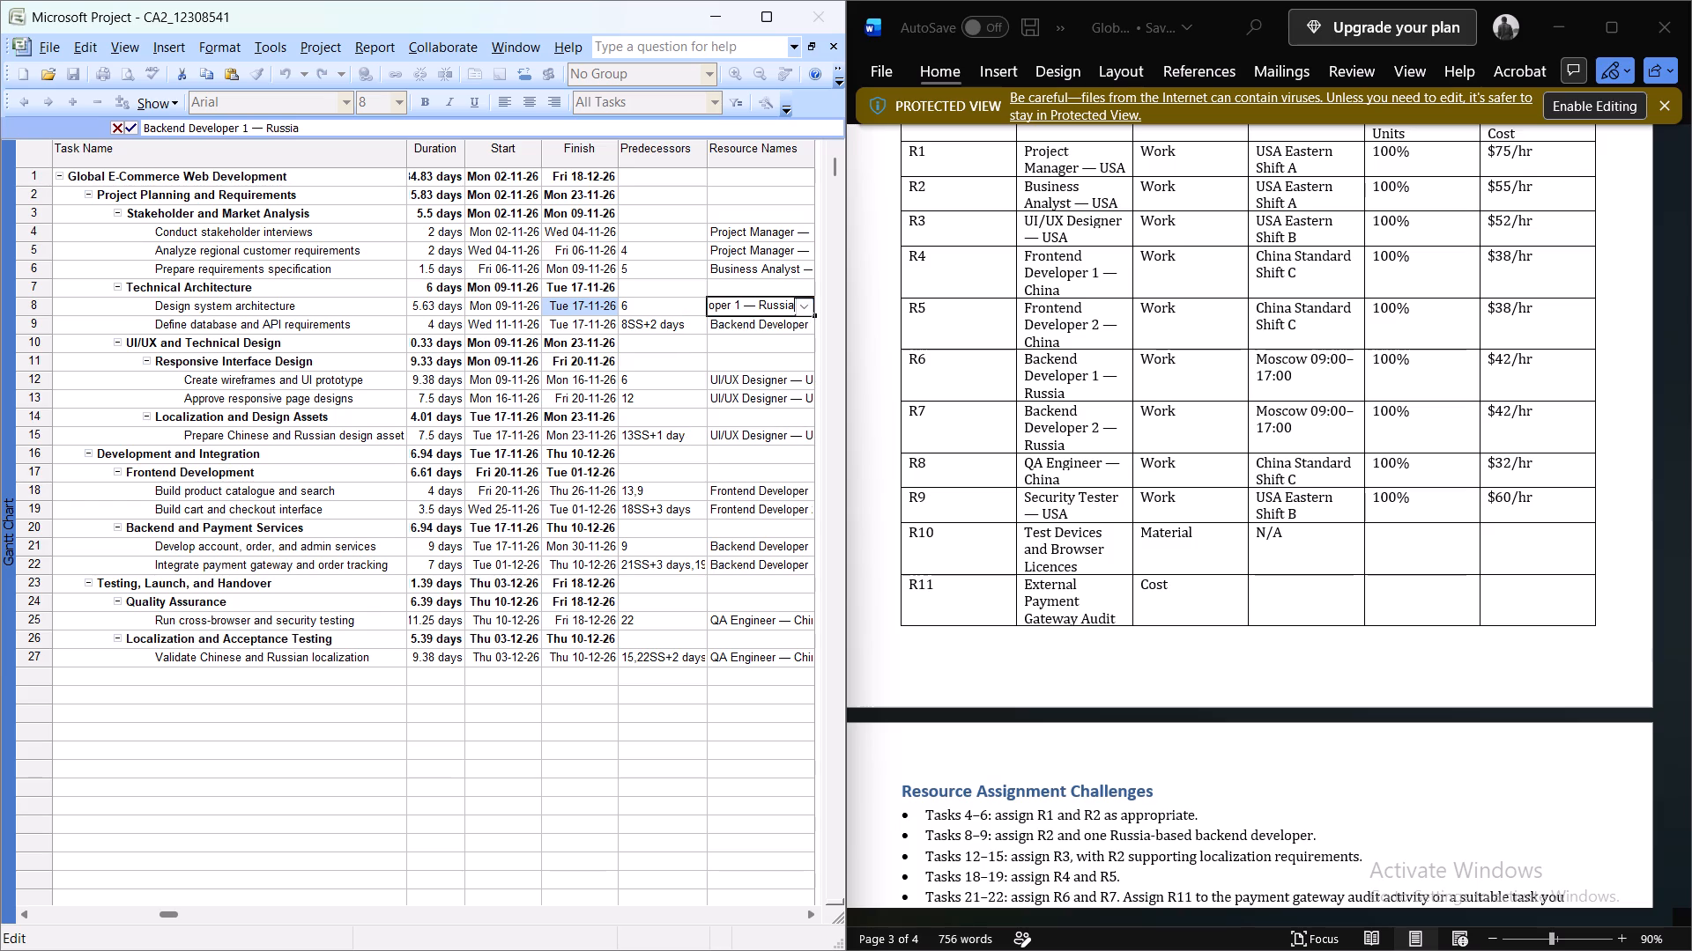
key("Return")
Add Business Analyst — USA alongside the backend developer on task 8, Design system architecture.
left_click(760, 306)
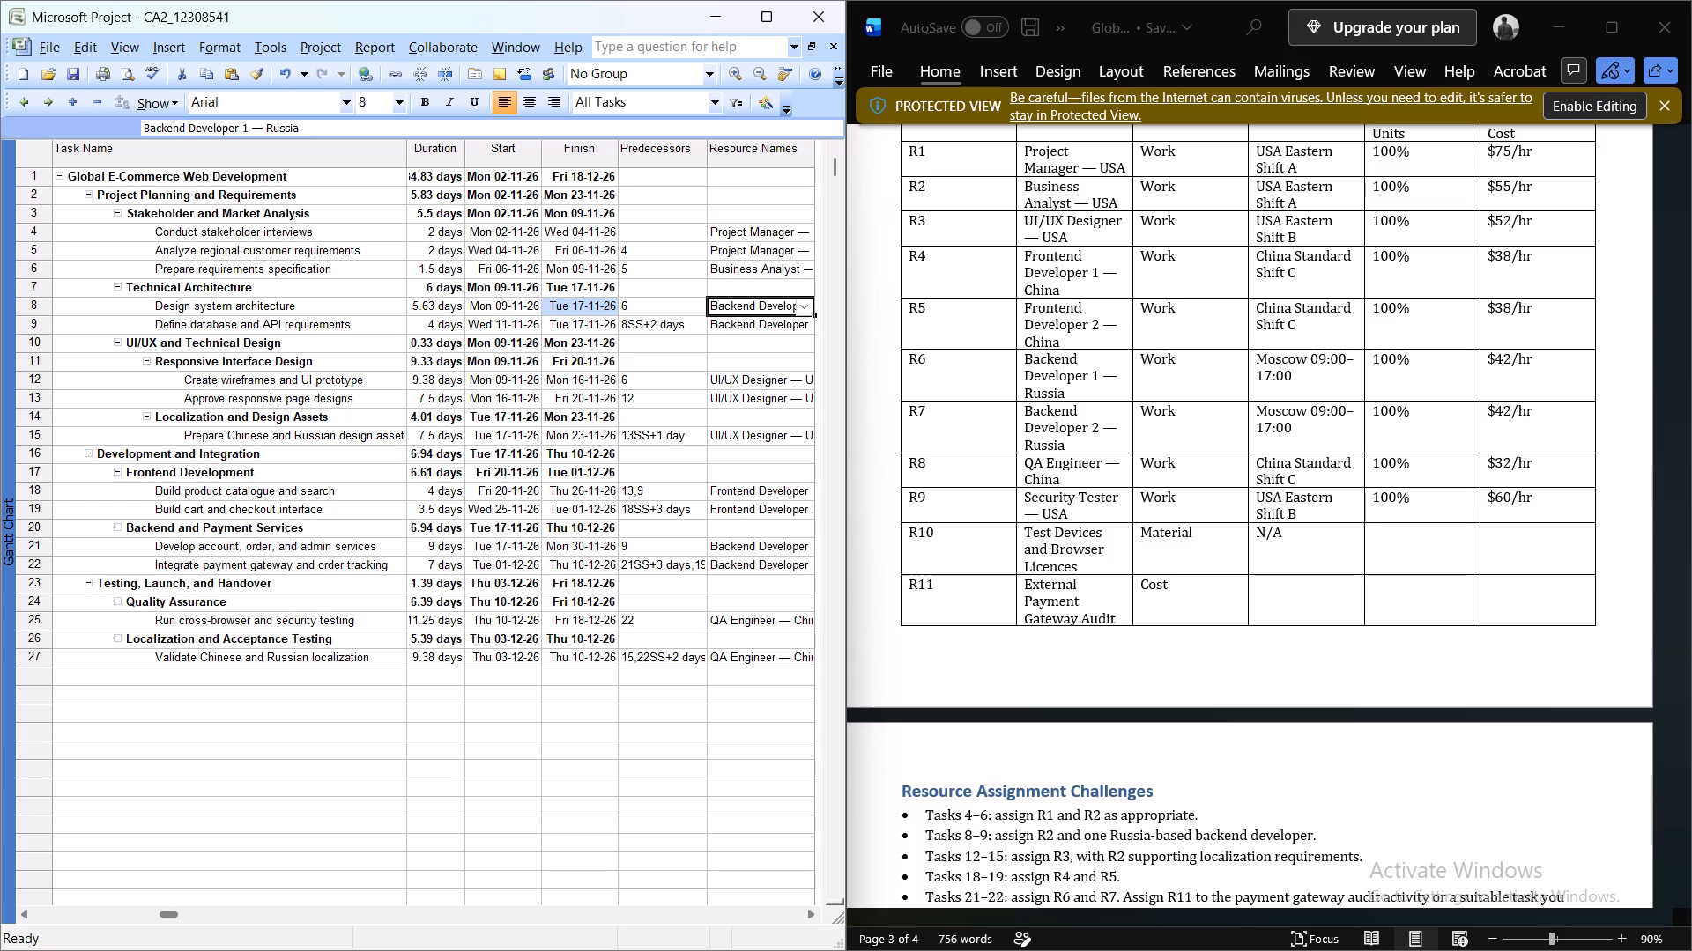
left_click(802, 307)
key("comma")
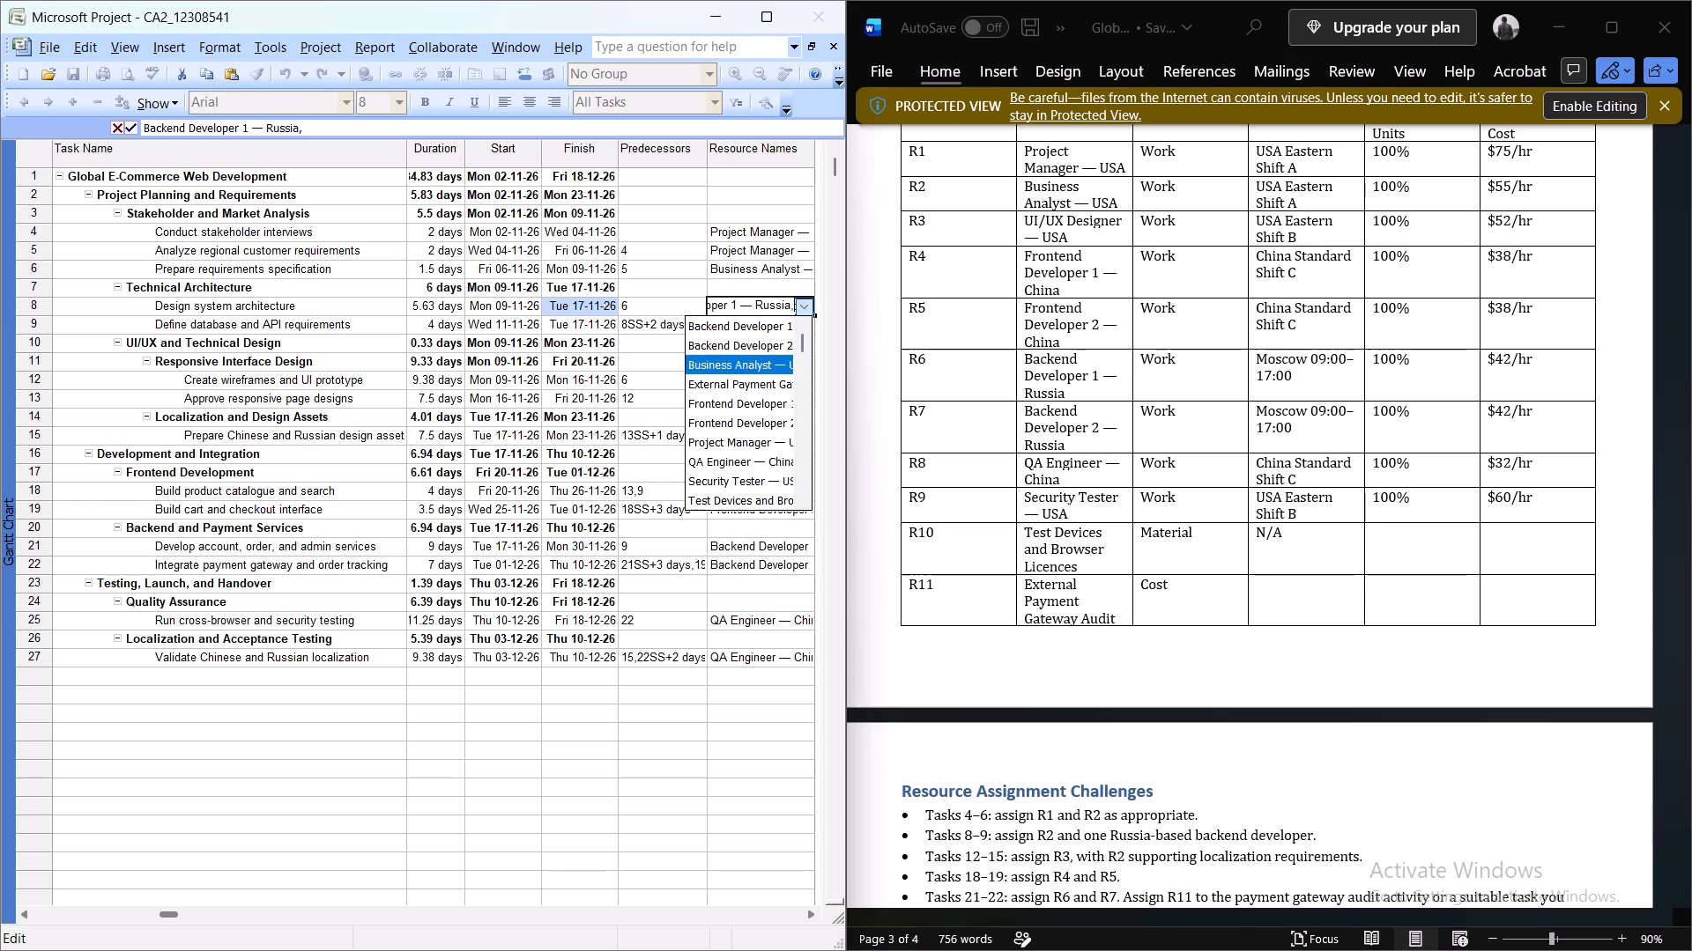
left_click(746, 369)
key("Return")
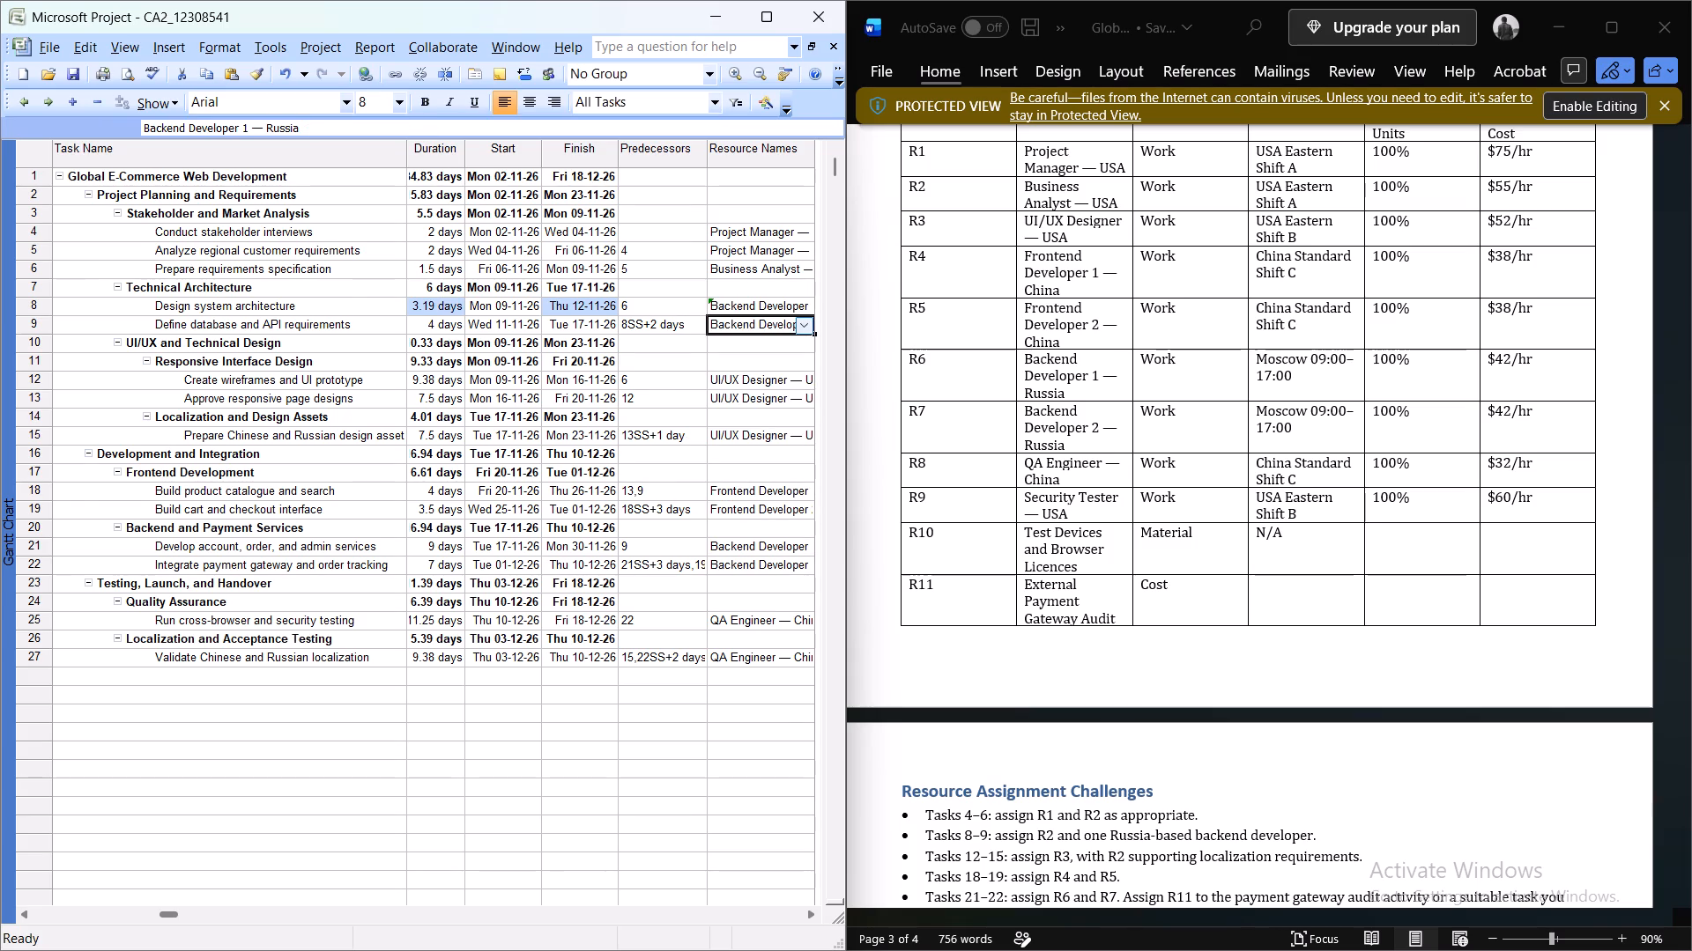
Add Business Analyst — USA alongside Backend Developer 1 — Russia on task 9, Define database and API requirements.
left_click(805, 325)
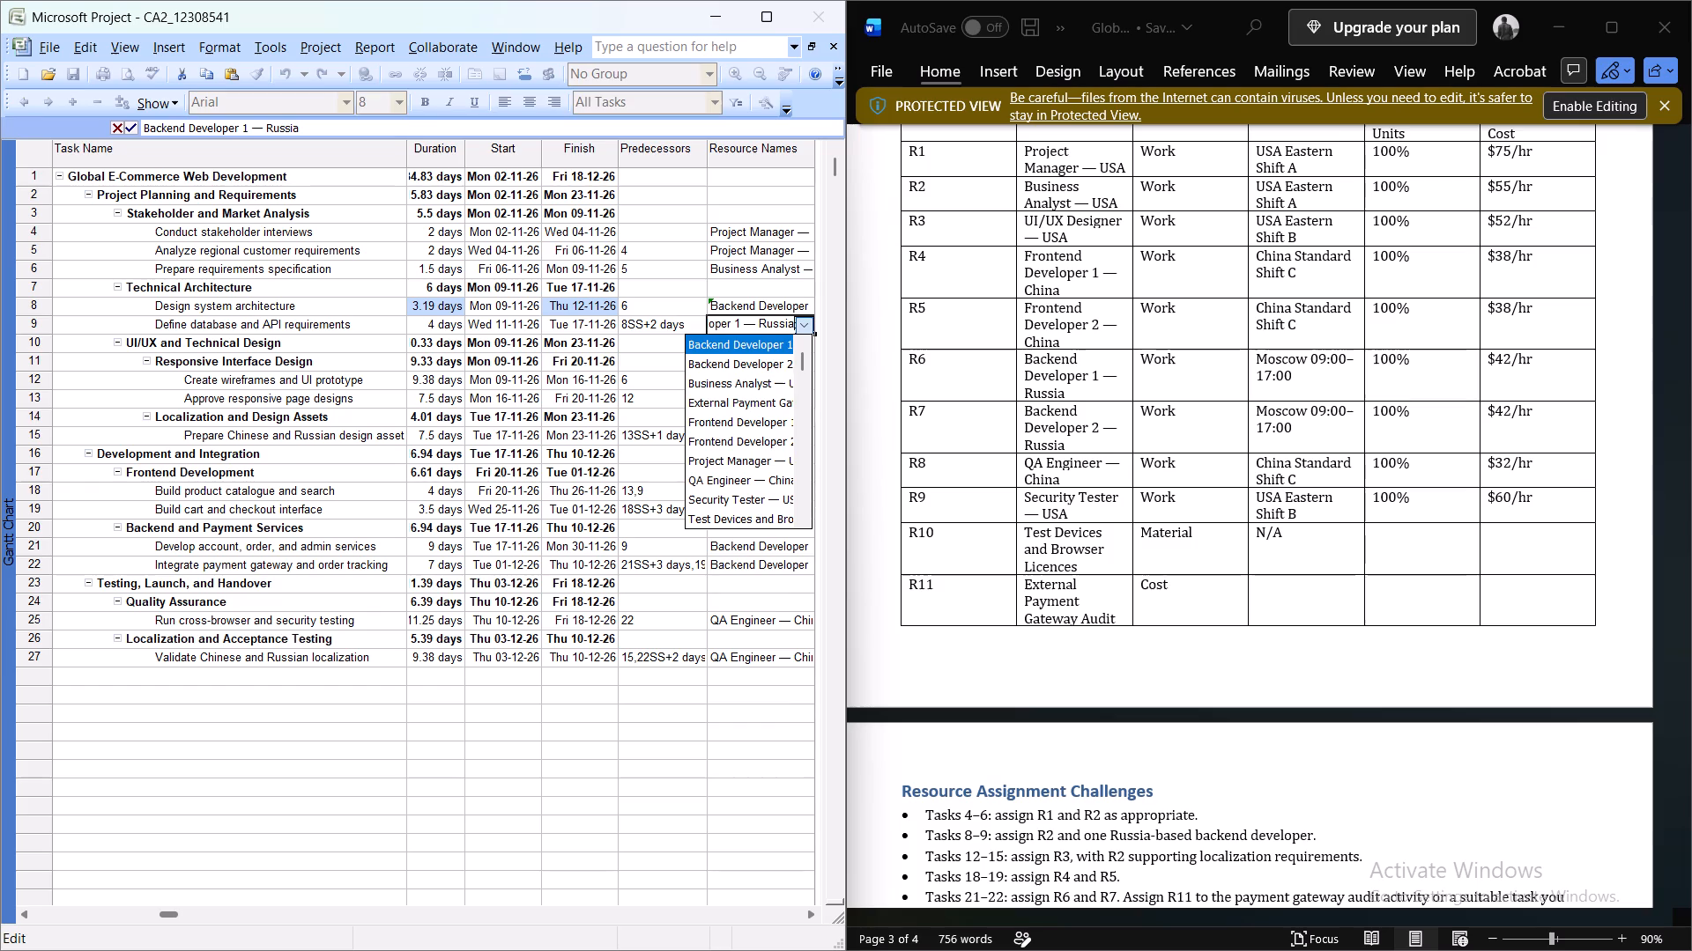
key("comma")
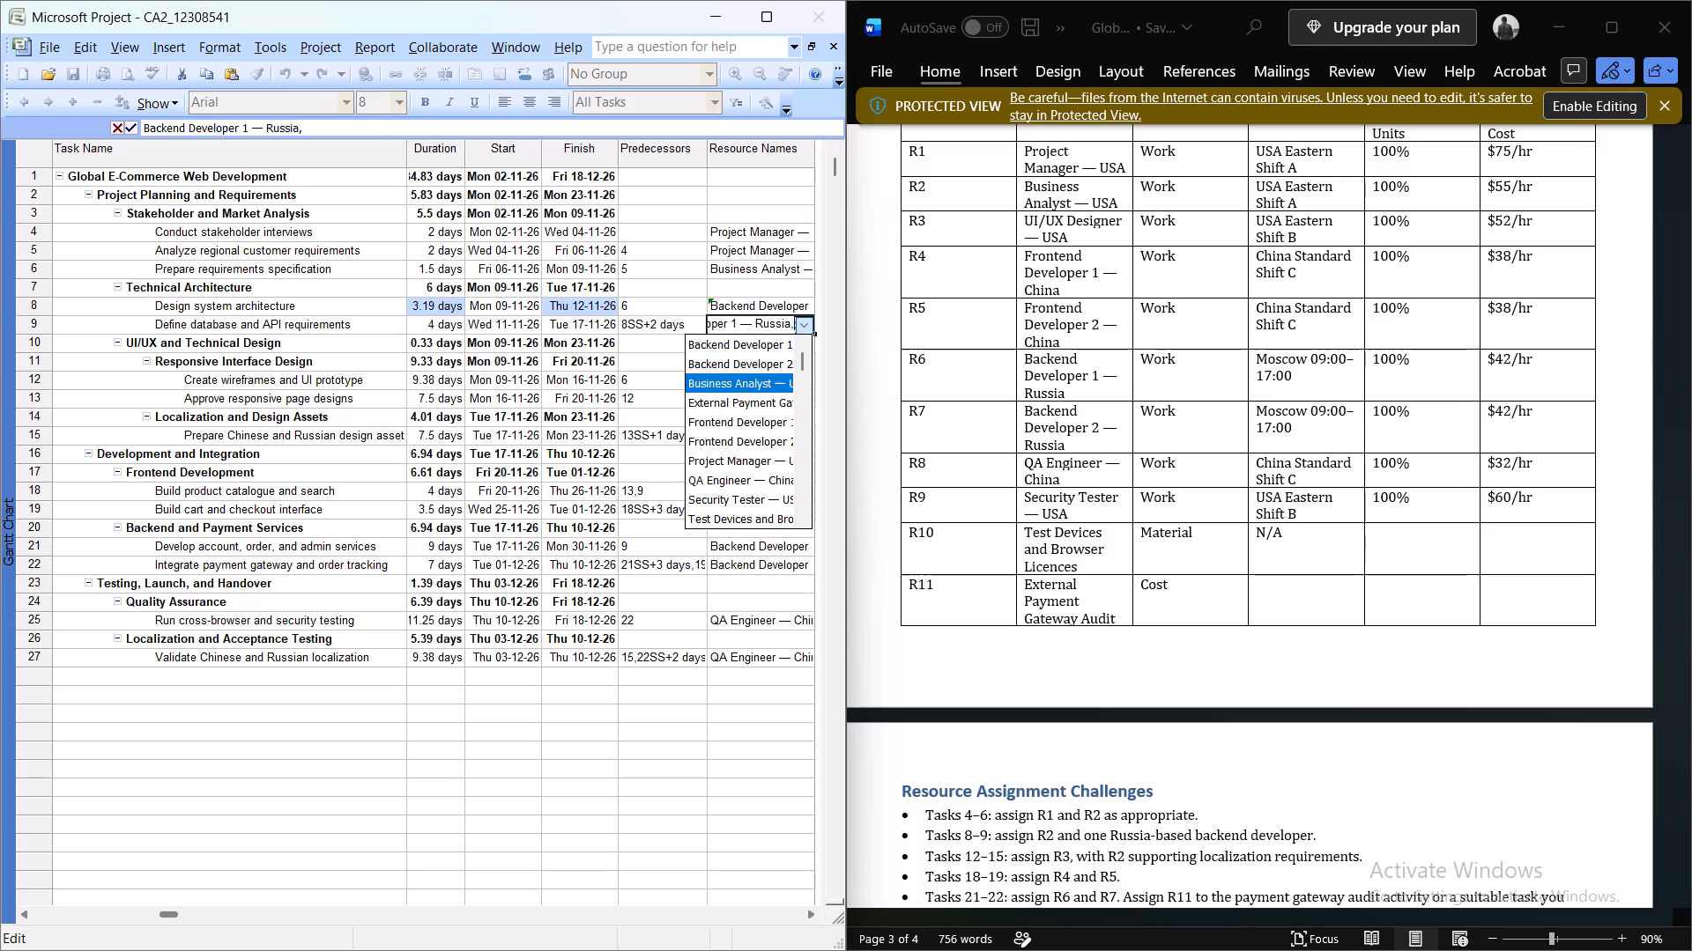
left_click(746, 387)
key("Return")
Review the resource names on the detailed tasks from 9 to 27 against the document's resource assignment rules.
left_click(757, 329)
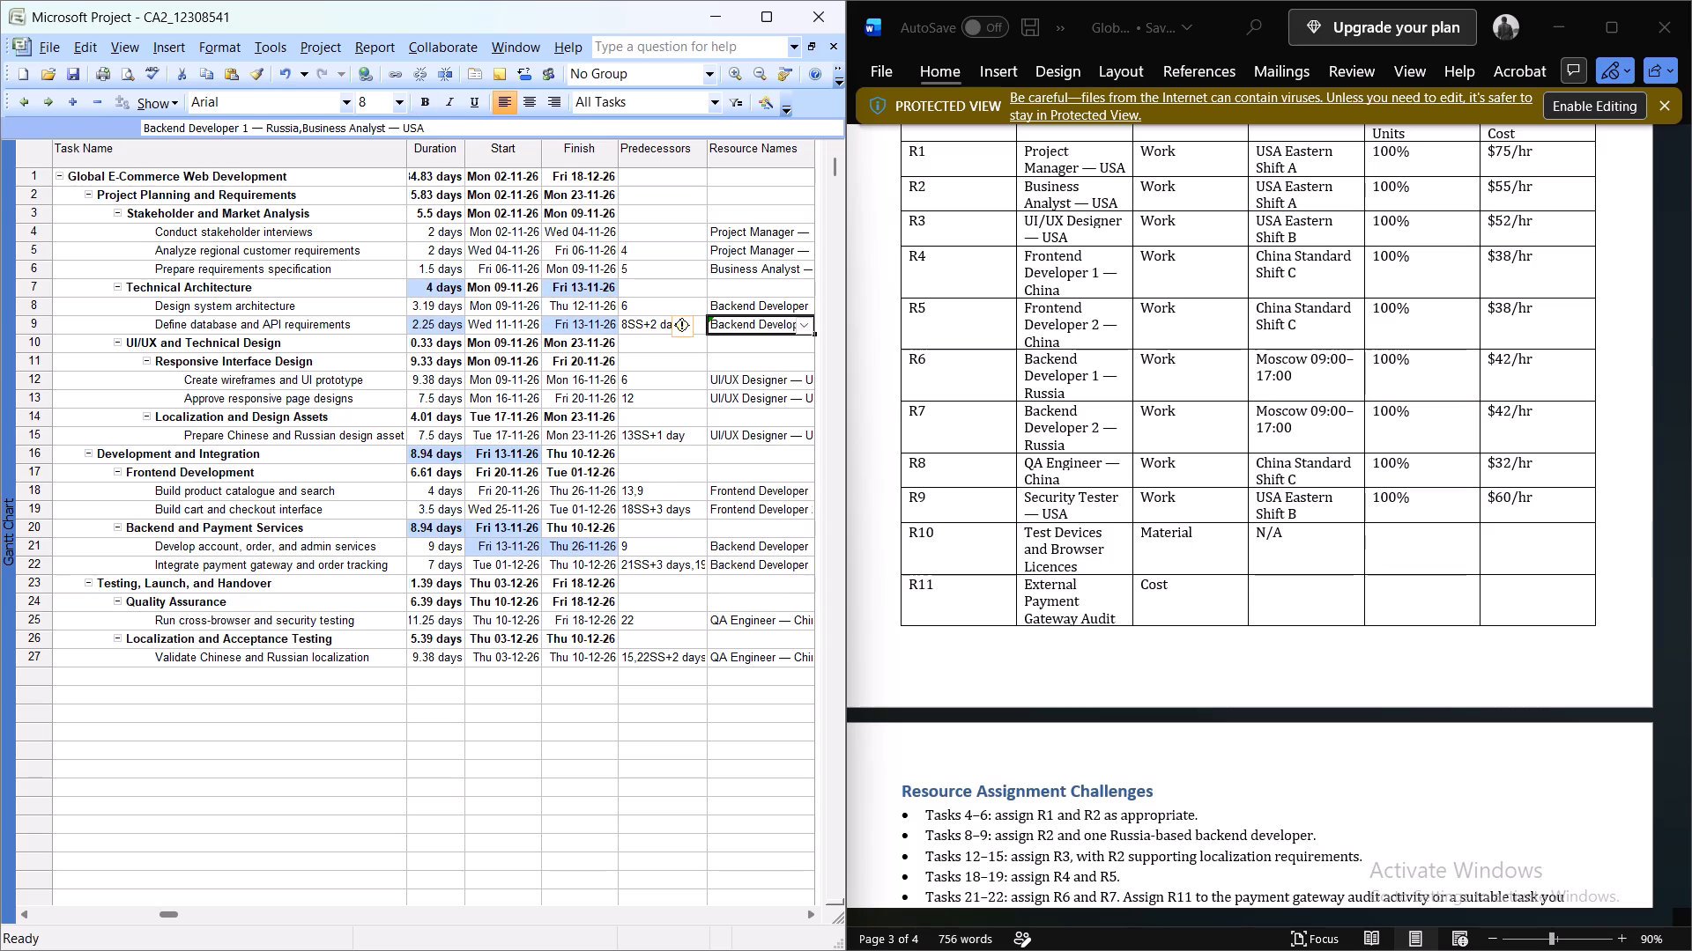
left_click(736, 376)
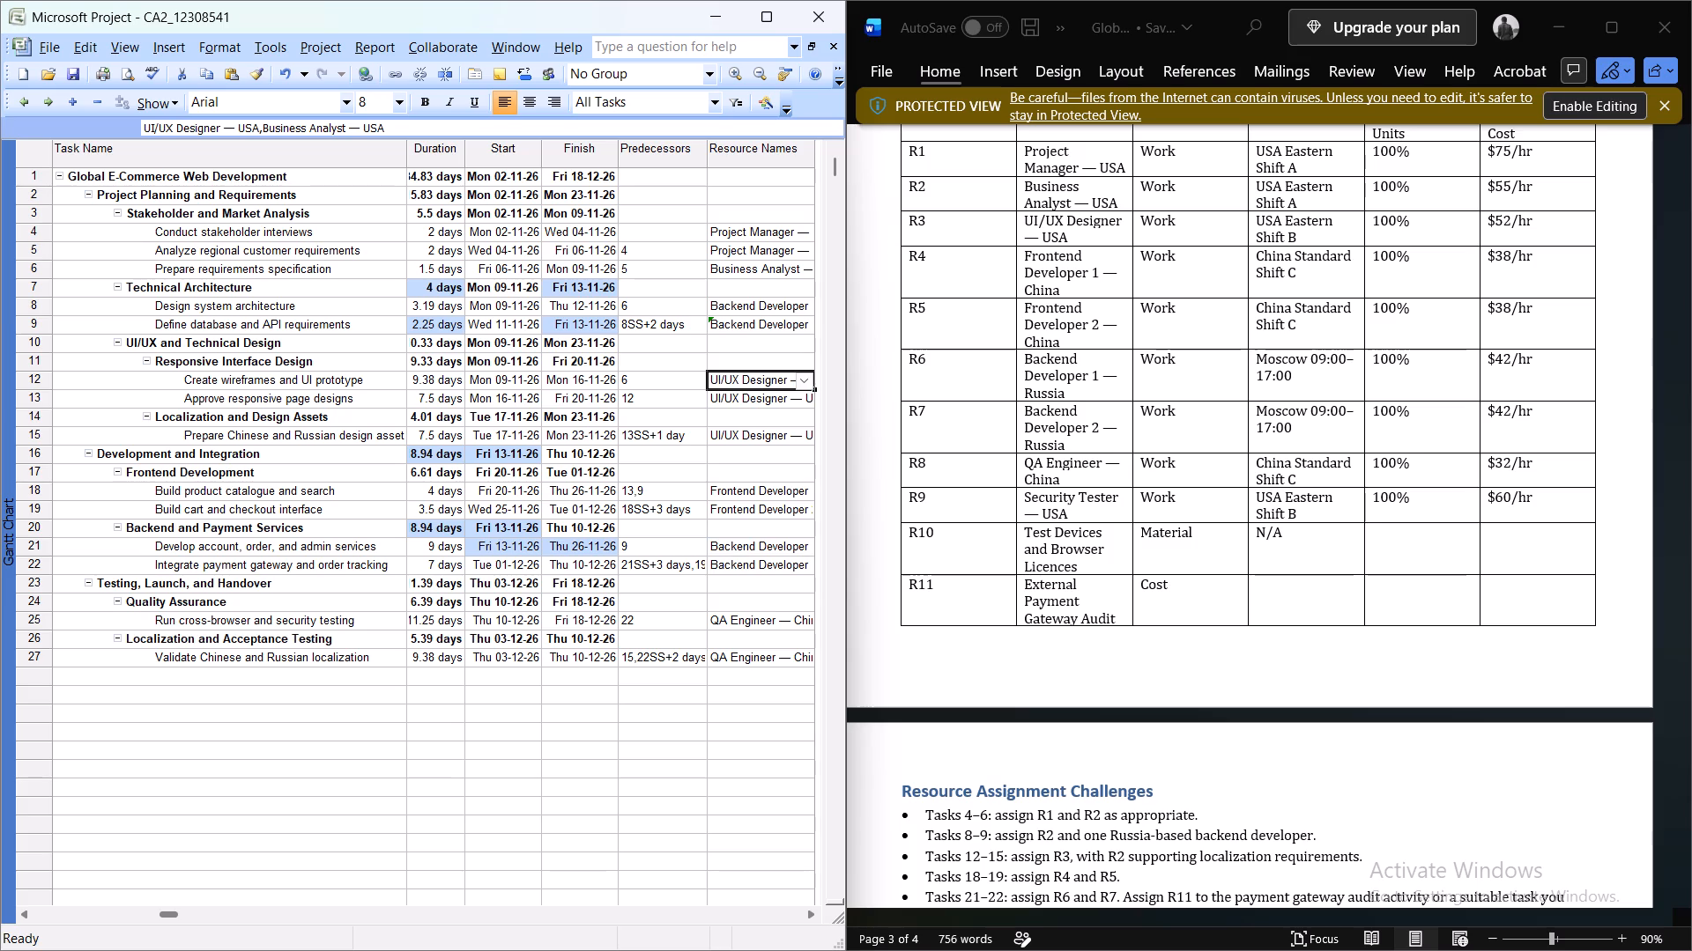
left_click(761, 402)
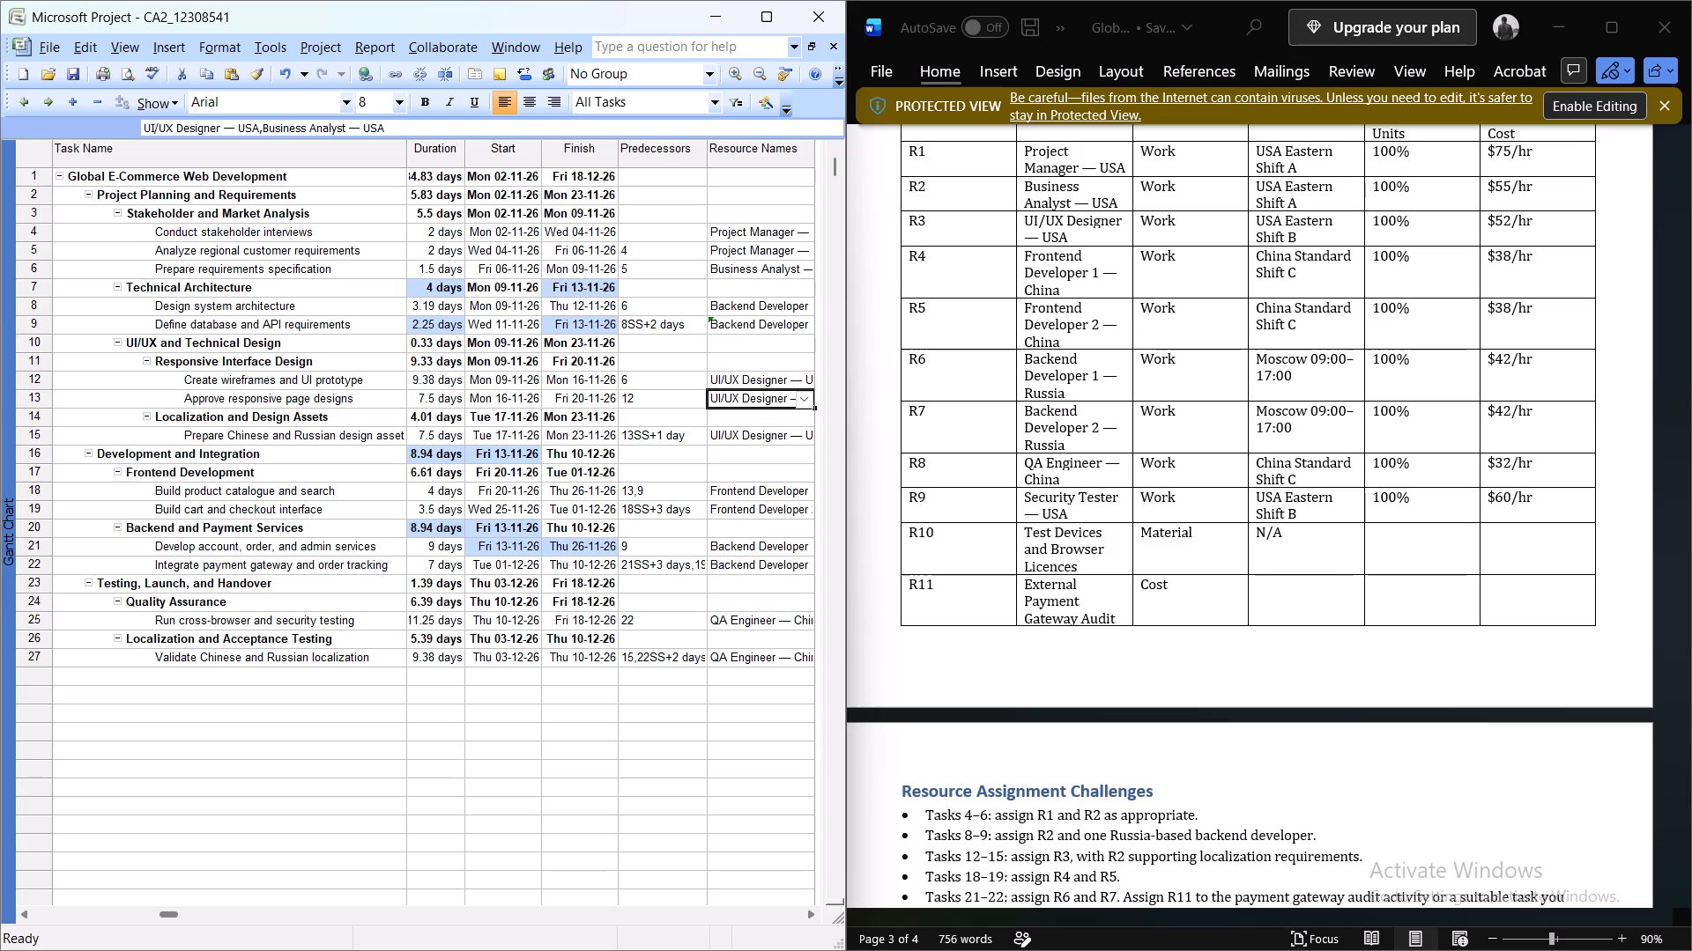
left_click(758, 439)
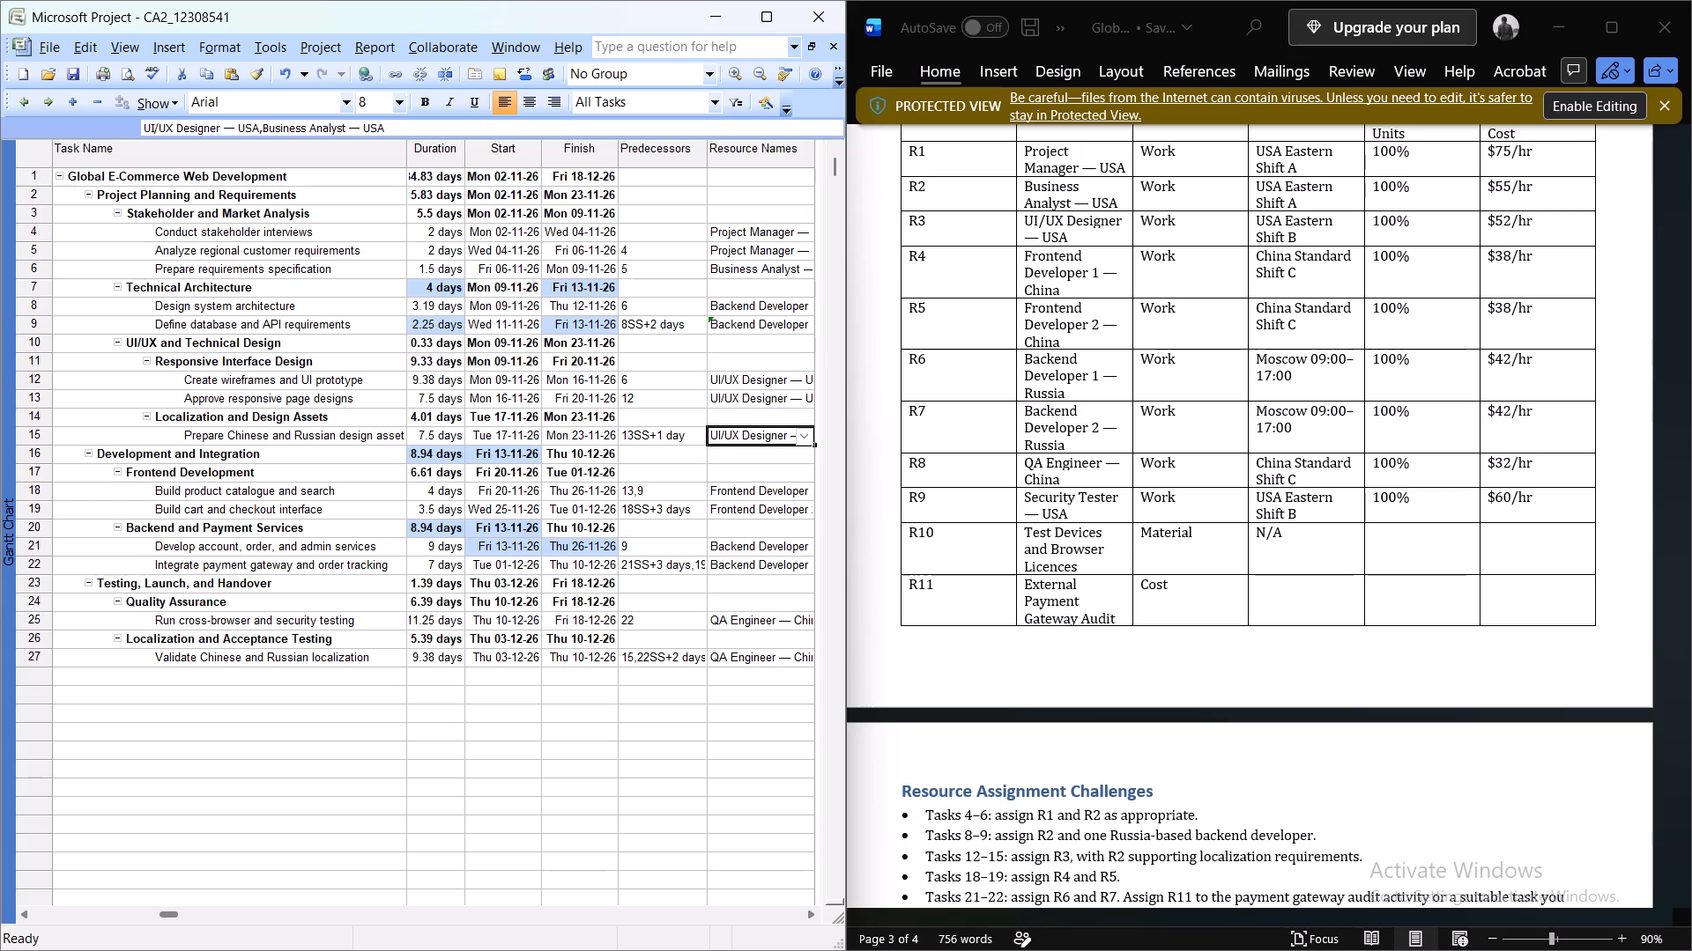
left_click(262, 434)
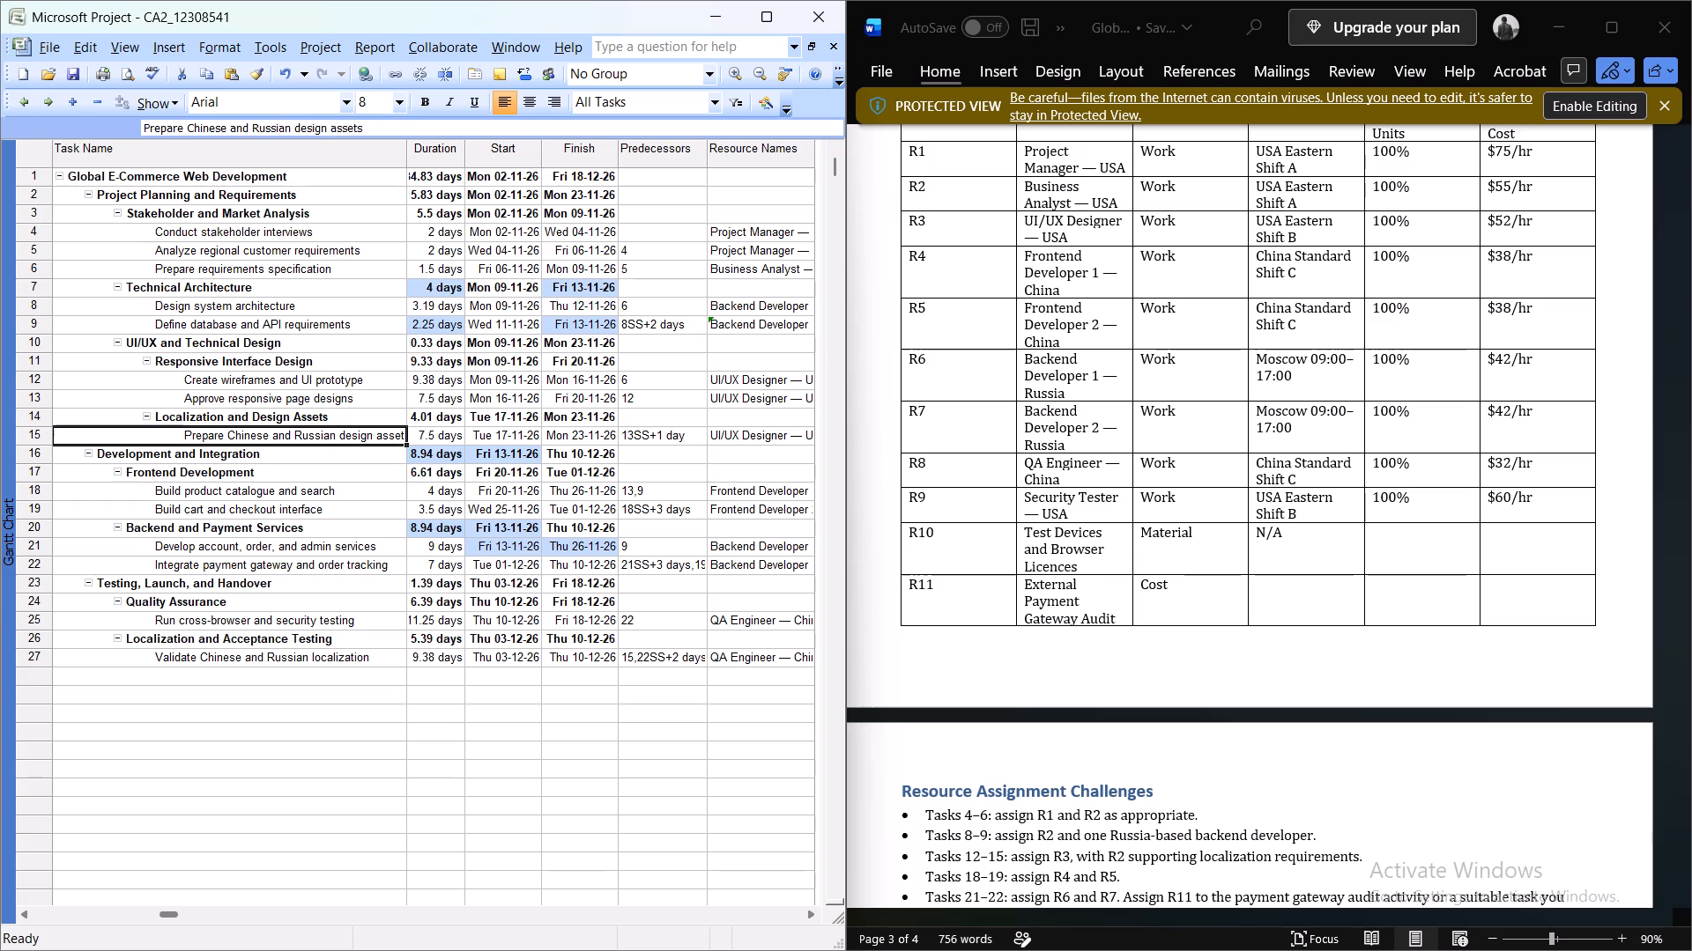
left_click(752, 435)
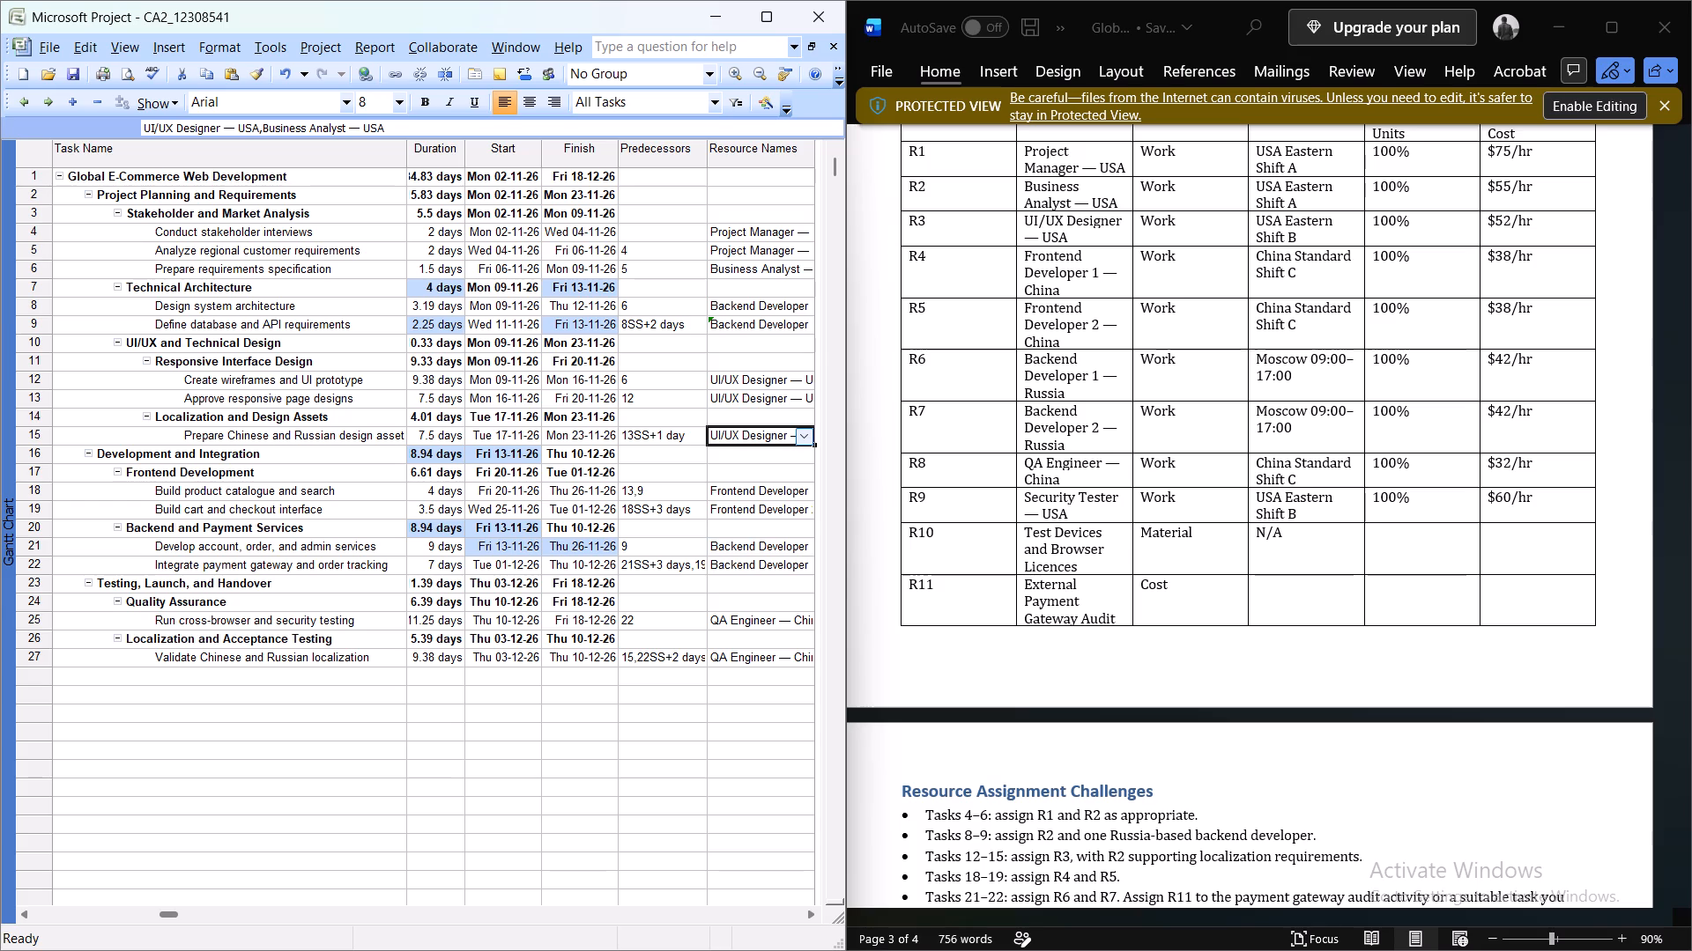
left_click(746, 487)
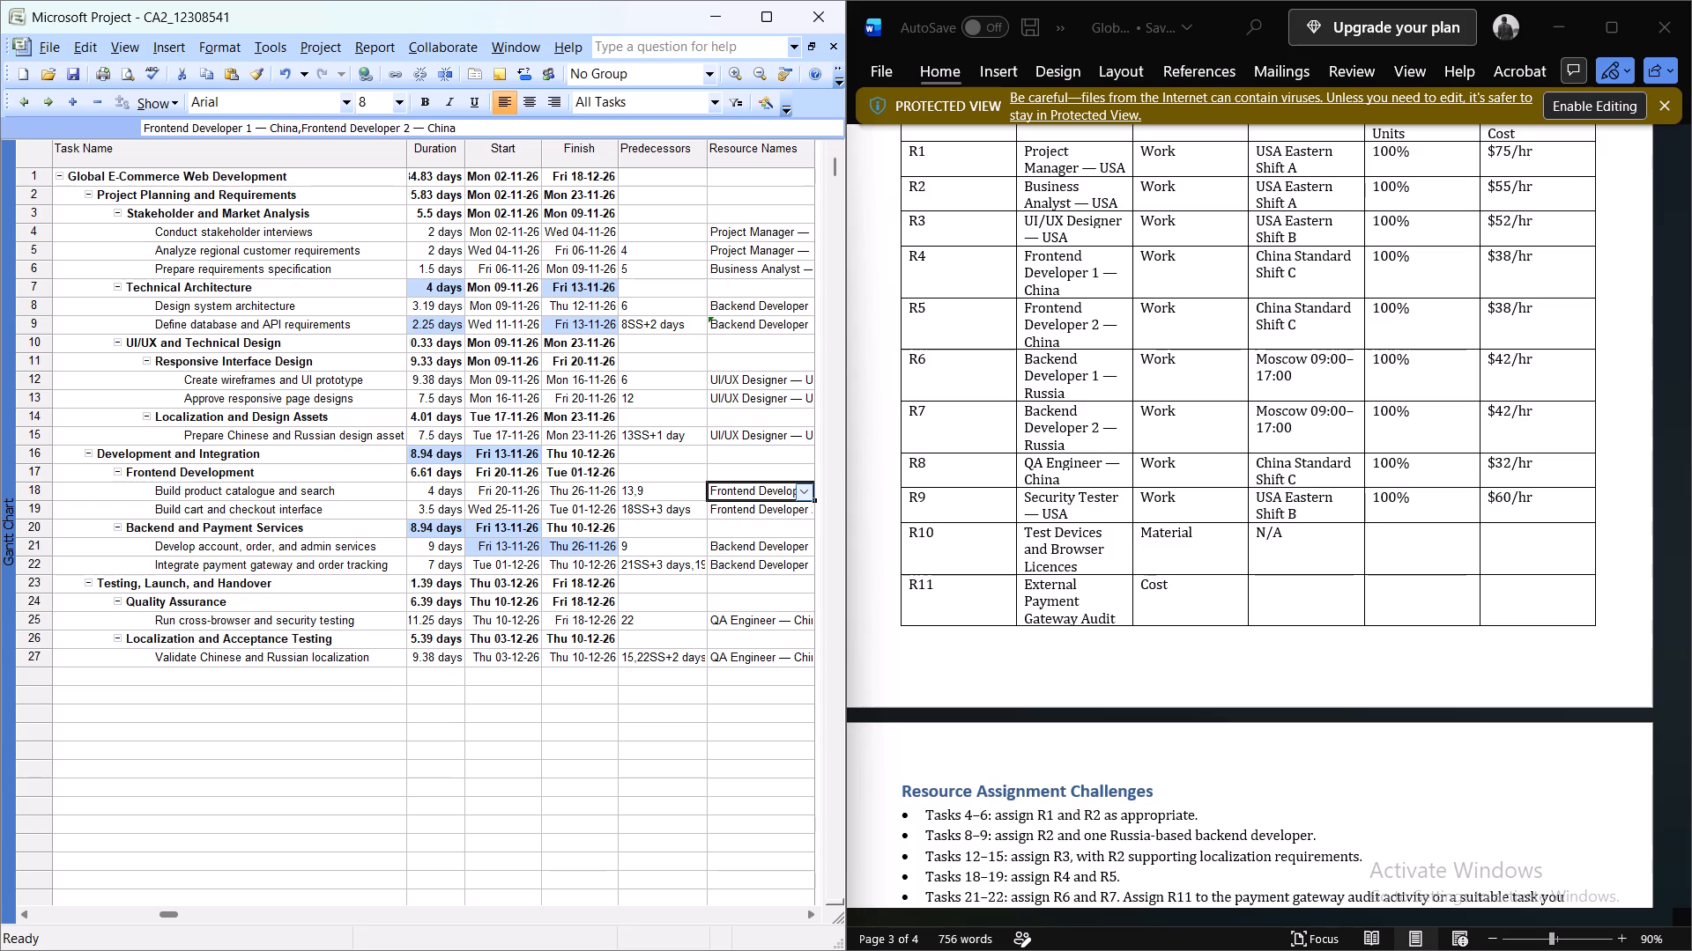
left_click(750, 512)
left_click(757, 545)
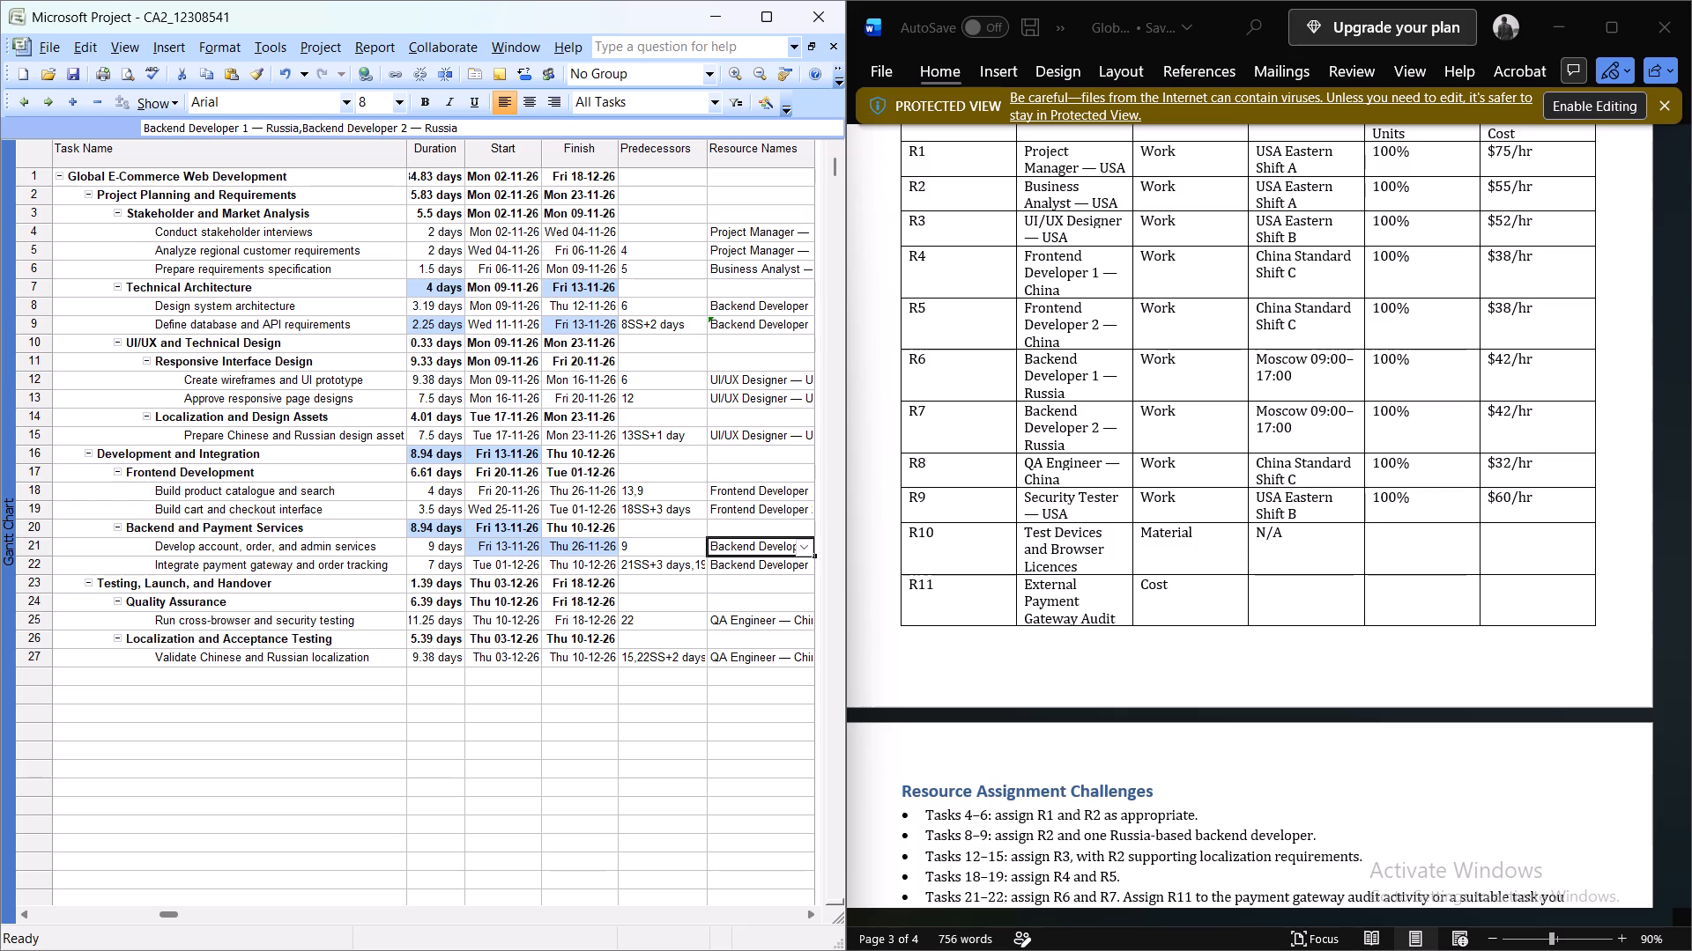
scroll(1154, 710, "down", 1)
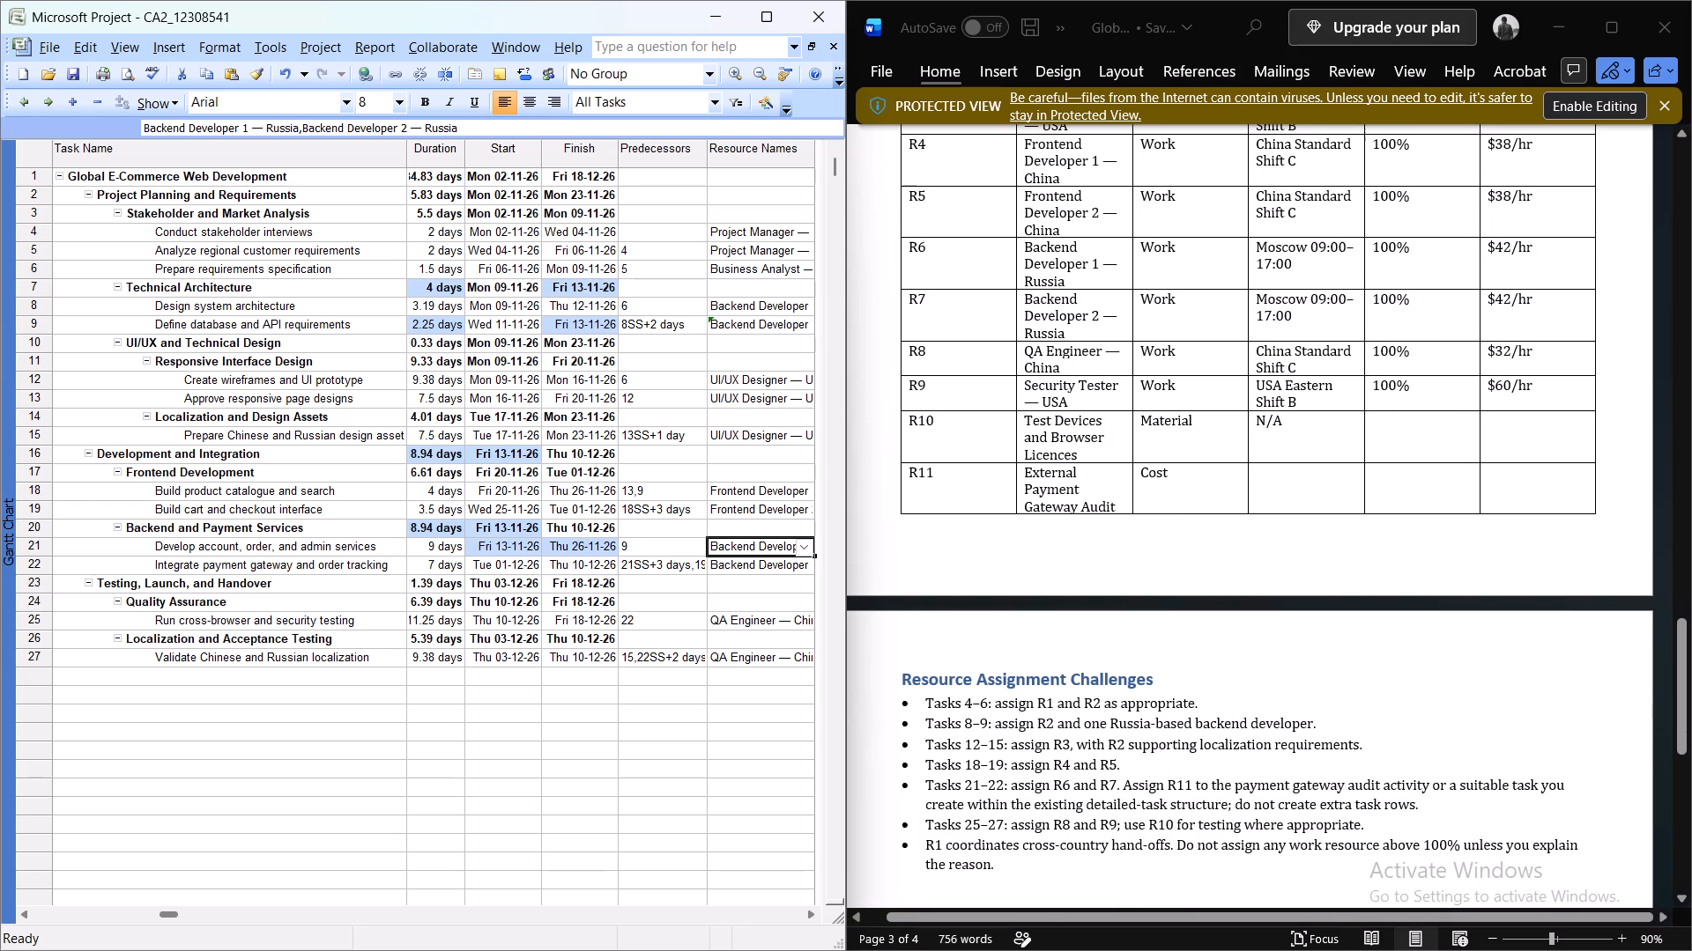
scroll(1154, 710, "down", 1)
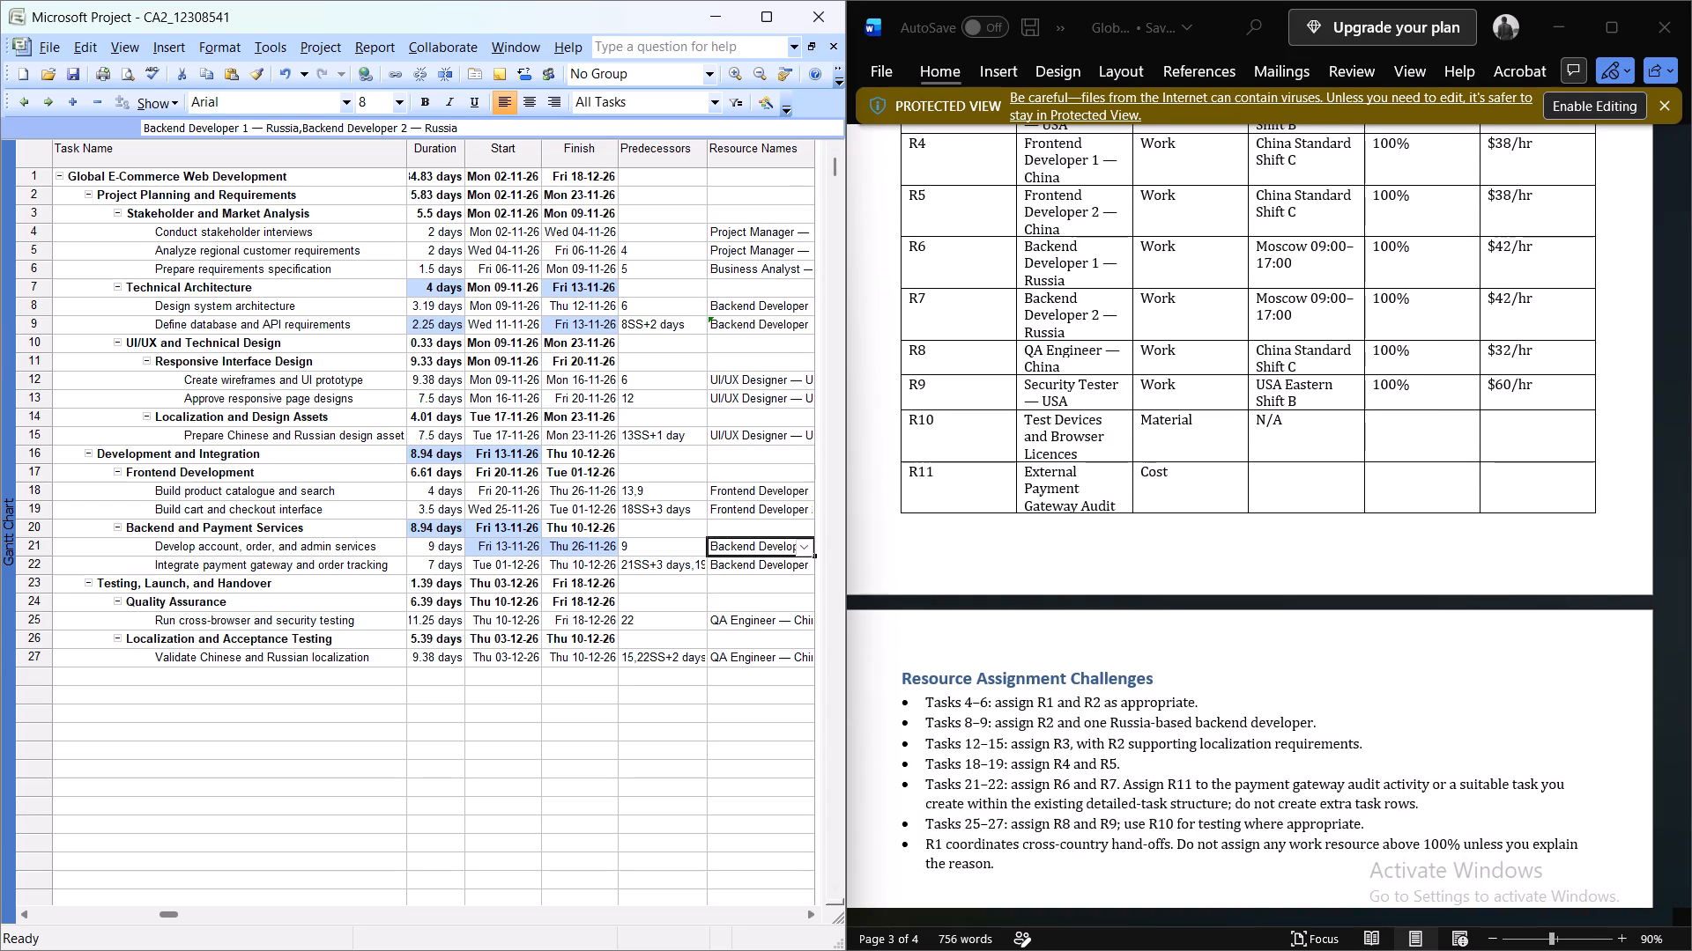
left_click(753, 569)
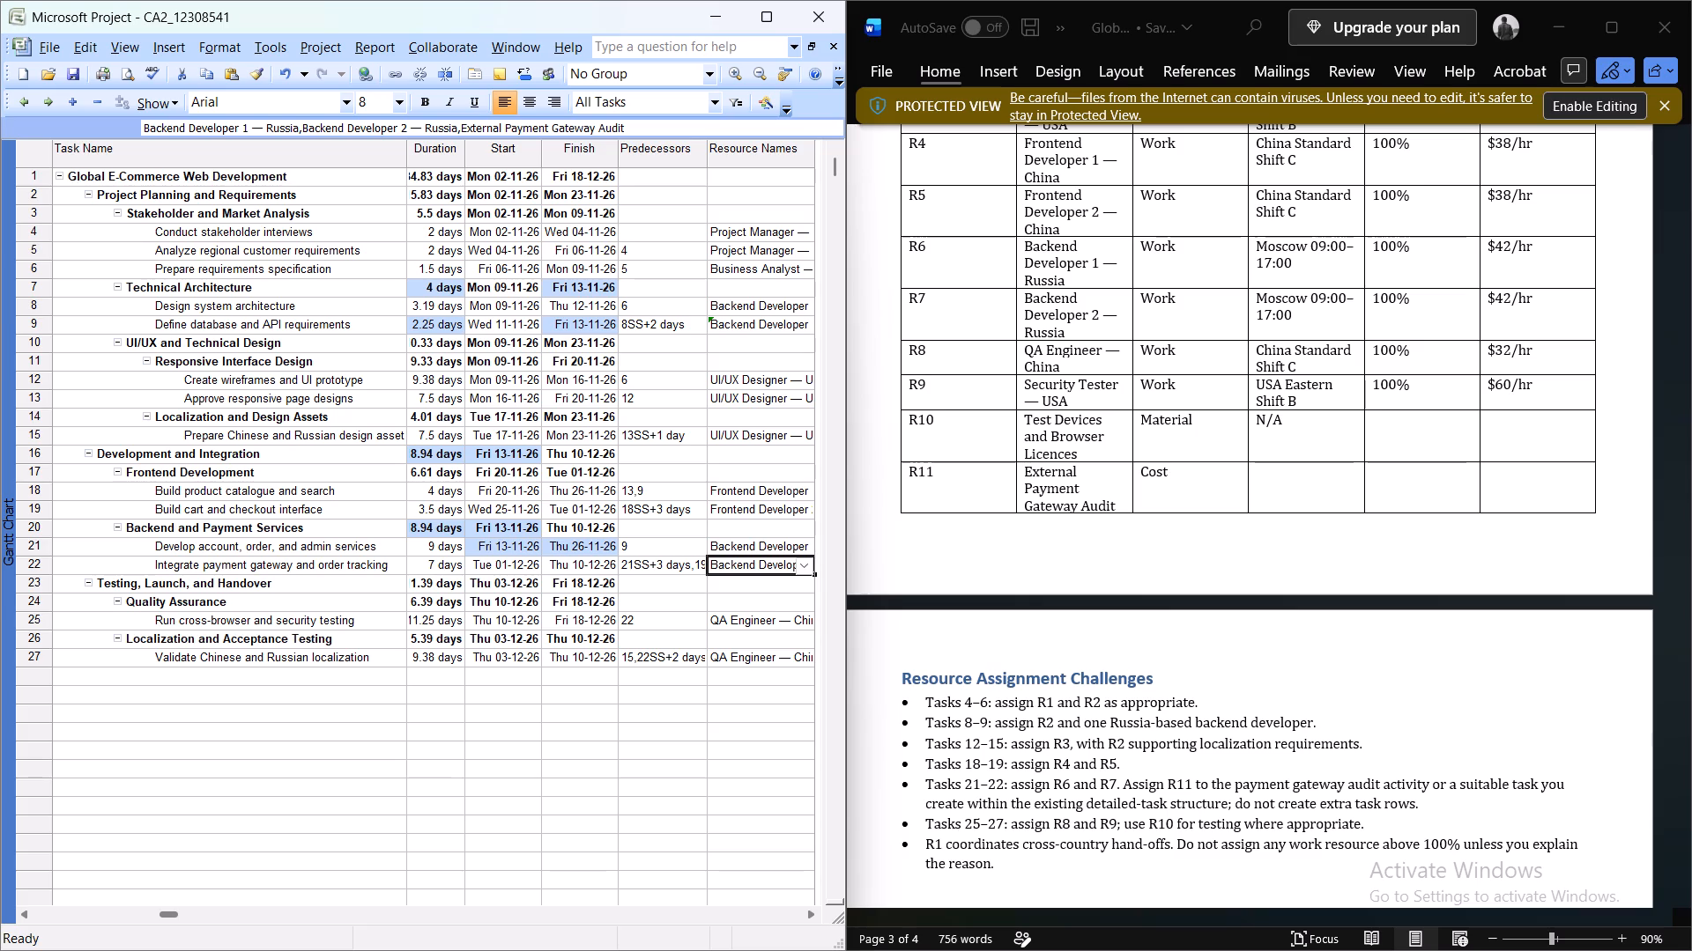
left_click(720, 621)
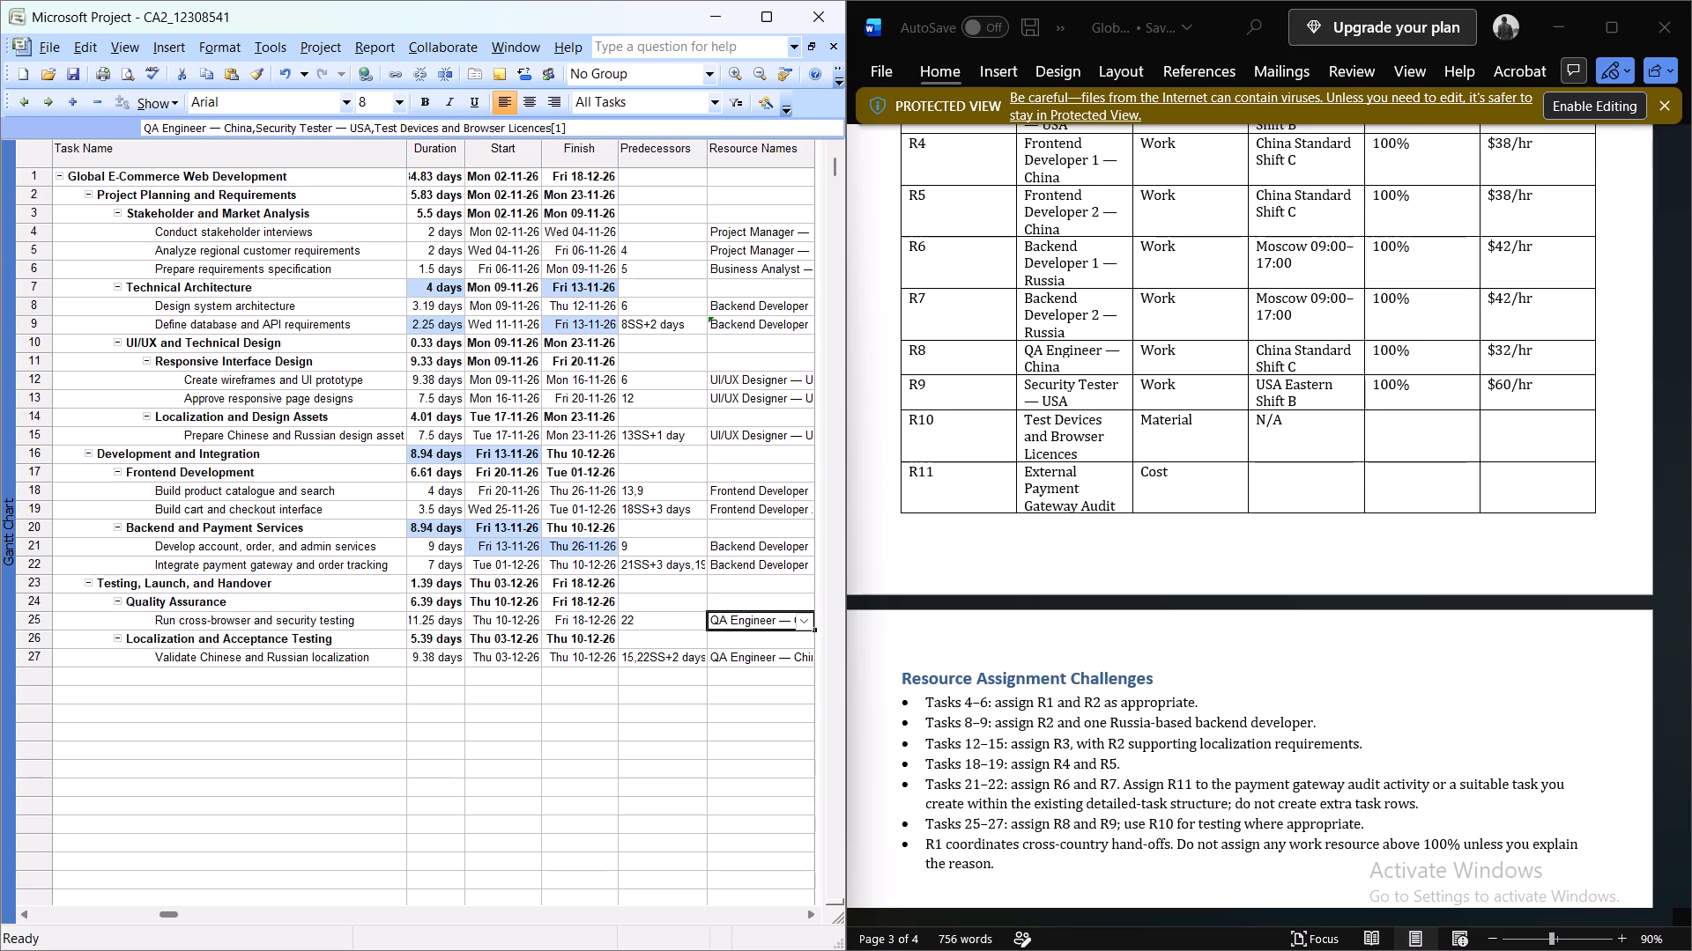
left_click(721, 651)
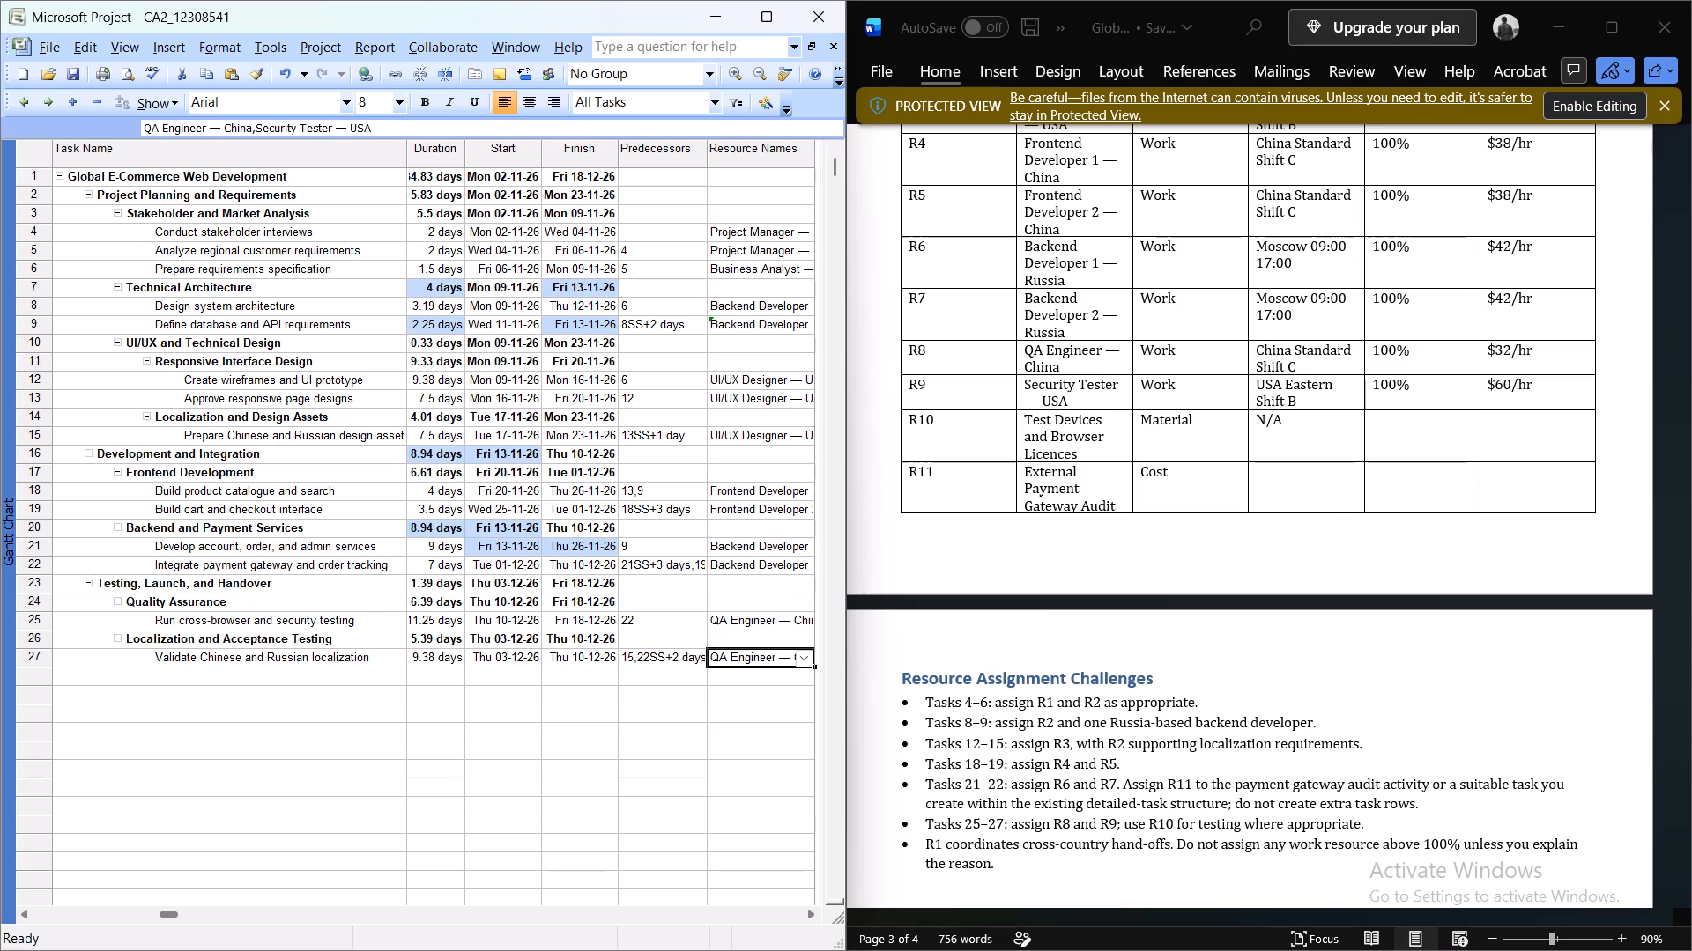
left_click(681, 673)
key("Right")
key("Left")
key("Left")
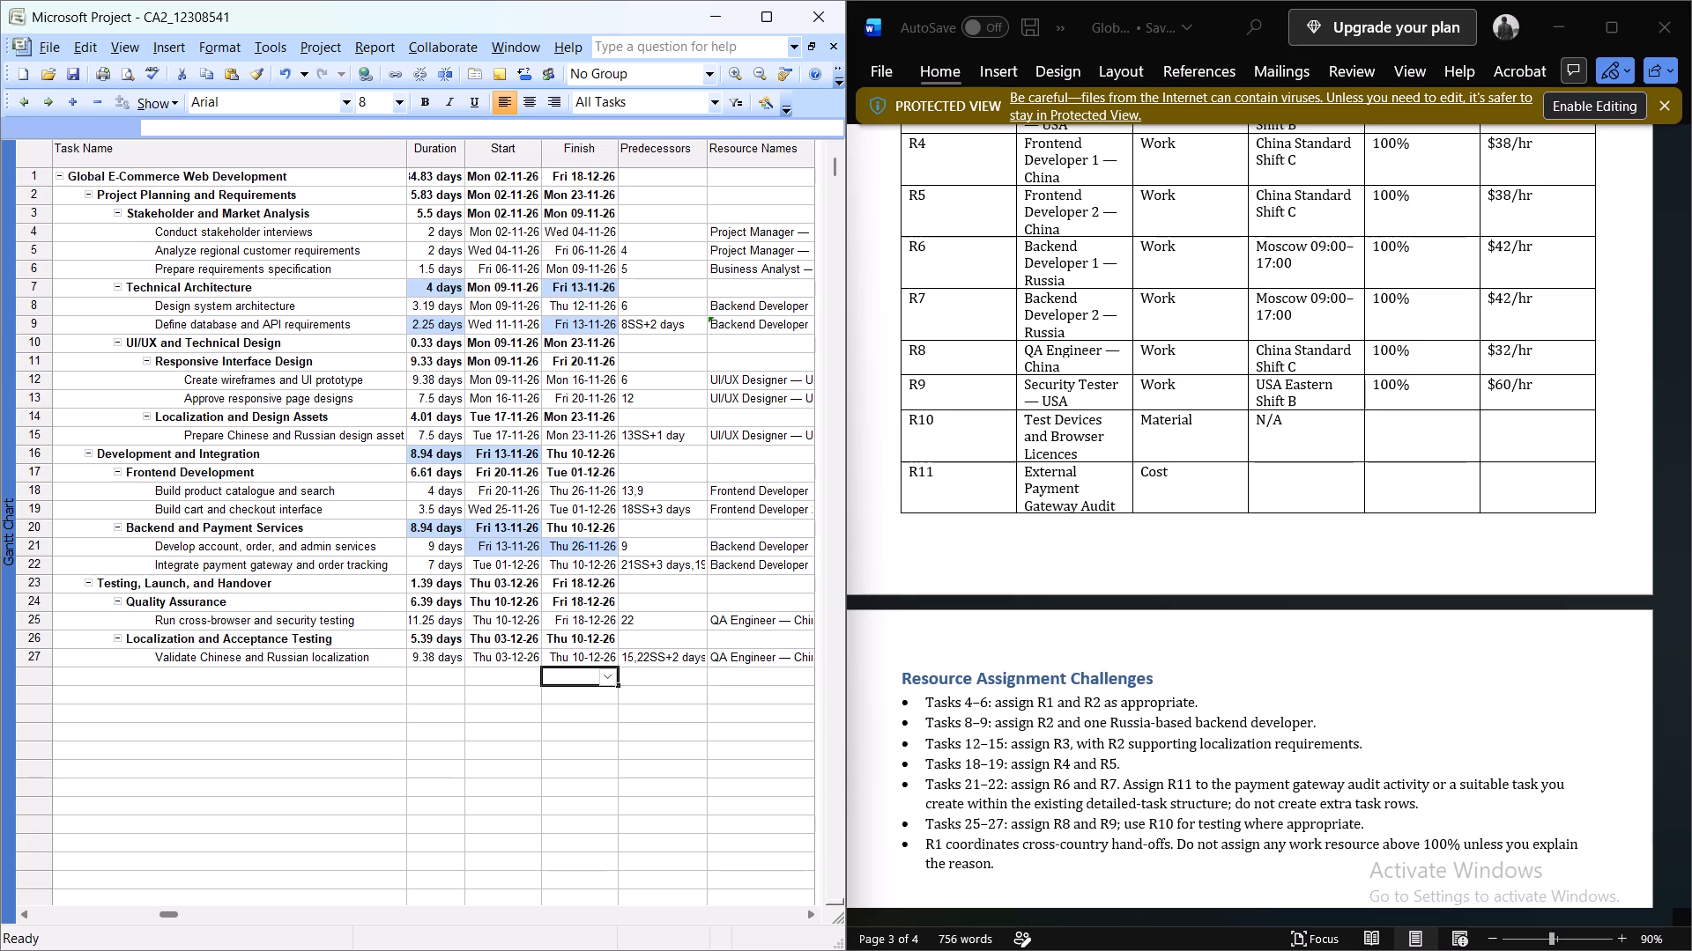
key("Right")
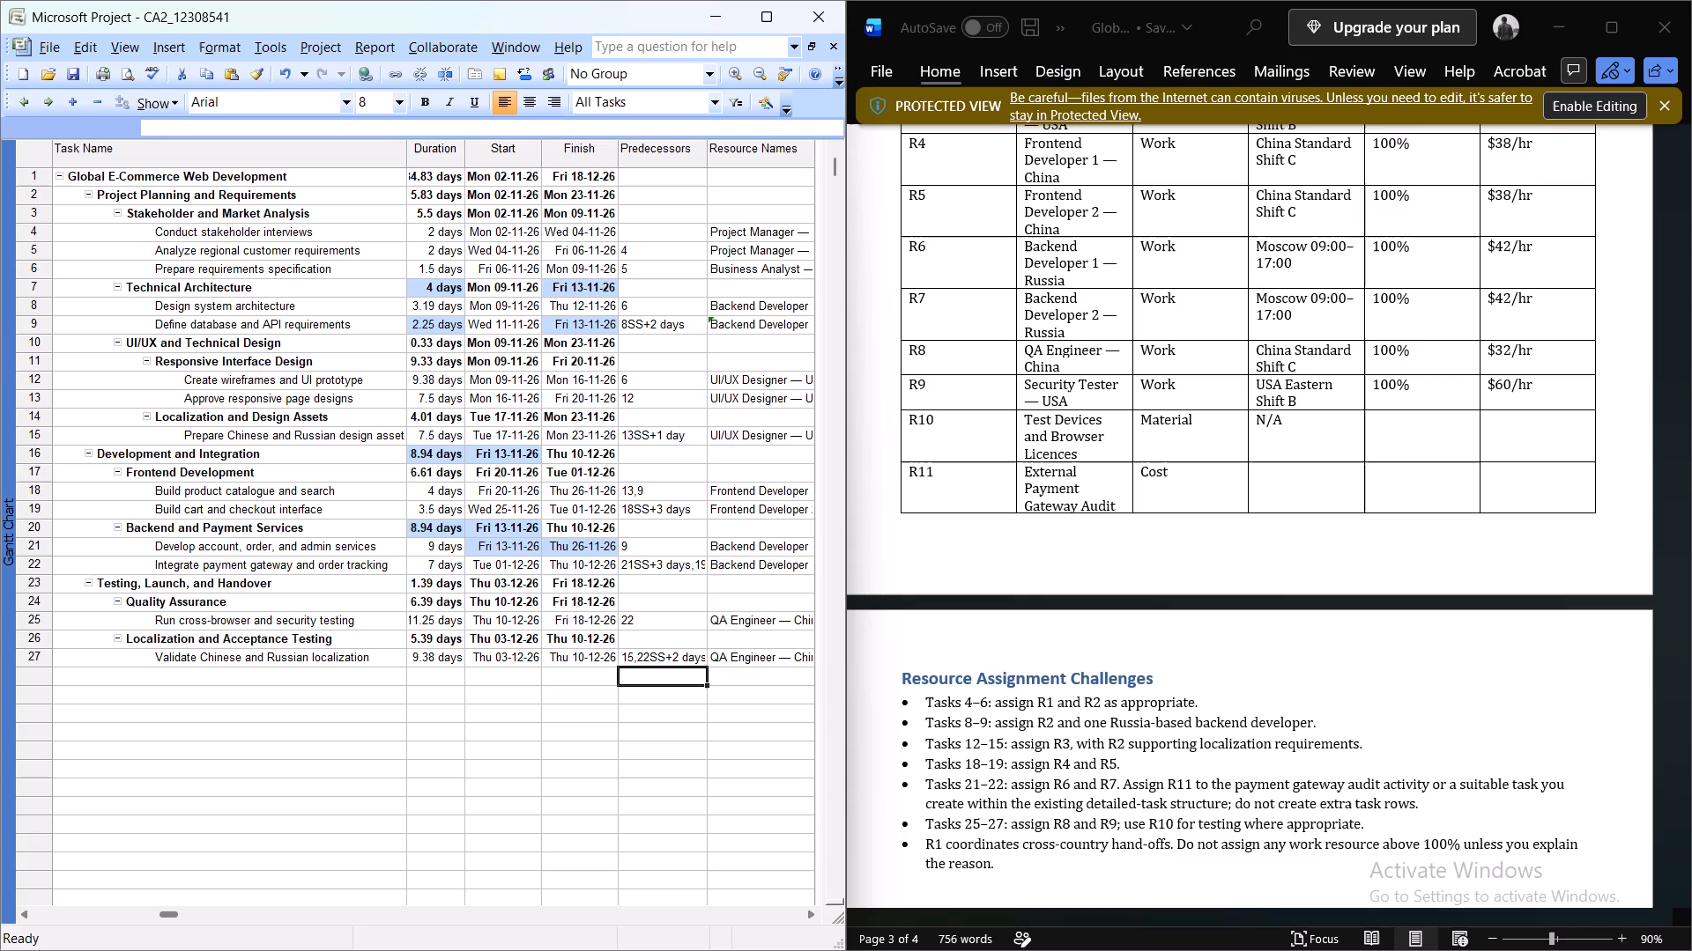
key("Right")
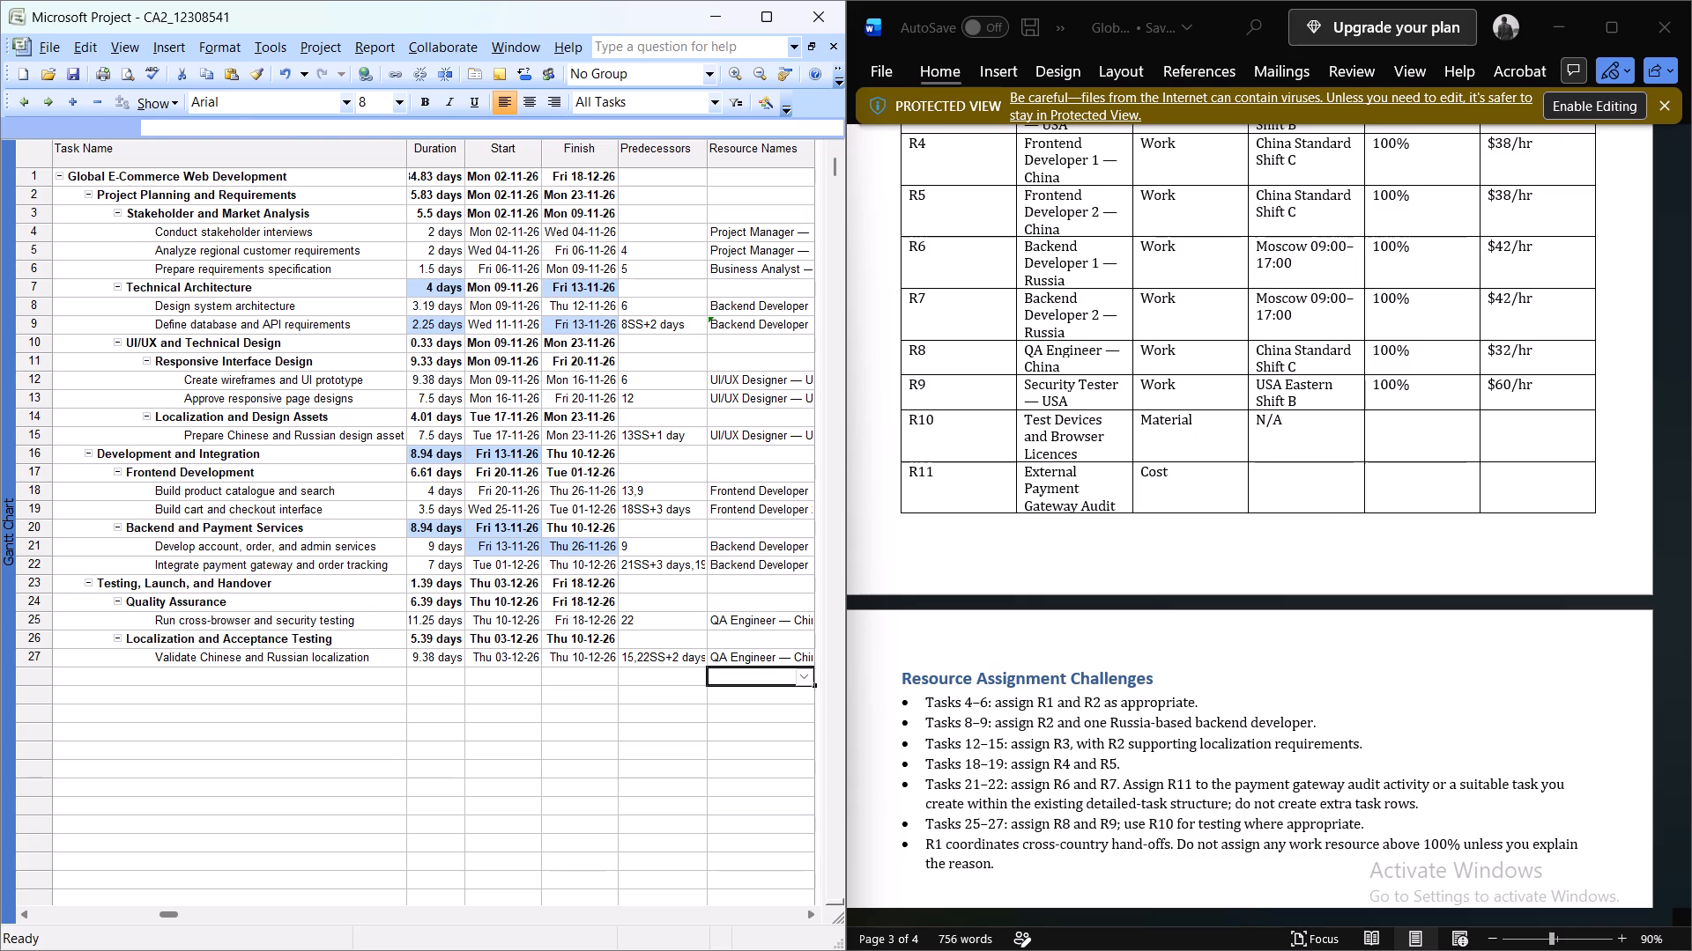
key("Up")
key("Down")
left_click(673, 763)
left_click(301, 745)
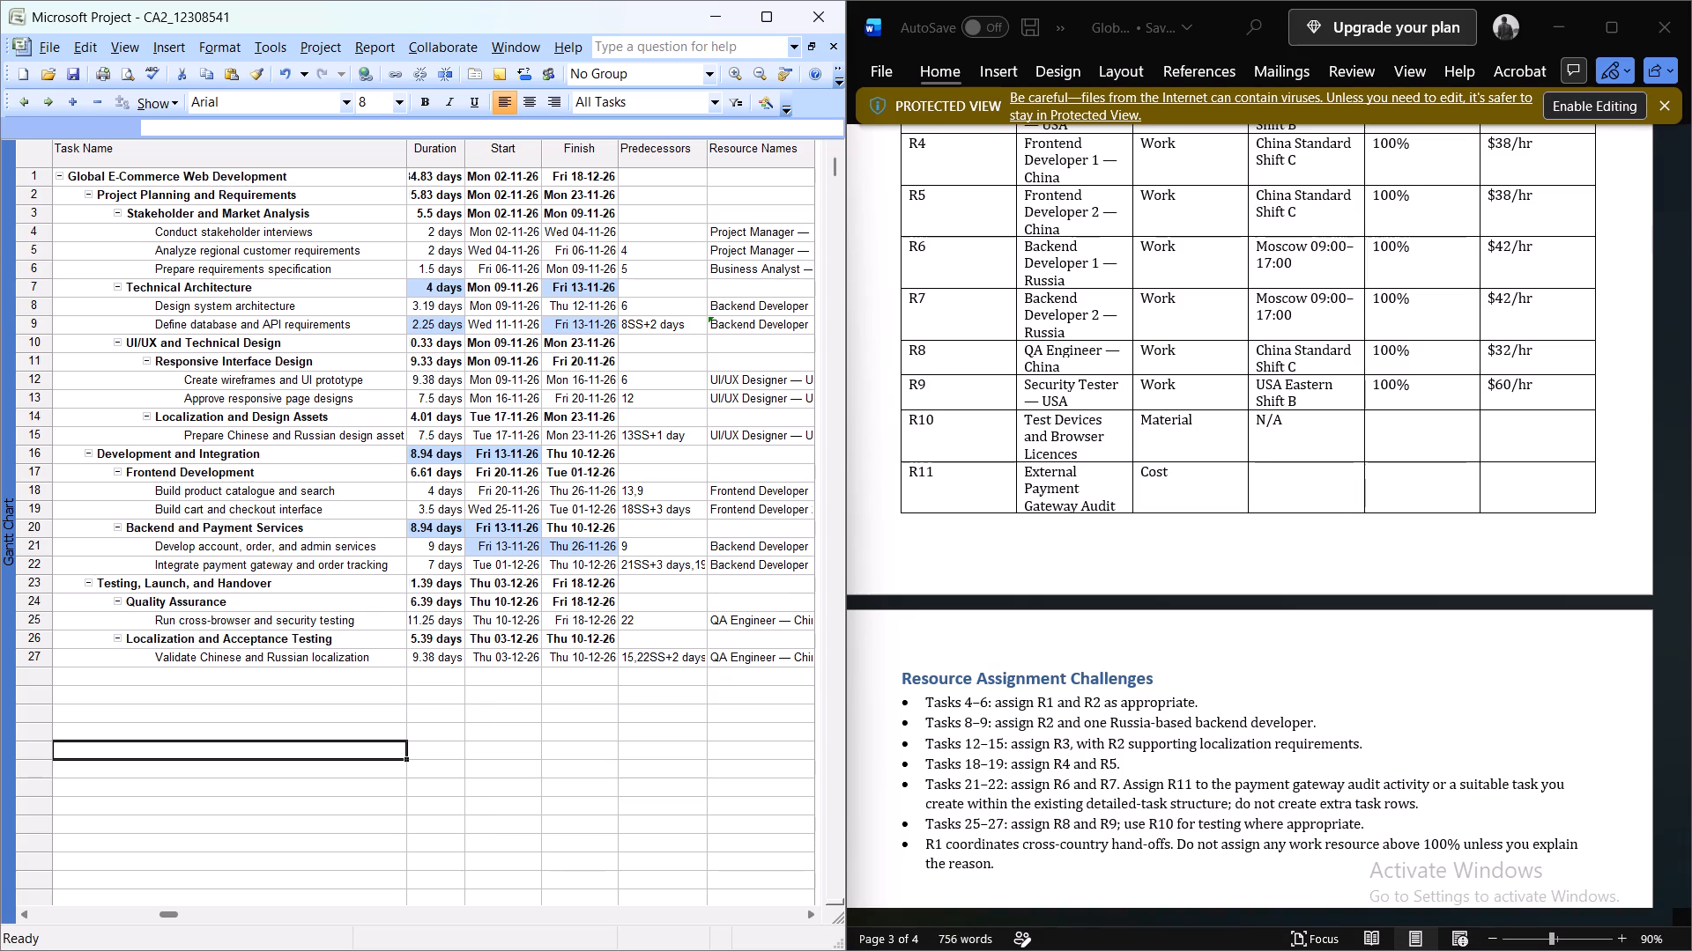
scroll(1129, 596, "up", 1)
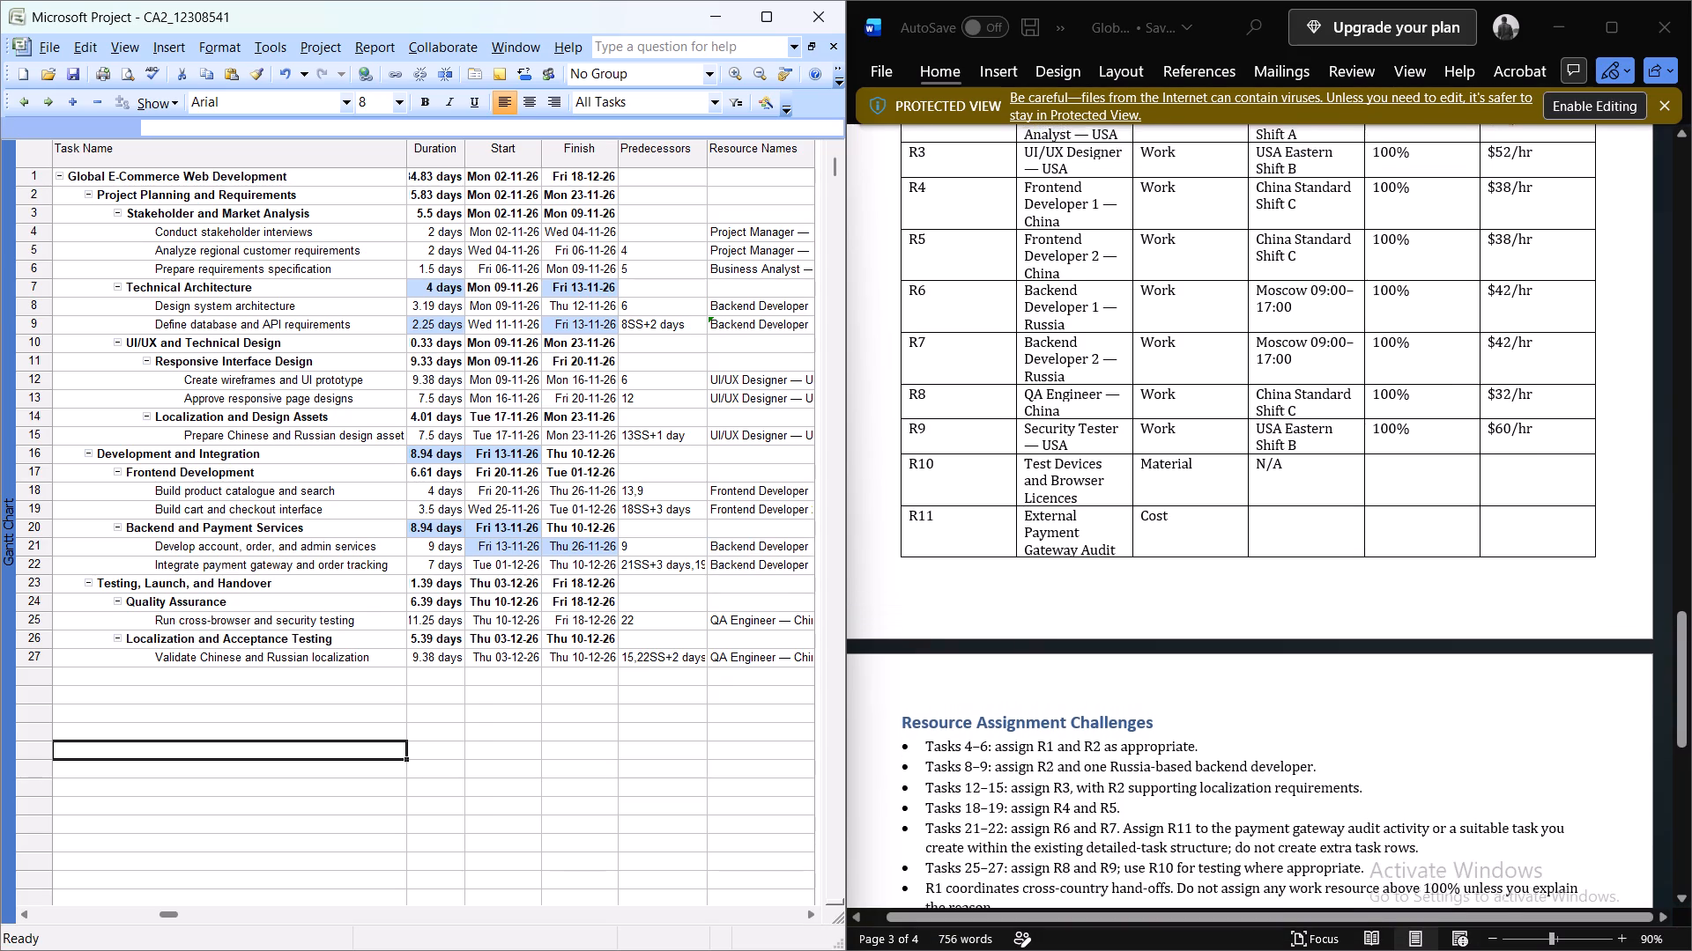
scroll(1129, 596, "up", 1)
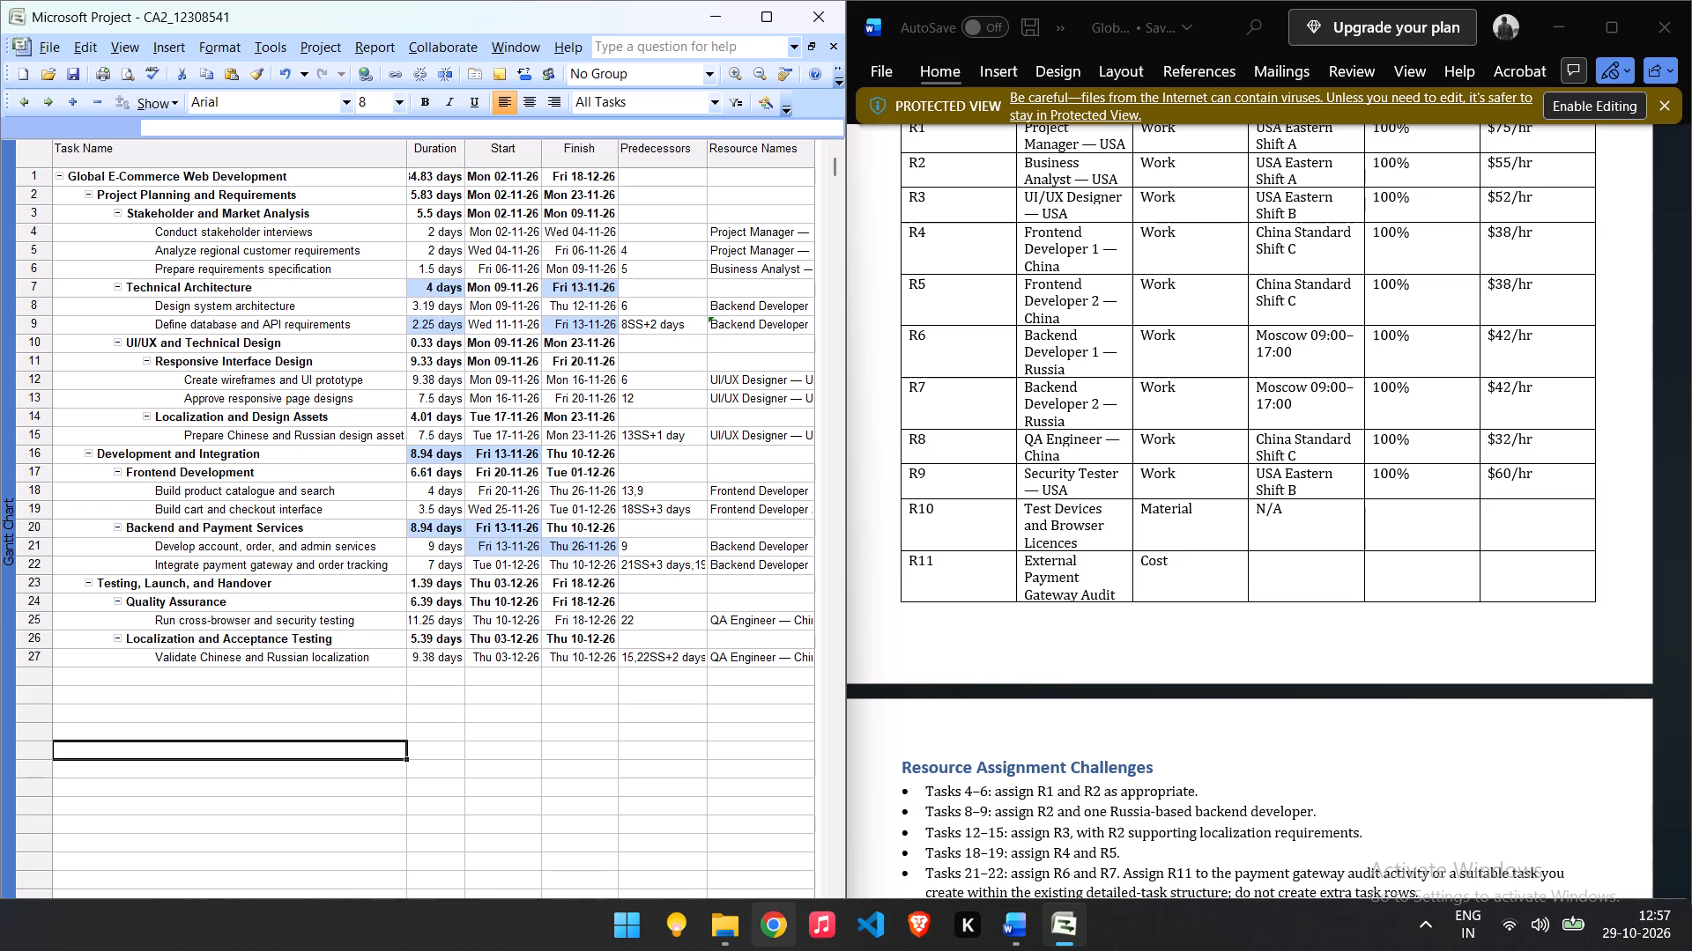
Switch to Chrome and search Google for "ss fs sf ff".
left_click(776, 928)
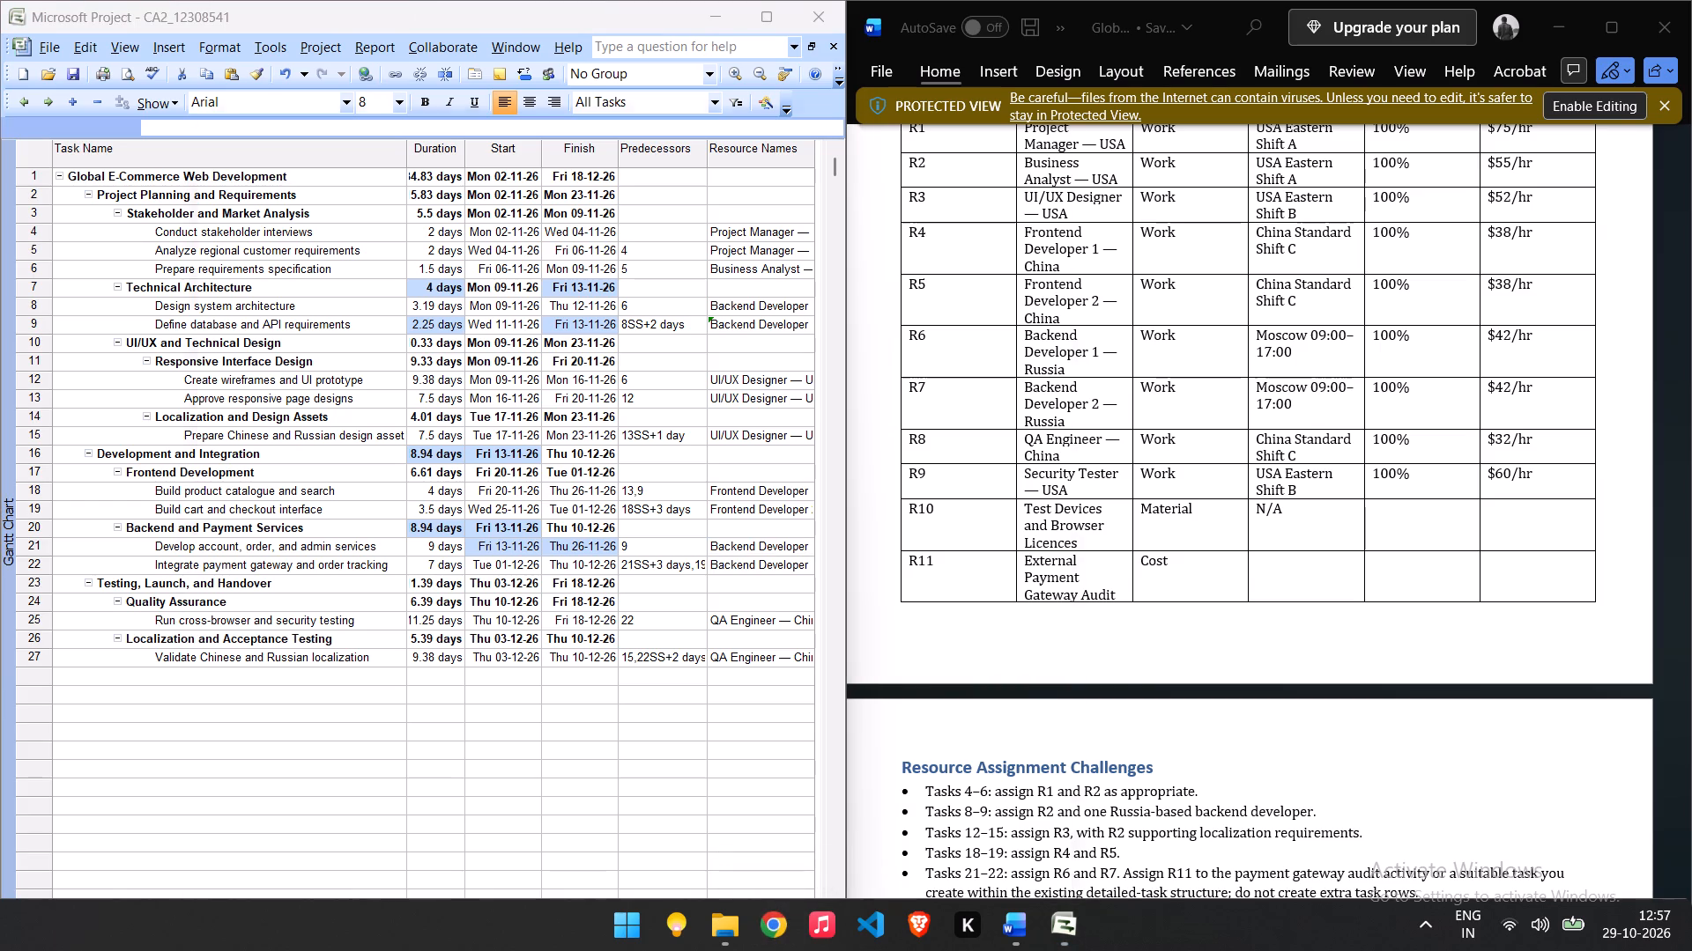
type("ss, fs,")
key("space")
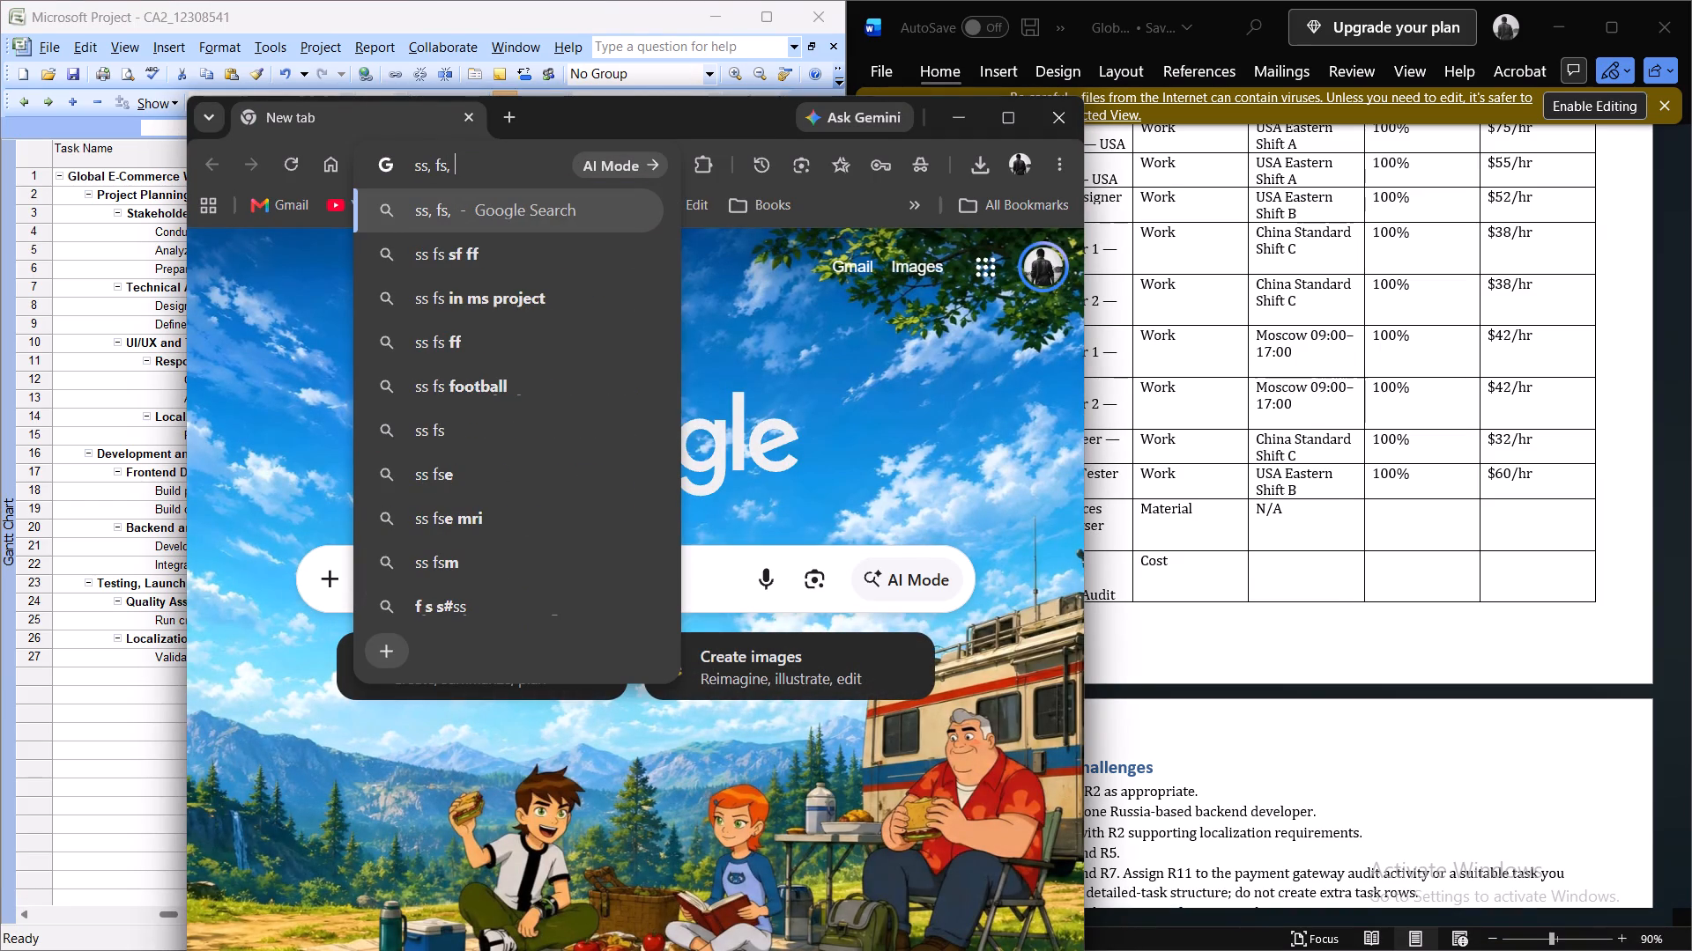
key("Down")
key("Return")
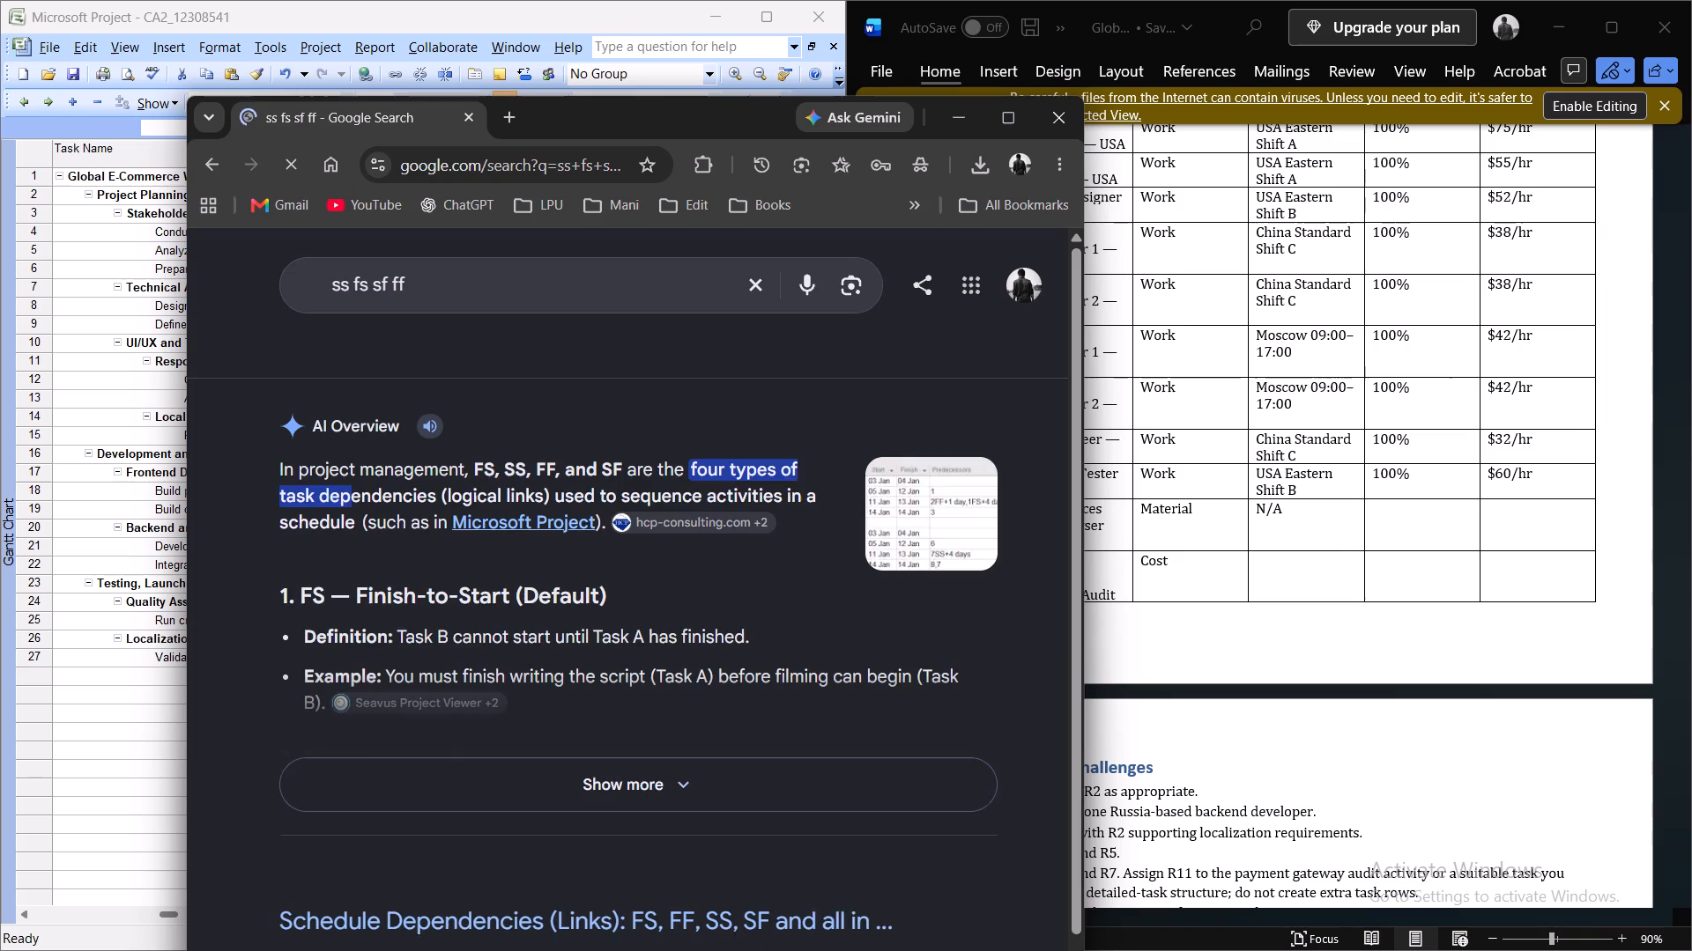
Expand the AI Overview and read the definitions and examples of the FS, SS, FF and SF task dependencies.
left_click(560, 803)
scroll(541, 599, "down", 1)
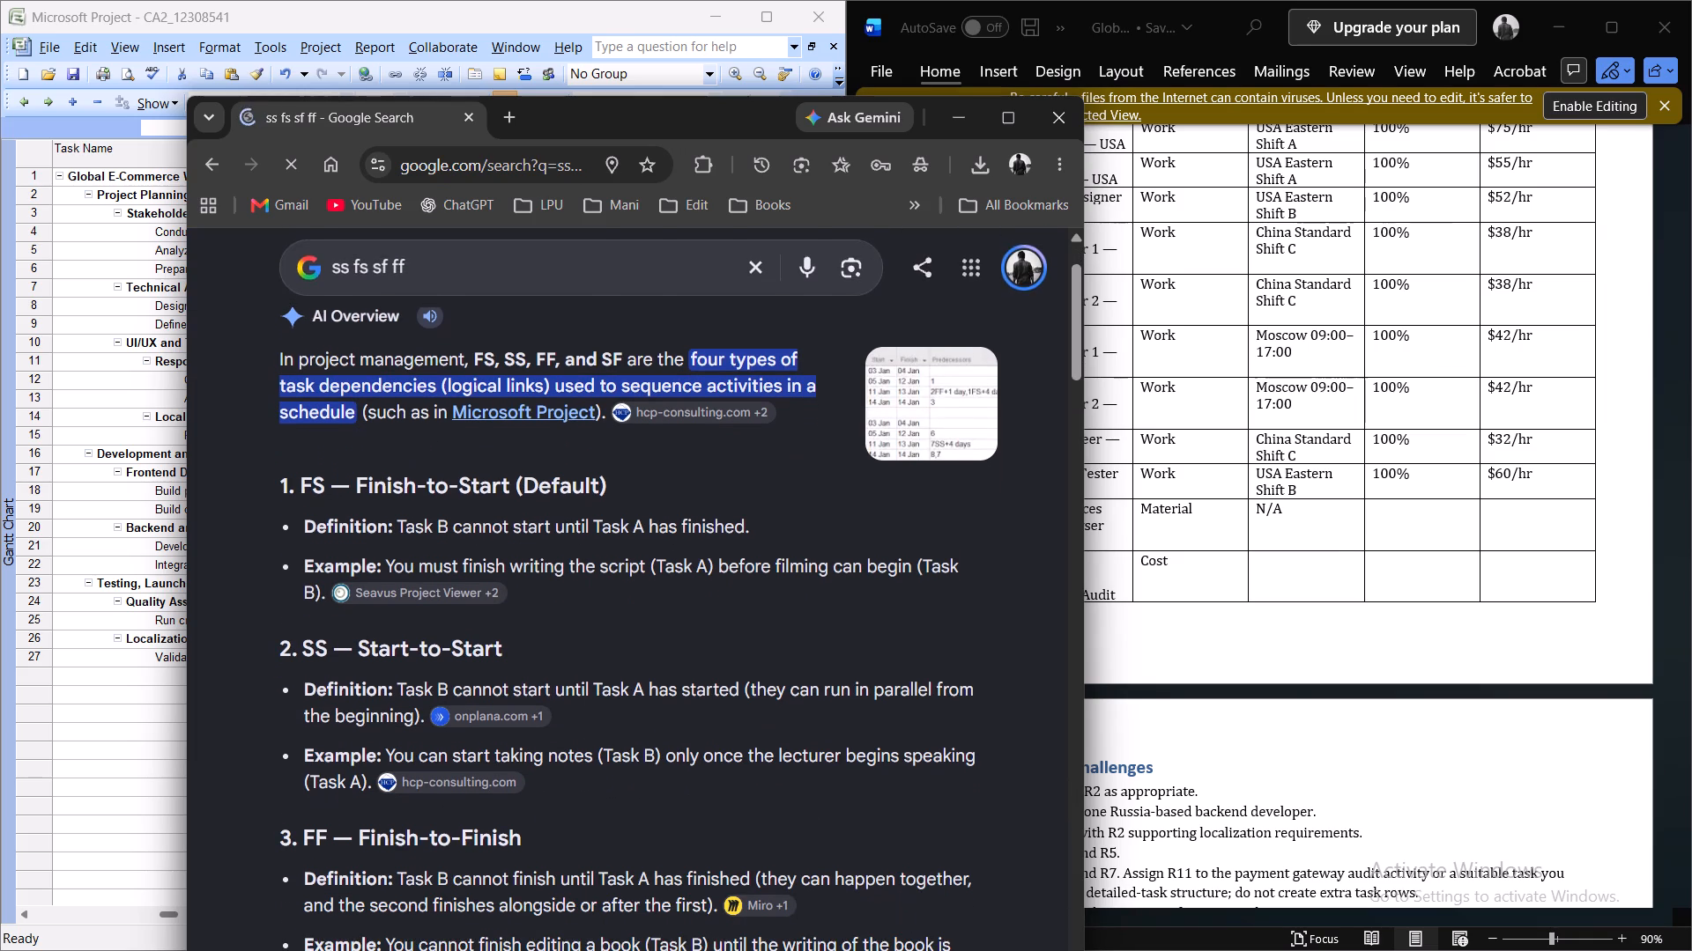
scroll(541, 599, "down", 1)
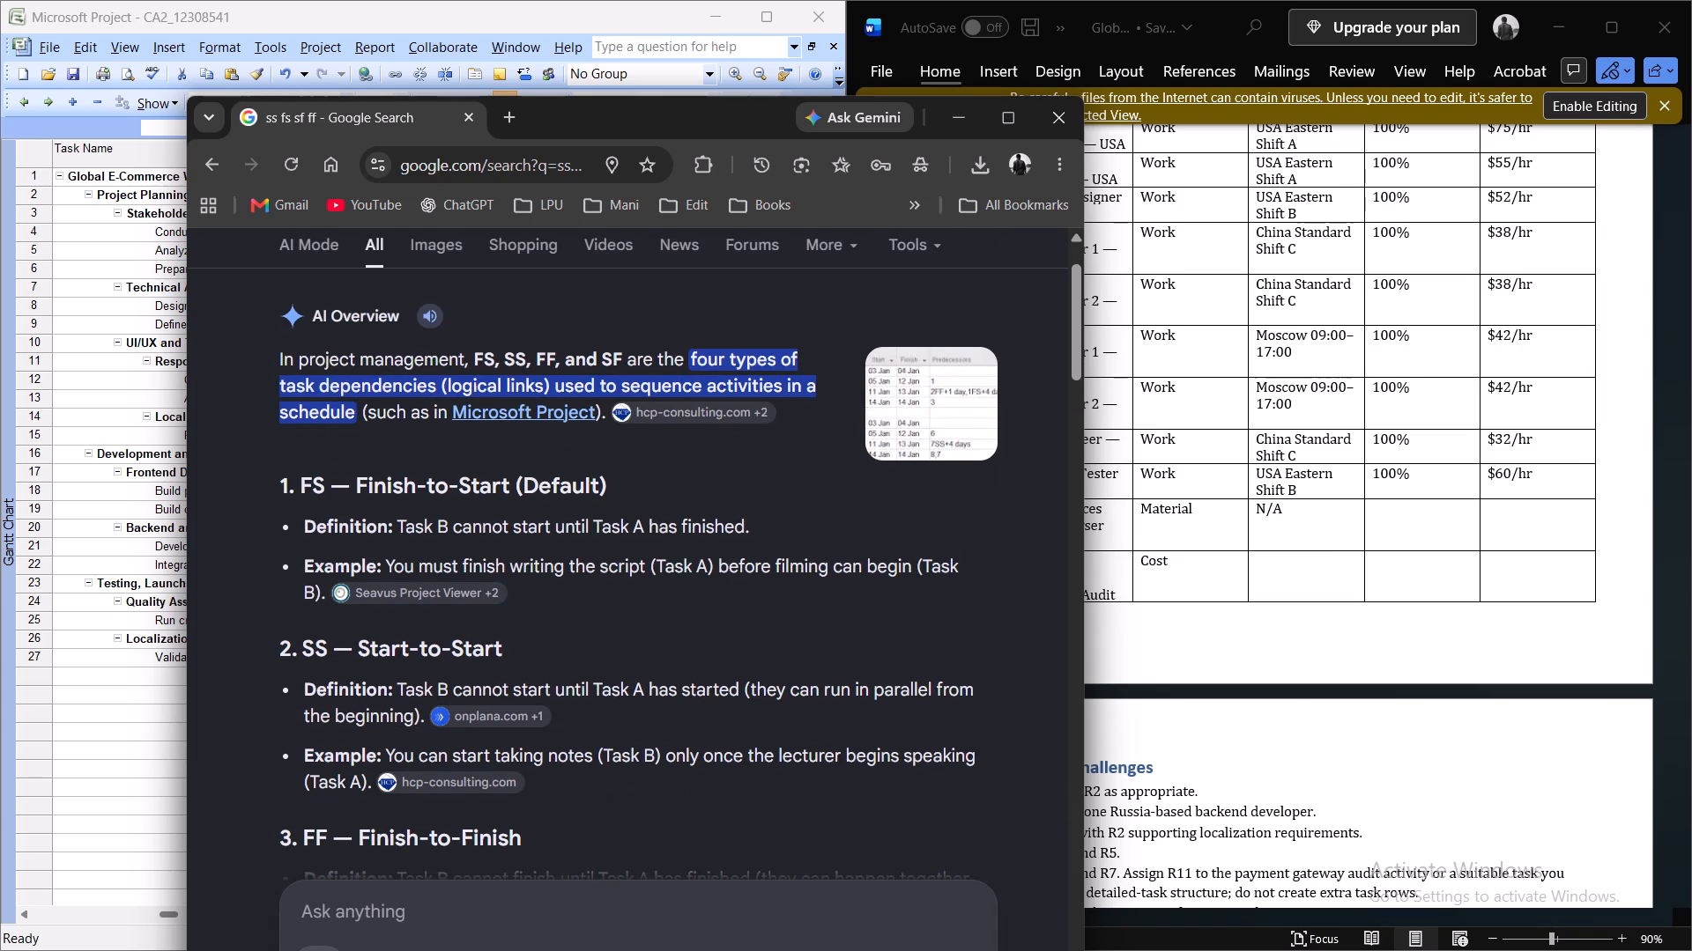
scroll(541, 599, "down", 1)
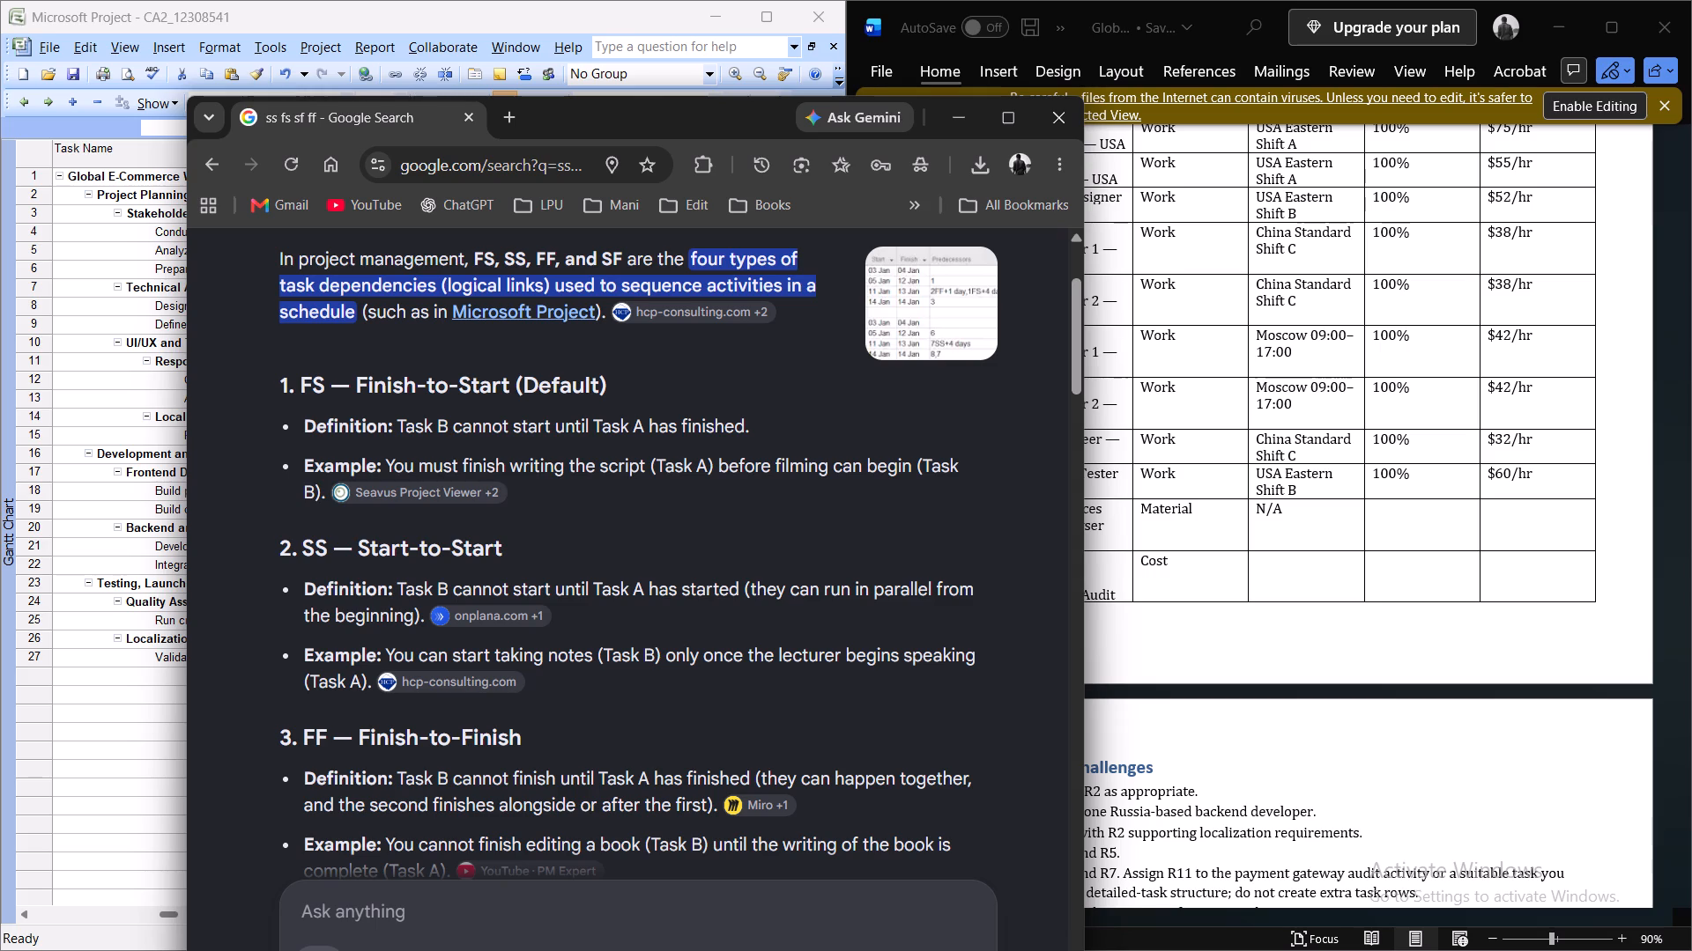
scroll(606, 608, "down", 1)
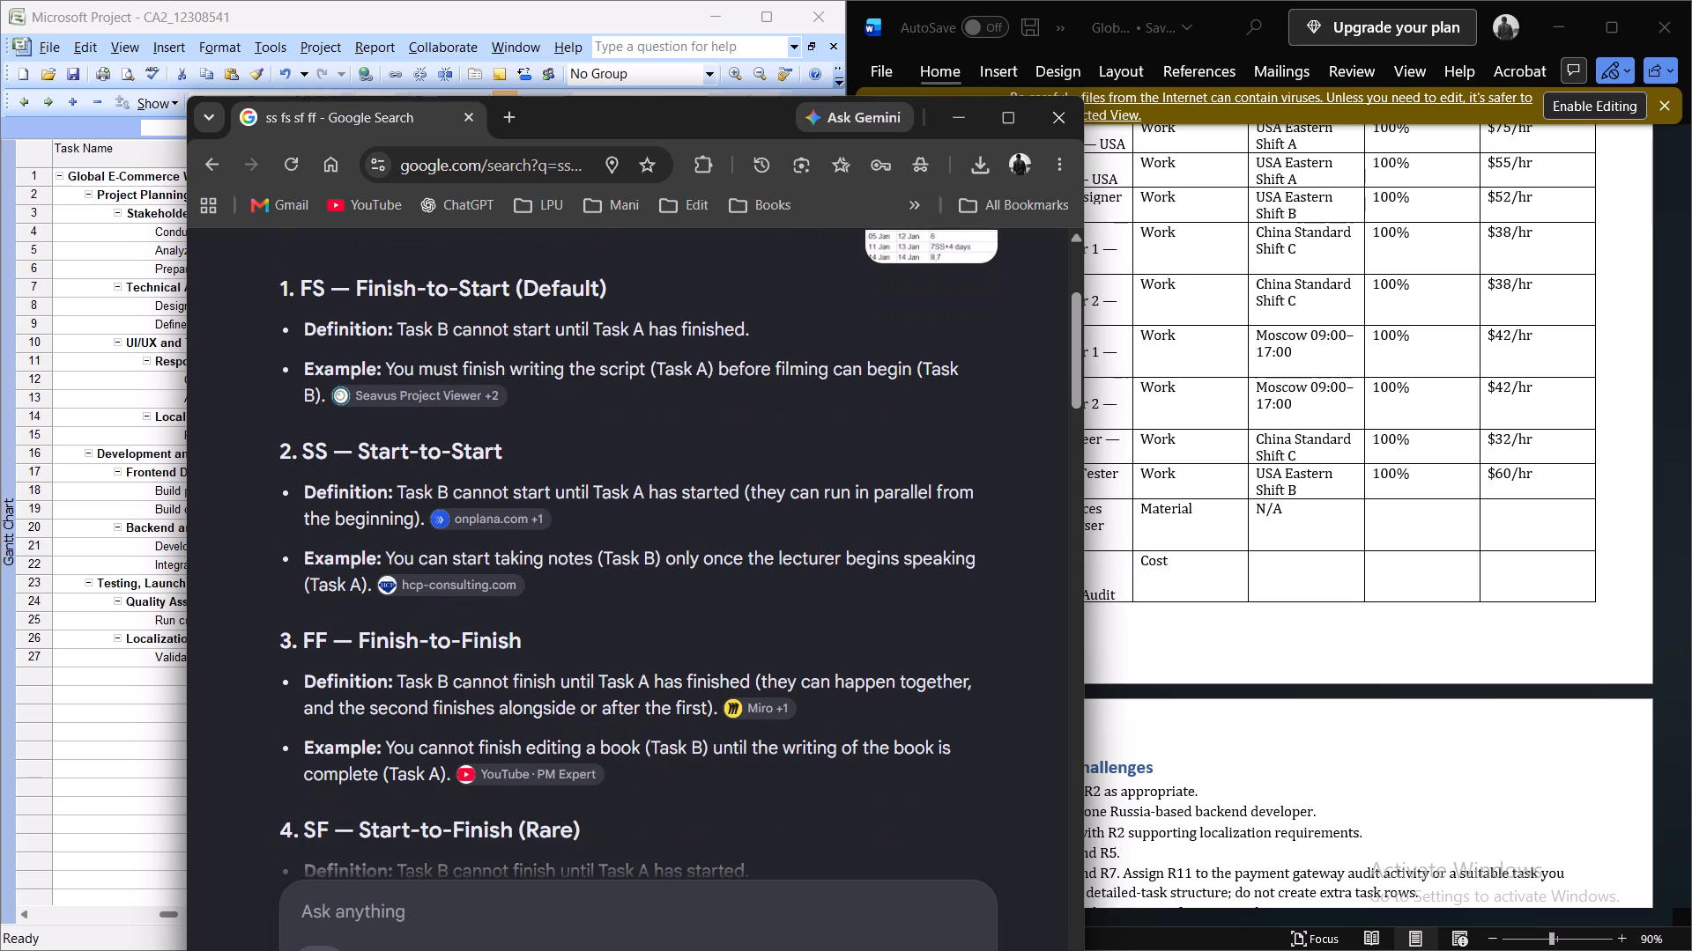
scroll(606, 608, "down", 1)
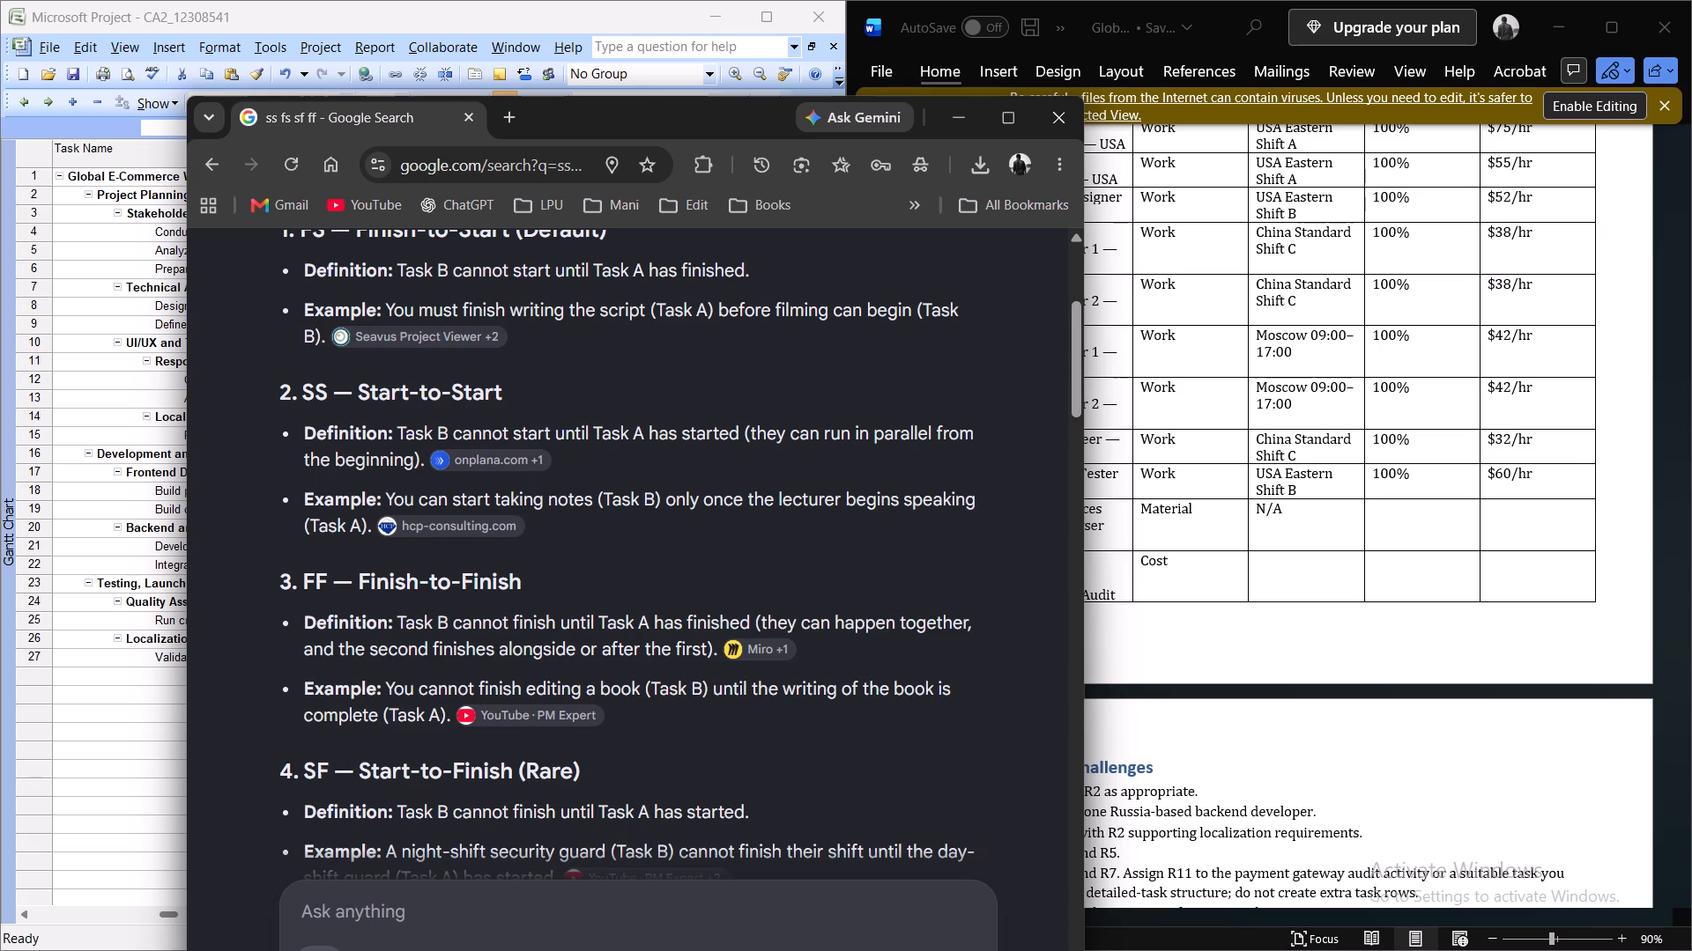
scroll(537, 627, "down", 1)
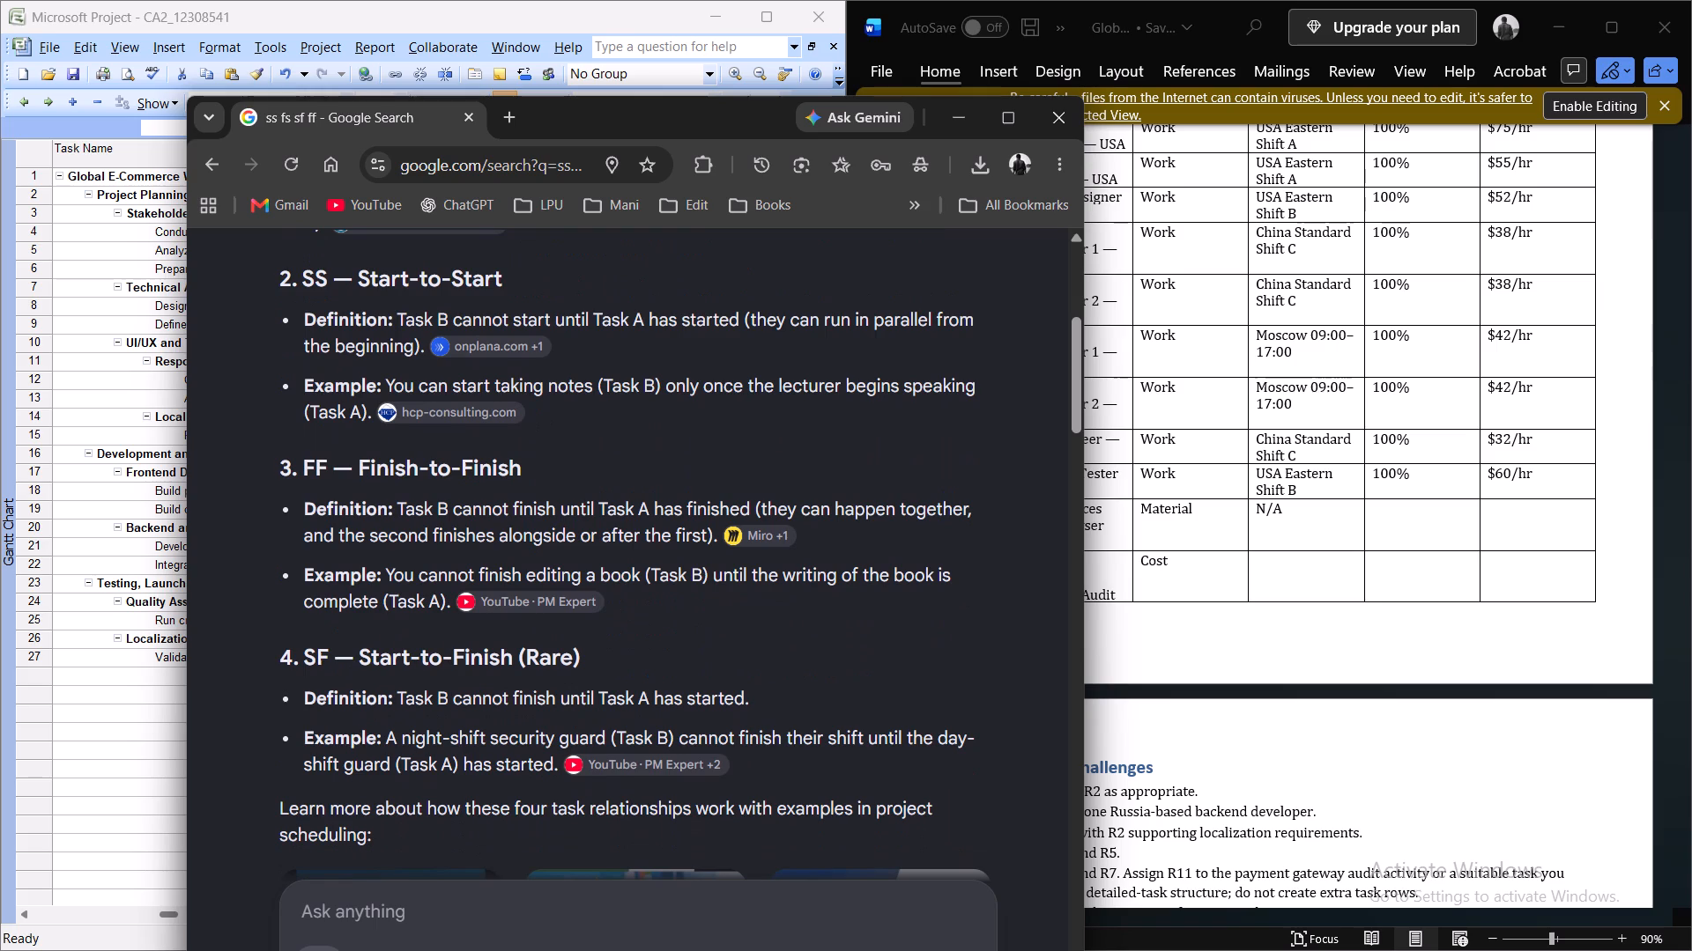
scroll(537, 627, "down", 1)
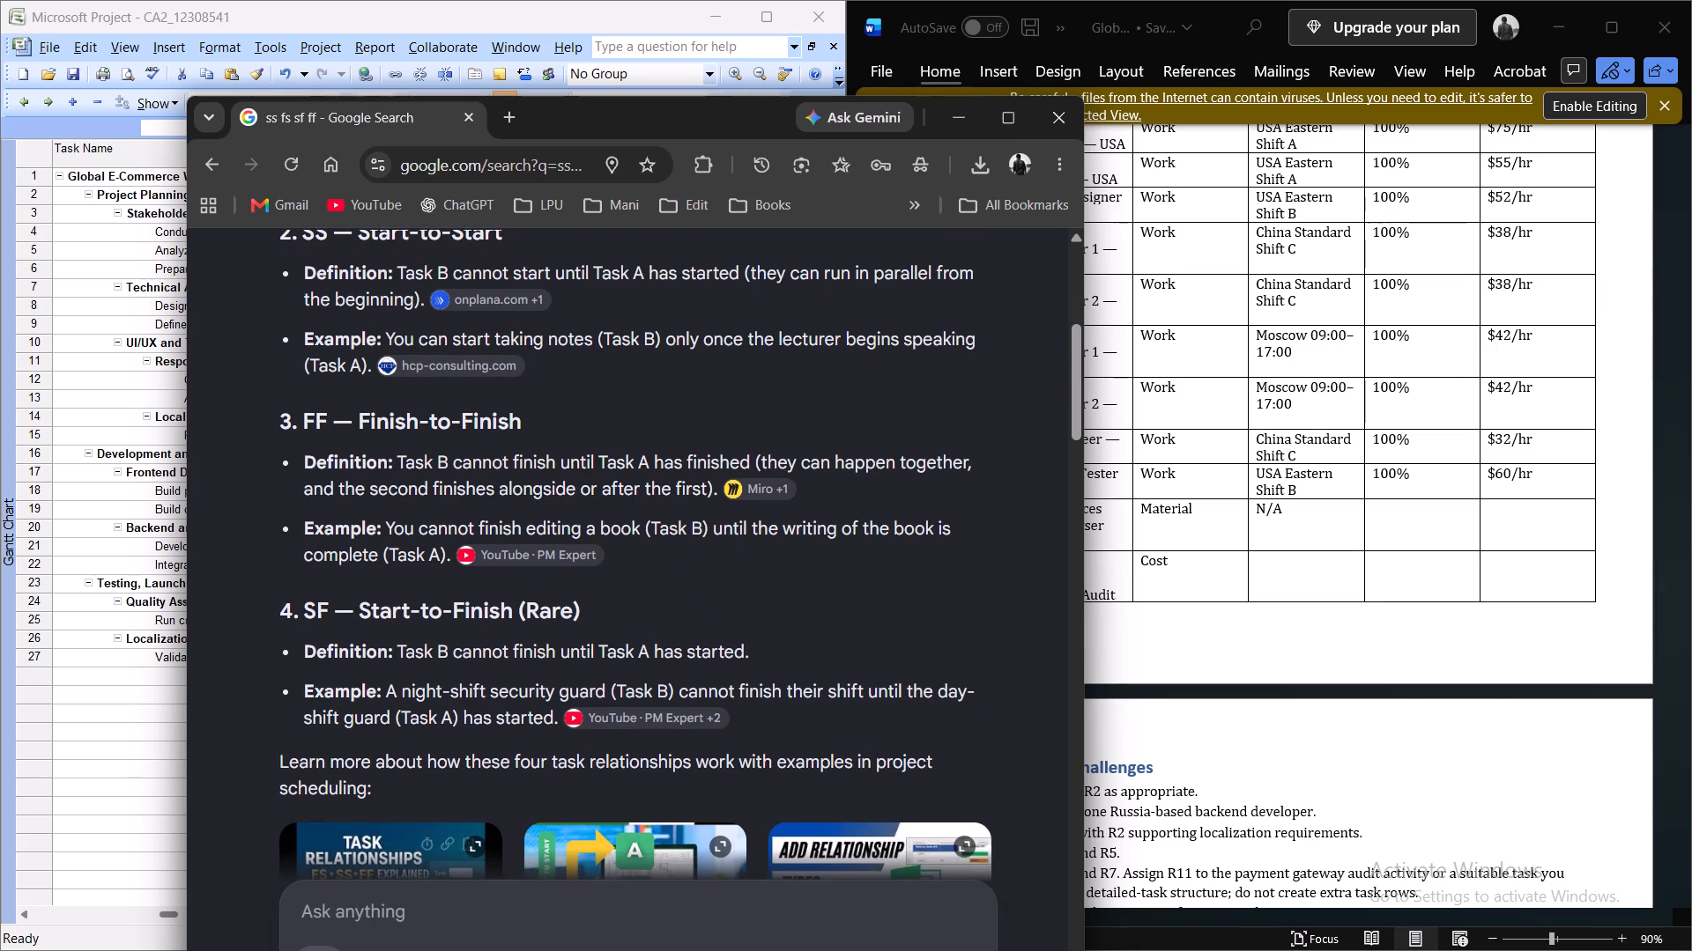
scroll(537, 627, "down", 1)
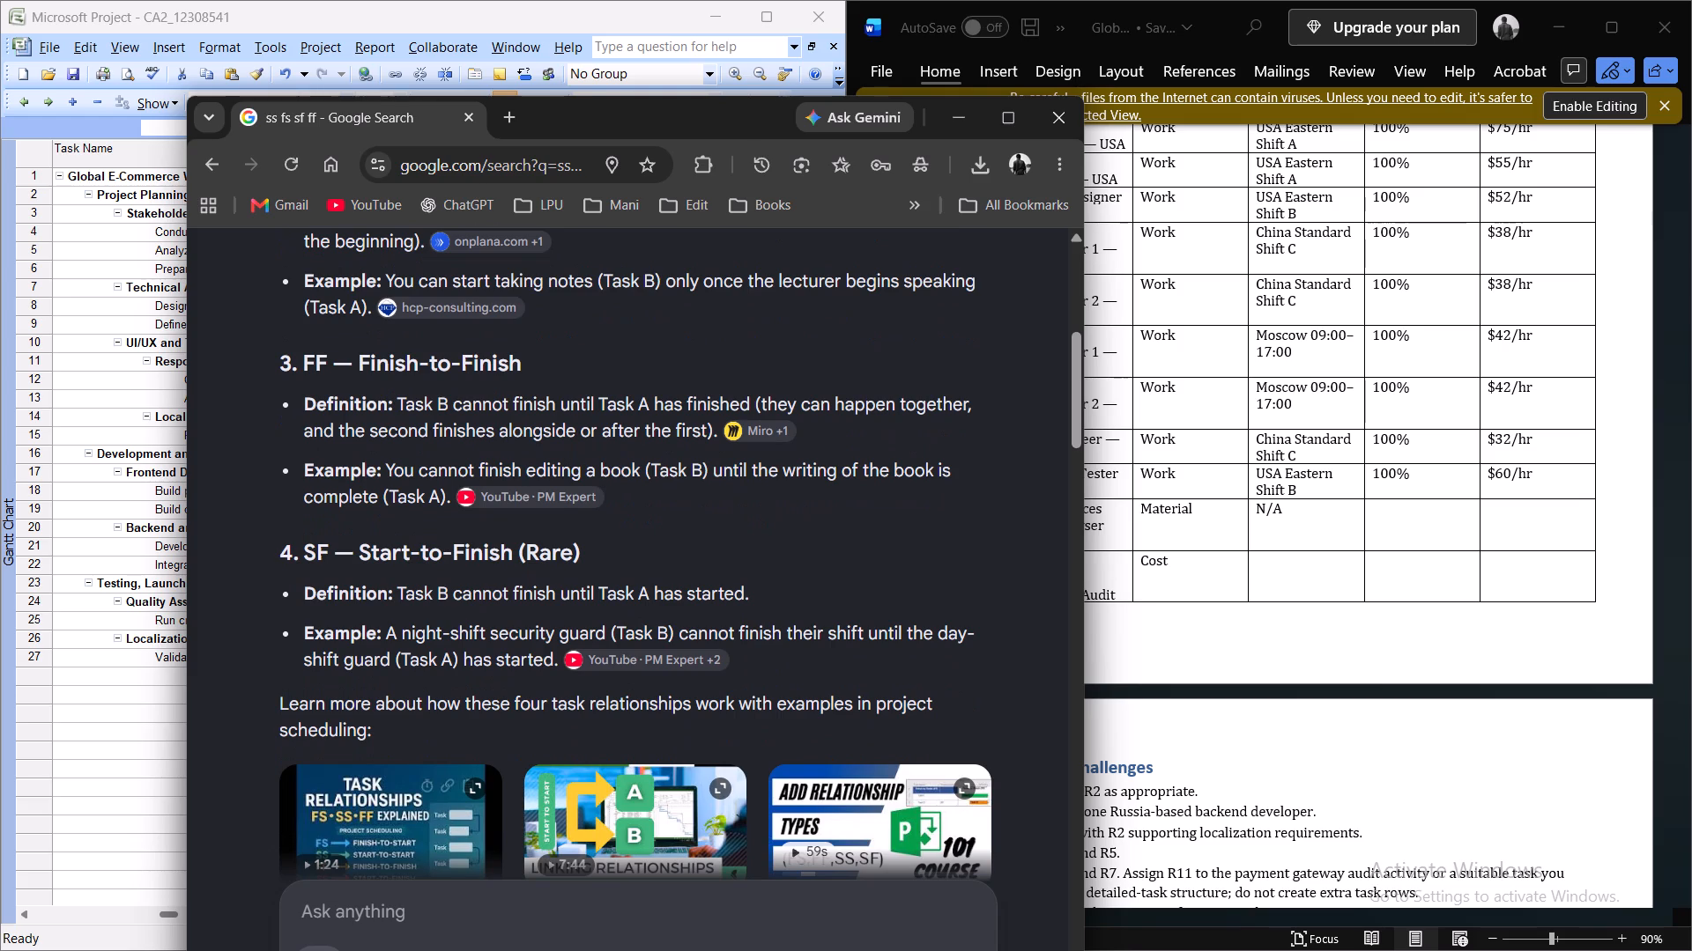
left_click(961, 120)
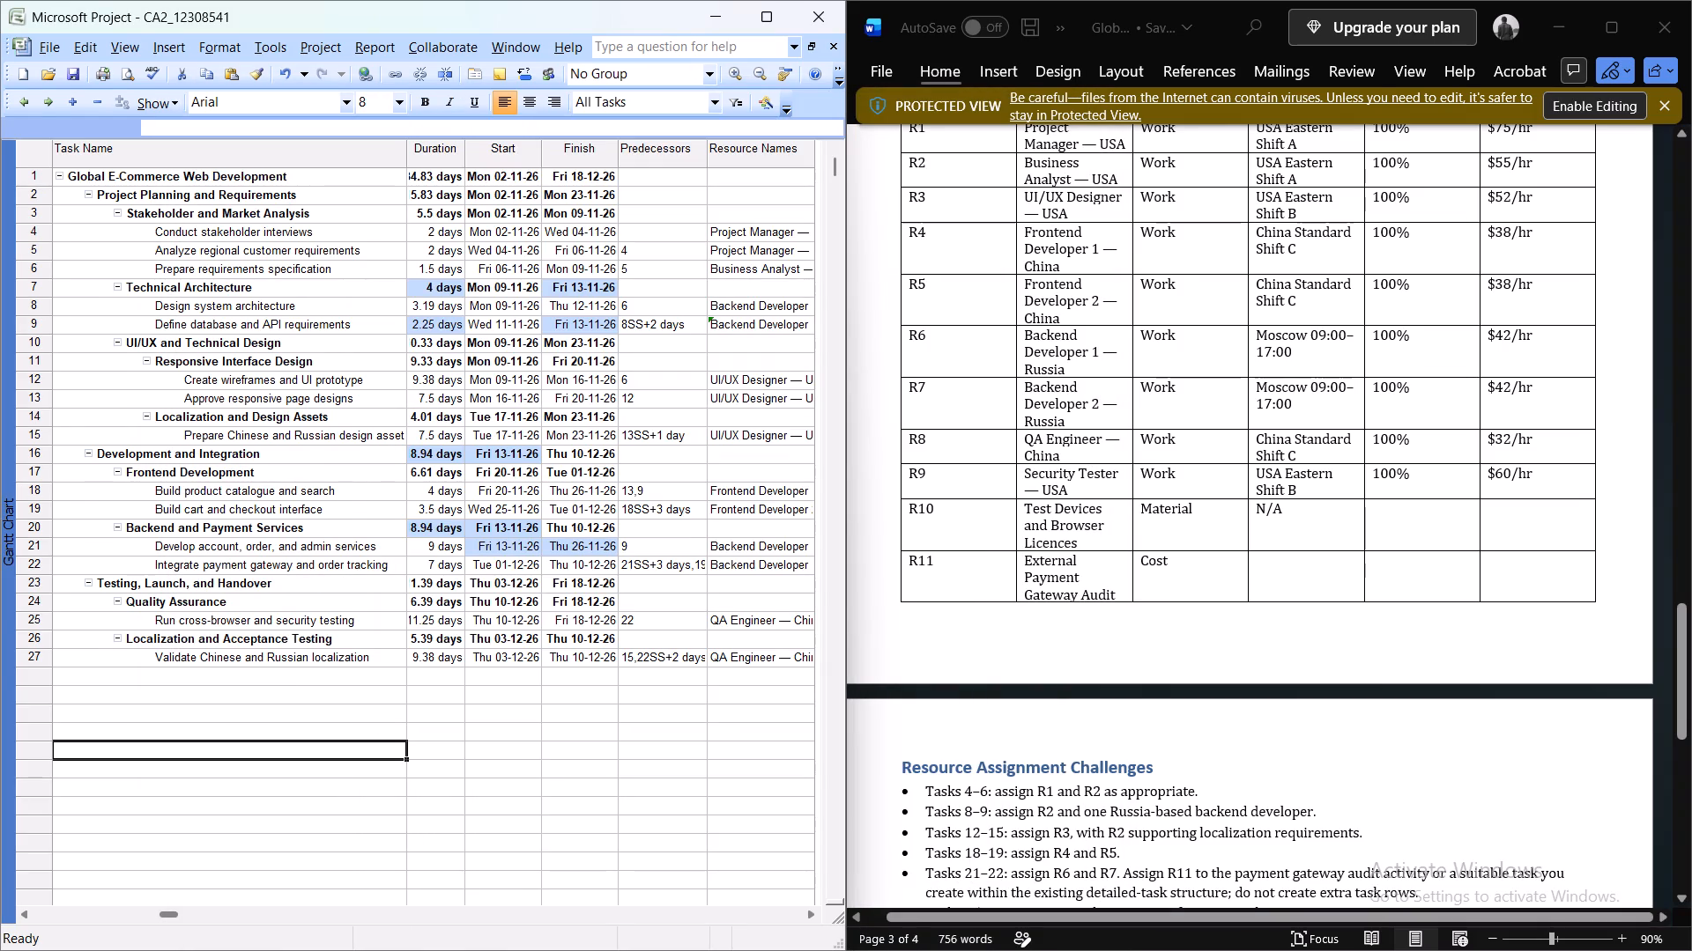
left_click(453, 721)
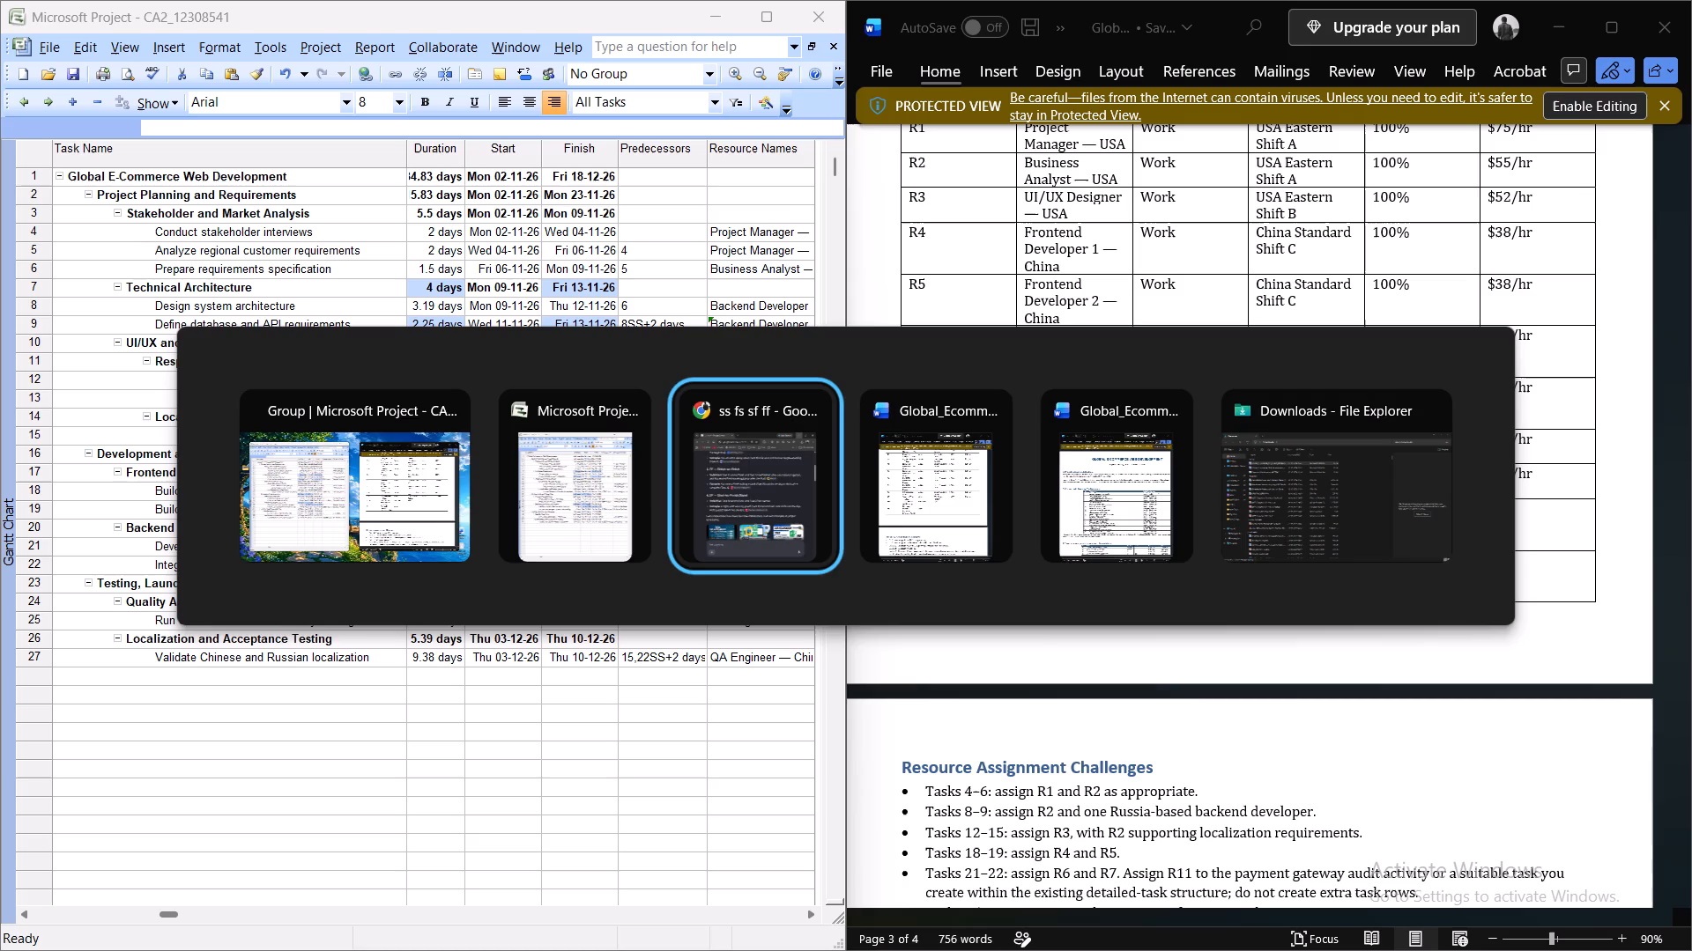
Return to the Google results in Chrome and ask the AI follow-up "subscription is which type of resource".
scroll(520, 565, "down", 1)
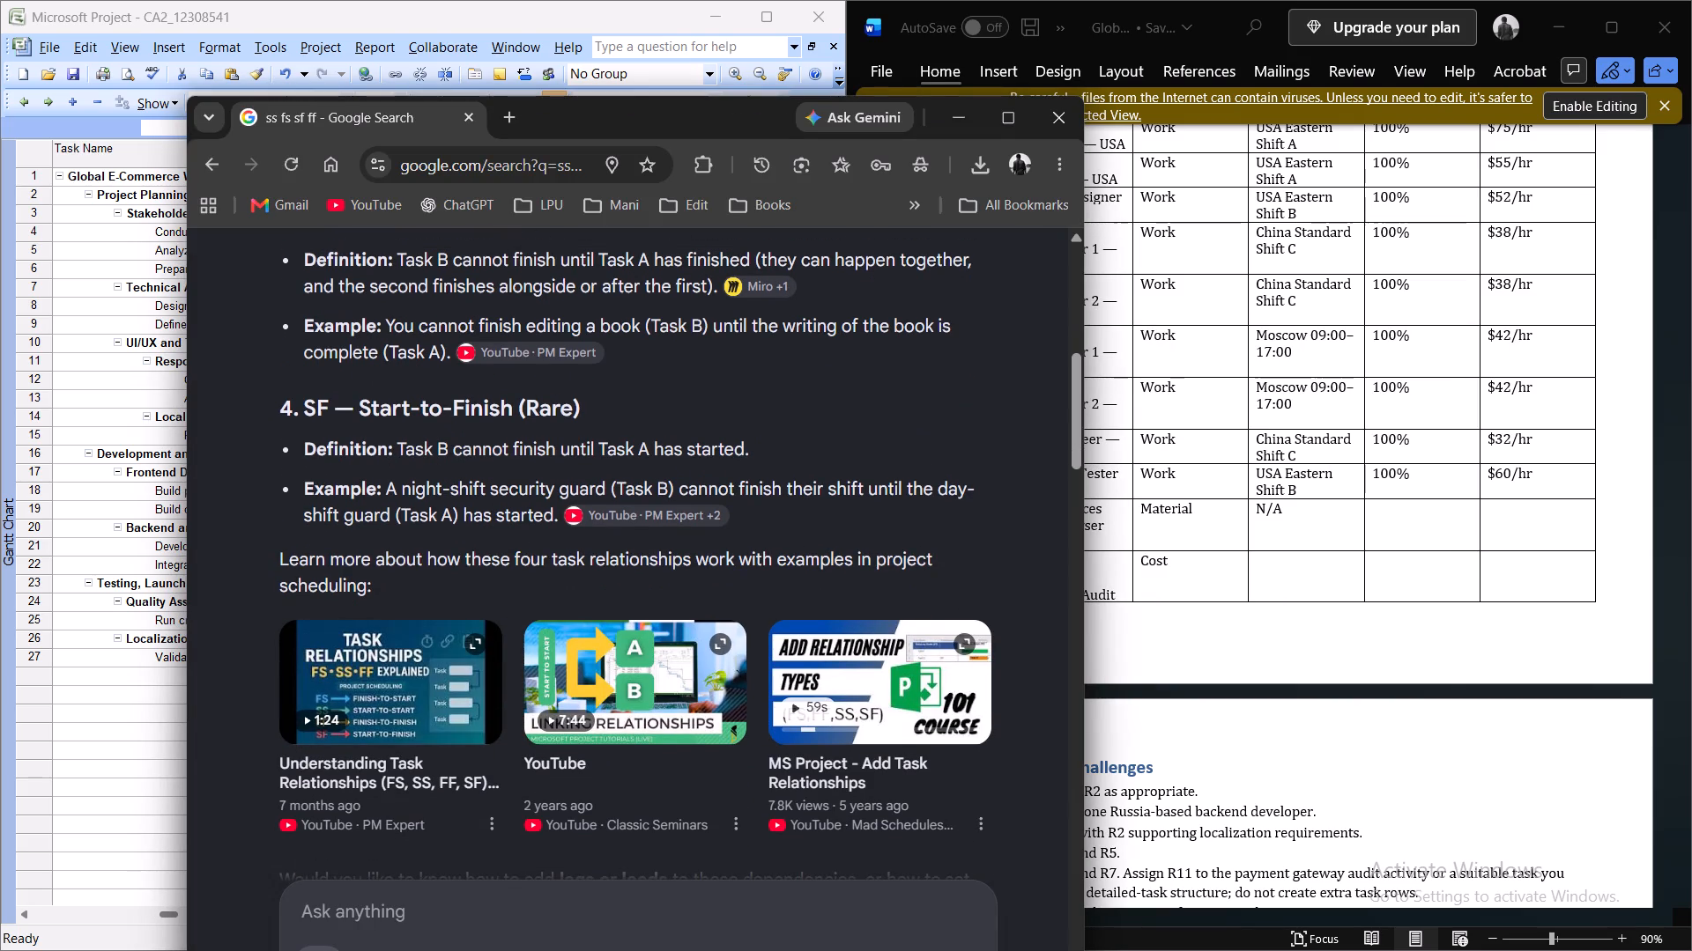
left_click(409, 895)
type("subscription is which type of resource")
key("Return")
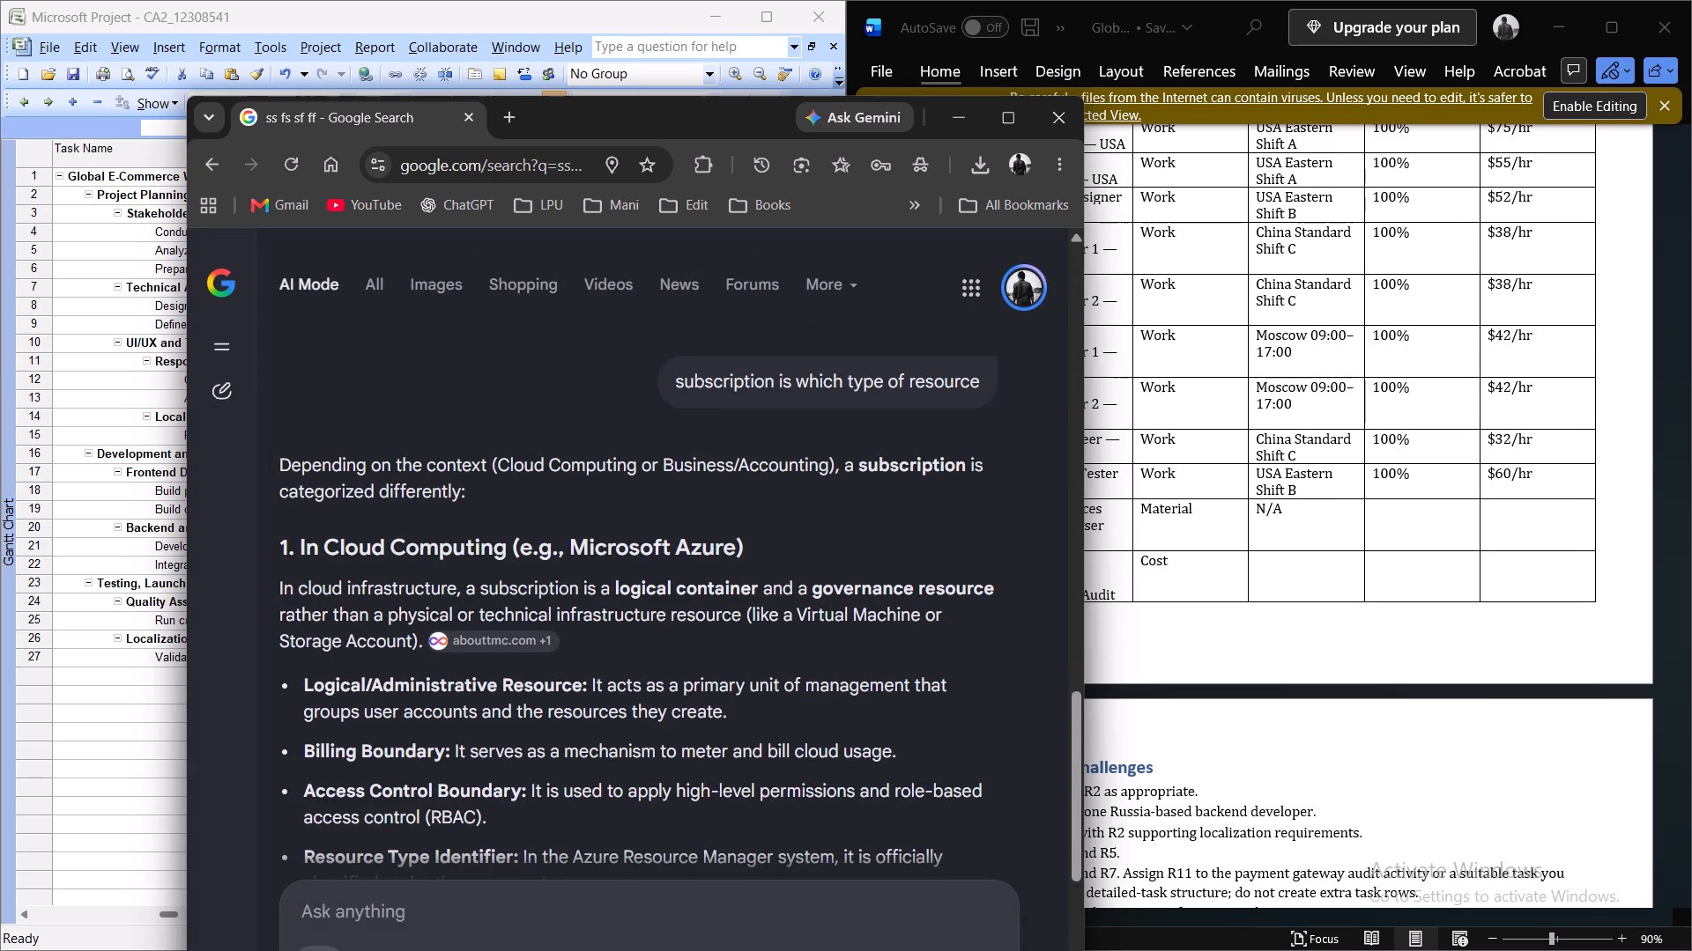
scroll(679, 631, "down", 1)
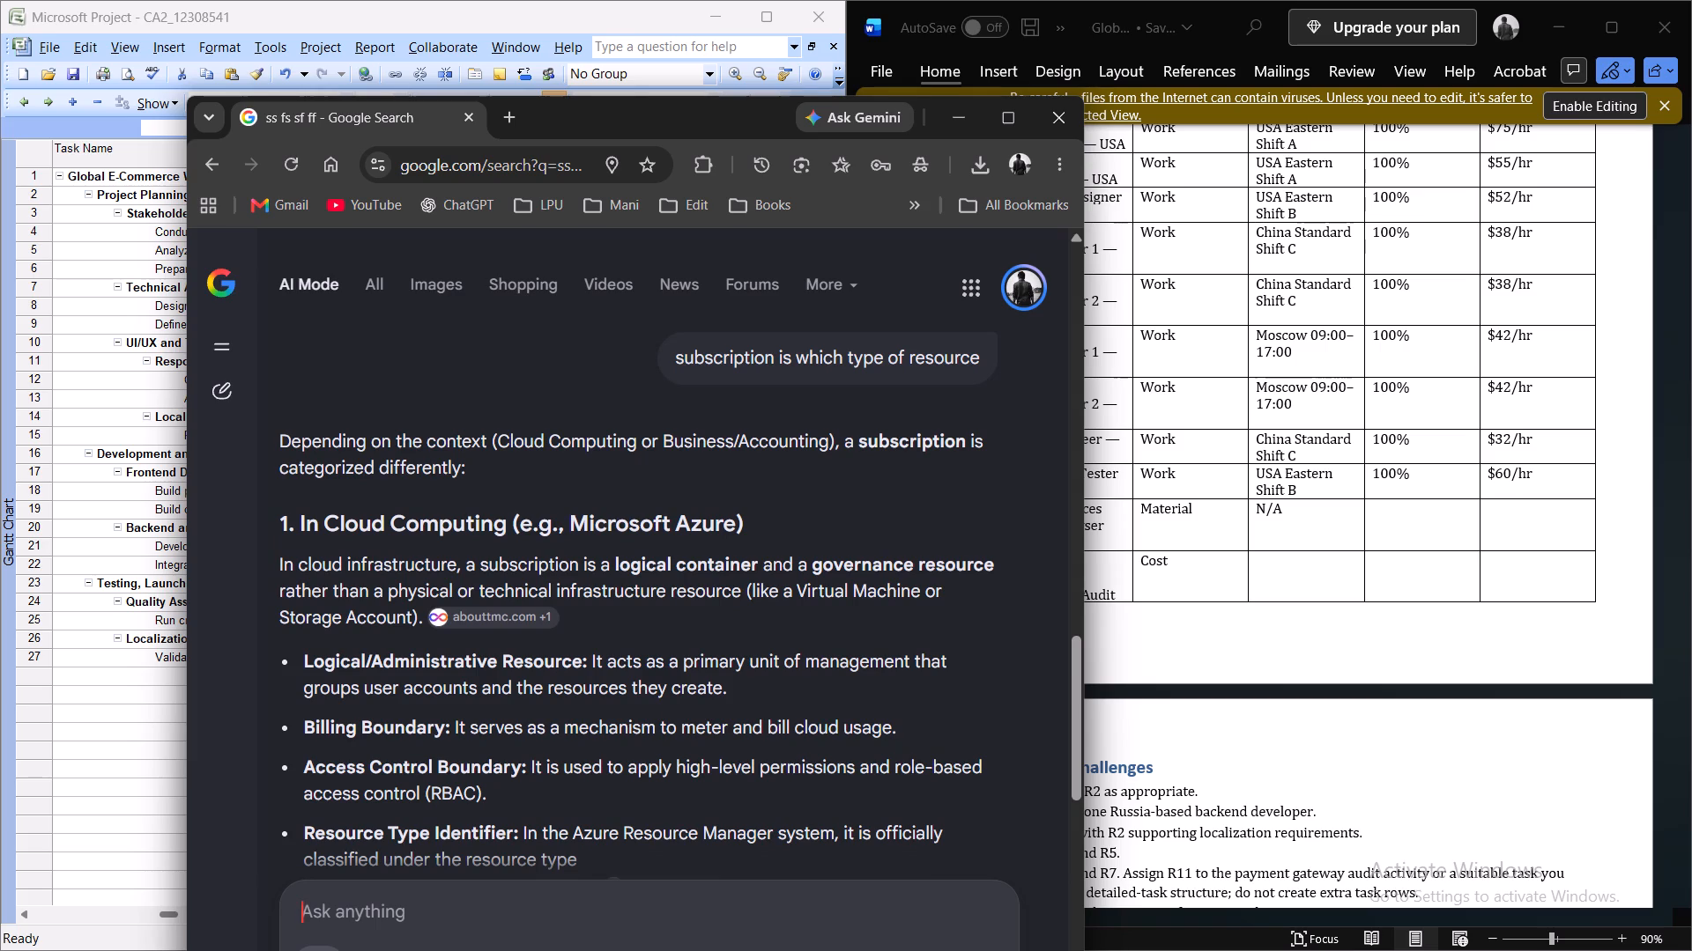
Narrow the question with the follow-up "in ms project" and read the comparison of Cost, Work and Material resource types.
type("in ms project")
key("Return")
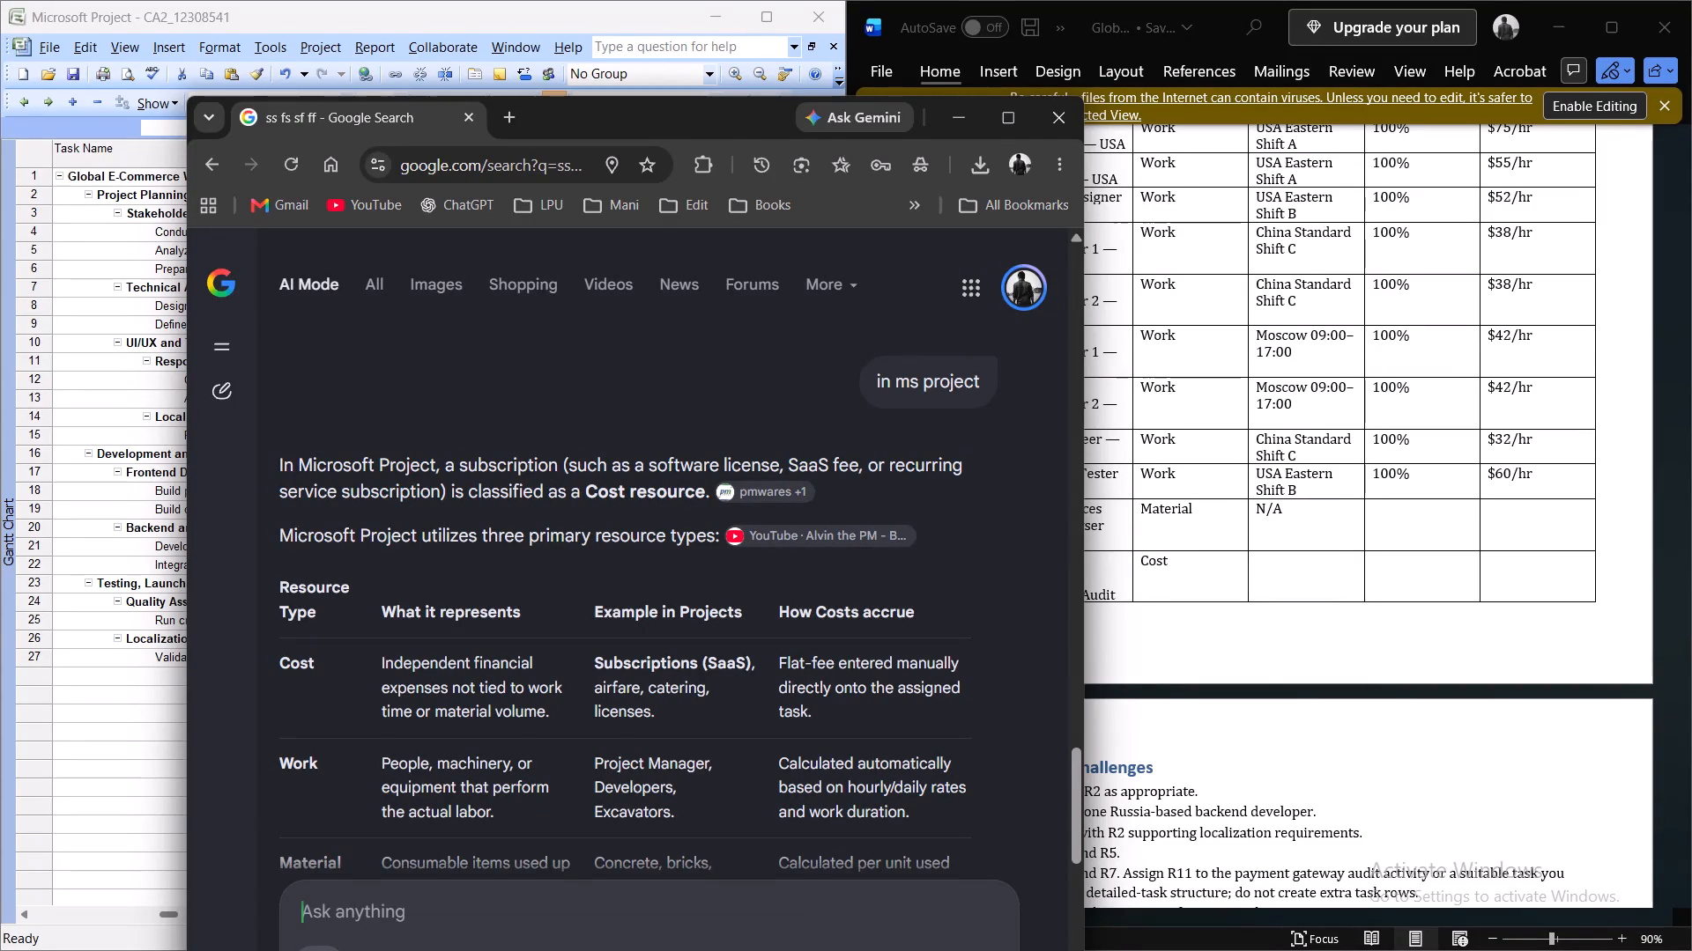
scroll(633, 587, "down", 3)
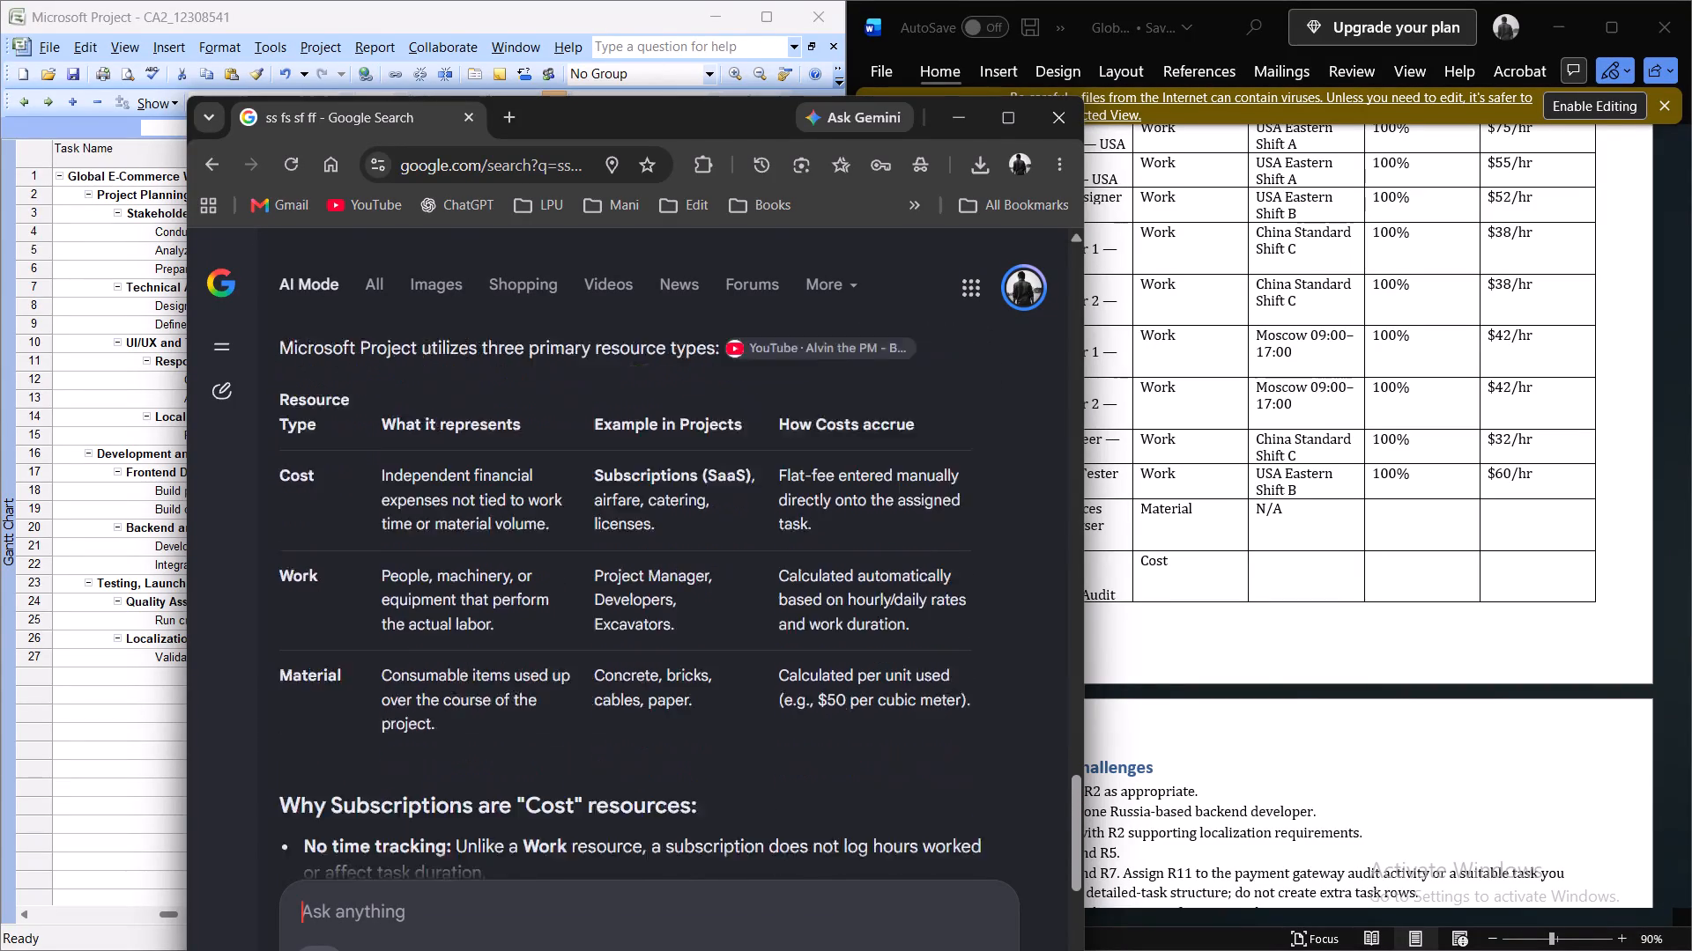
scroll(633, 587, "down", 3)
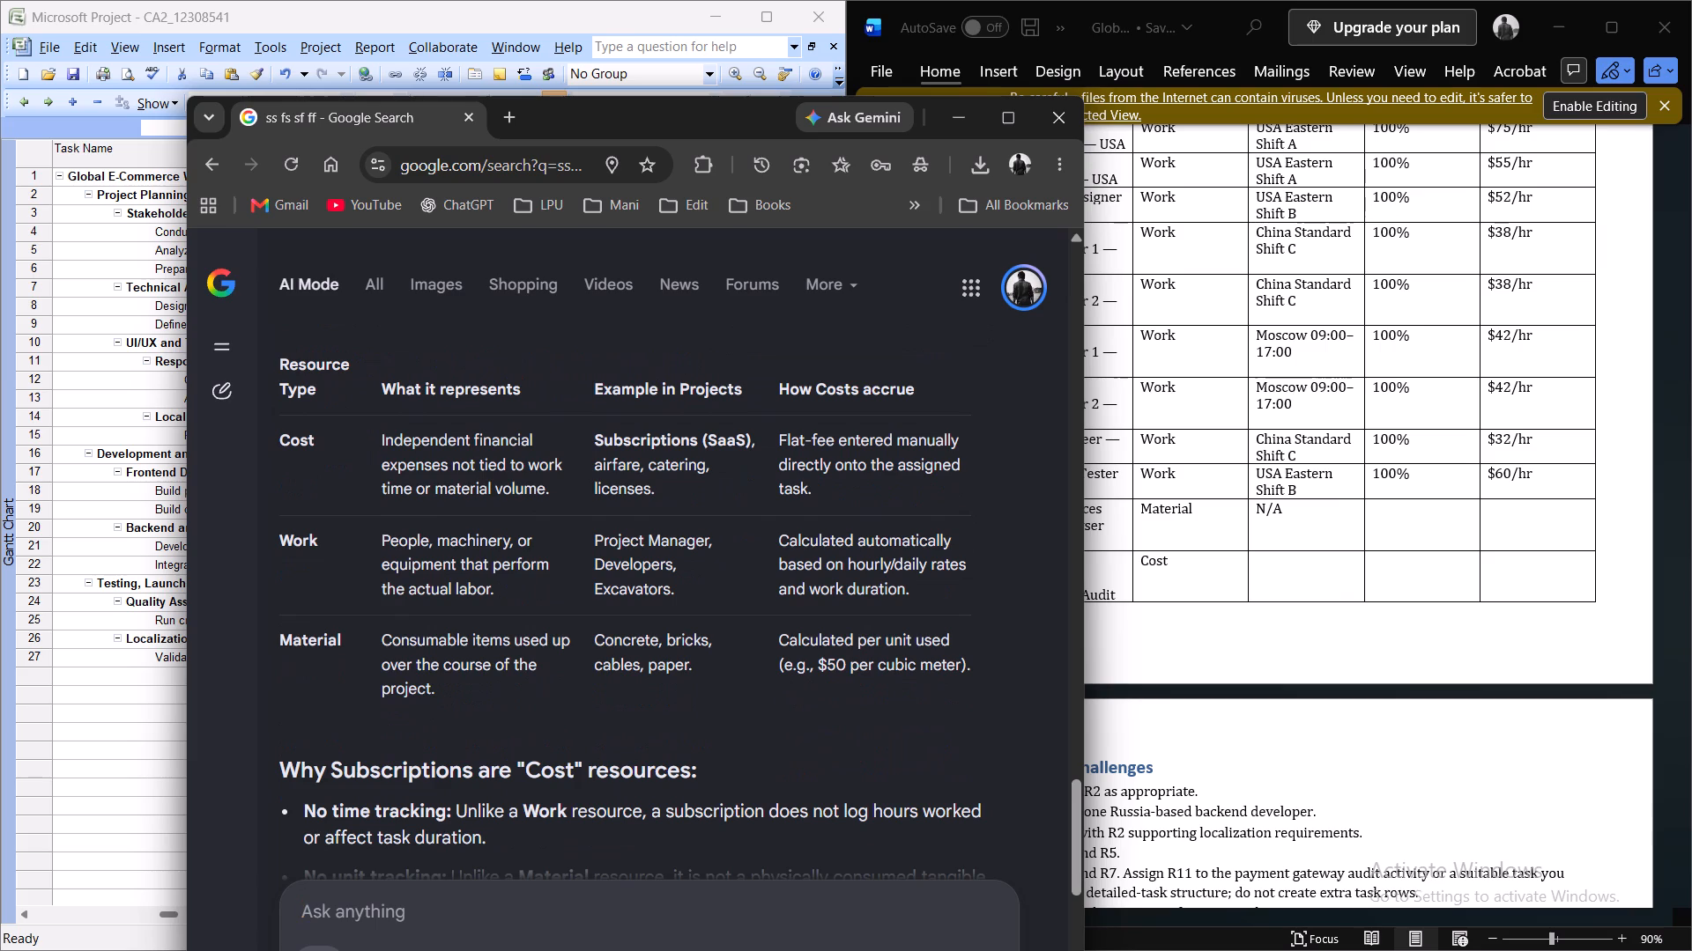
scroll(633, 587, "down", 1)
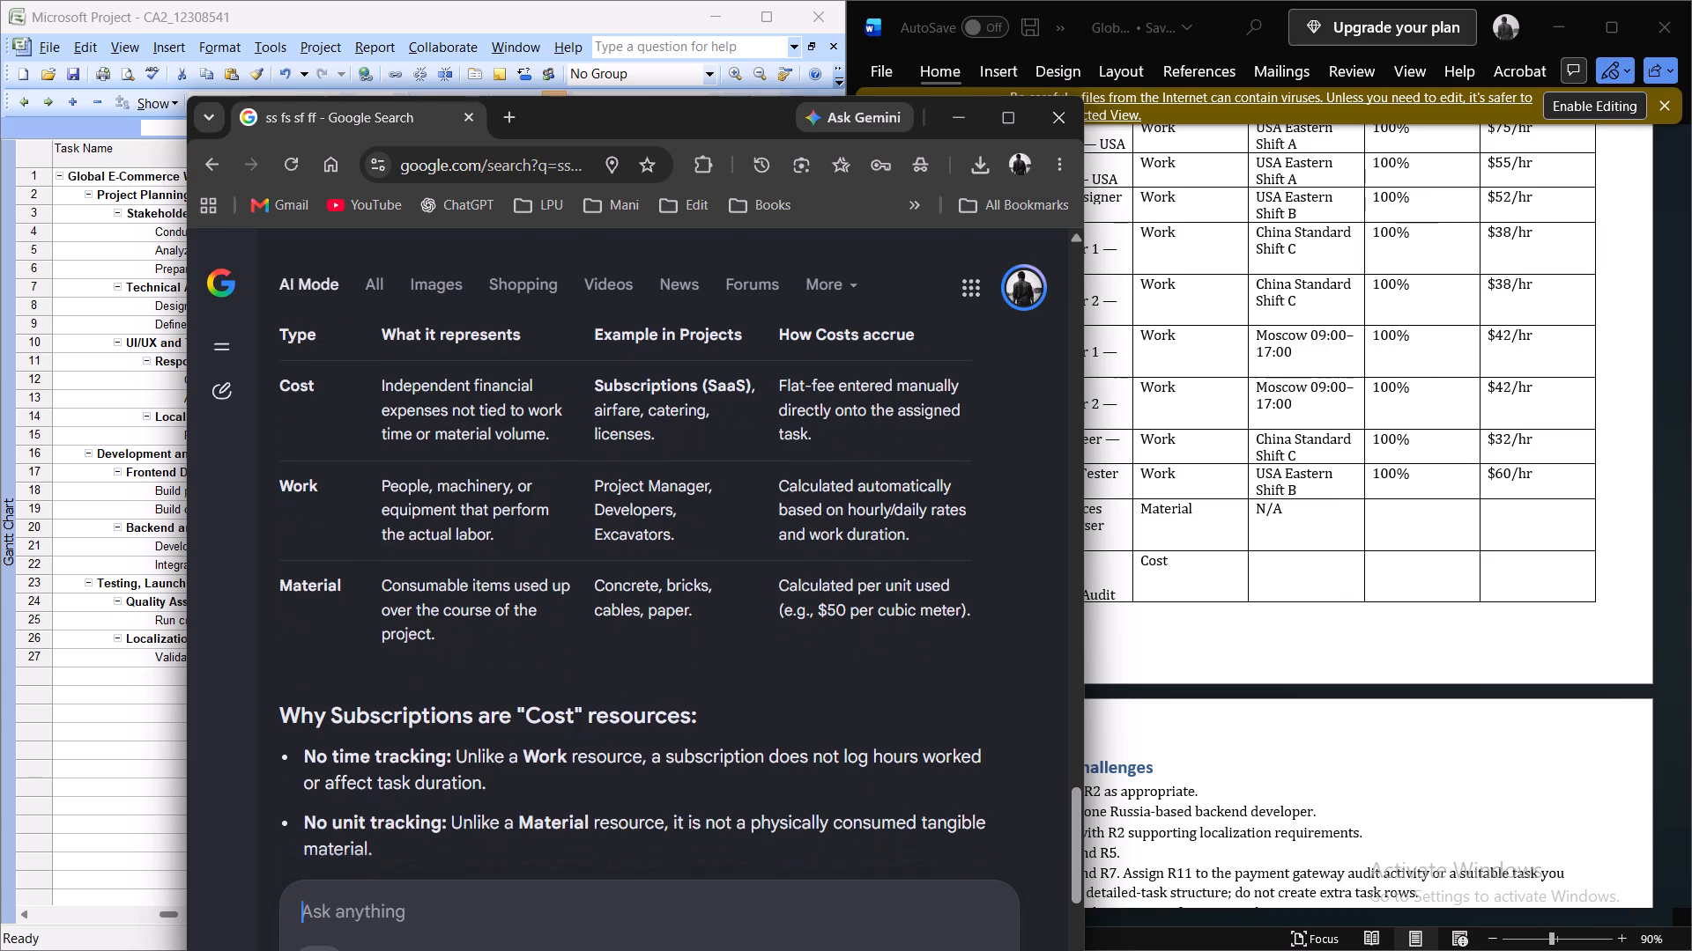
Ask the AI follow-up "laptop can be a material can it be considered as subcription" and read how to classify a laptop resource.
type("laptop")
key("space")
type("can be a am")
key("BackSpace")
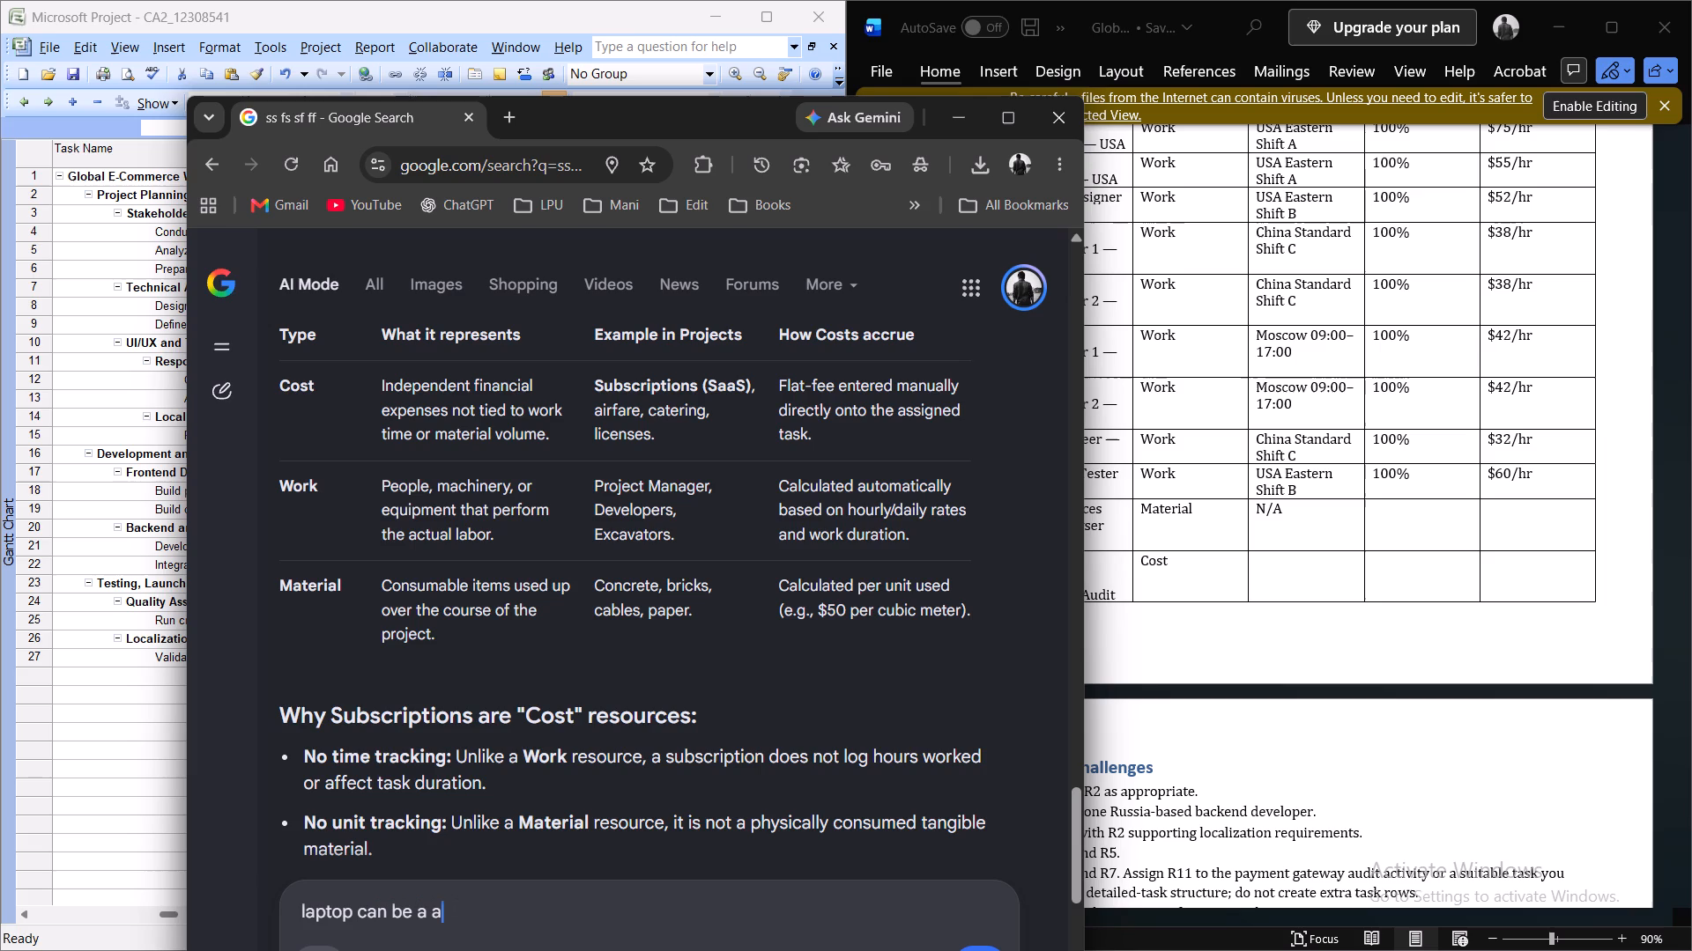
key("BackSpace")
type("material and ir")
key("BackSpace")
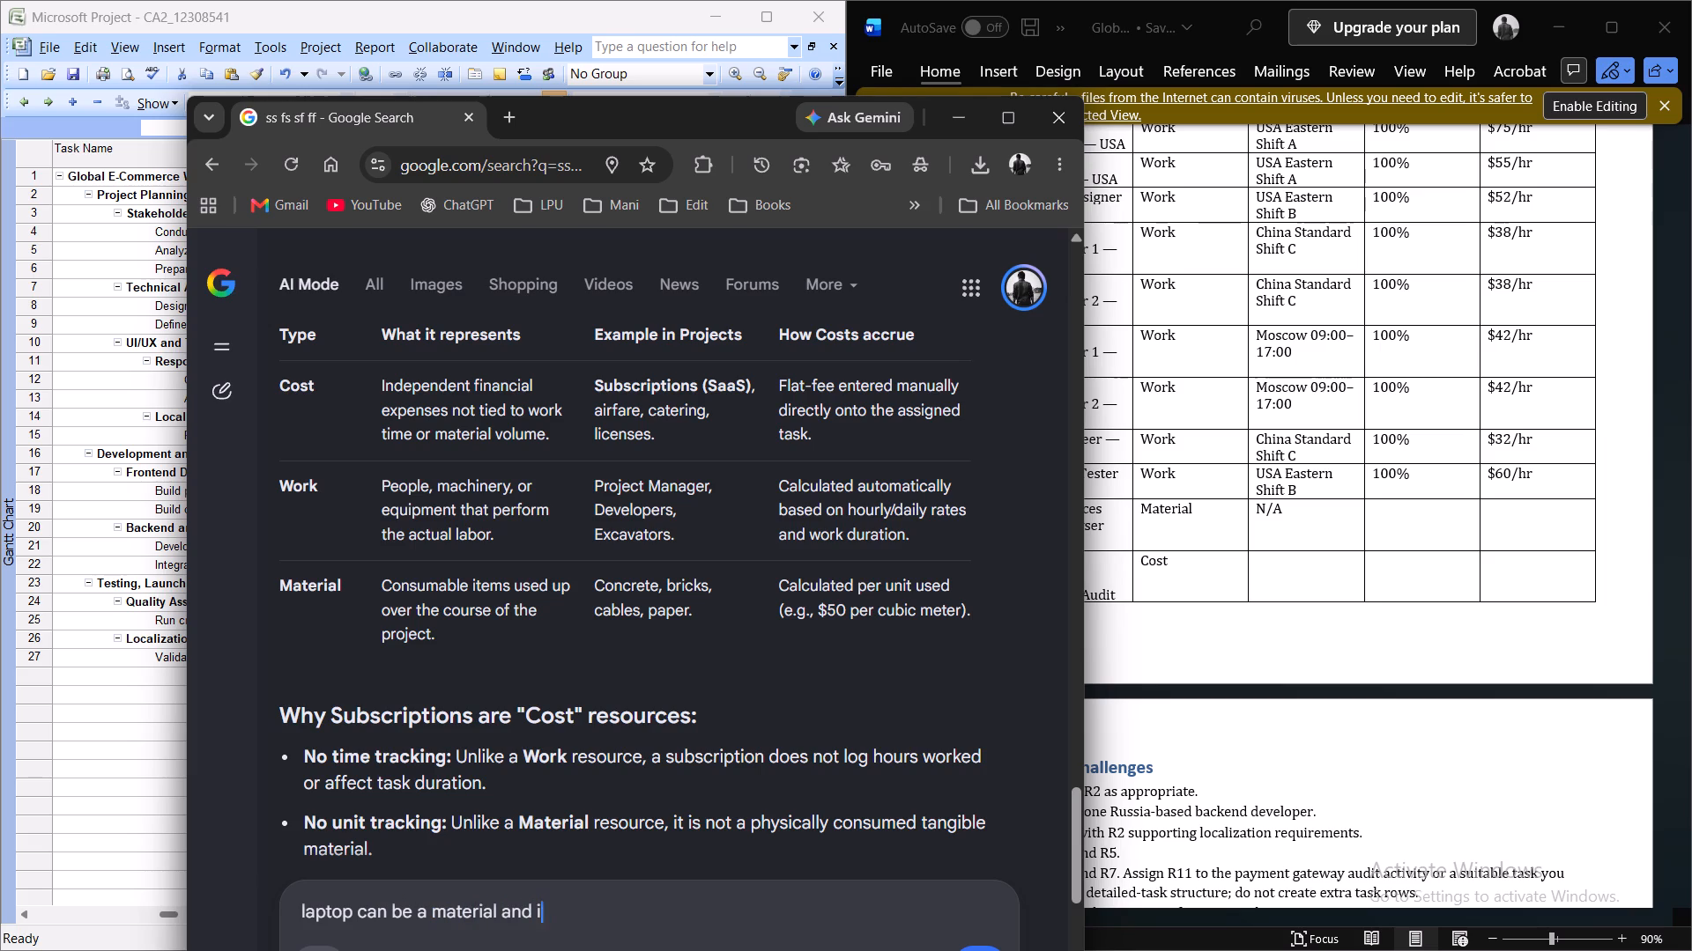
type("t is considered ad")
key("BackSpace")
type("s")
key("space")
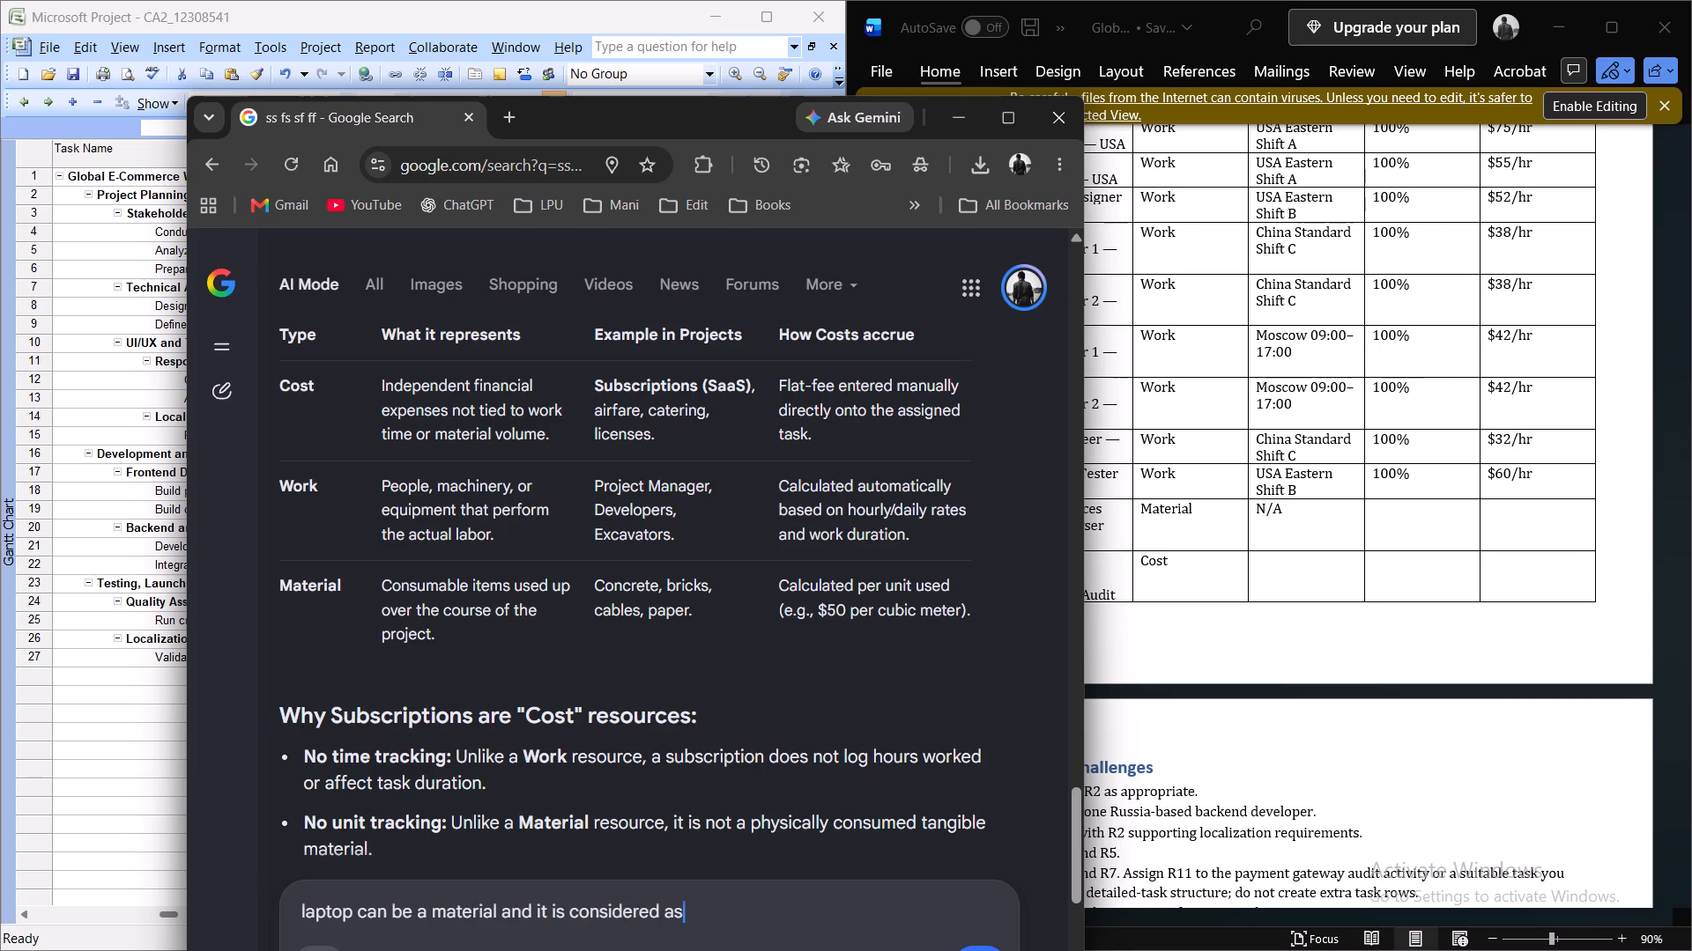
key("BackSpace")
key("BackSpace")
key("BackSpace")
key("Left")
key("Left")
key("Left")
key("Left")
key("Left")
key("Left")
key("Left")
key("Left")
key("Left")
key("Left")
key("Left")
key("Left")
key("Left")
key("Left")
key("Left")
key("Left")
key("Right")
key("Right")
key("Right")
key("Right")
key("BackSpace")
key("BackSpace")
type("be")
key("Left")
key("Left")
key("Left")
key("Left")
key("Left")
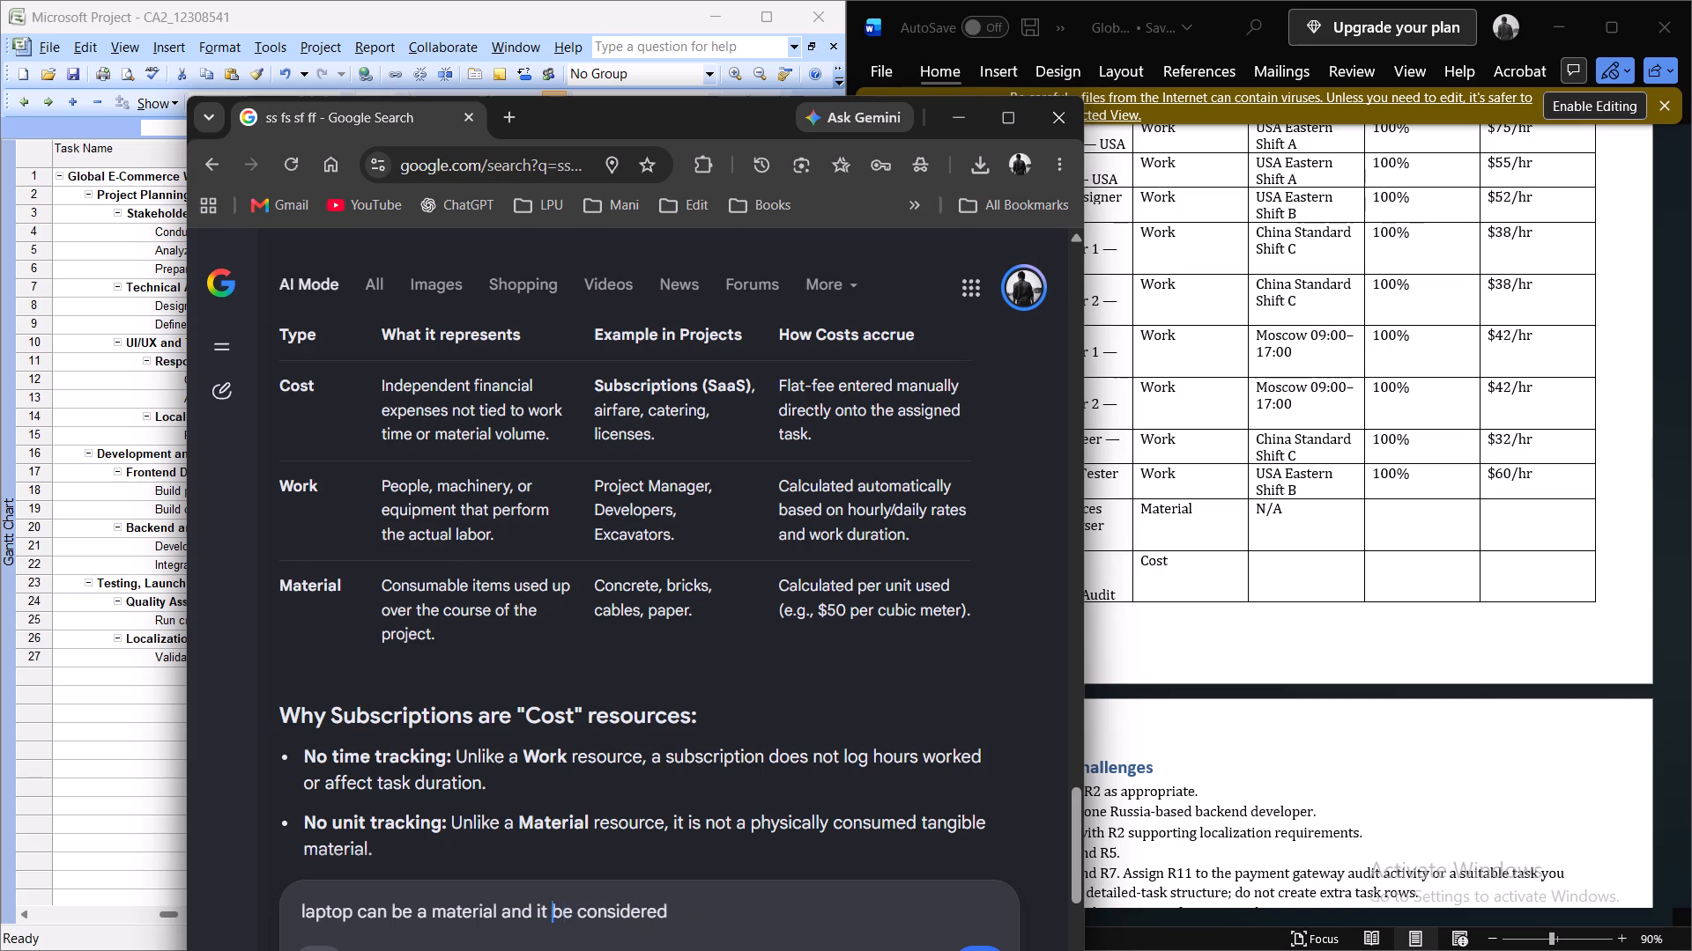
type("cn")
key("BackSpace")
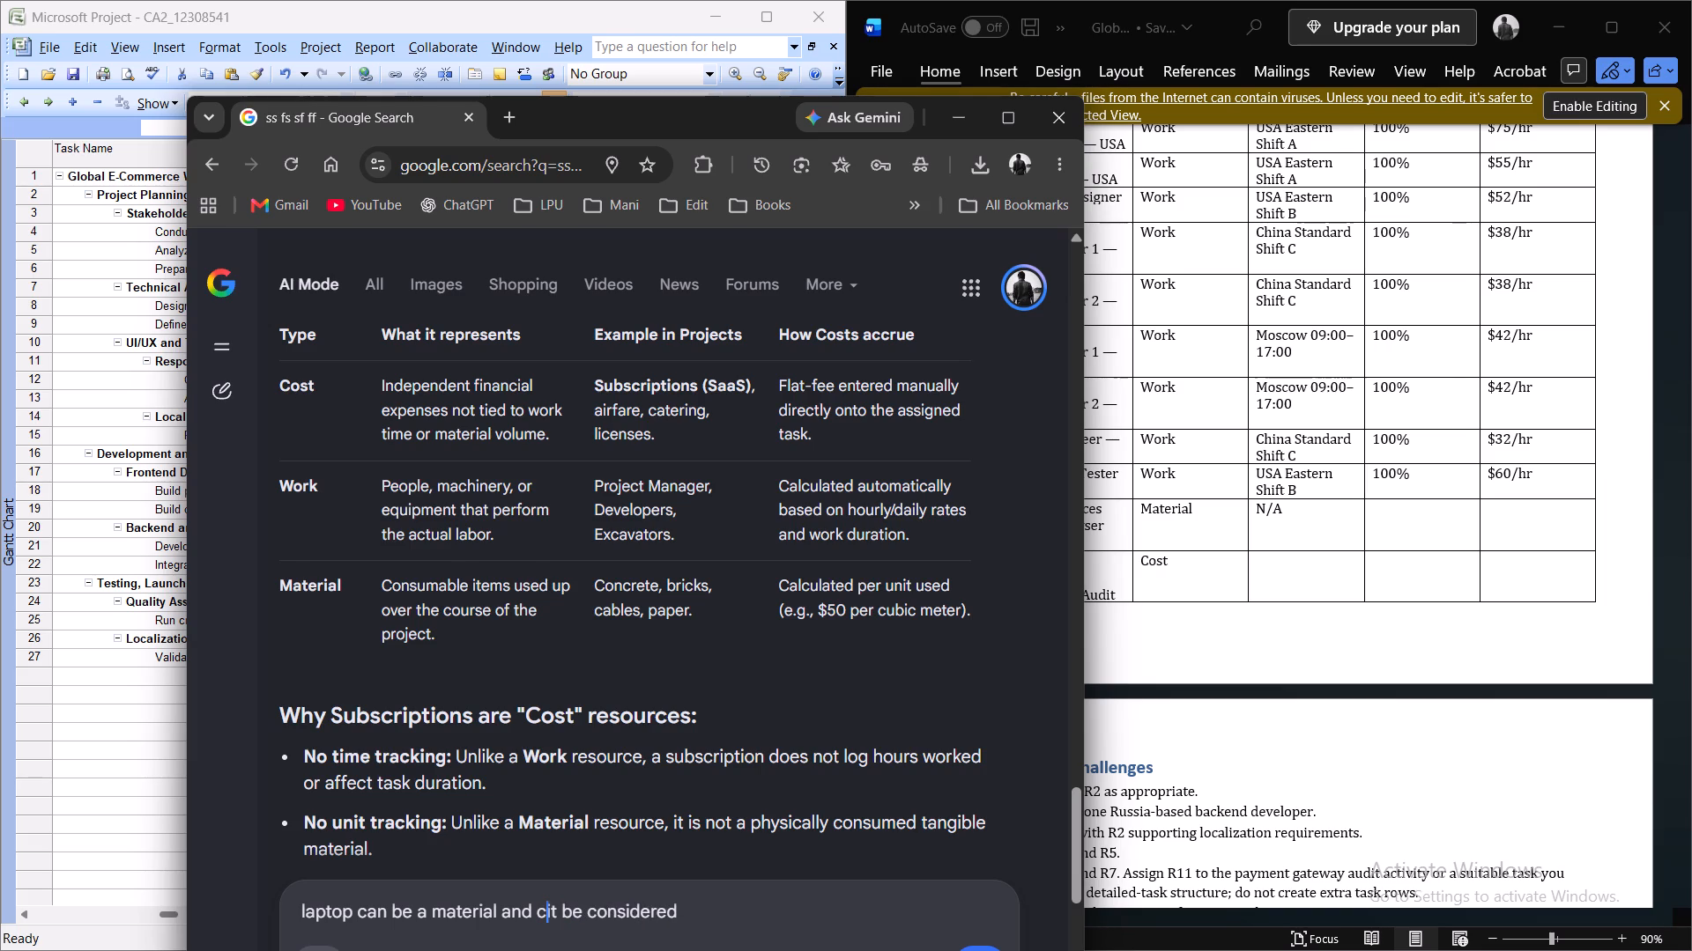
type("an")
key("space")
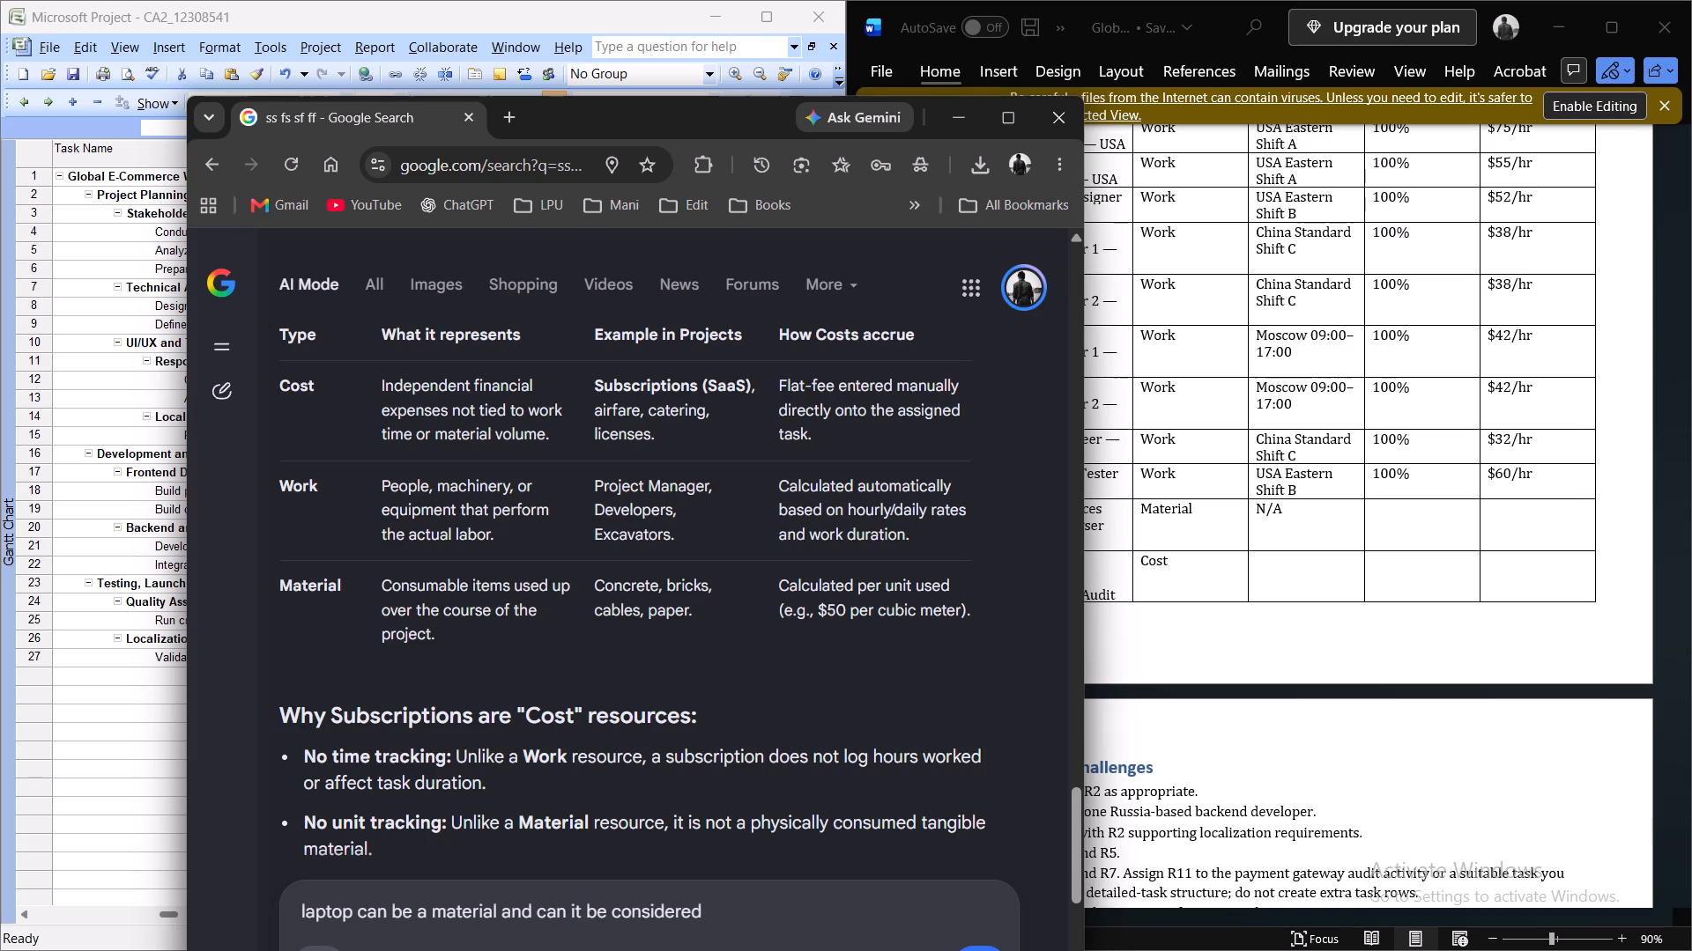
key("Left")
key("Left")
key("Left")
key("Left")
key("Left")
key("Left")
key("Right")
key("BackSpace")
key("BackSpace")
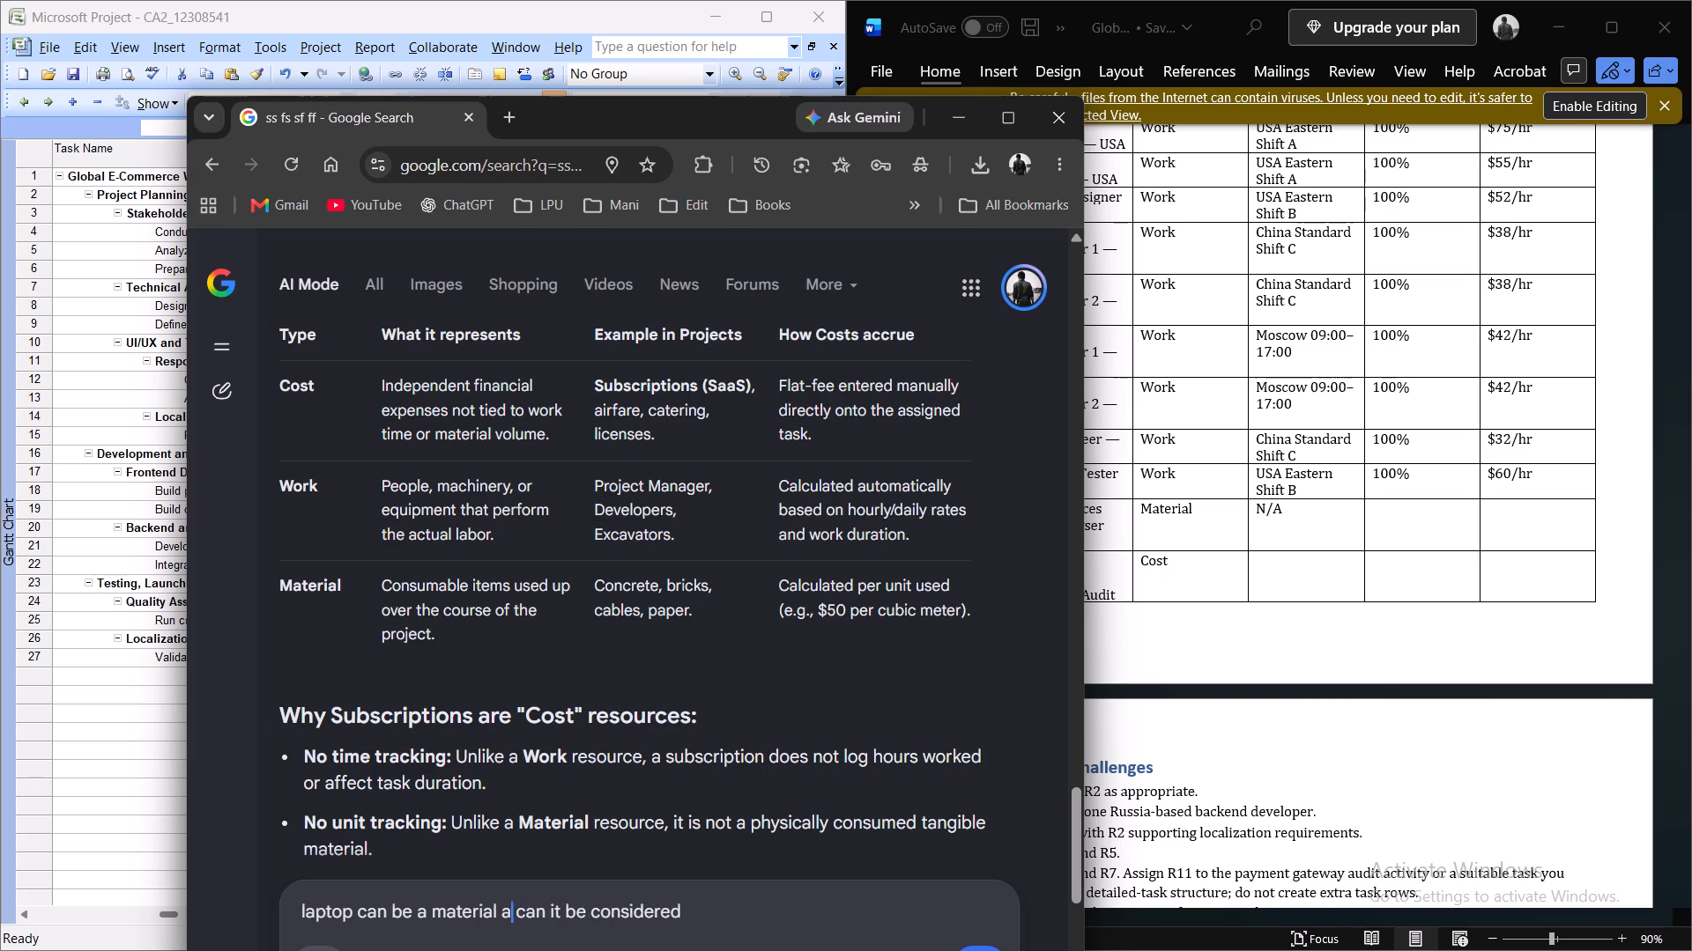
key("BackSpace")
key("BackSpace")
key("End")
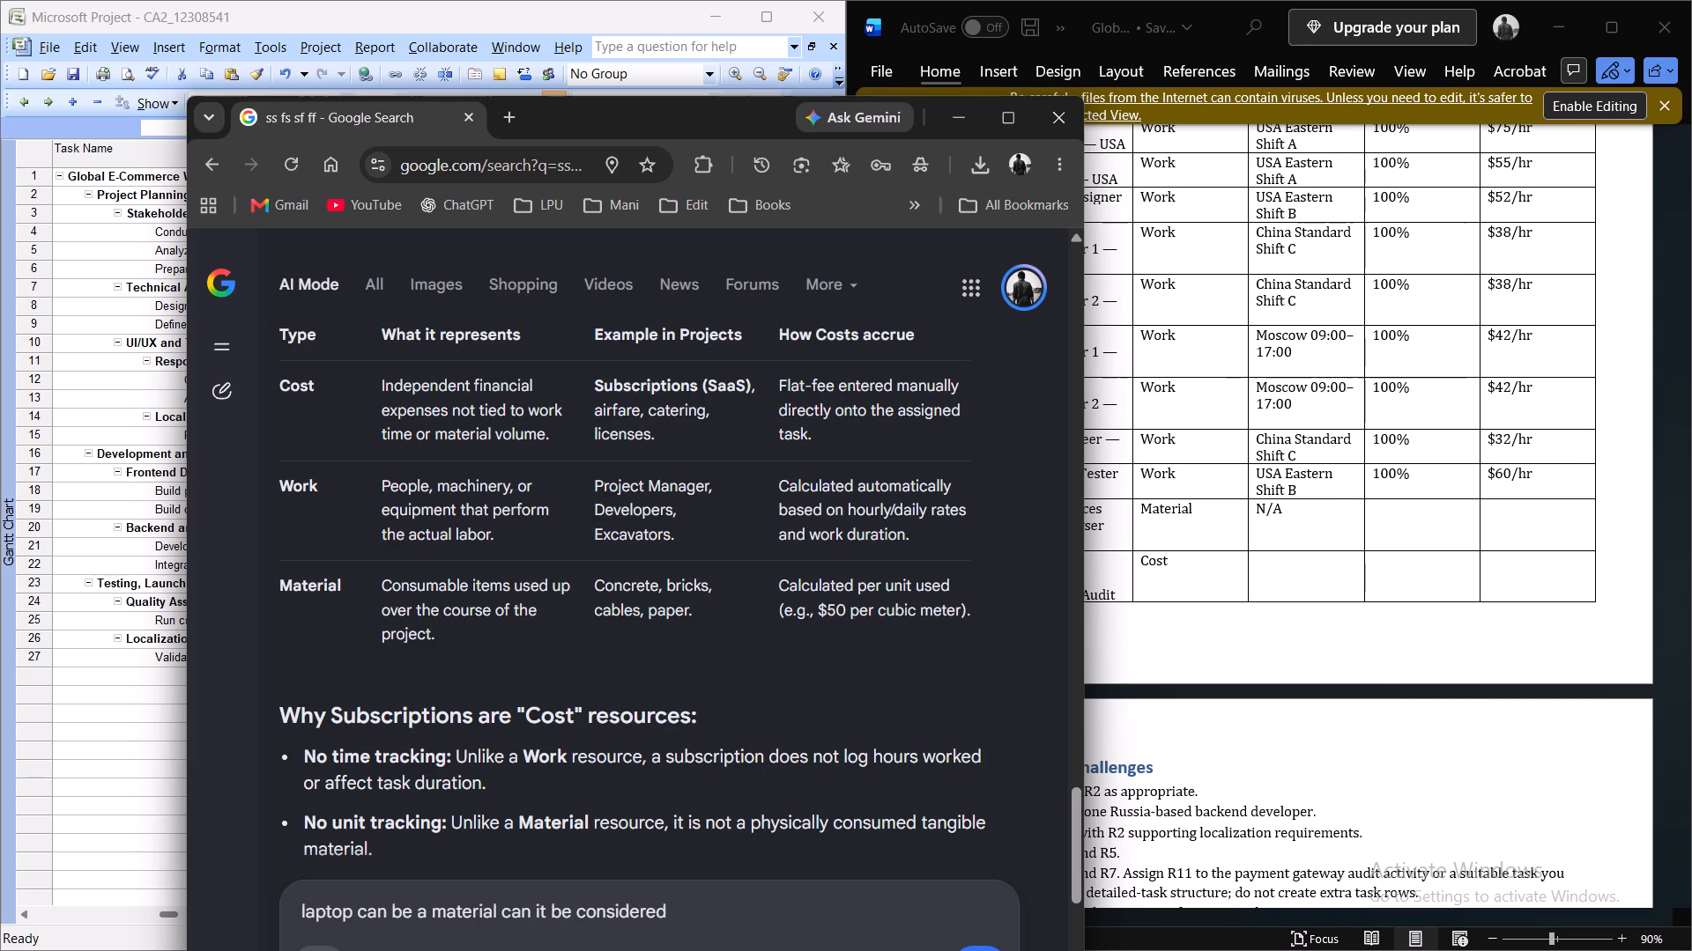
type("as")
key("space")
type("subcri")
type("ption")
key("Return")
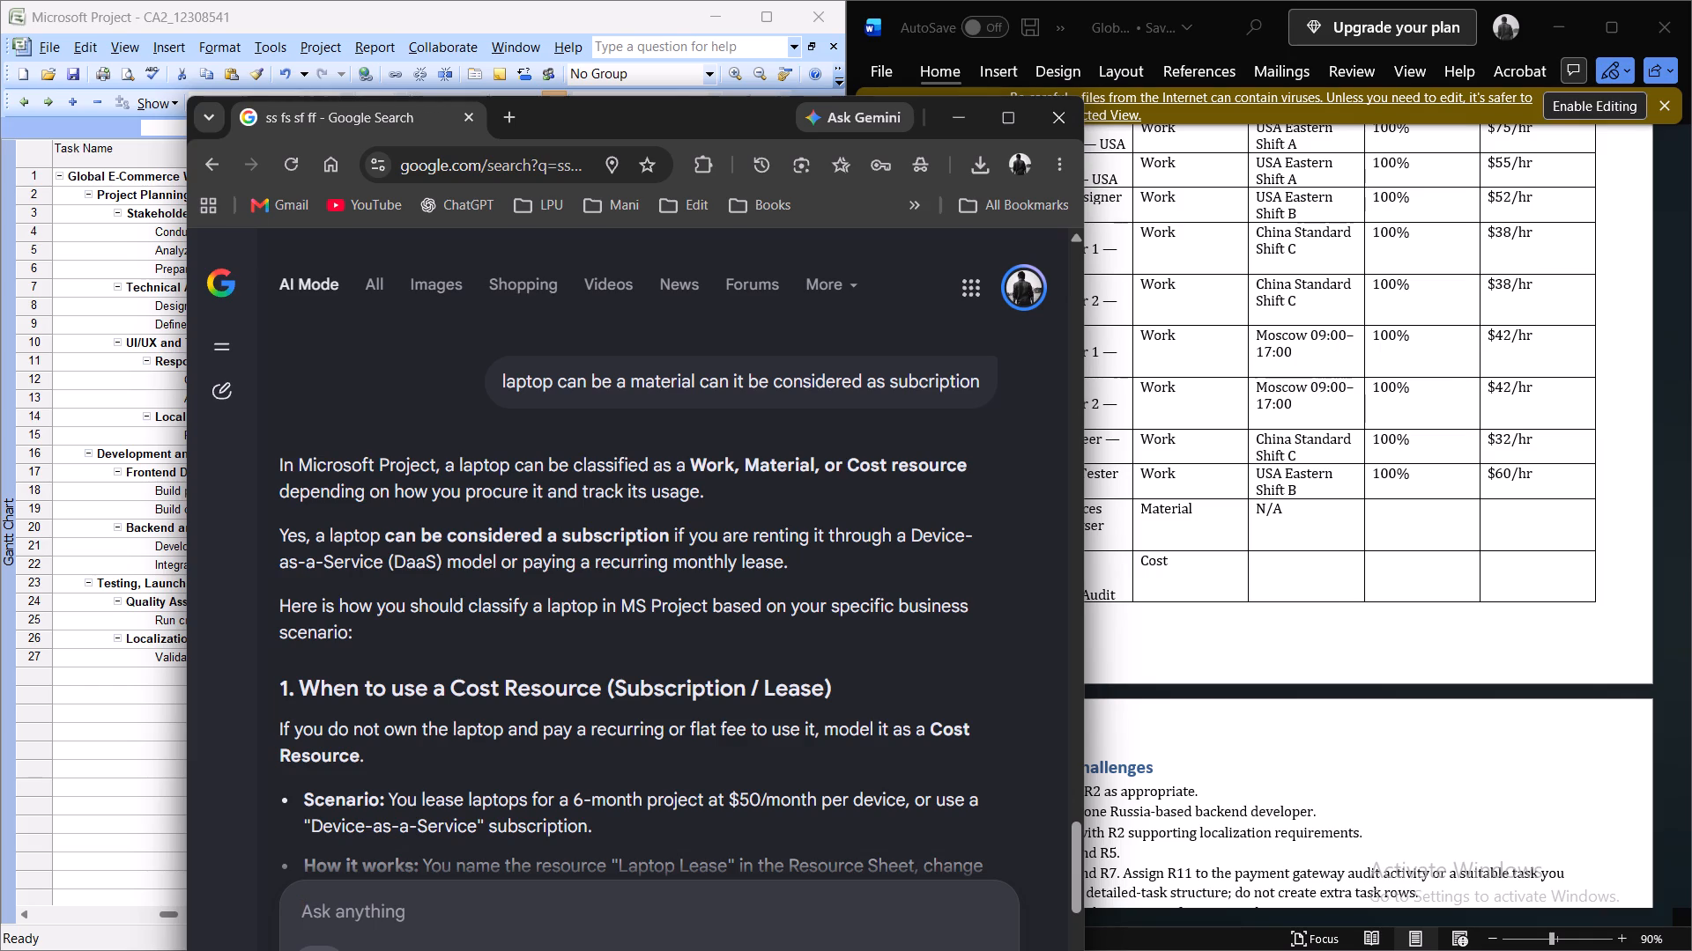
scroll(554, 585, "down", 1)
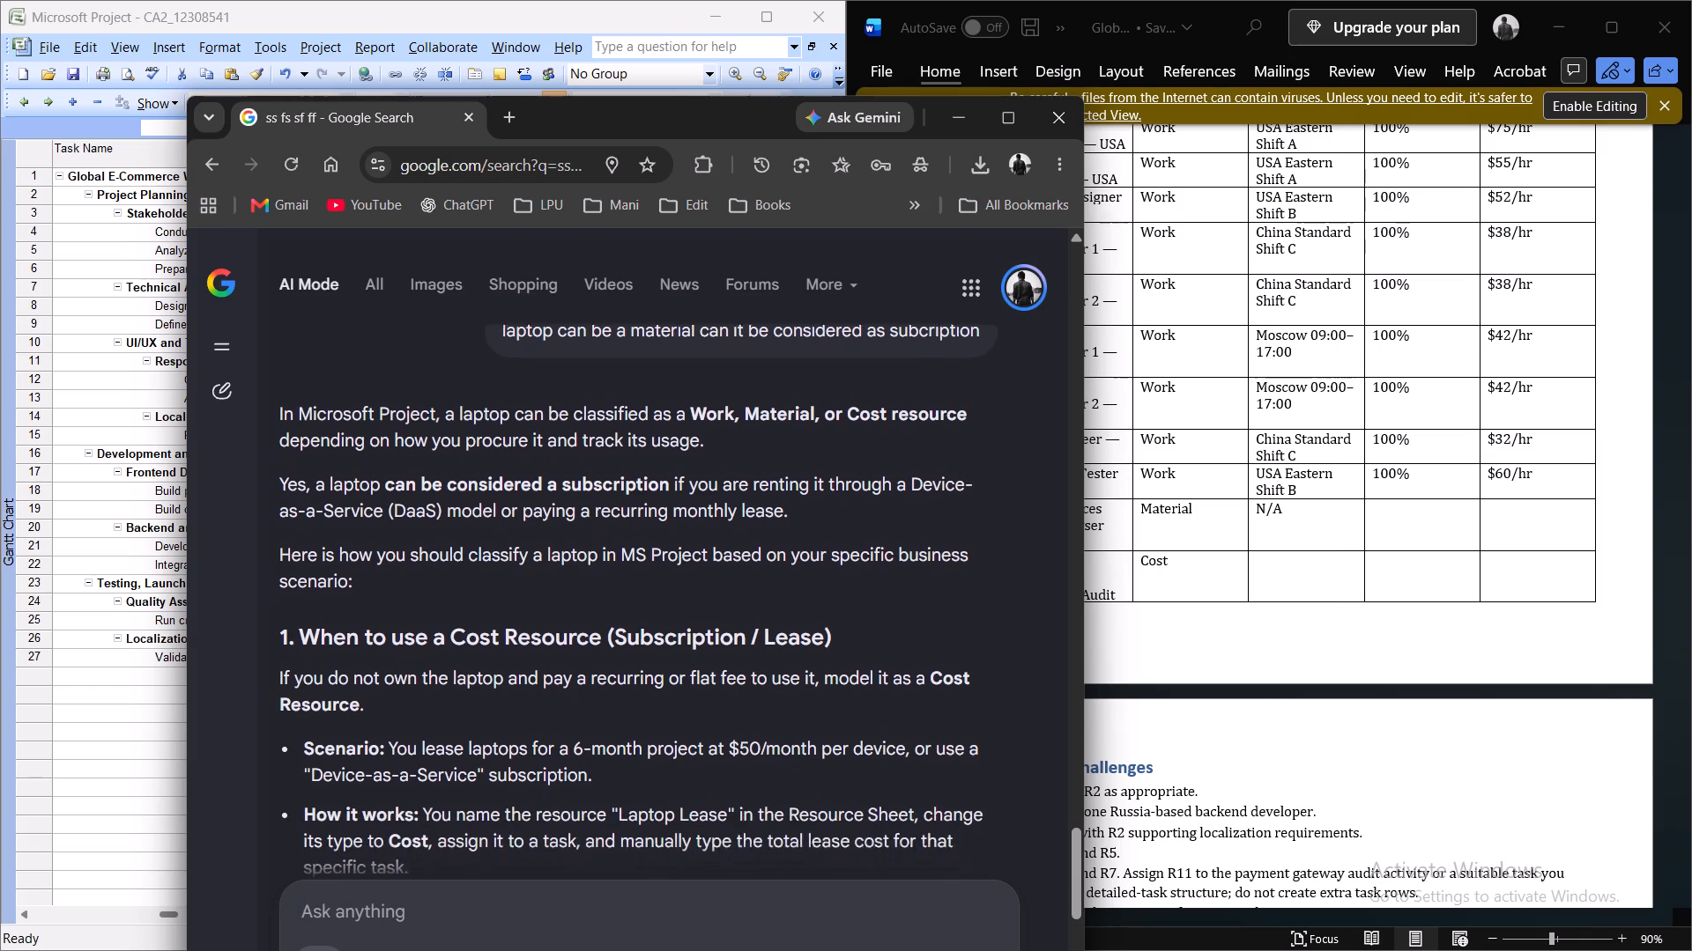
scroll(554, 585, "down", 1)
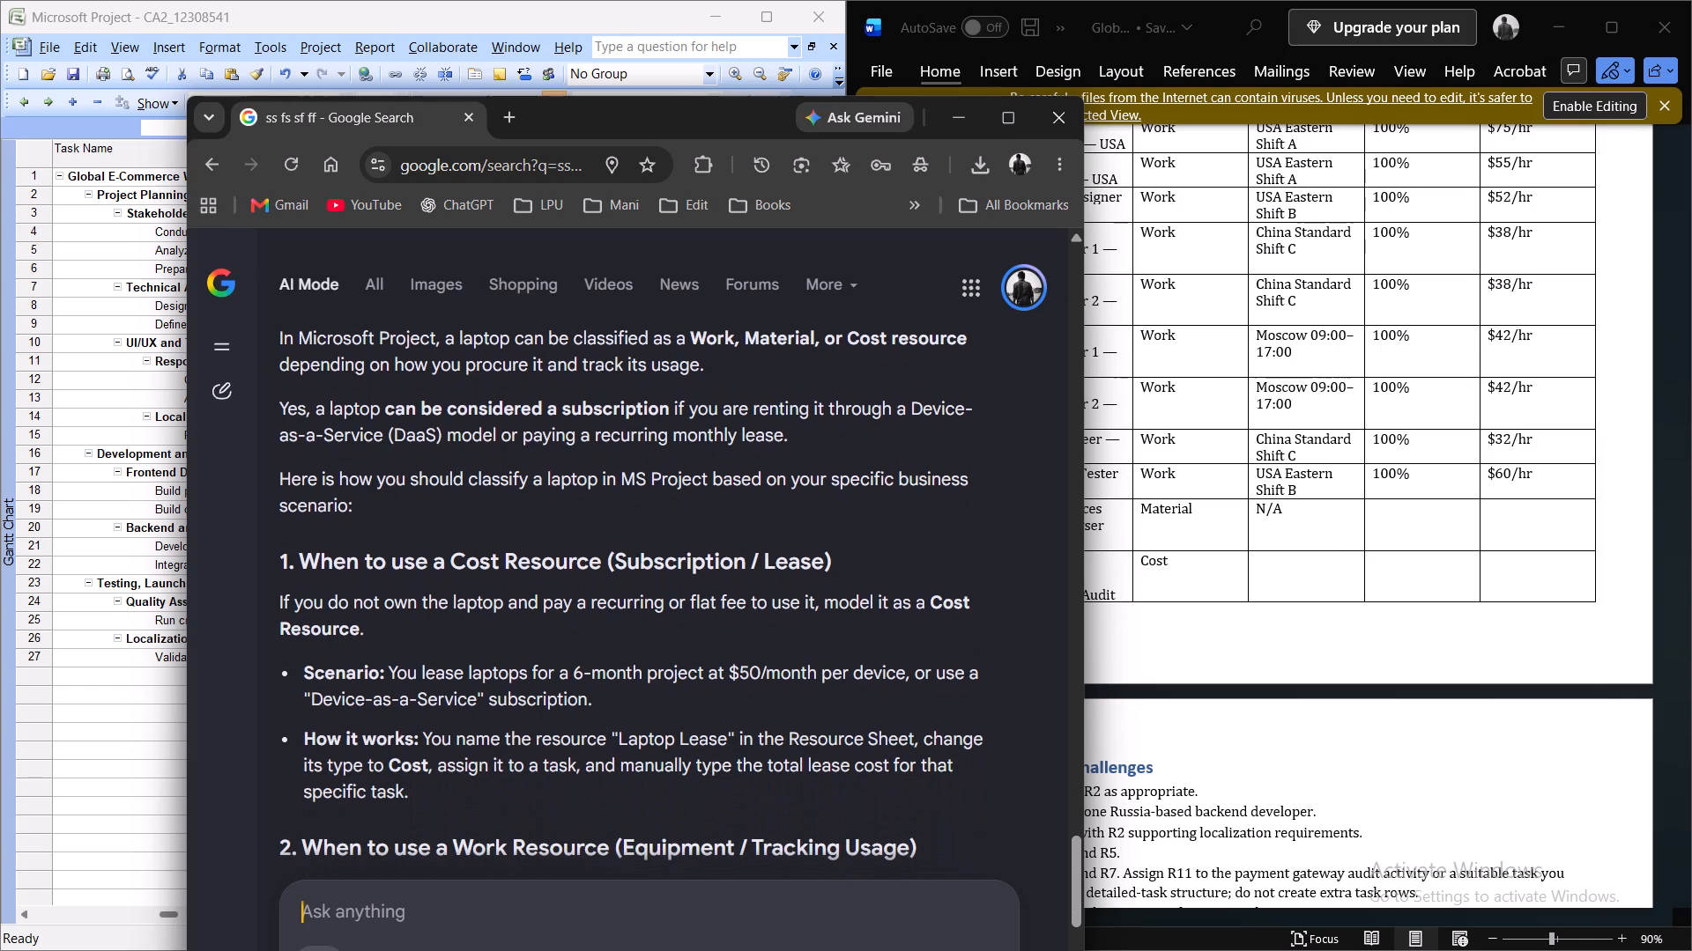
scroll(554, 585, "down", 1)
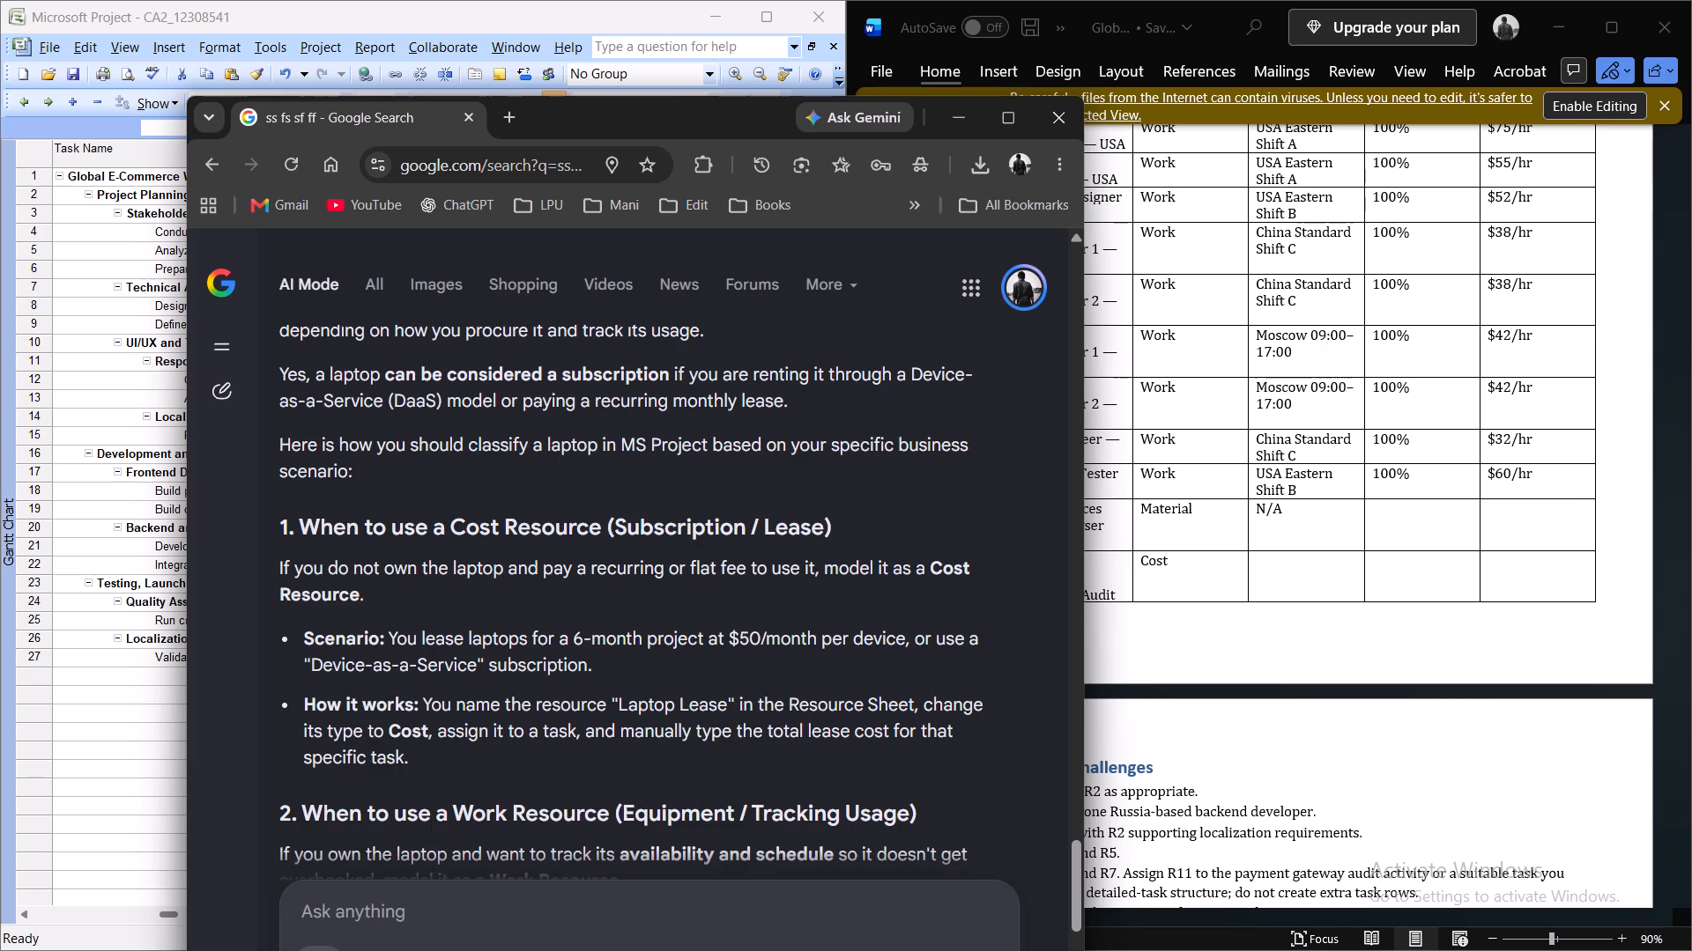
Read the rest of the AI answer on when a laptop counts as a Cost, Work or Material resource.
scroll(554, 585, "down", 1)
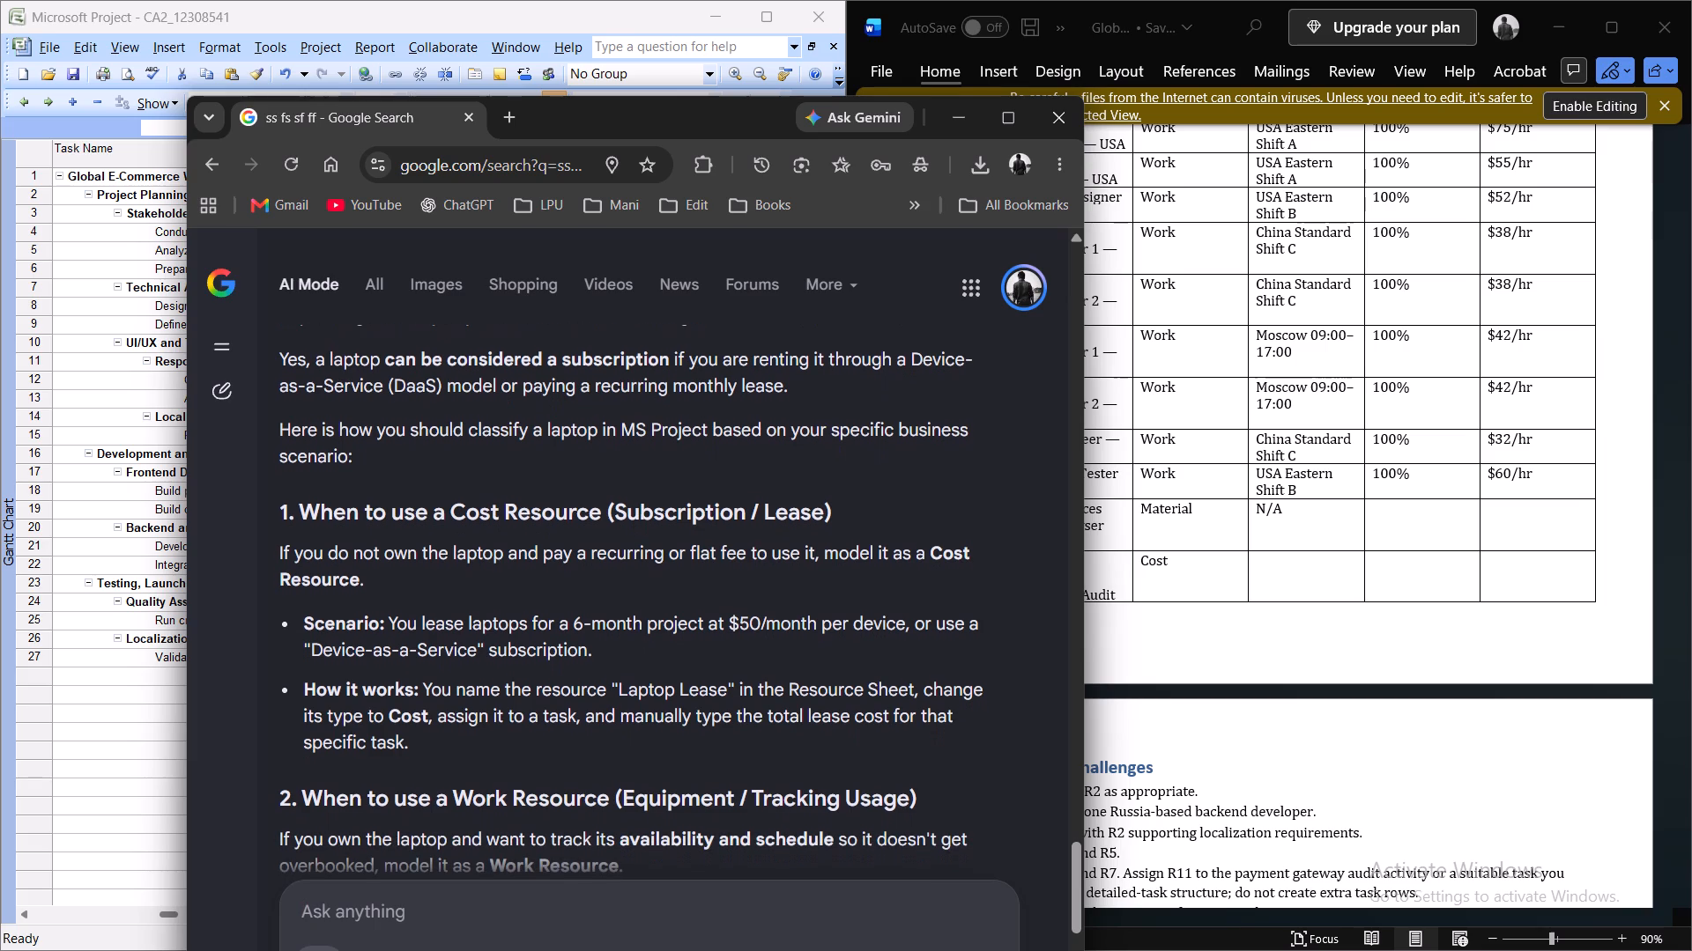
scroll(554, 585, "down", 2)
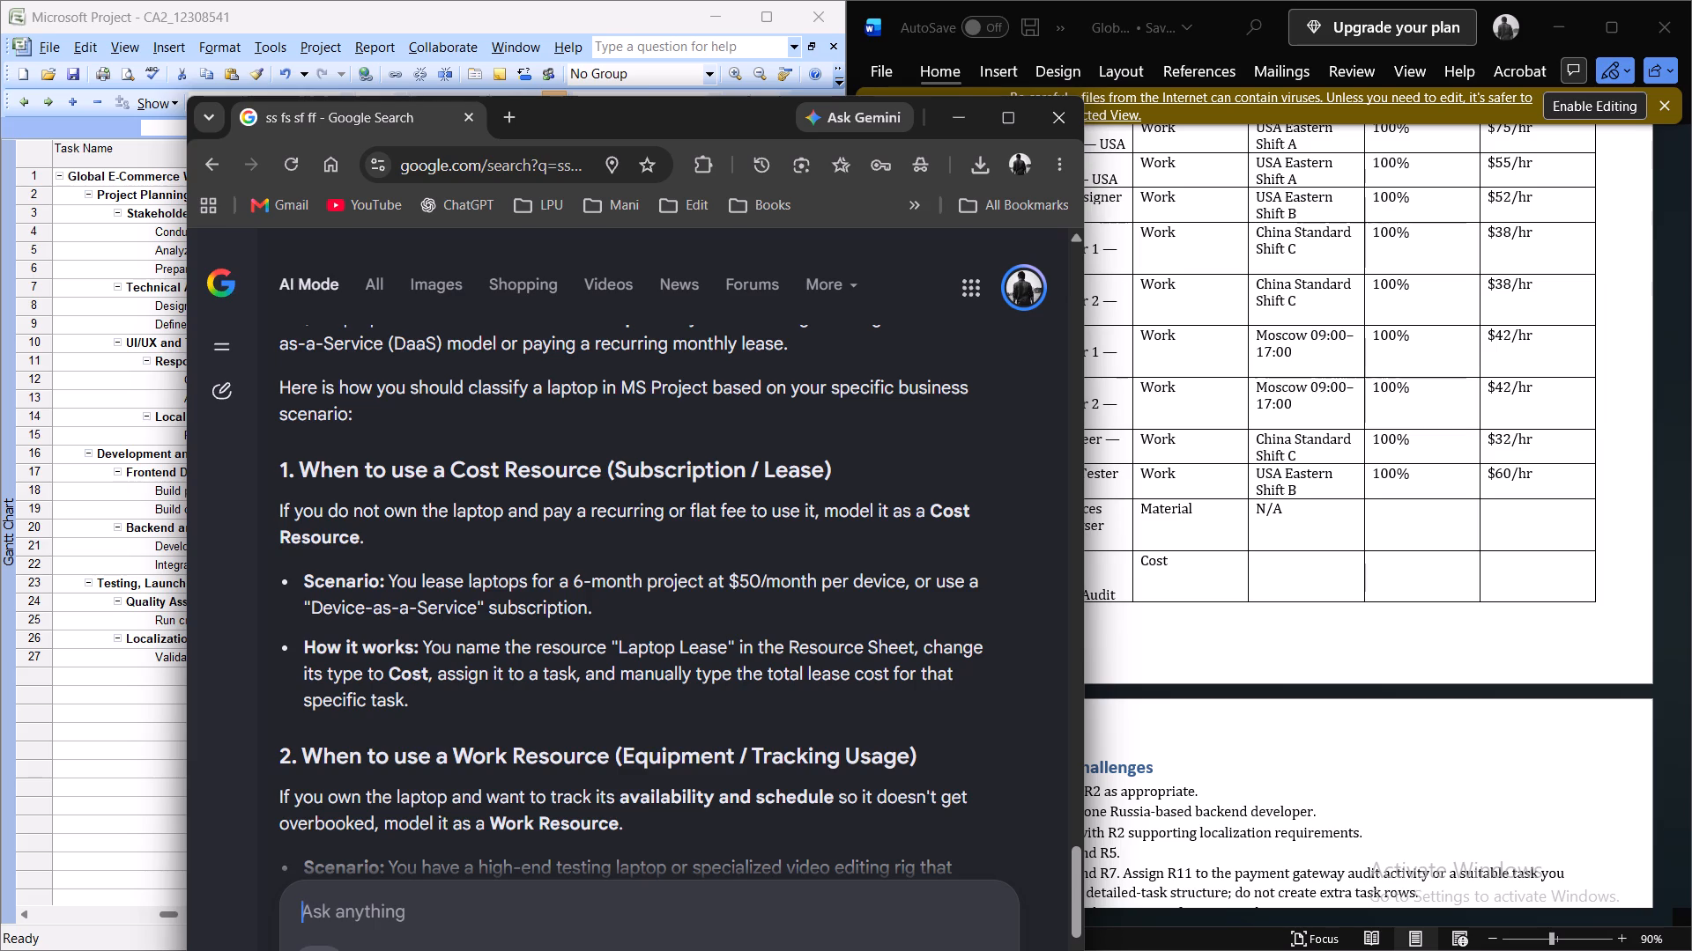
scroll(404, 617, "down", 1)
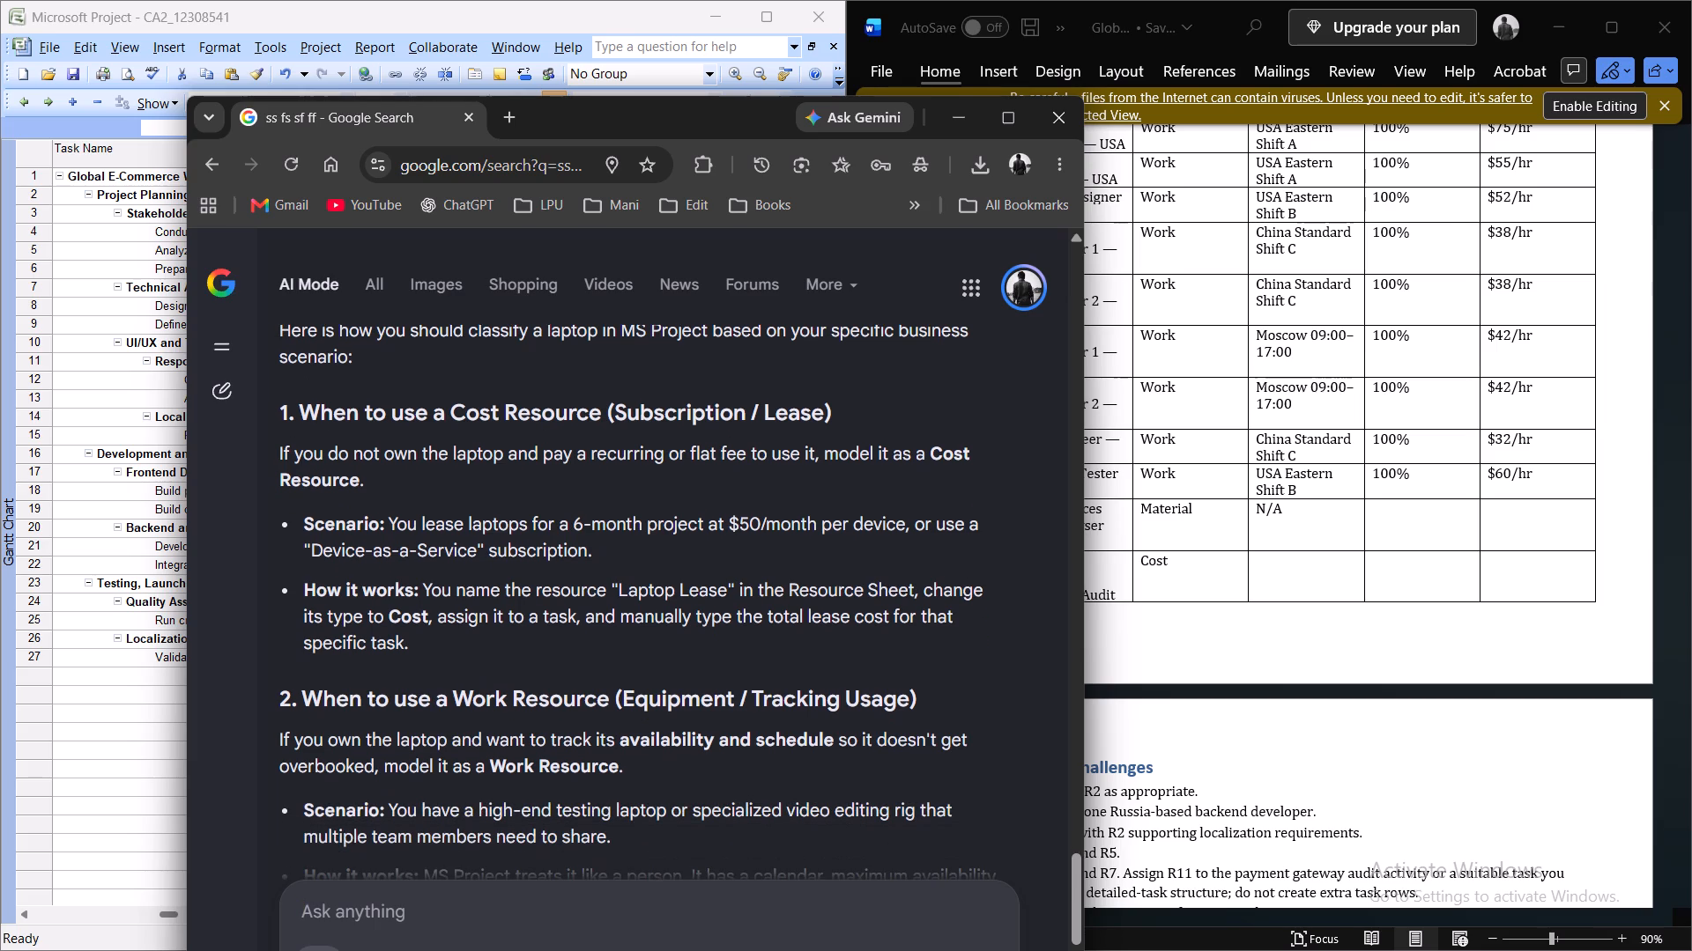
scroll(585, 685, "down", 1)
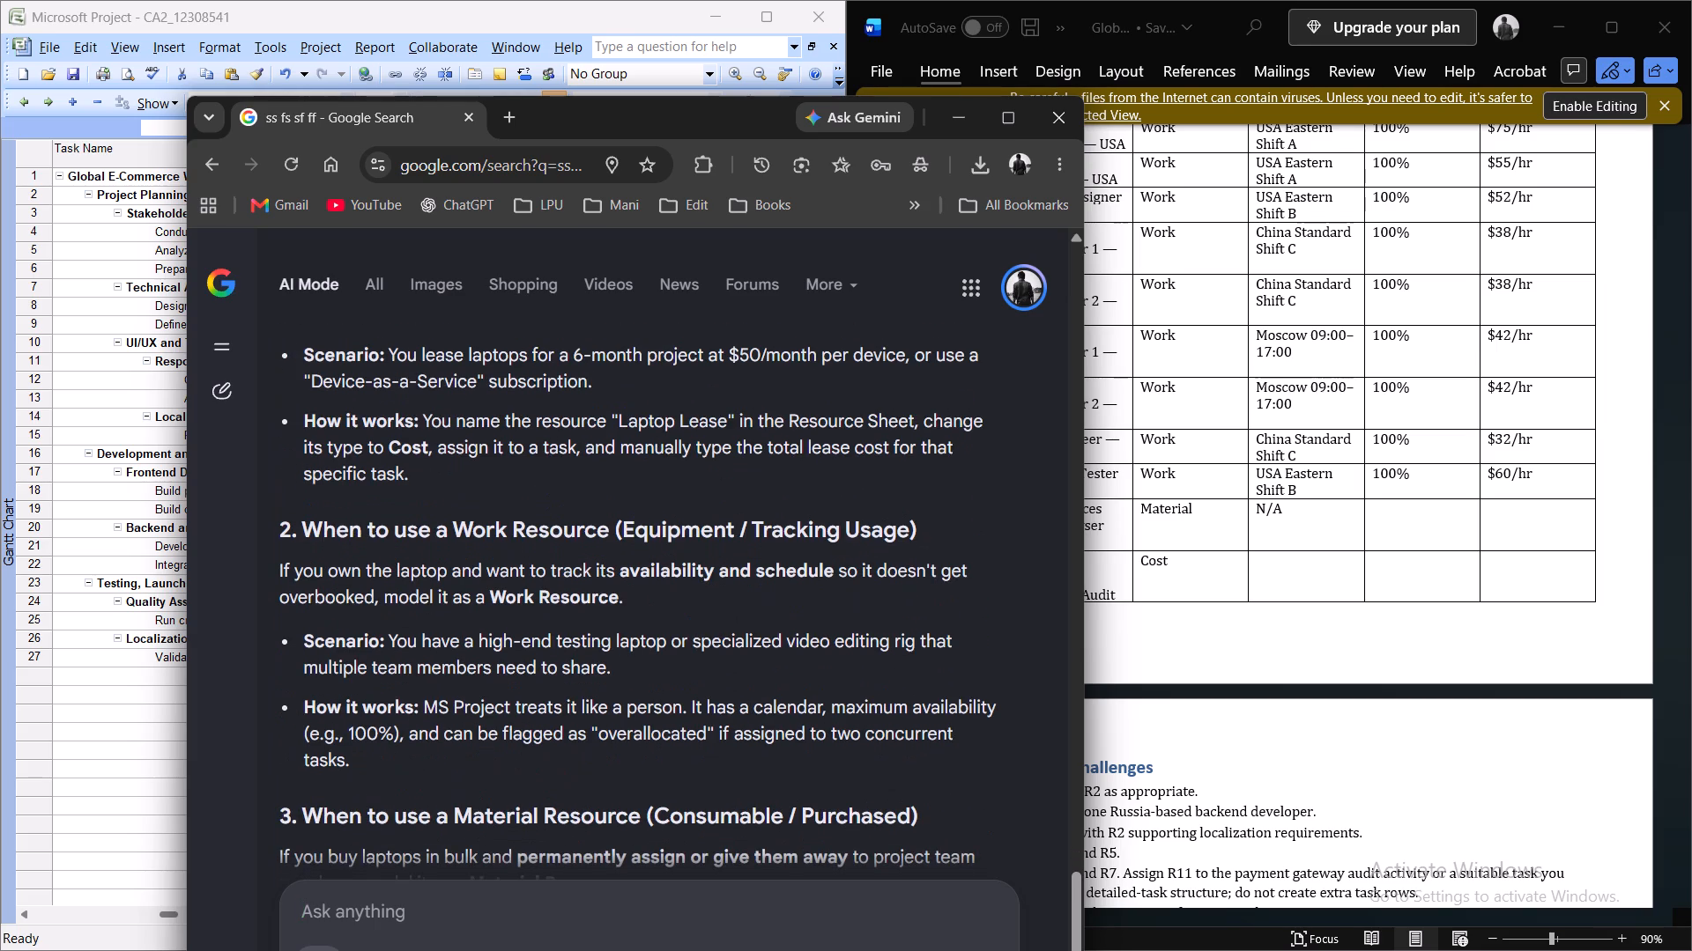
Leave Chrome for the Word assignment and go back to its opening page to review the scenario and project requirements.
left_click(148, 575)
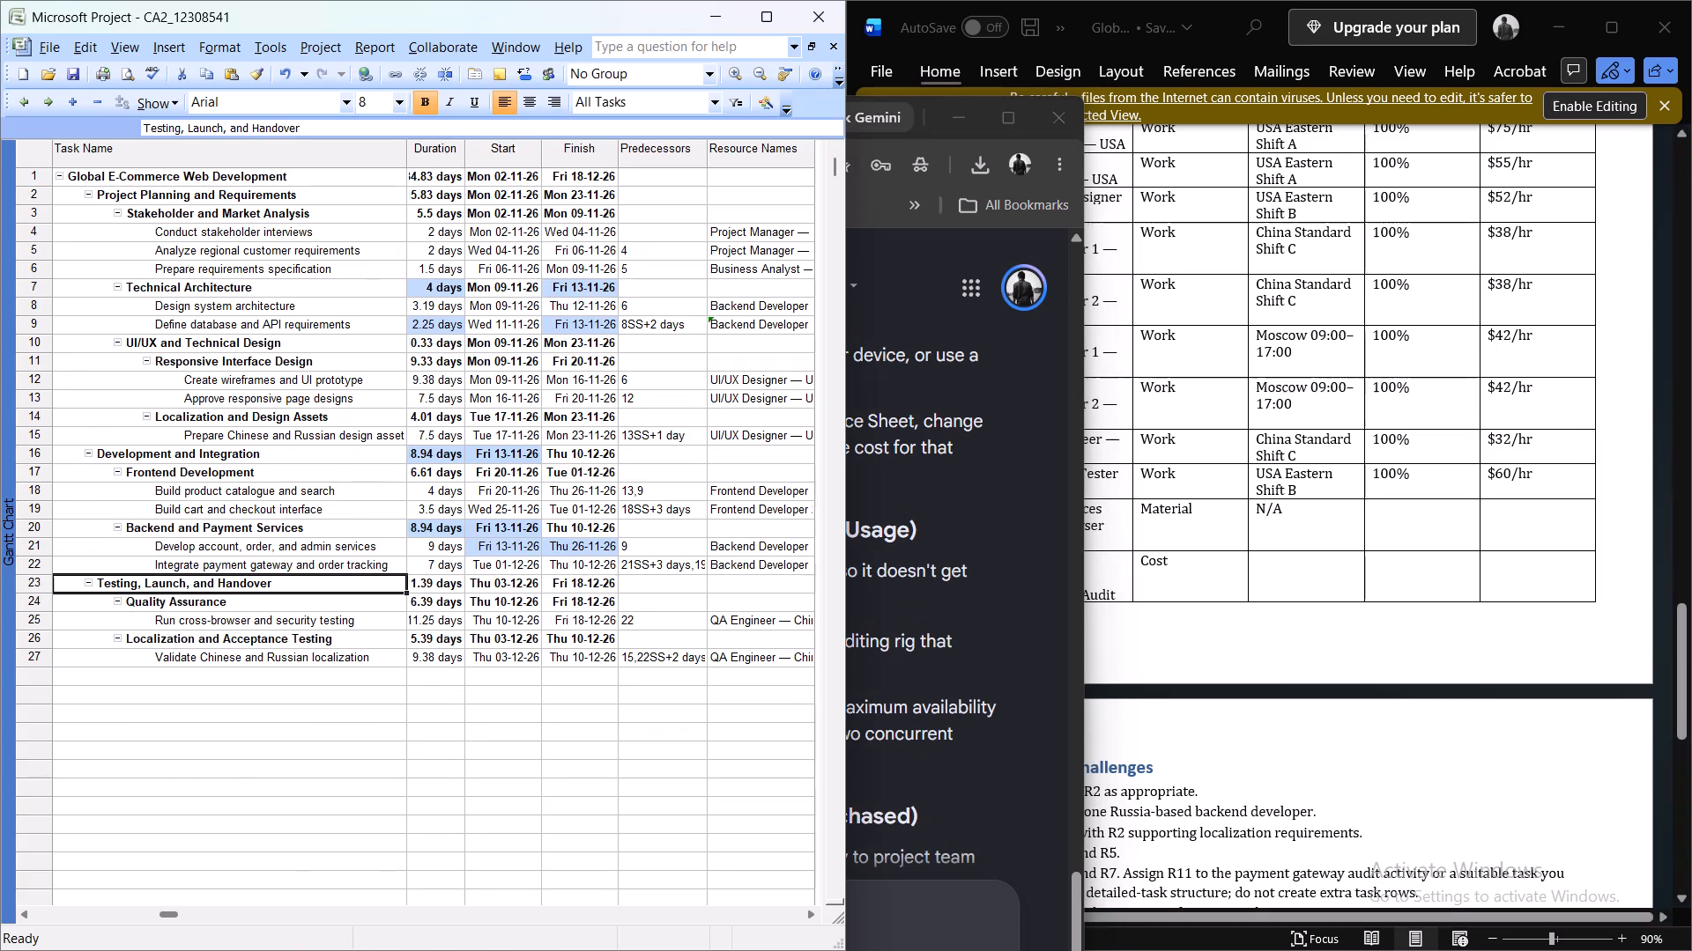
left_click(1346, 361)
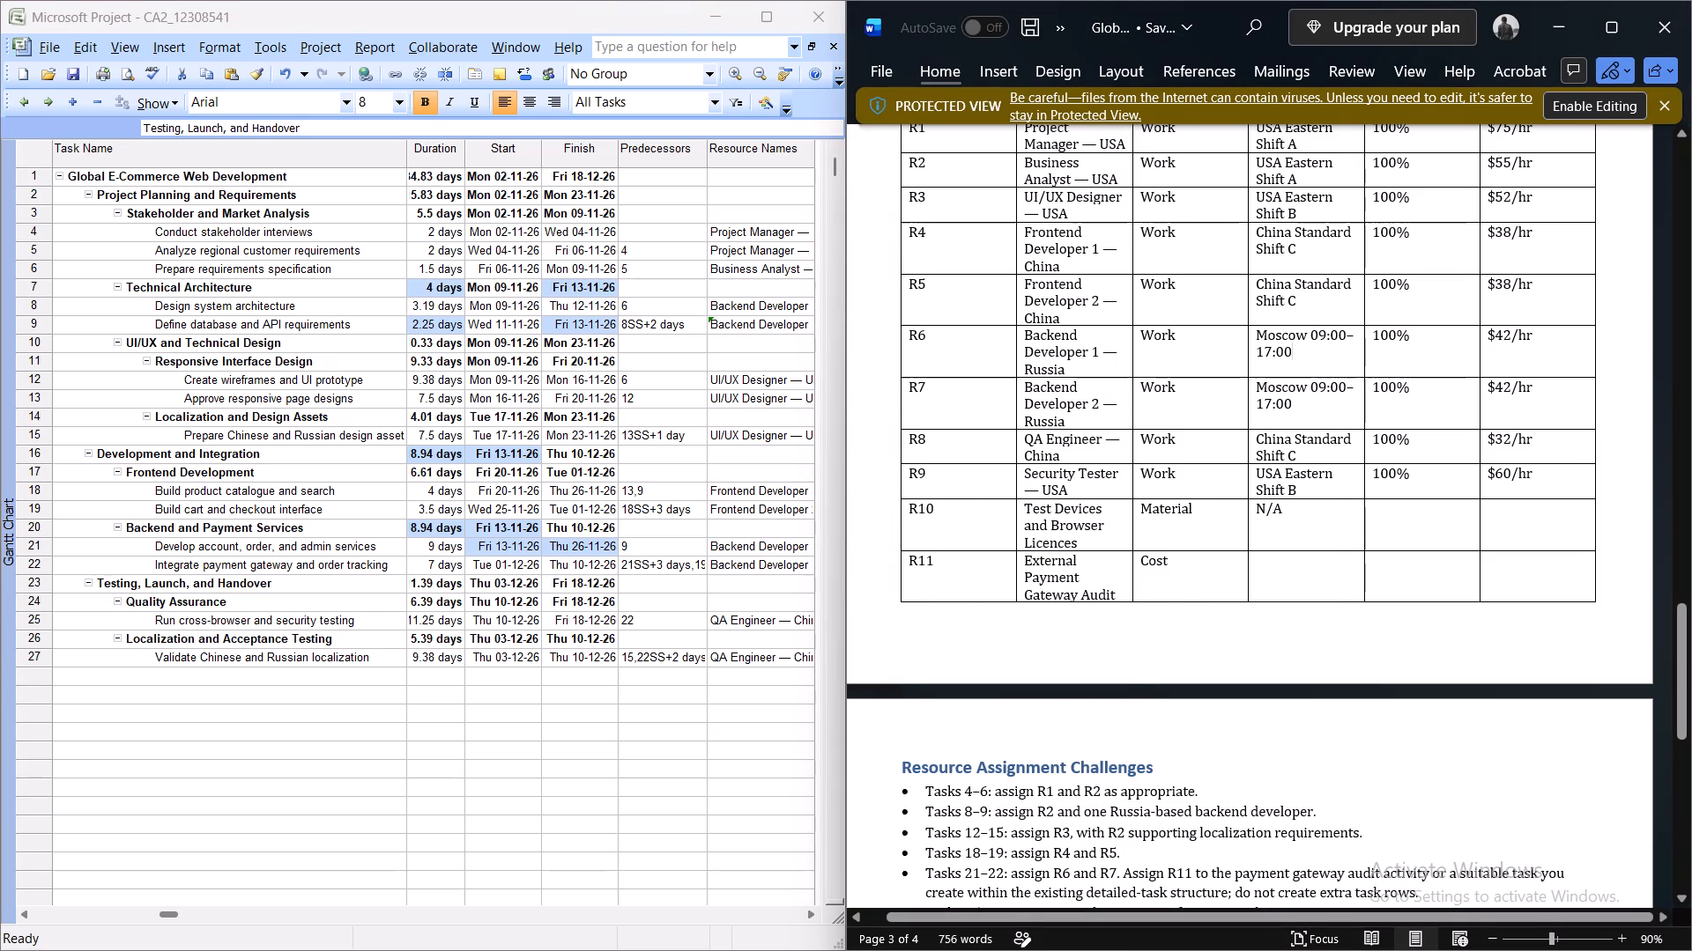
scroll(1101, 716, "up", 7)
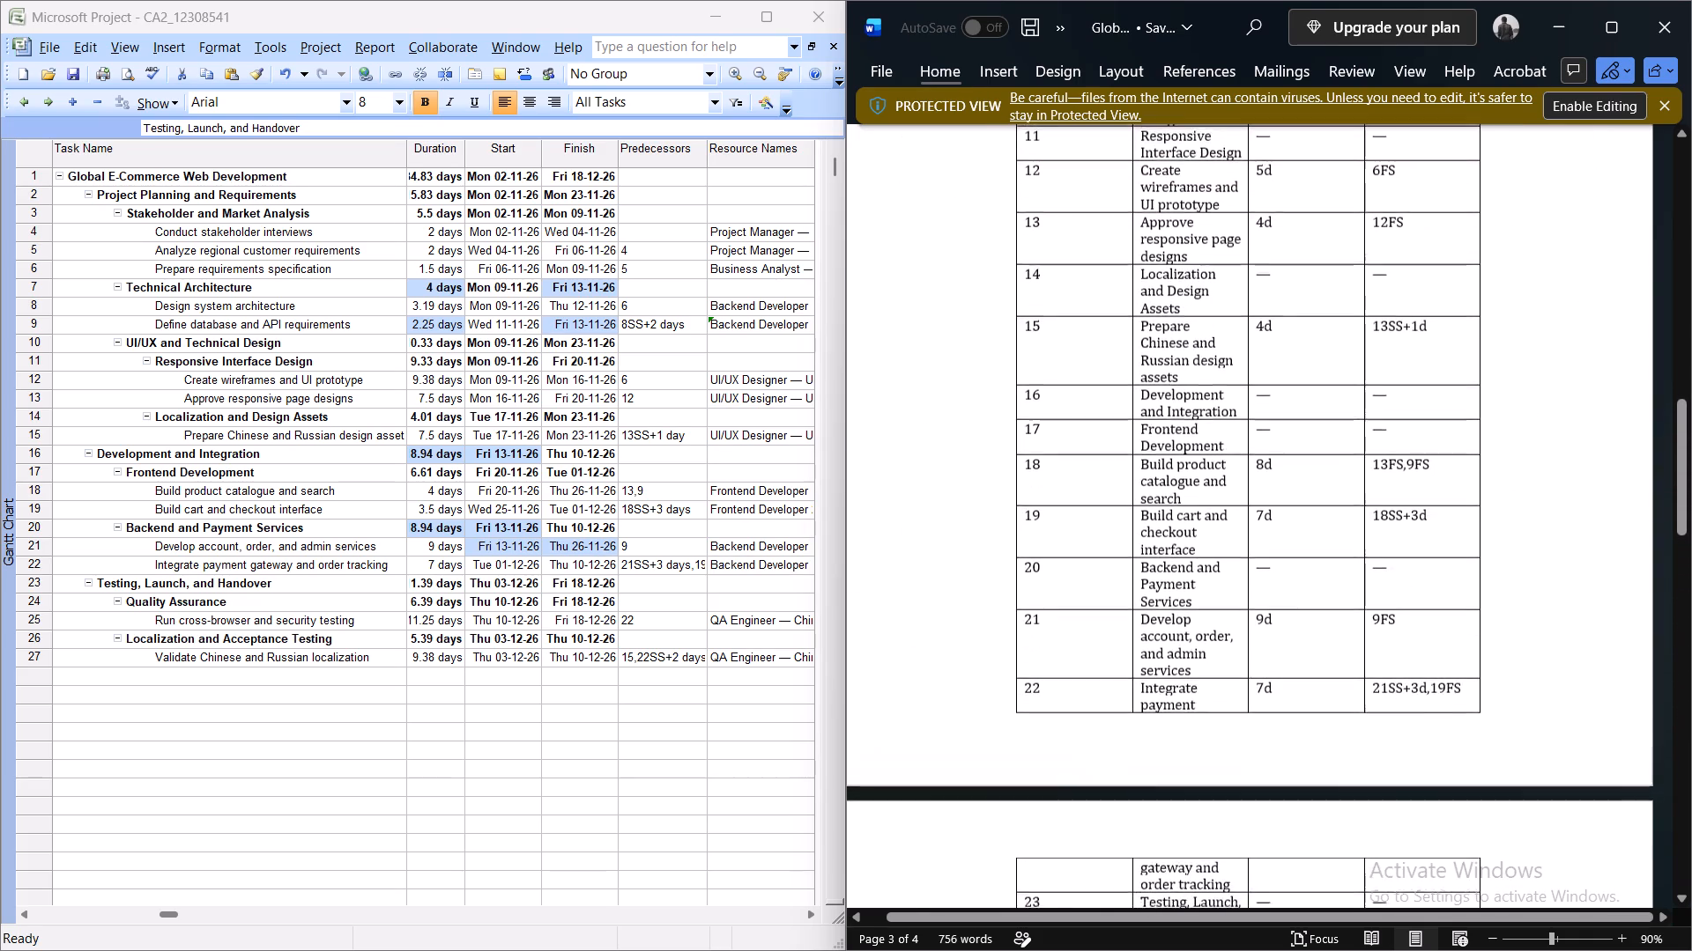
scroll(1101, 716, "up", 4)
scroll(424, 510, "up", 1)
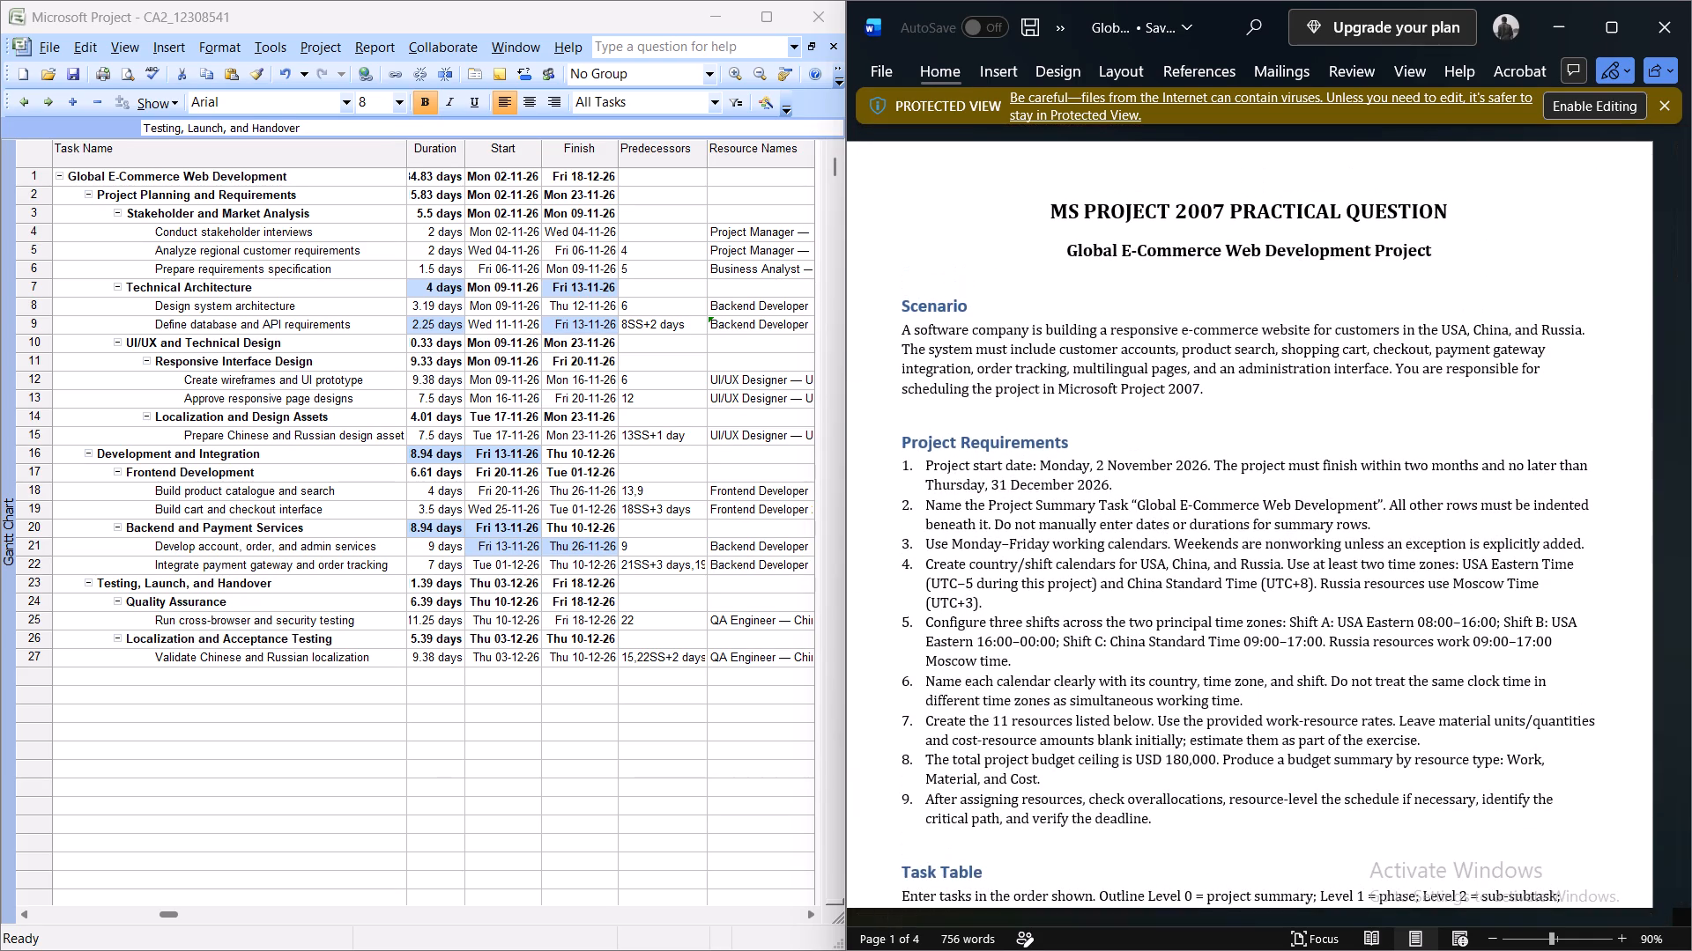
scroll(424, 510, "up", 1)
Switch to Microsoft Project and show the Resource Sheet to review the project's resources, types and rates.
left_click(106, 50)
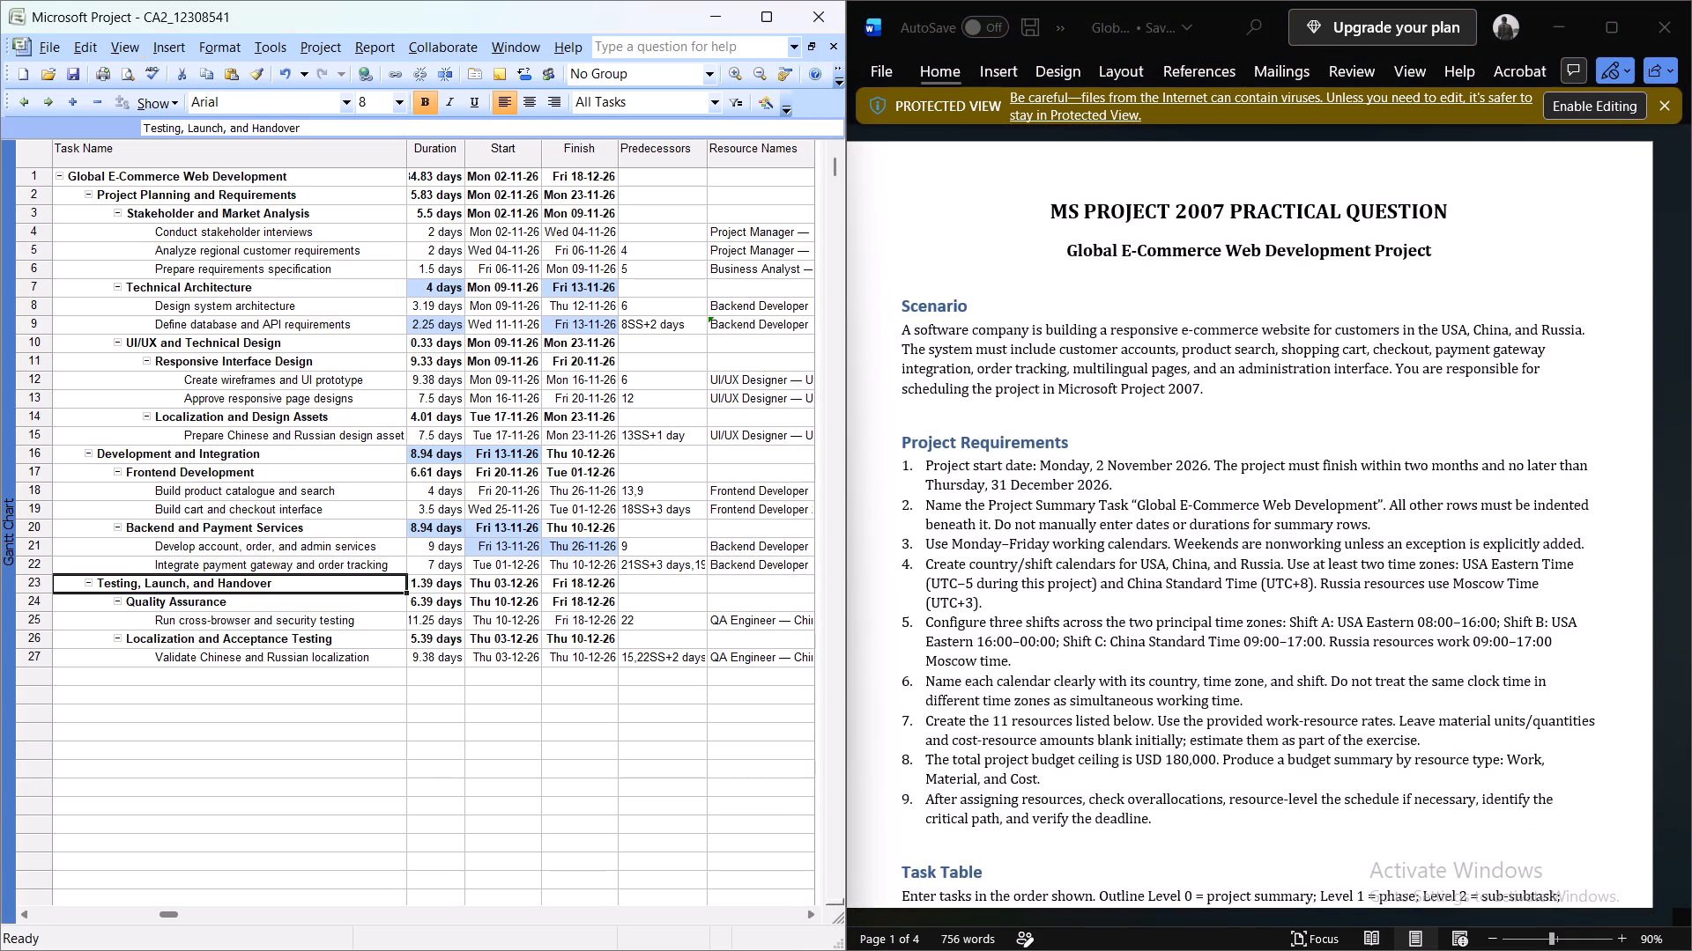
left_click(121, 44)
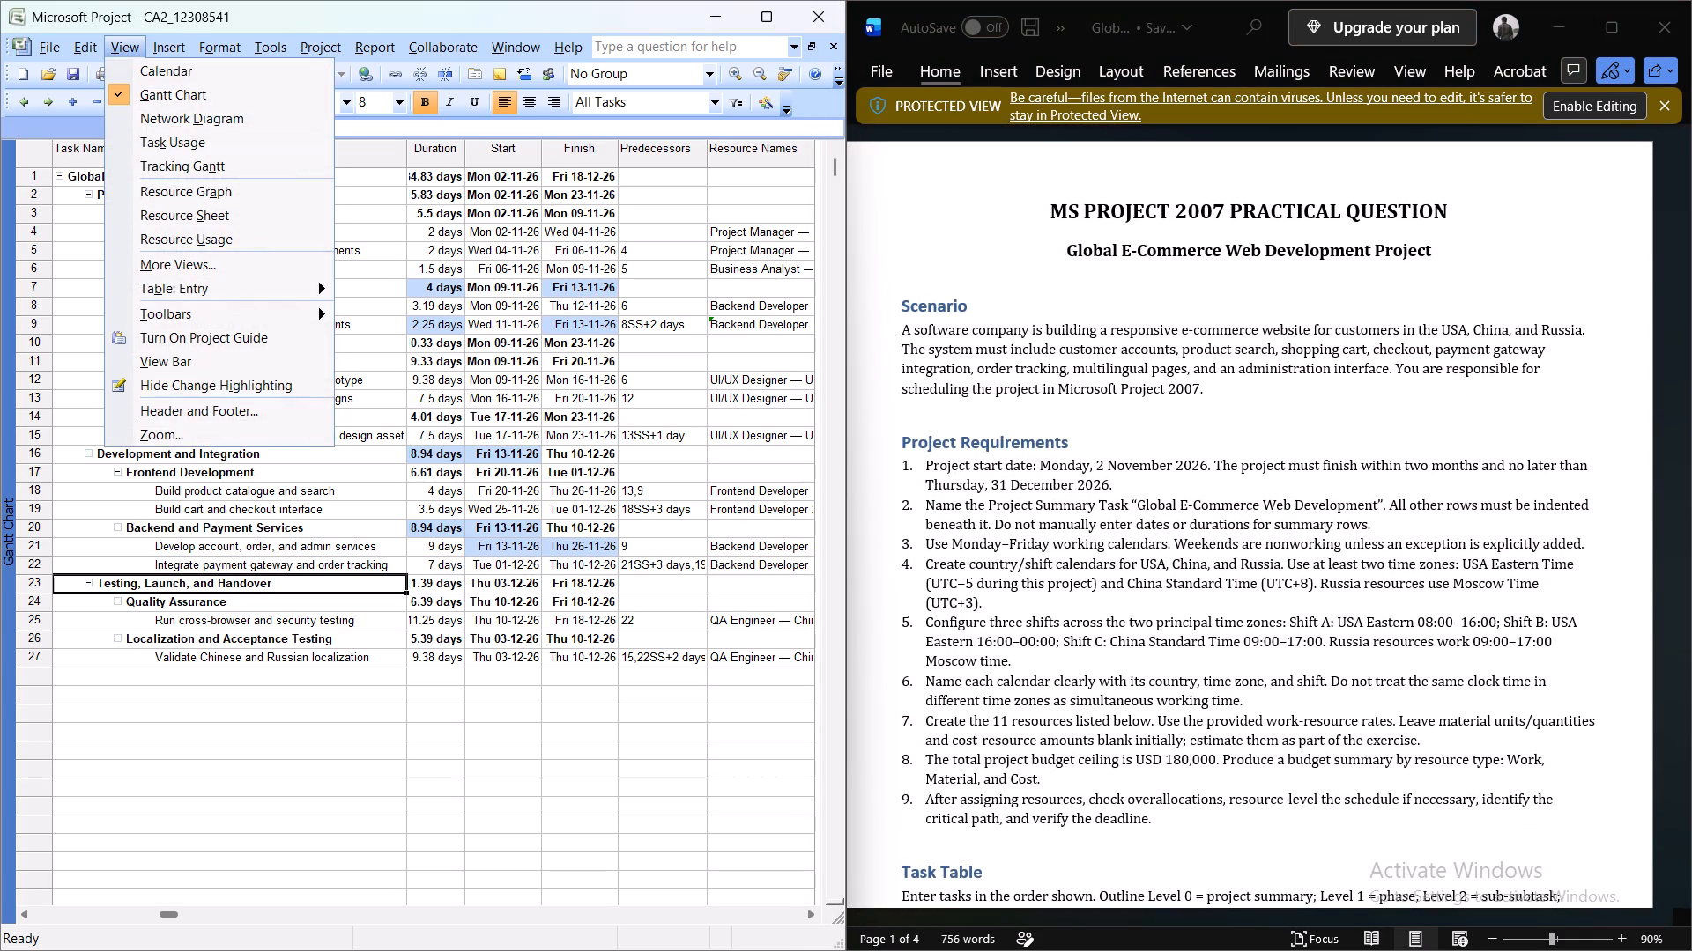
left_click(205, 225)
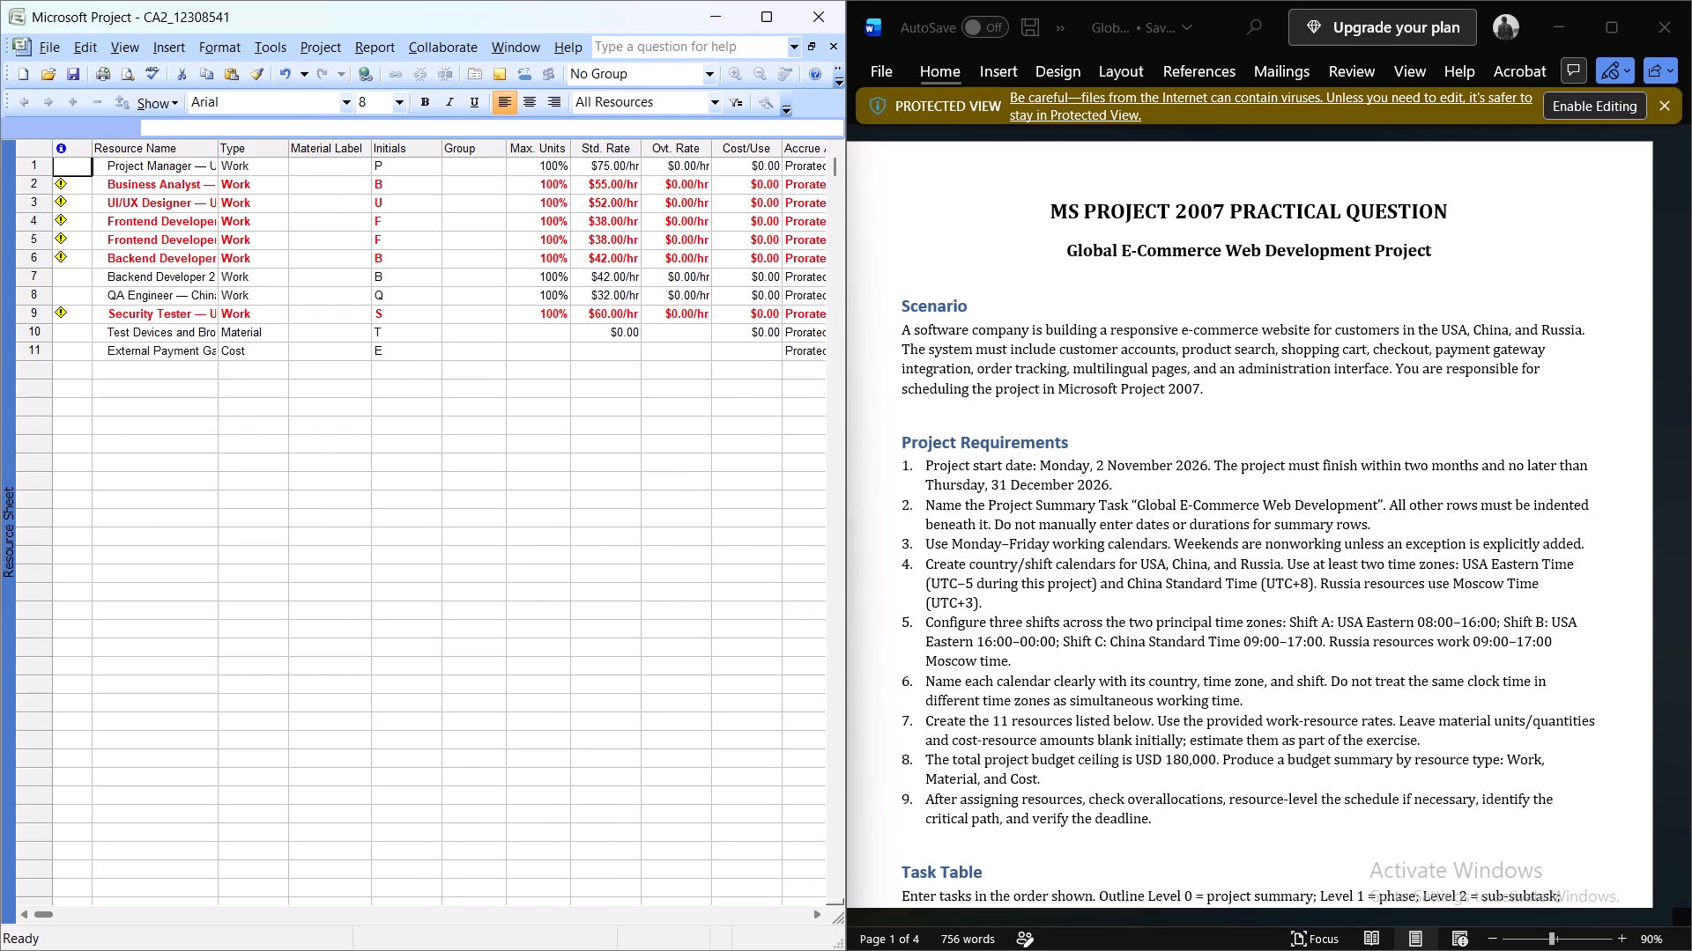
scroll(637, 354, "left", 2)
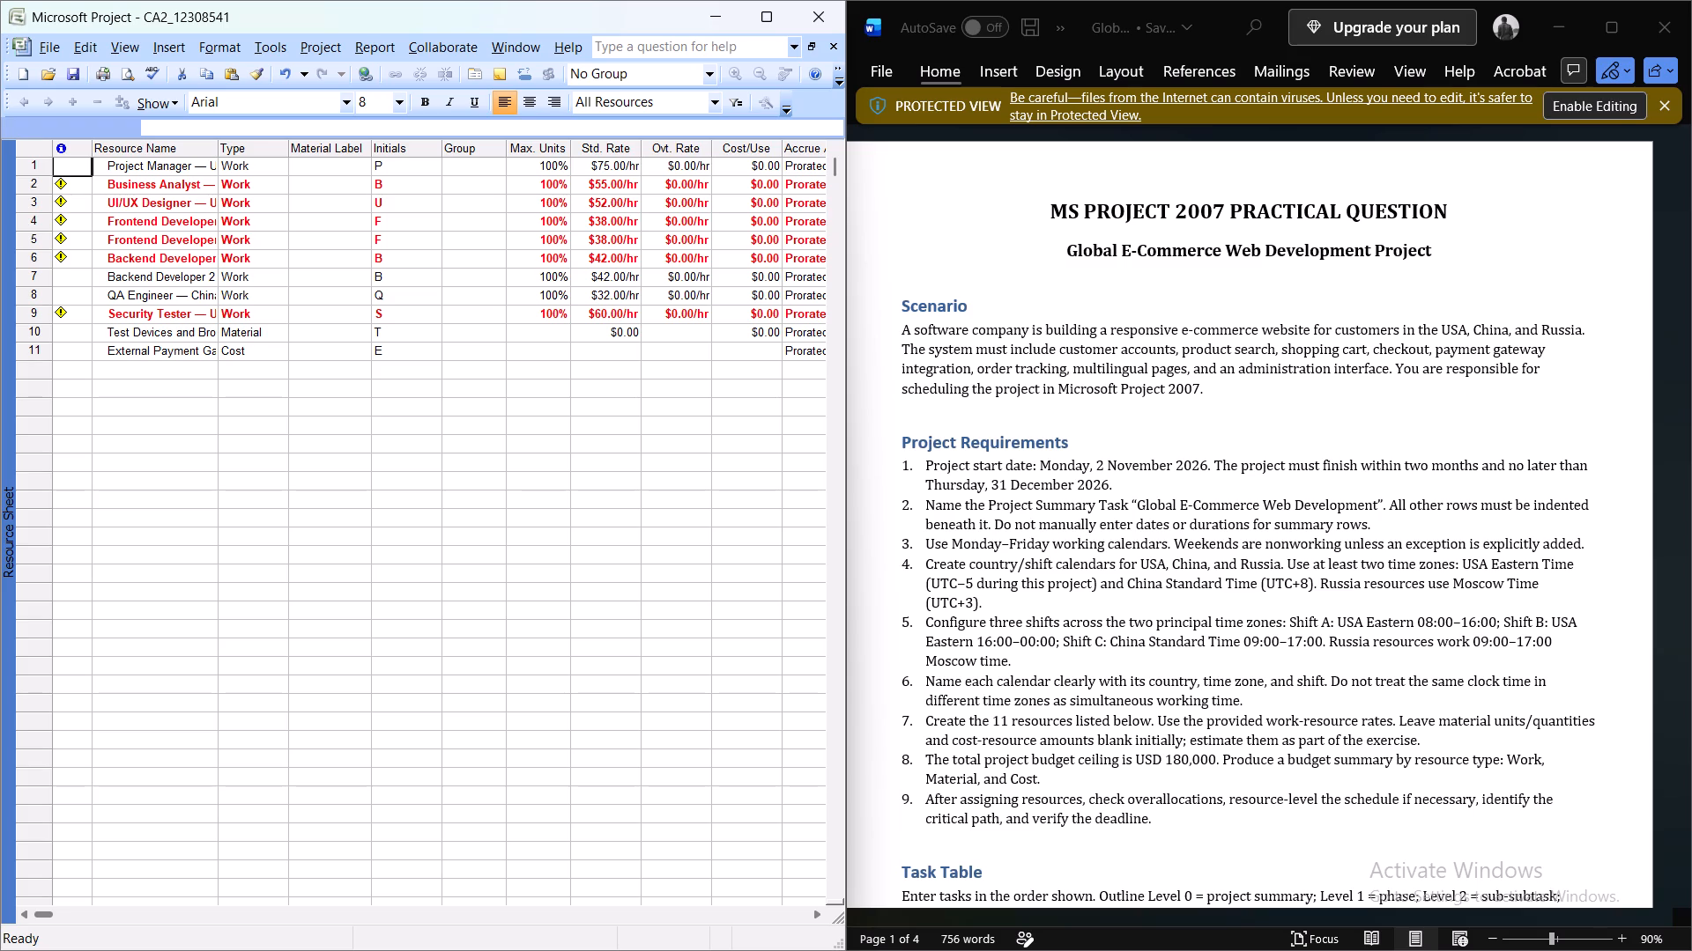
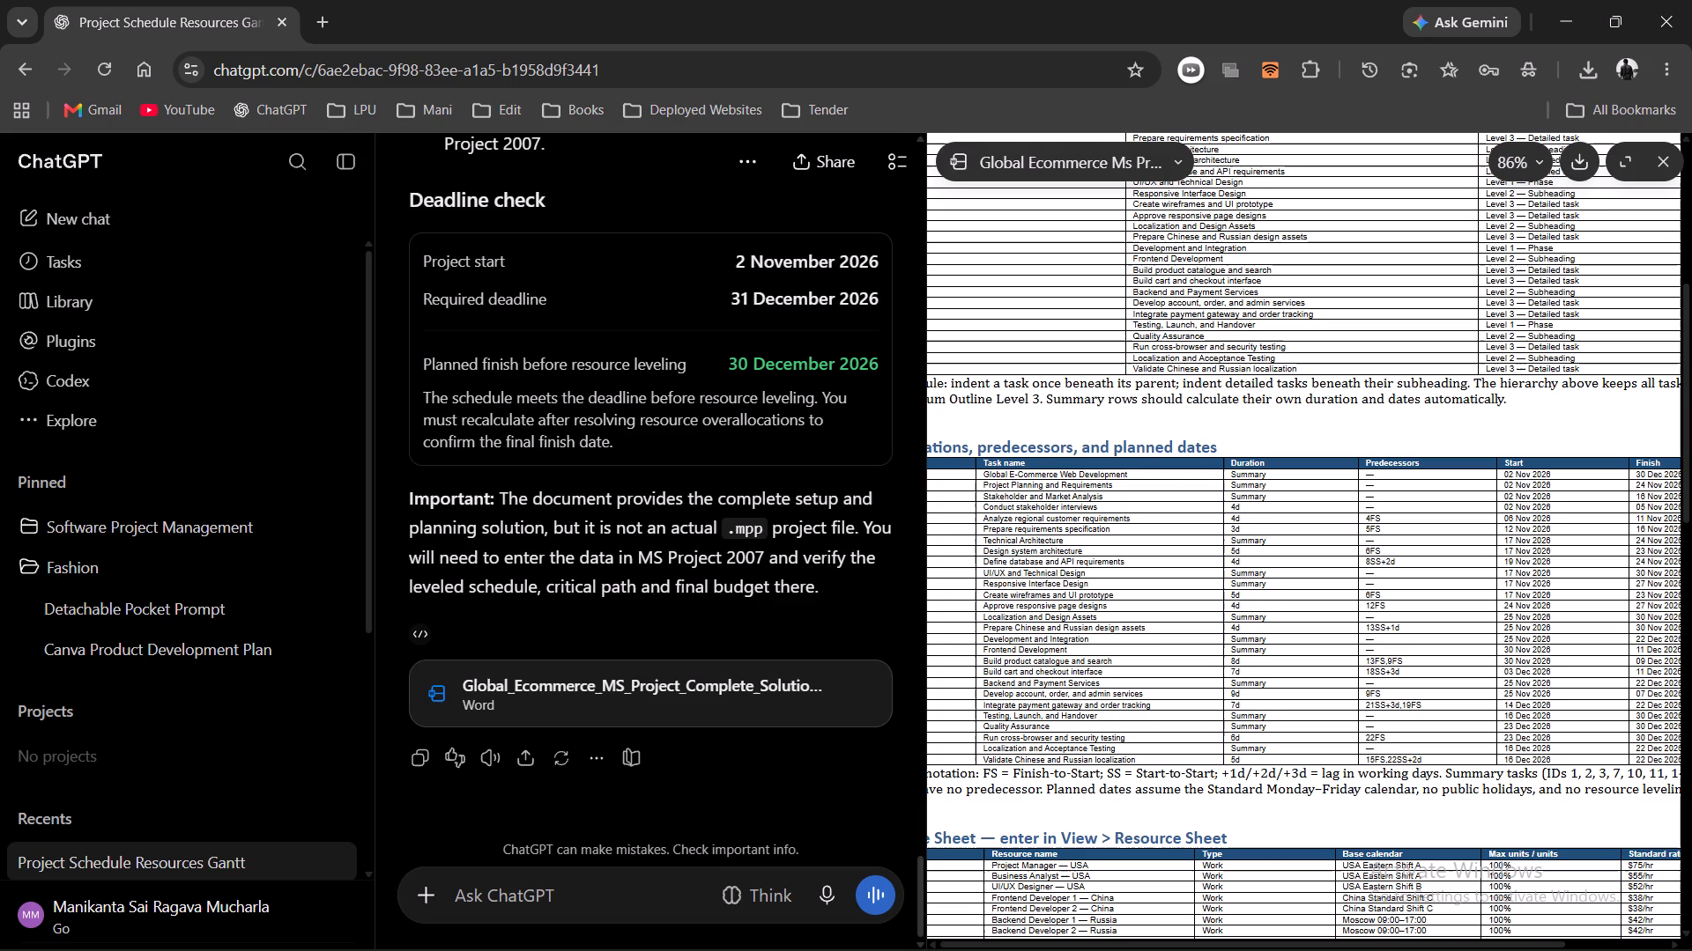
left_click(602, 903)
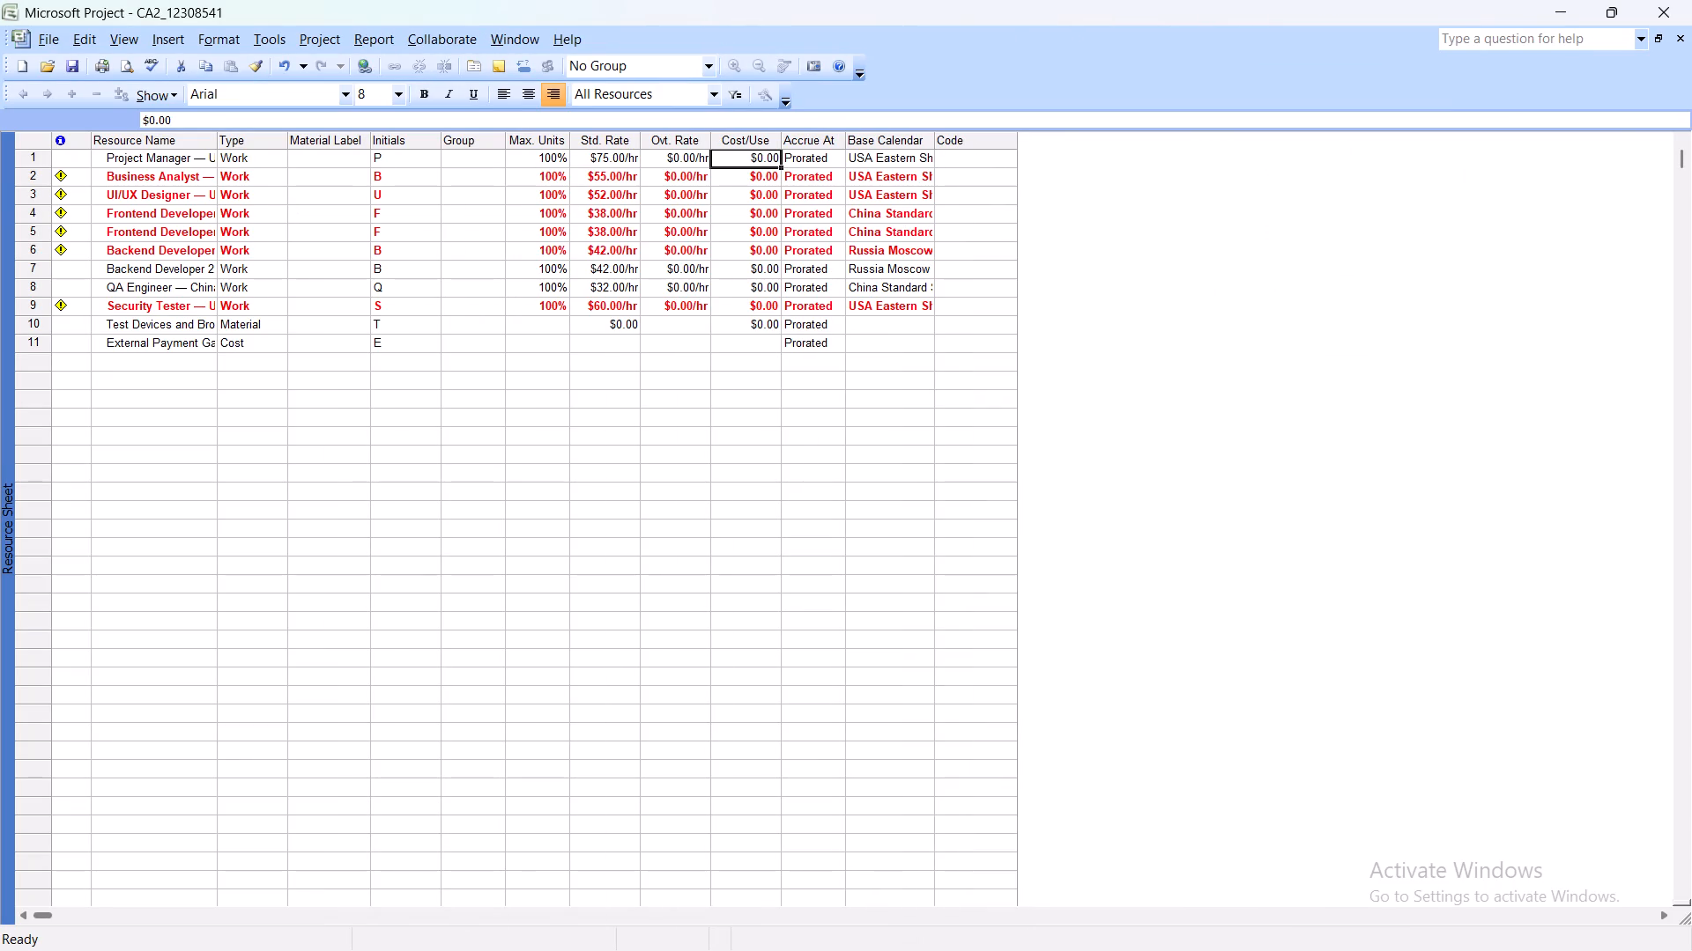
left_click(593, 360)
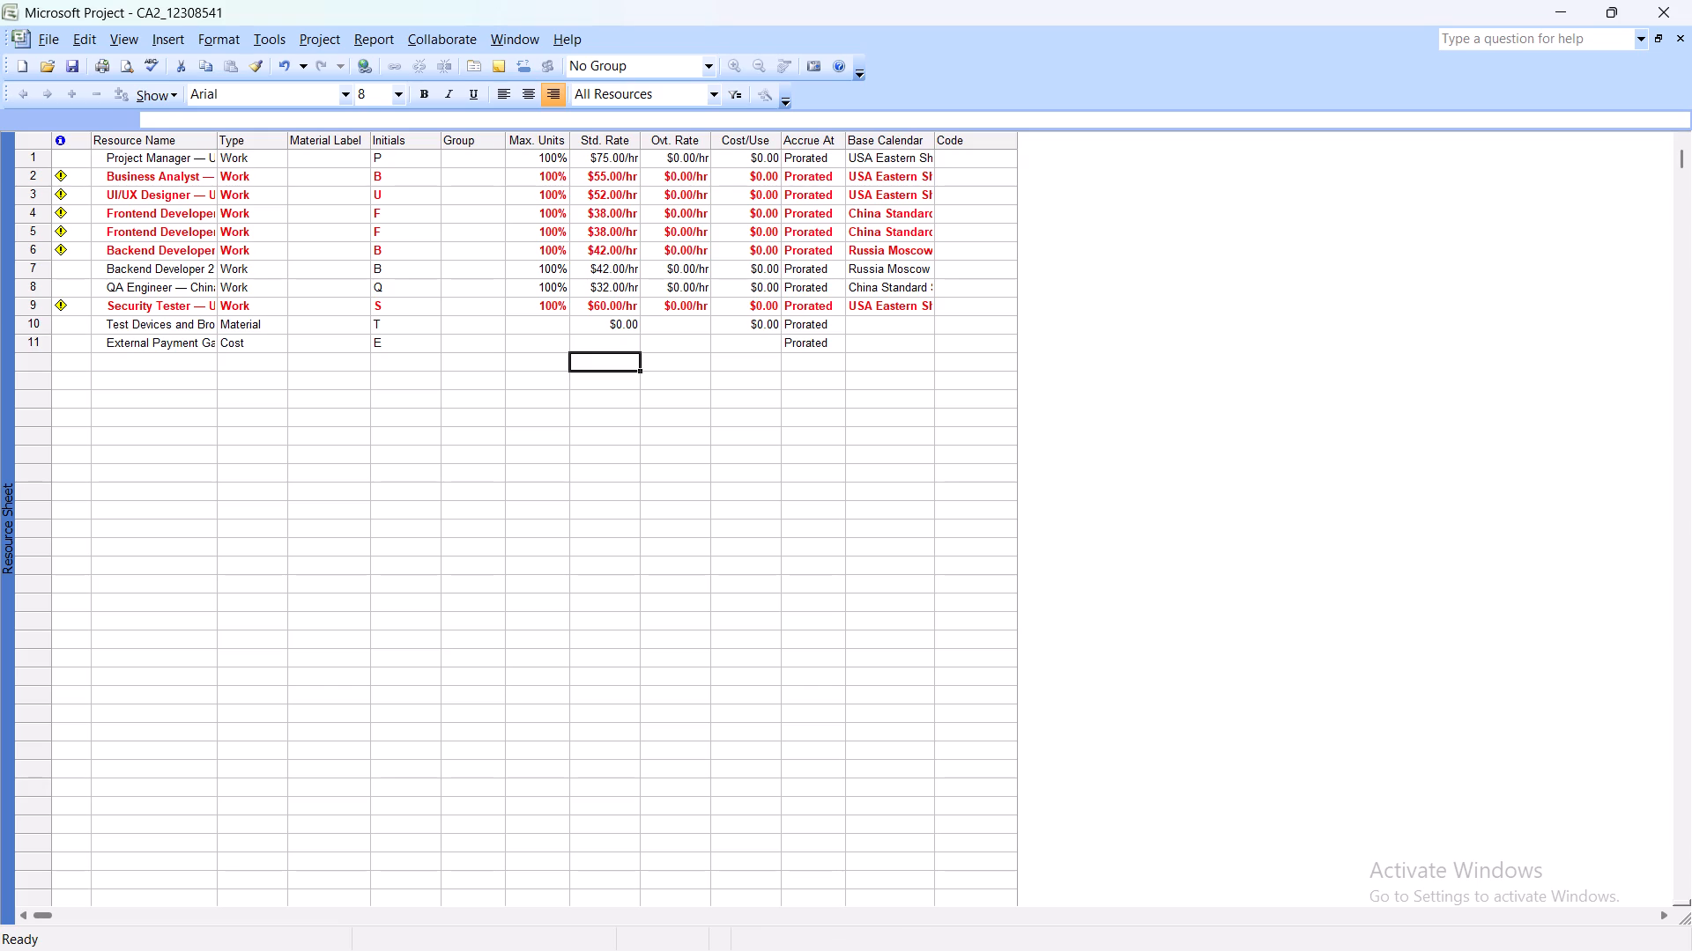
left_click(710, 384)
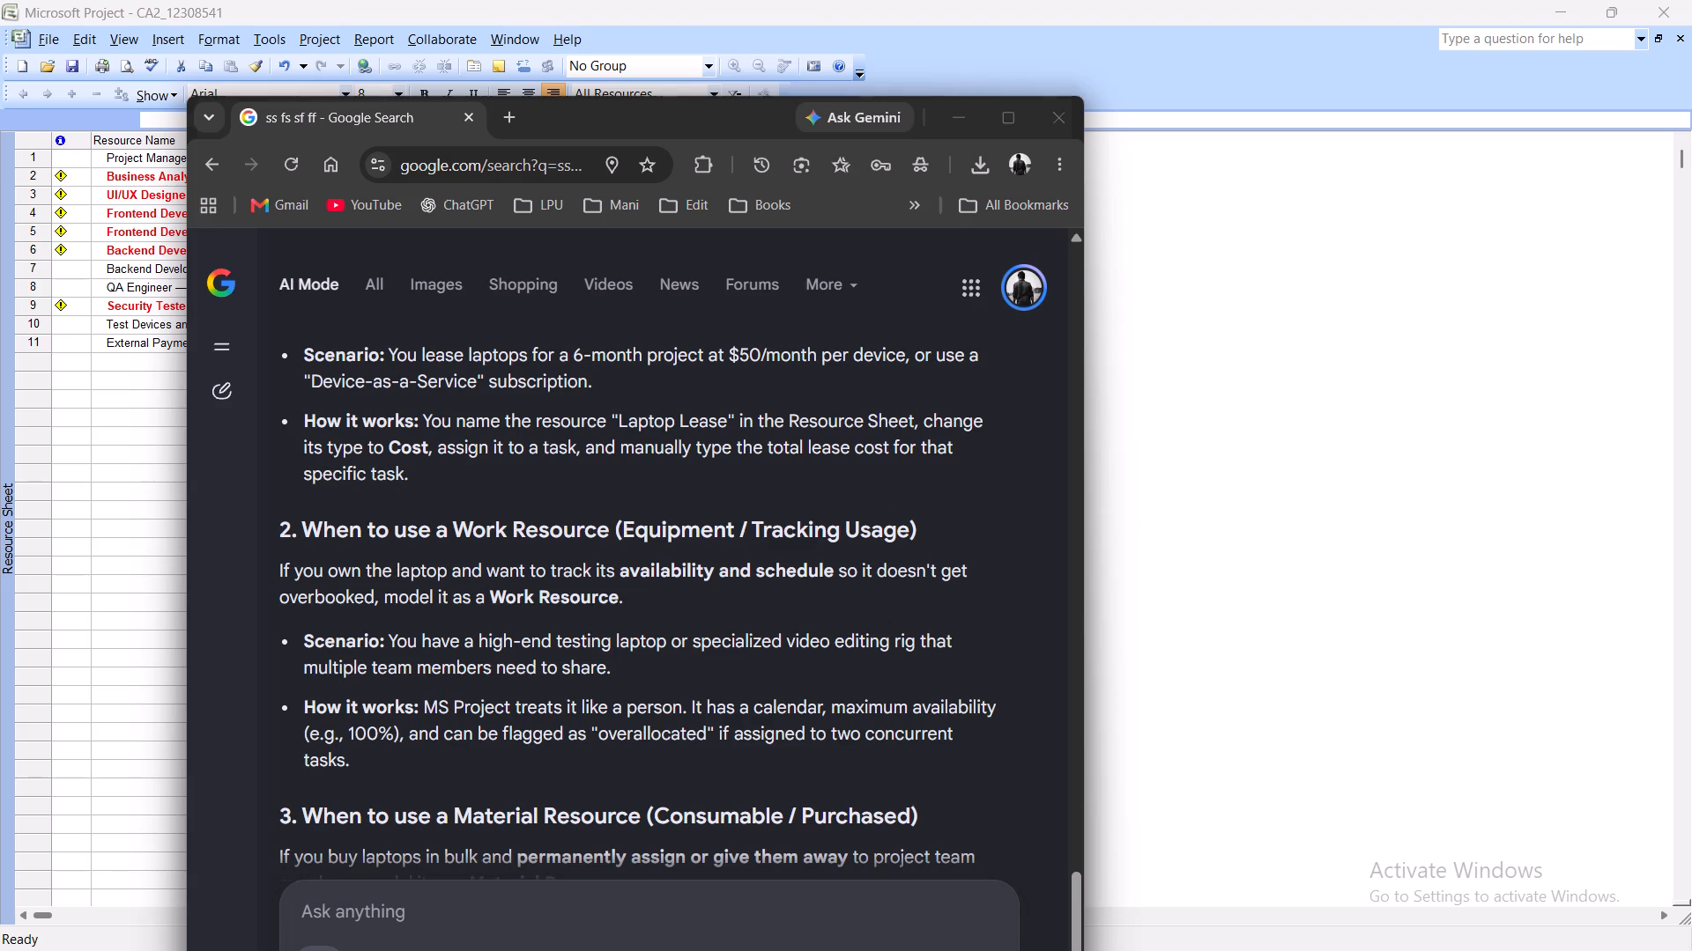
Switch to the Google AI Mode conversation and ask "tell me what is accure at, like start finish prorated".
left_click(503, 899)
type("tee")
key("BackSpace")
key("space")
key("BackSpace")
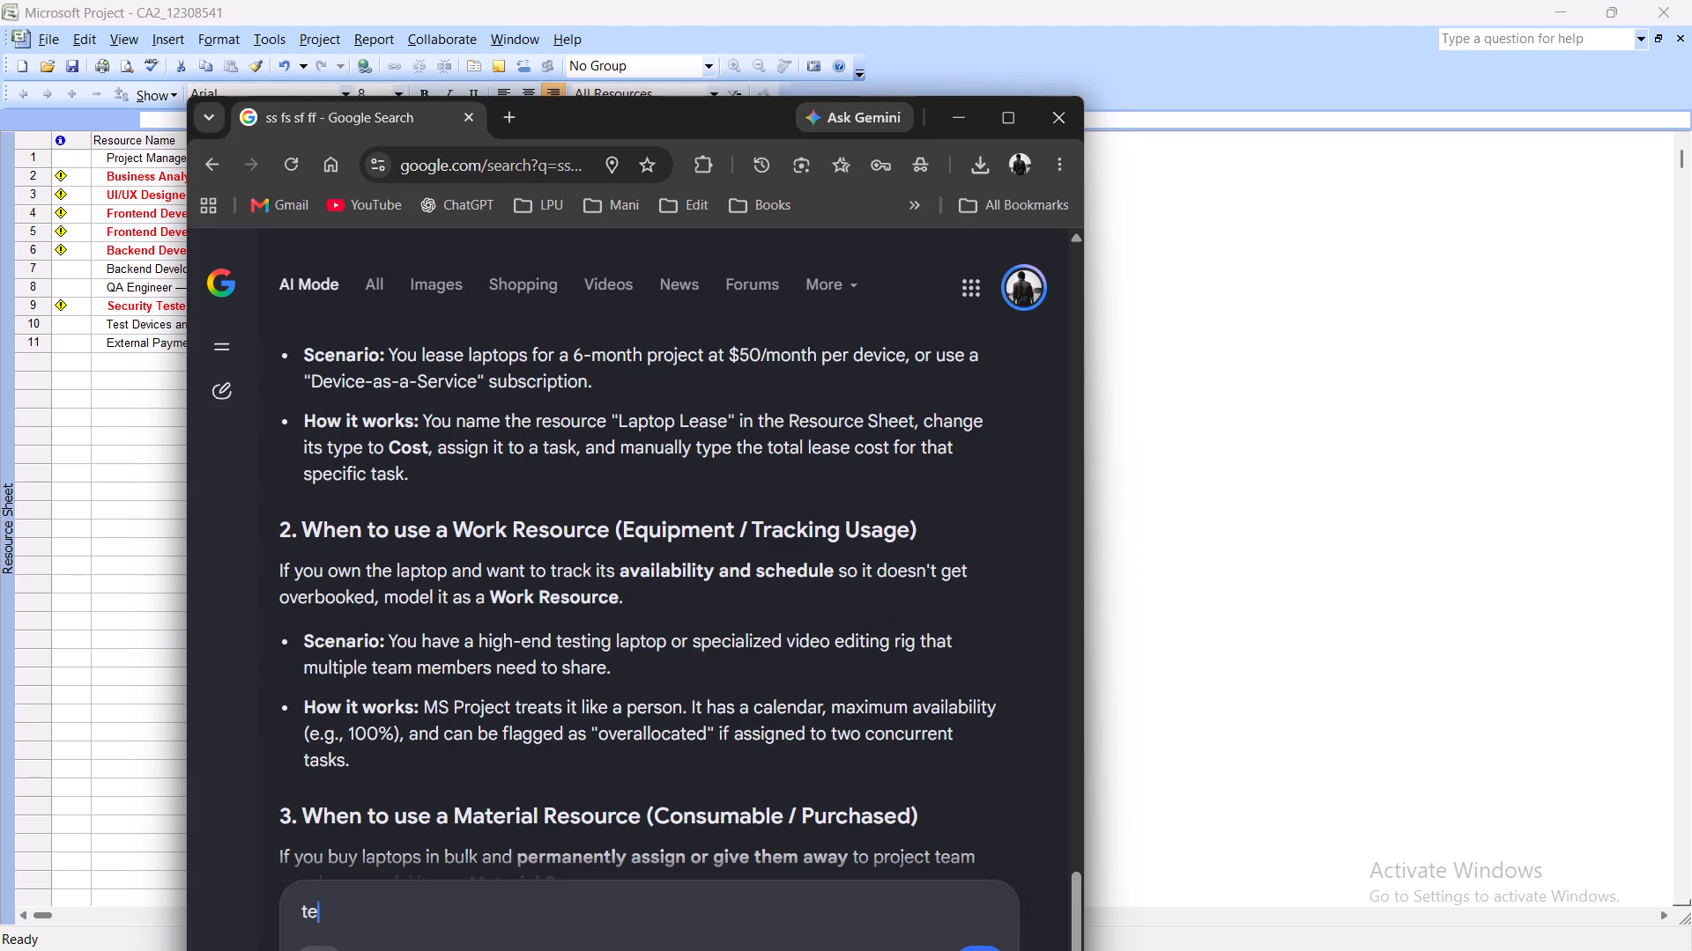
type("ll me what is accure at,")
key("space")
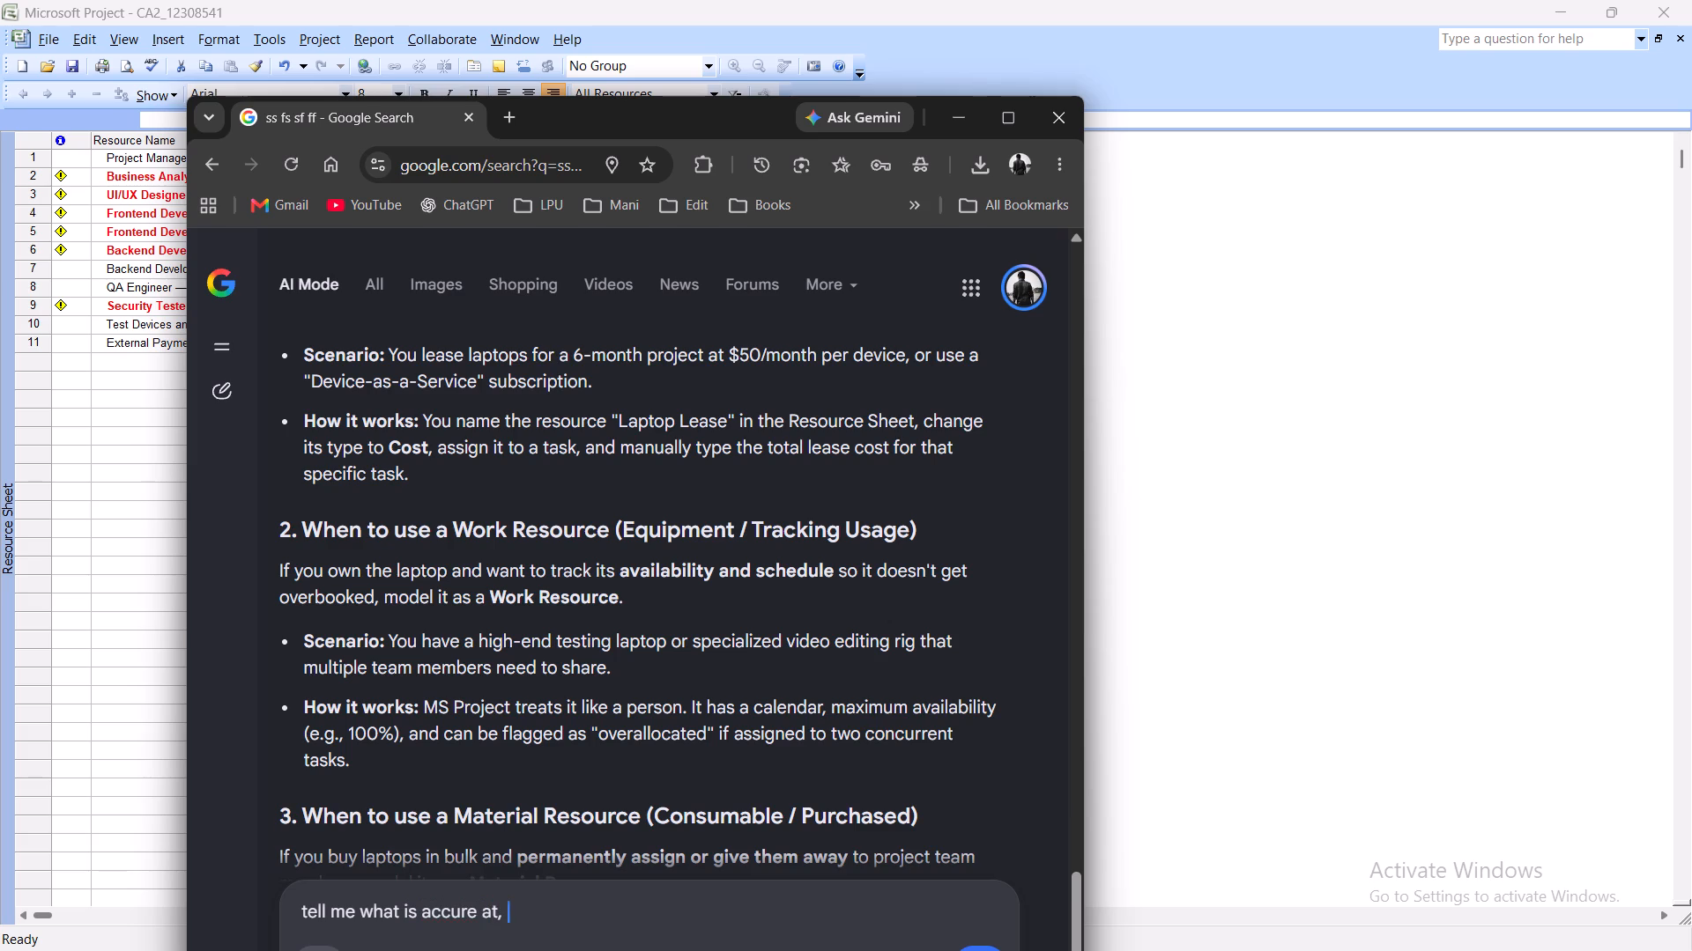
type("like start finish")
key("space")
type("prorated")
key("Return")
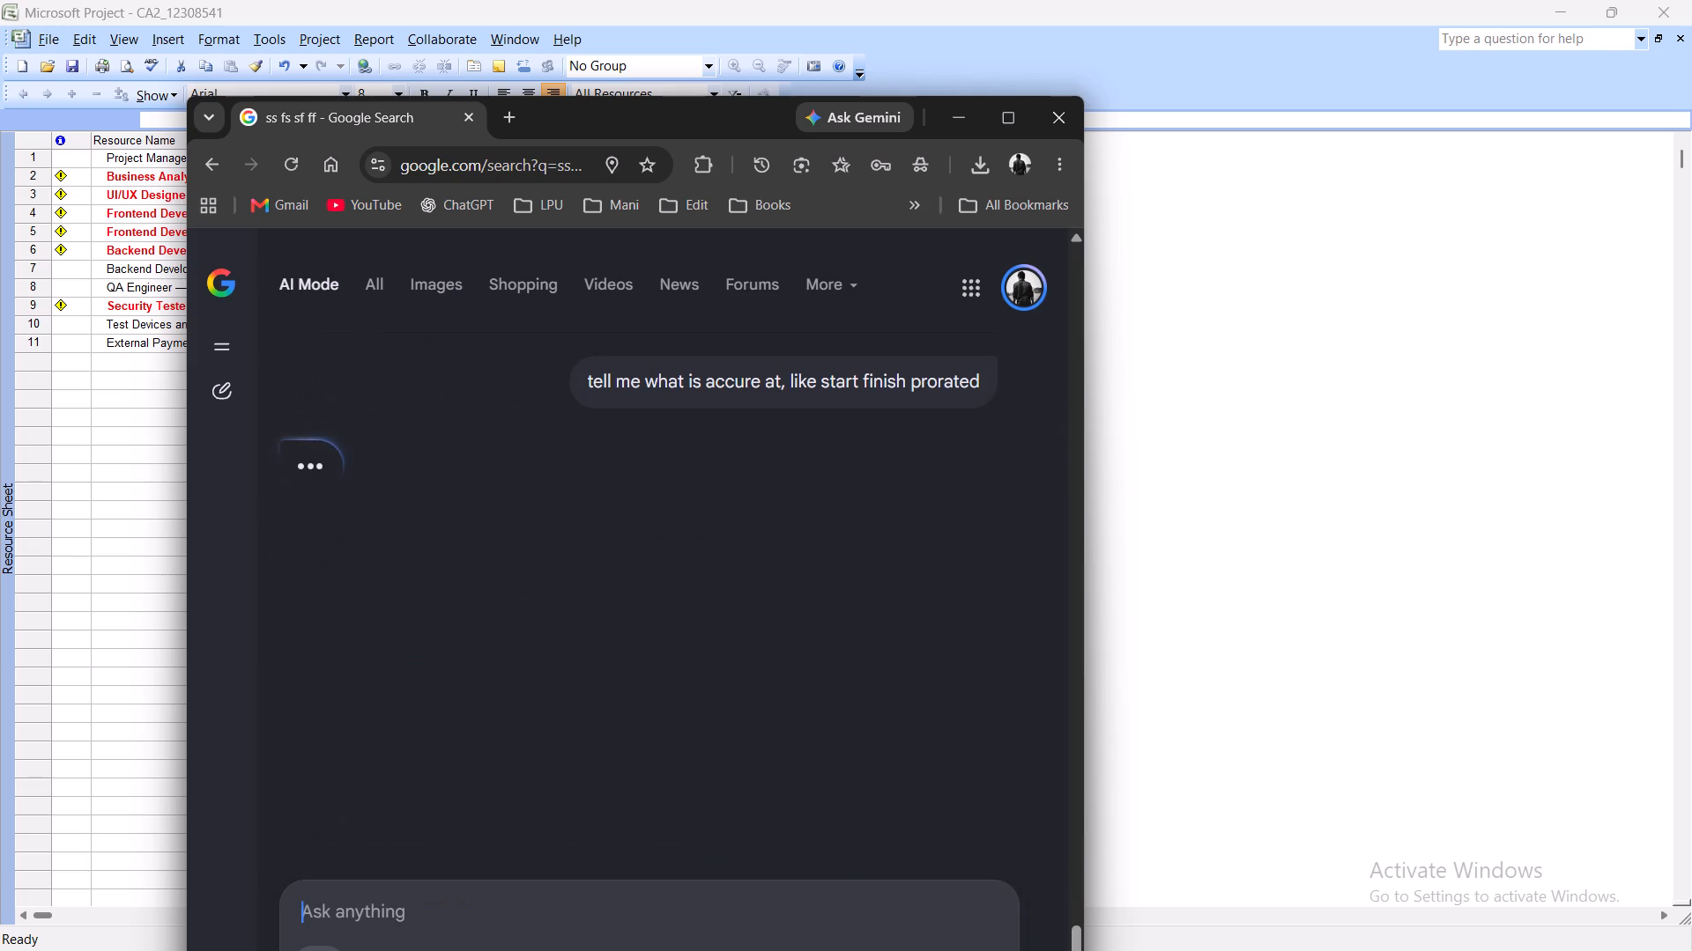
Maximize the browser window and read the explanation of the Accrue At options, their examples and how to apply them.
left_click(1002, 113)
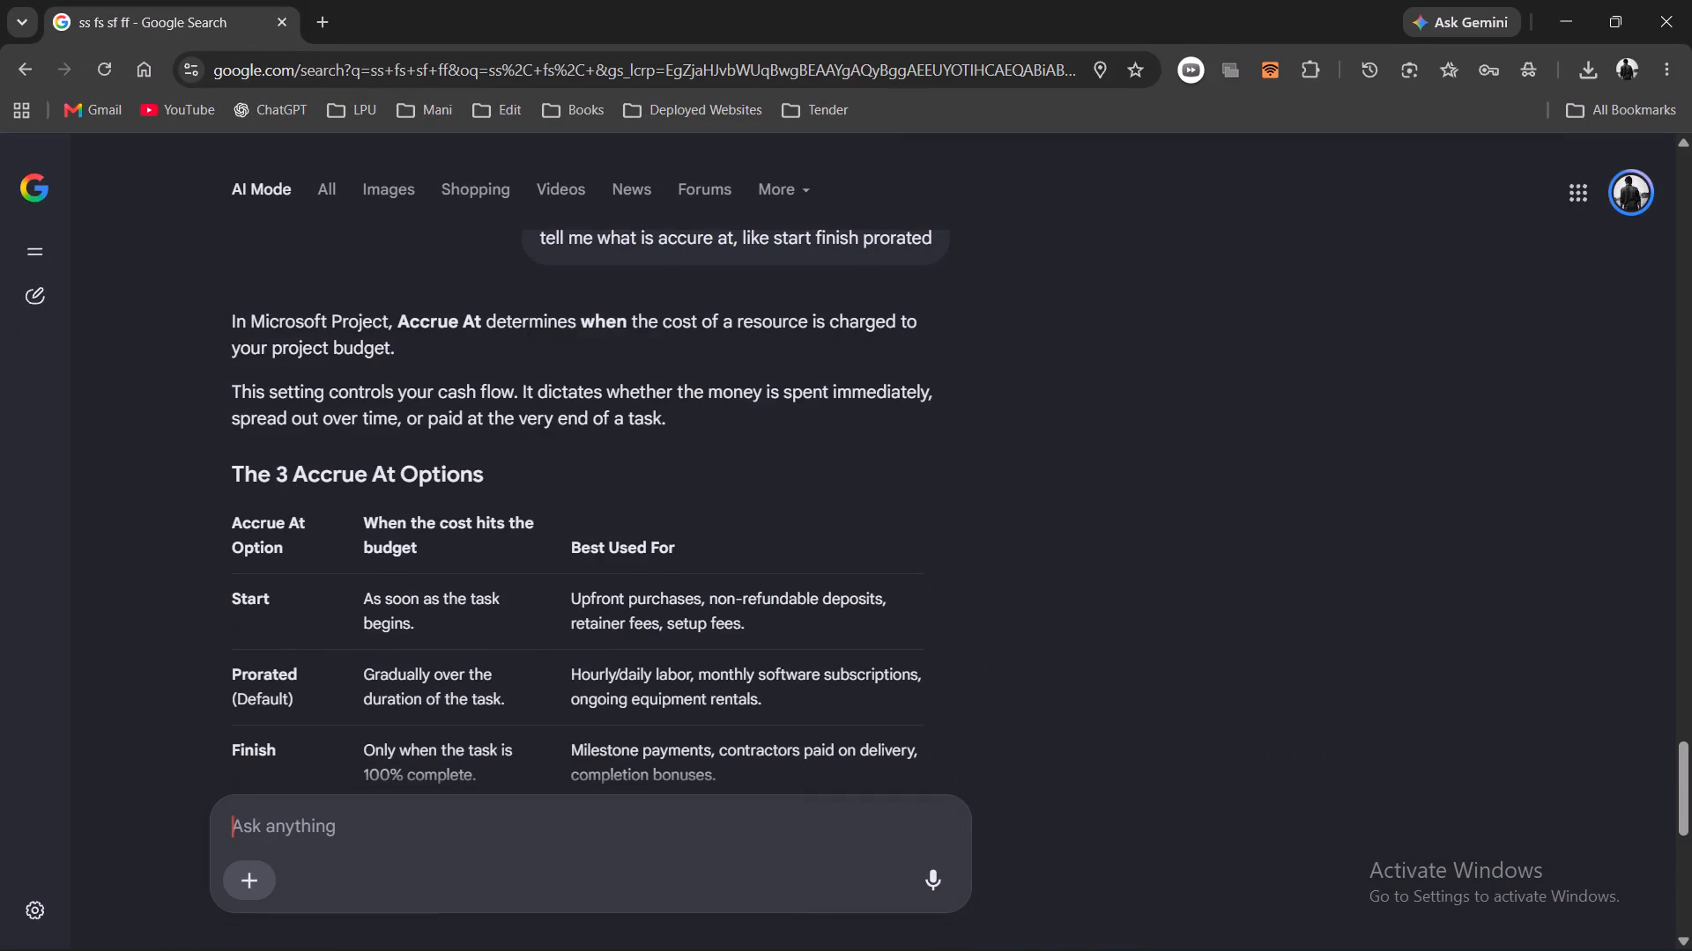
scroll(737, 584, "down", 1)
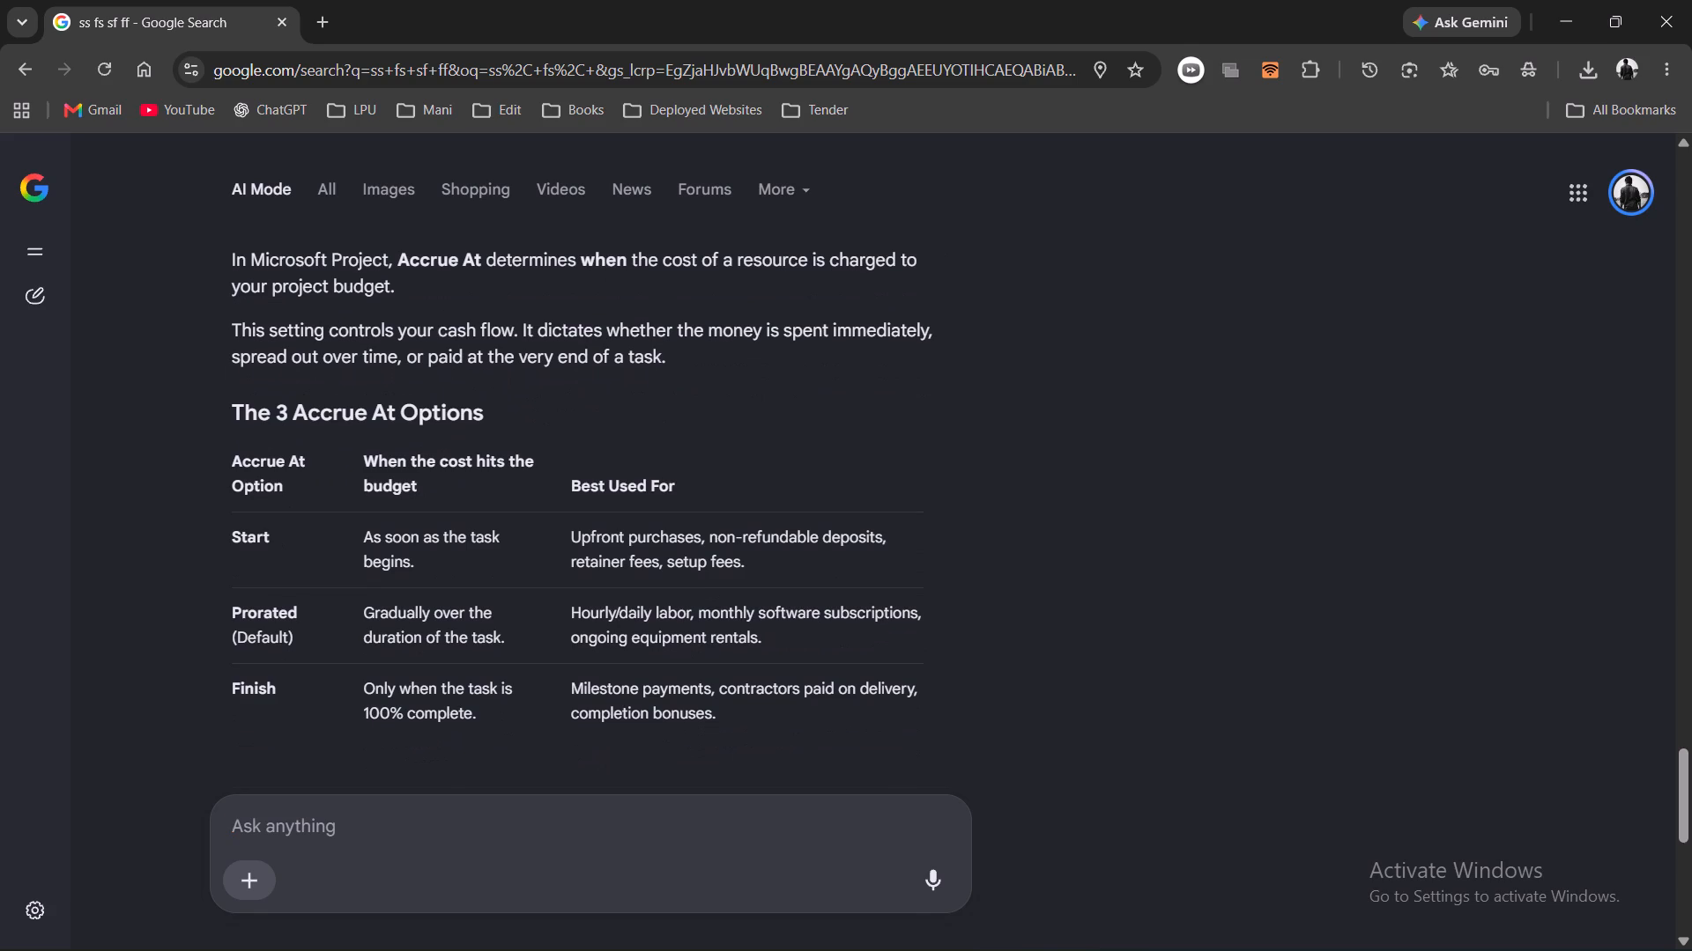
scroll(737, 584, "down", 2)
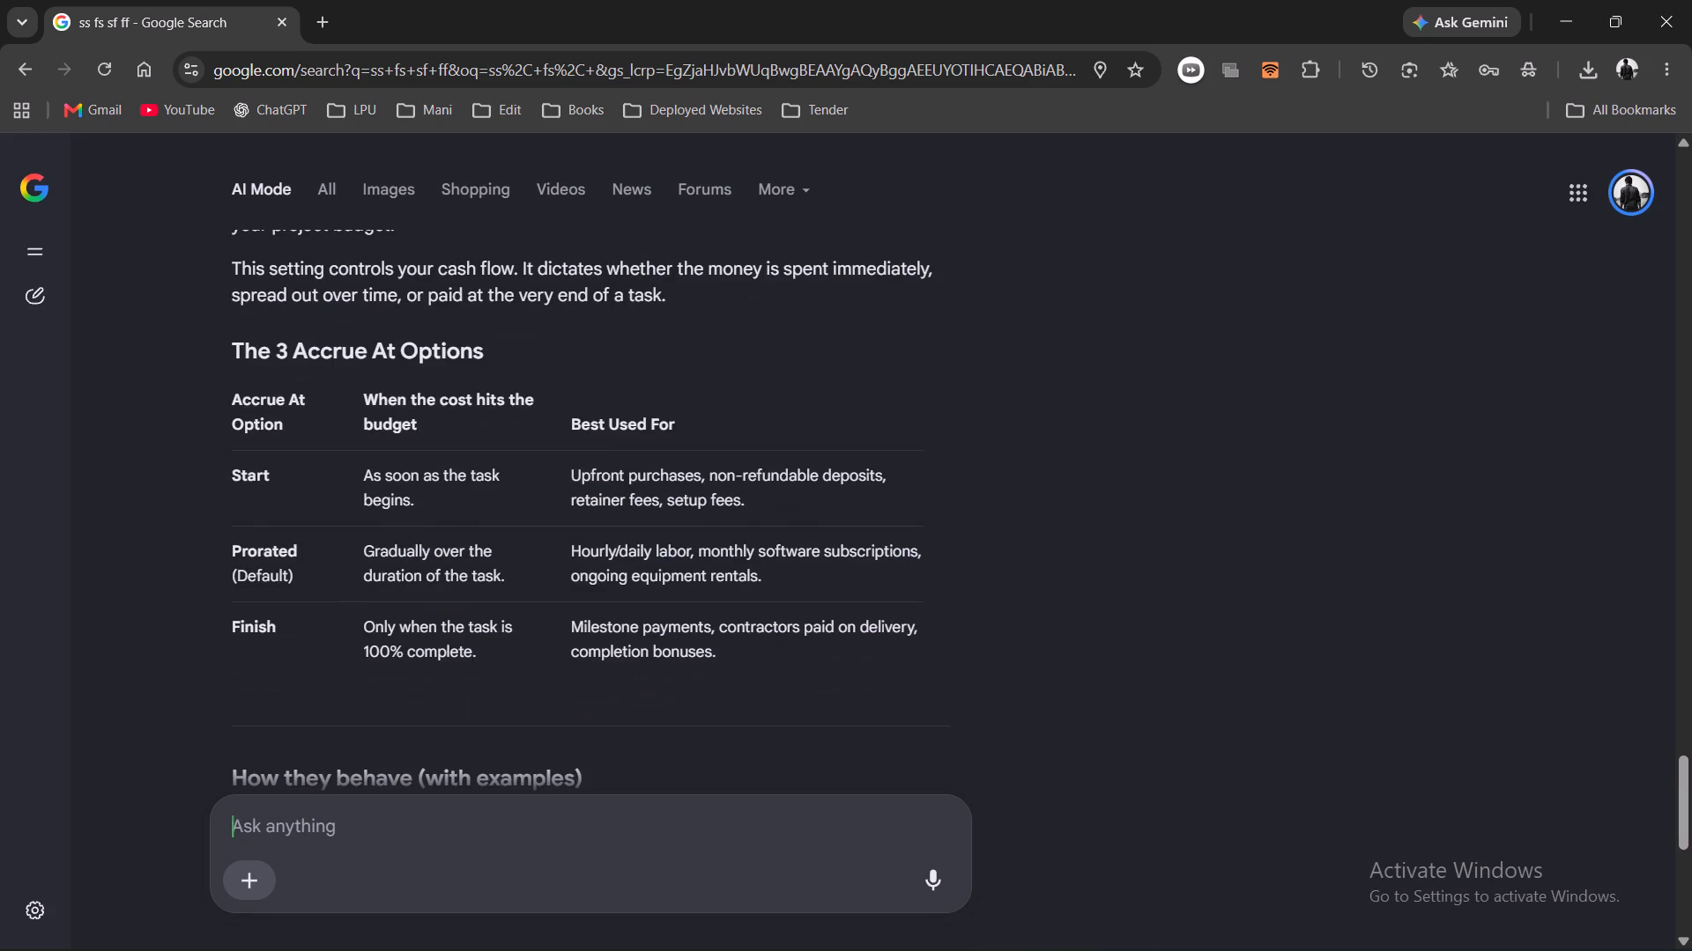
scroll(746, 561, "down", 3)
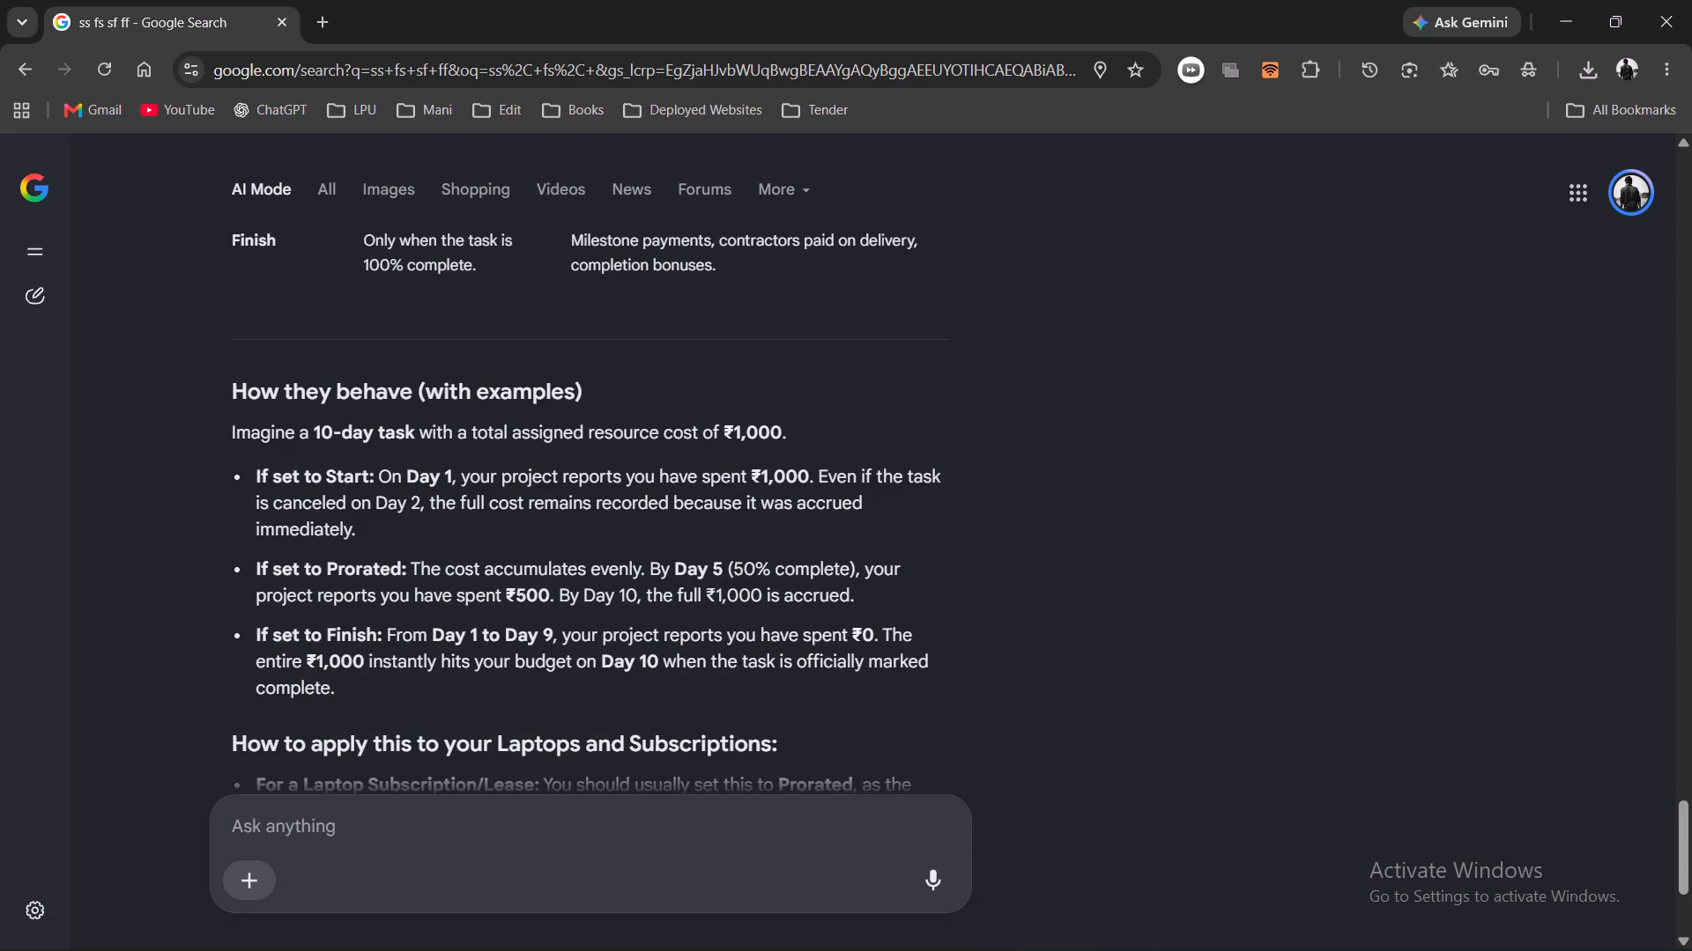
triple_click(516, 560)
left_click_drag(516, 560, 524, 573)
left_click(524, 573)
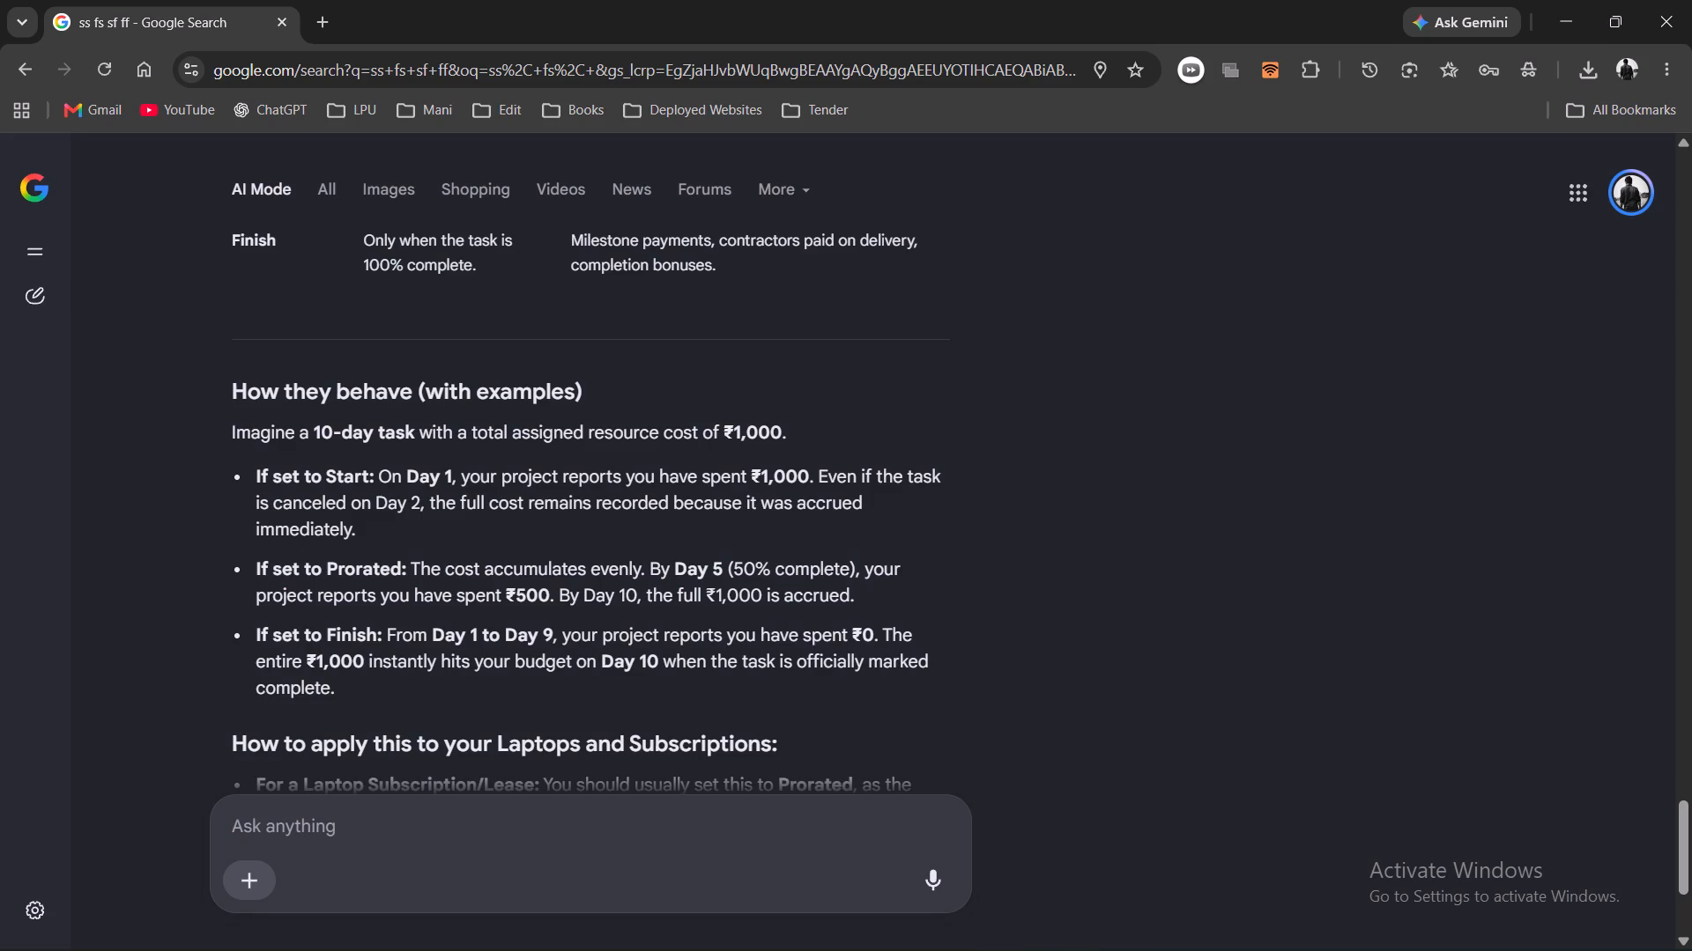
double_click(419, 625)
left_click_drag(419, 625, 416, 643)
left_click(416, 643)
scroll(416, 643, "down", 1)
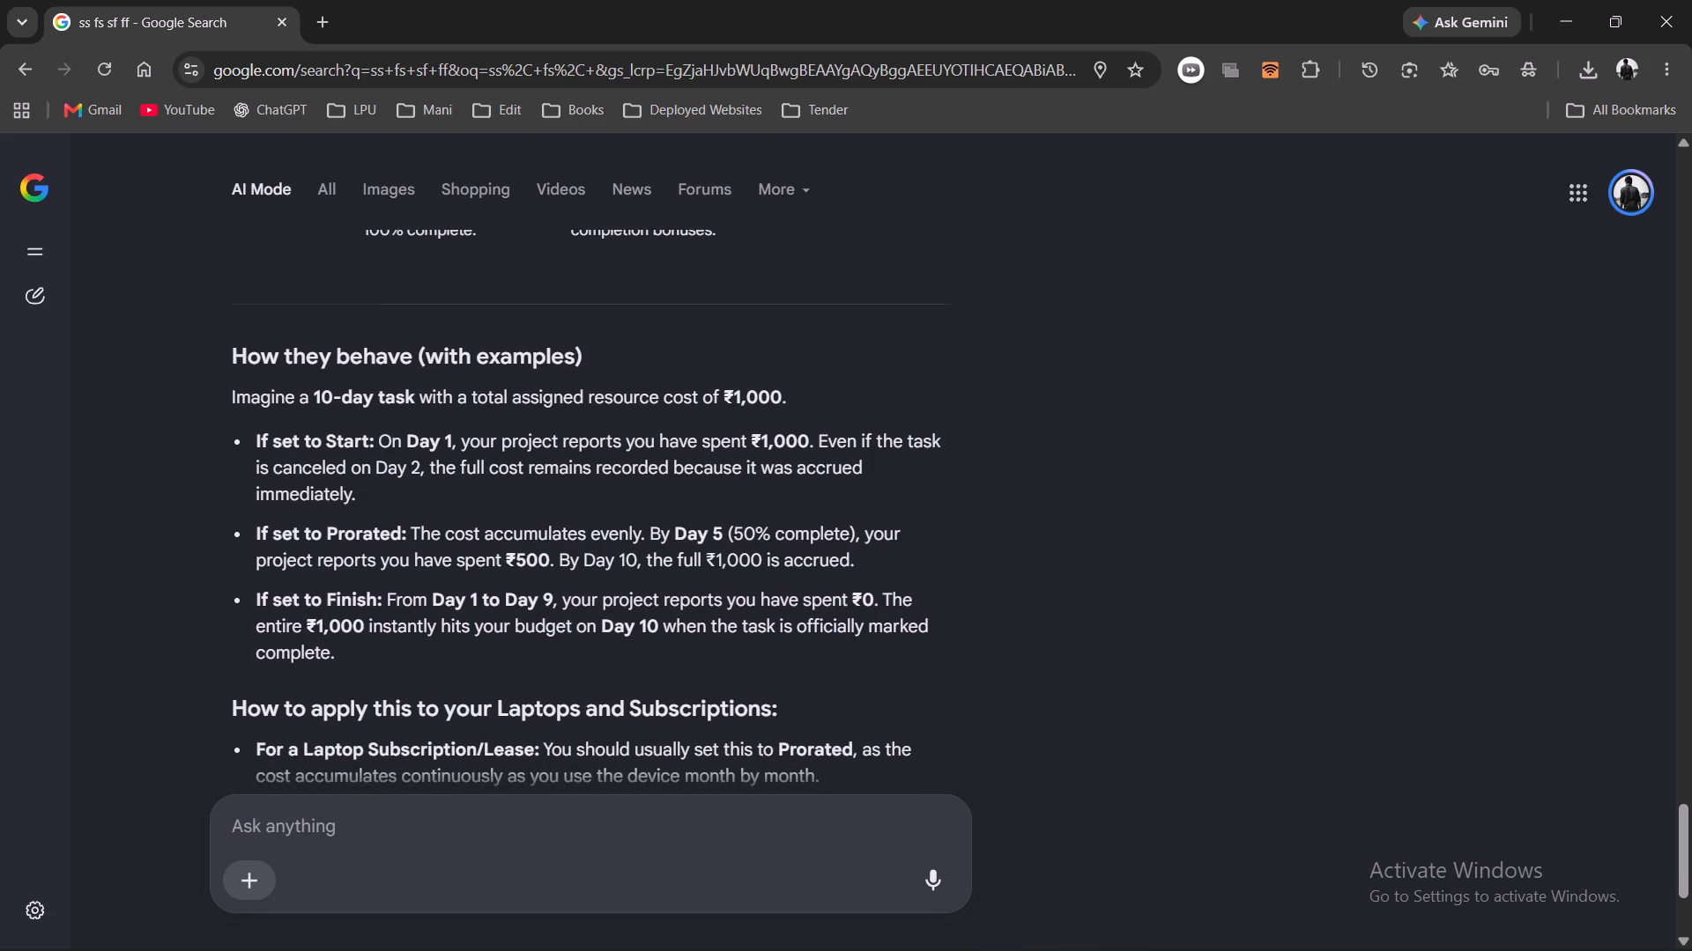
scroll(609, 563, "down", 1)
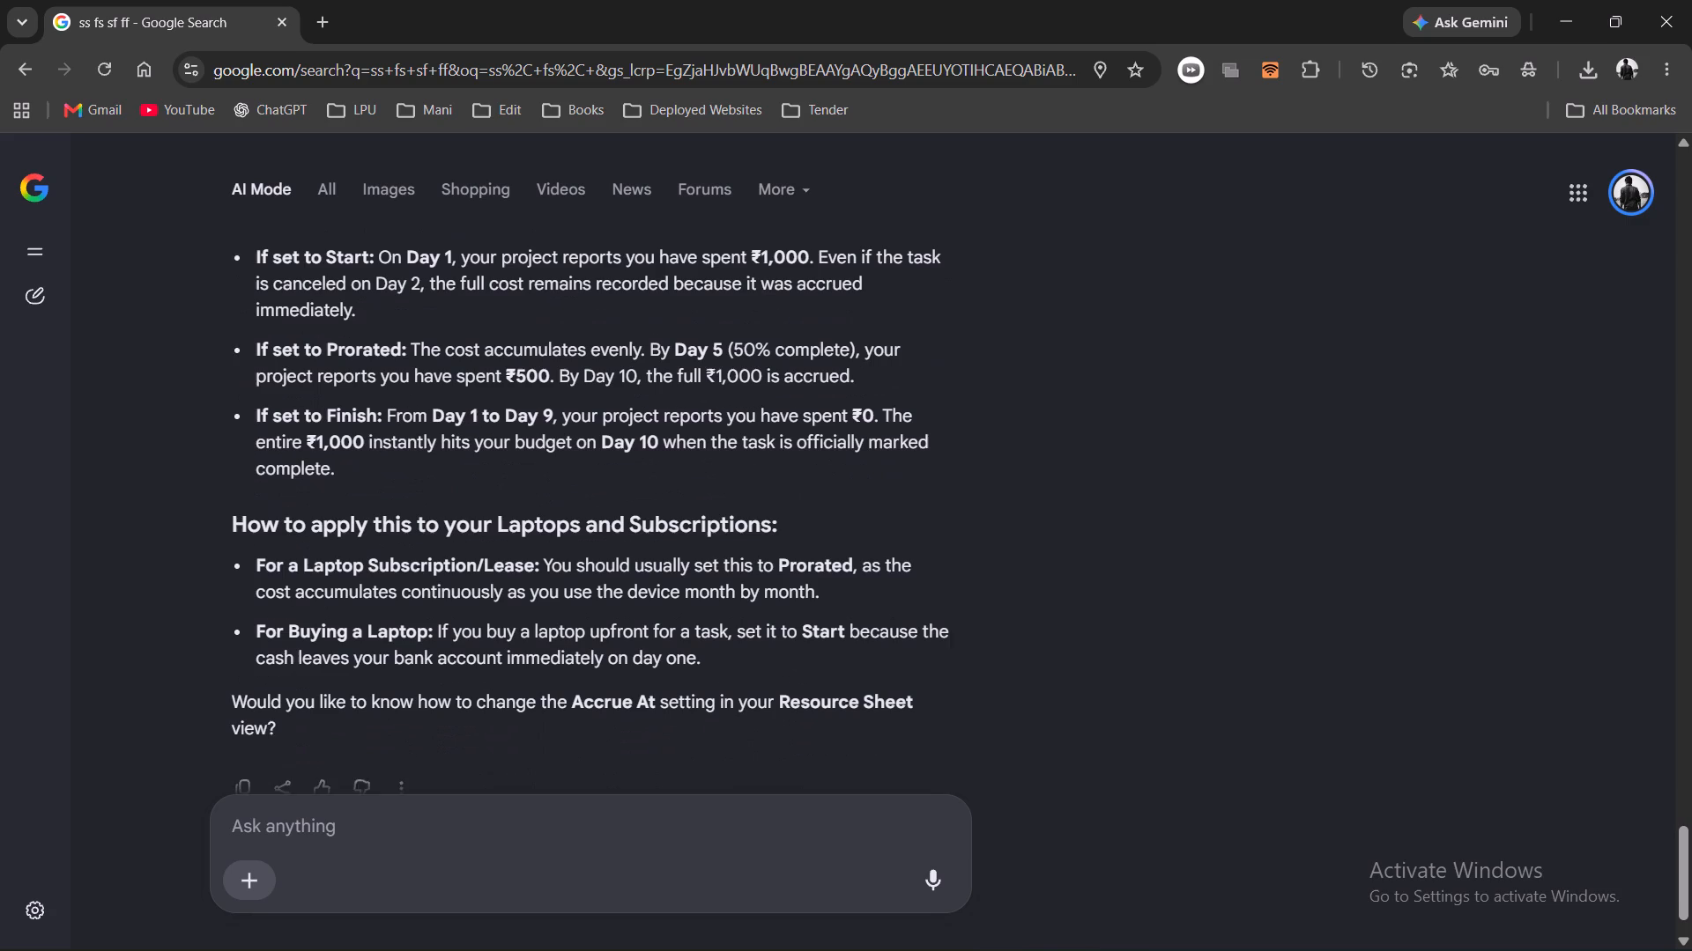
scroll(609, 563, "down", 2)
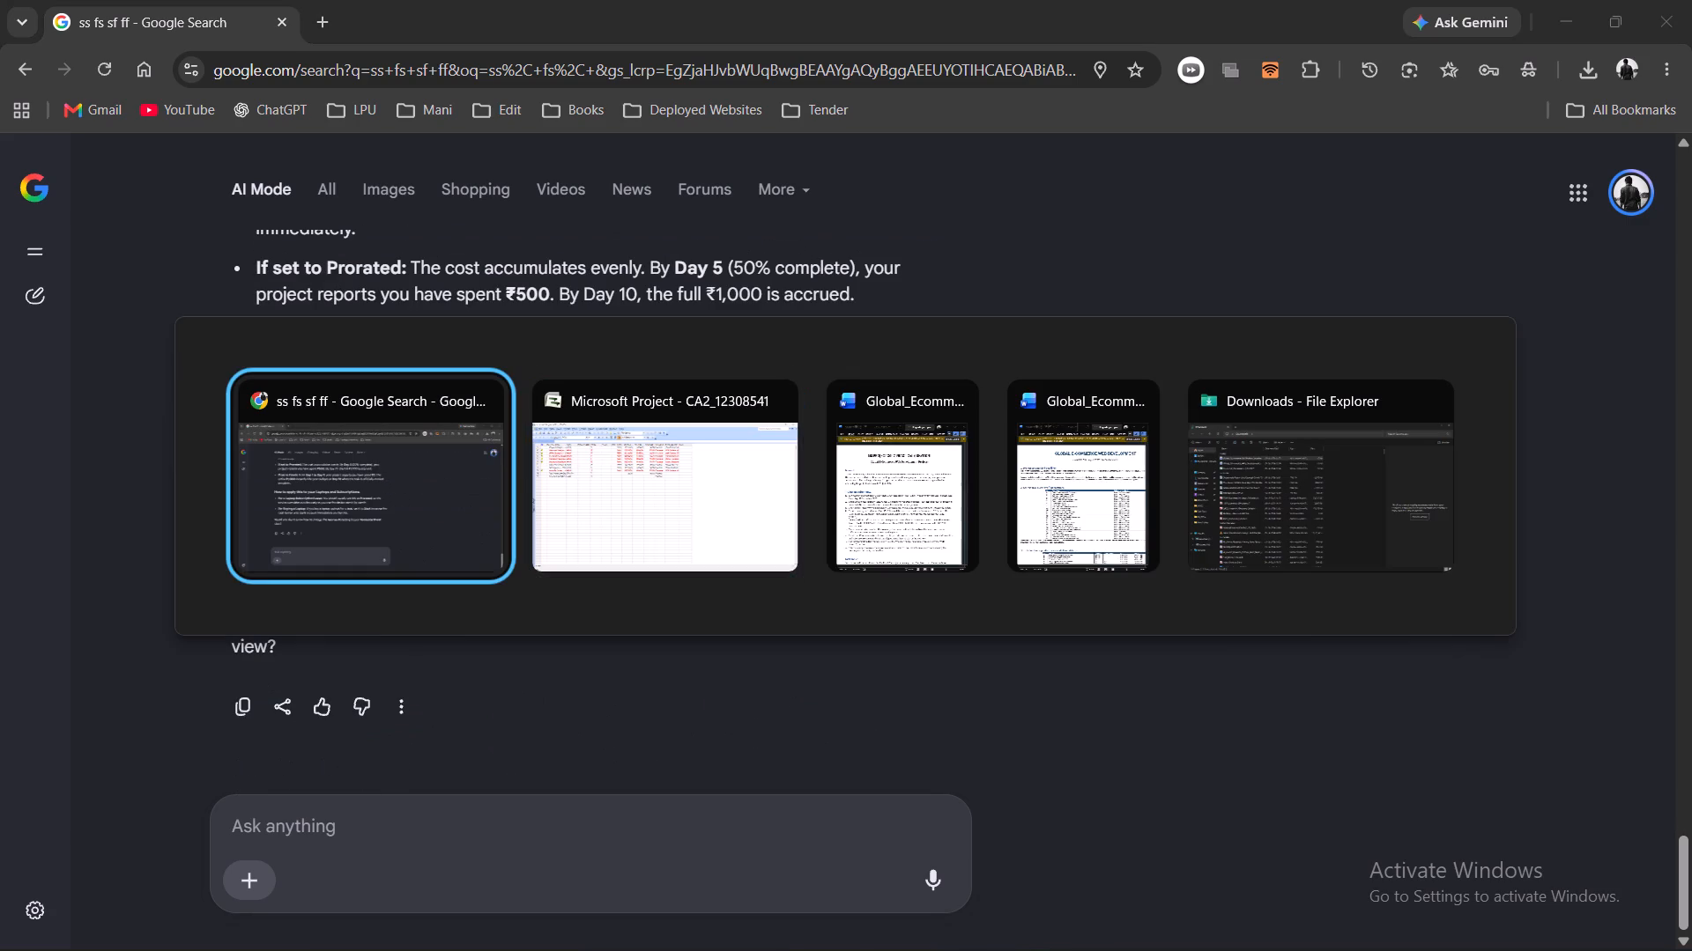
Ask the AI follow-up "whta is cost, material, work type of resource".
left_click(414, 824)
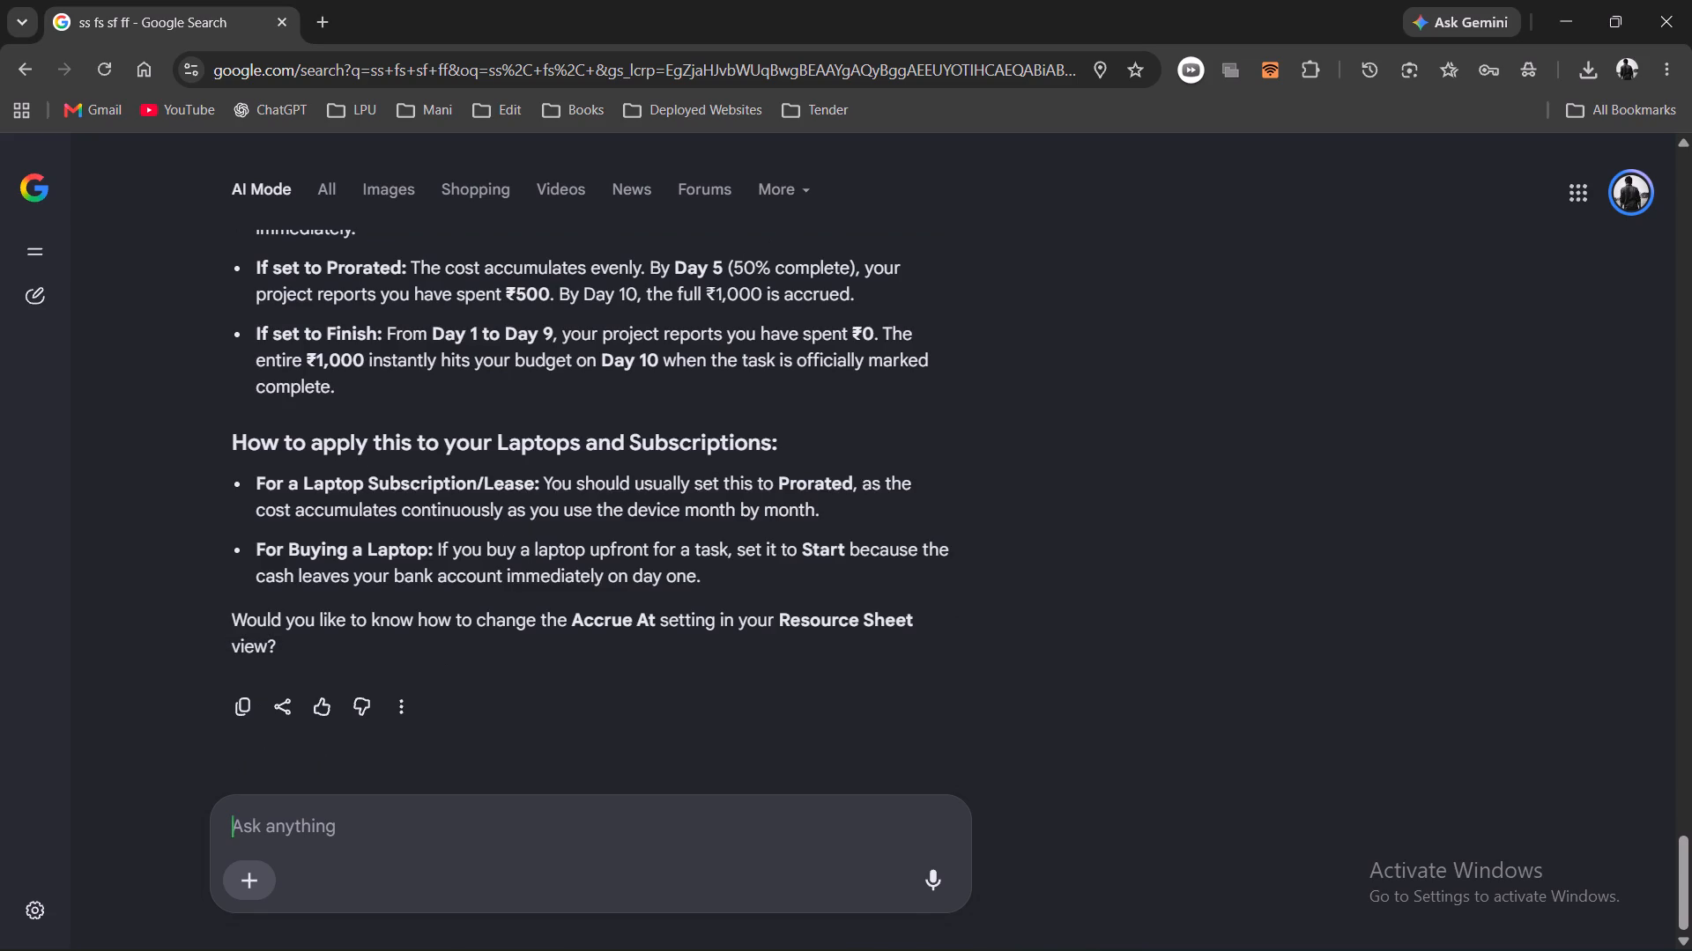
type("whta is cost, material,")
key("space")
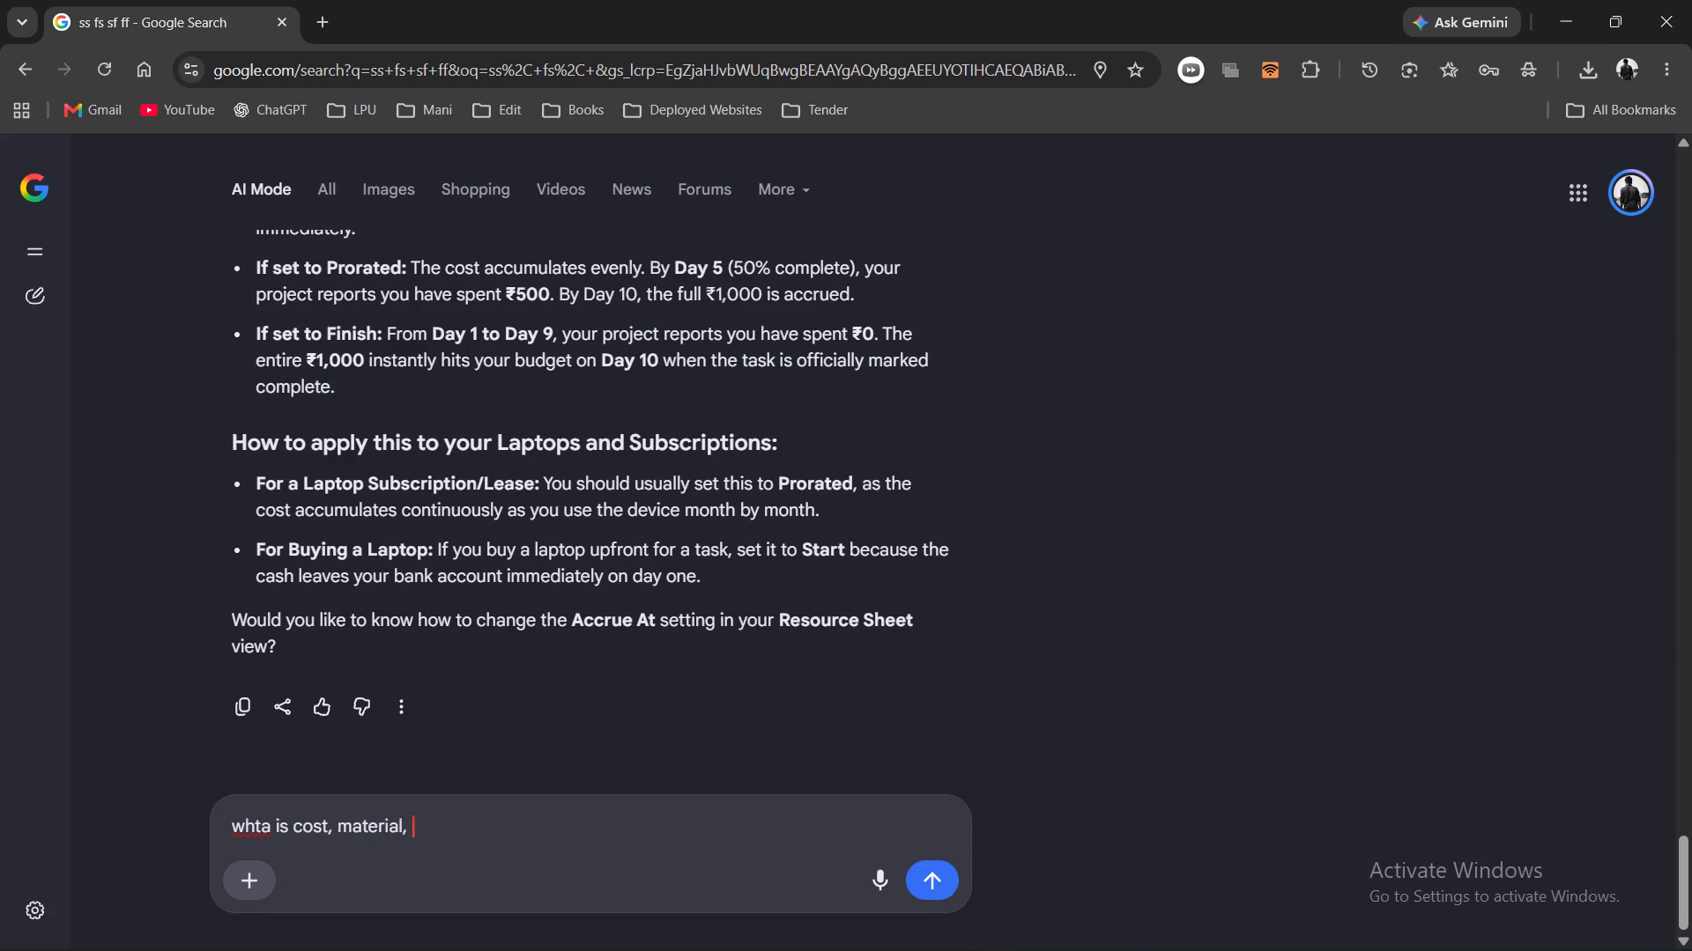
type("work")
key("space")
type("type of resource")
key("Return")
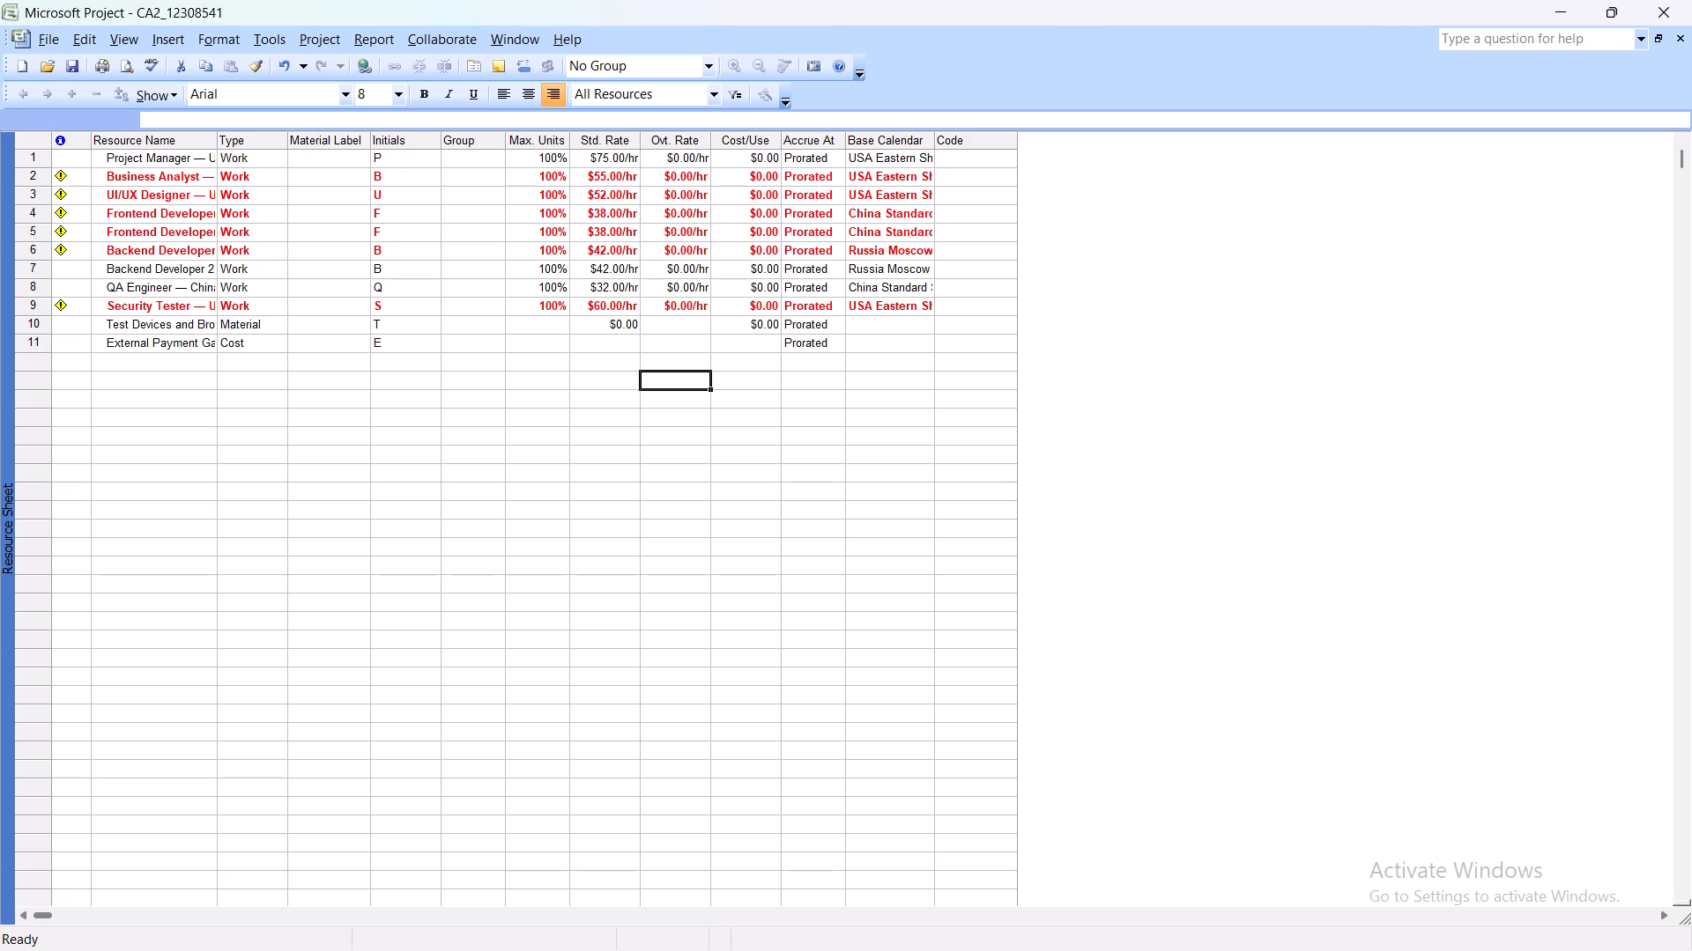
Switch to Microsoft Project and check the names of the Material and Cost resources in rows 10 and 11.
left_click(168, 339)
key("Up")
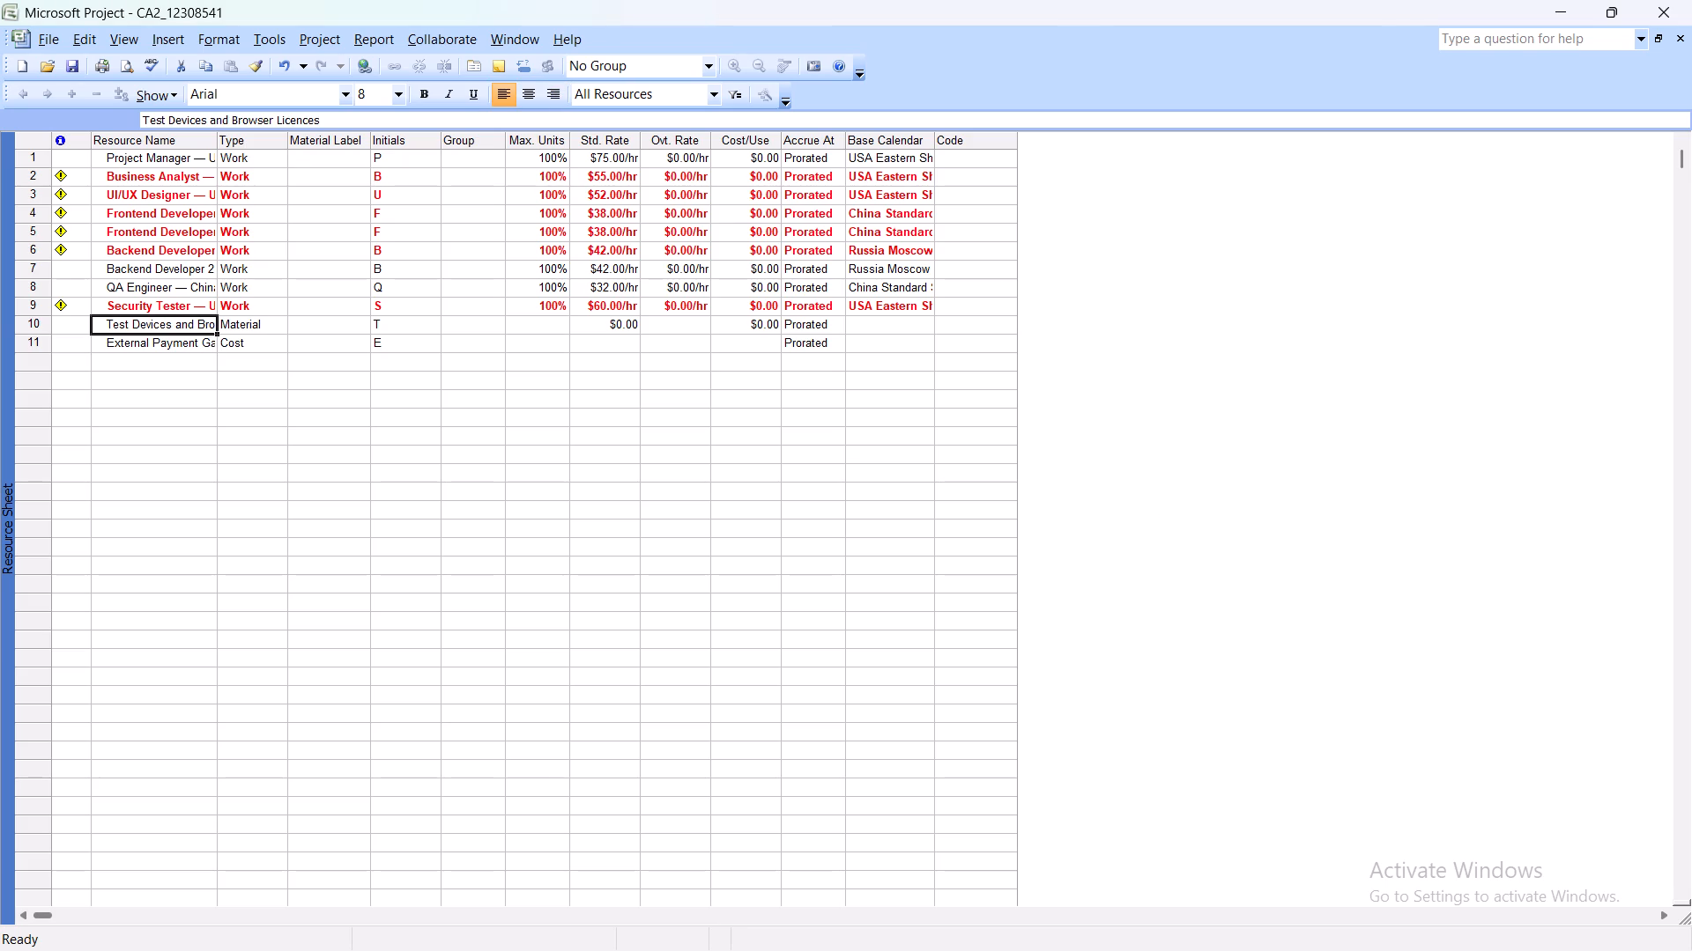
left_click(168, 345)
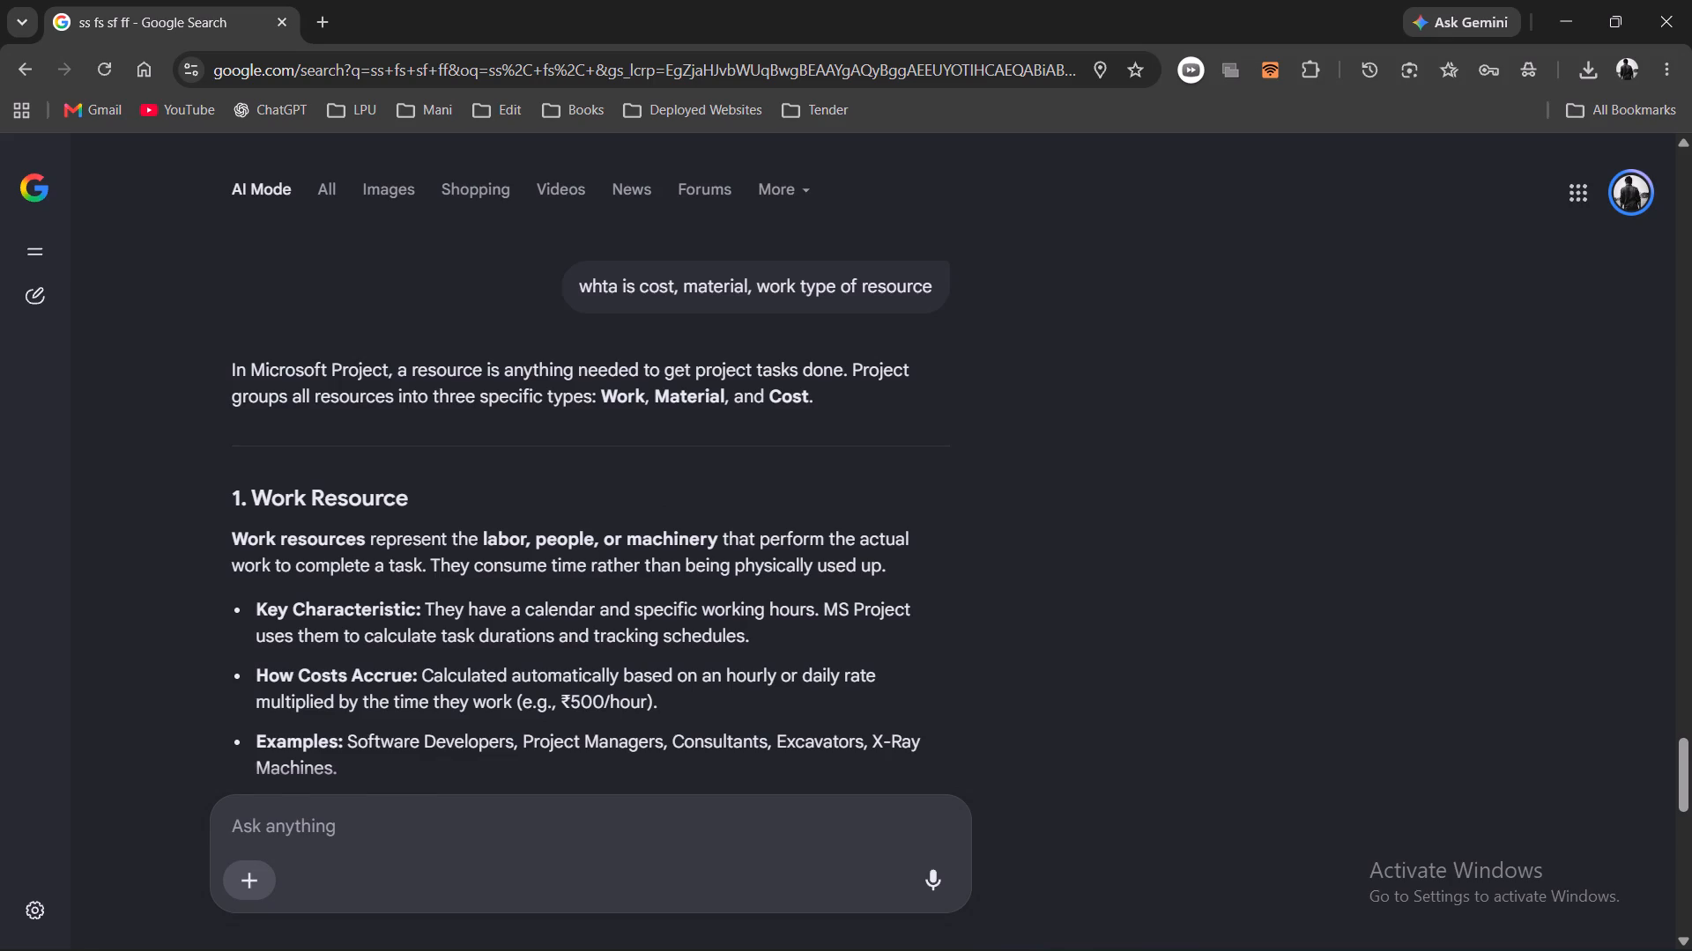
Read the AI explanation of Work, Material and Cost resources, including their key characteristics, cost accrual and examples.
scroll(455, 468, "down", 1)
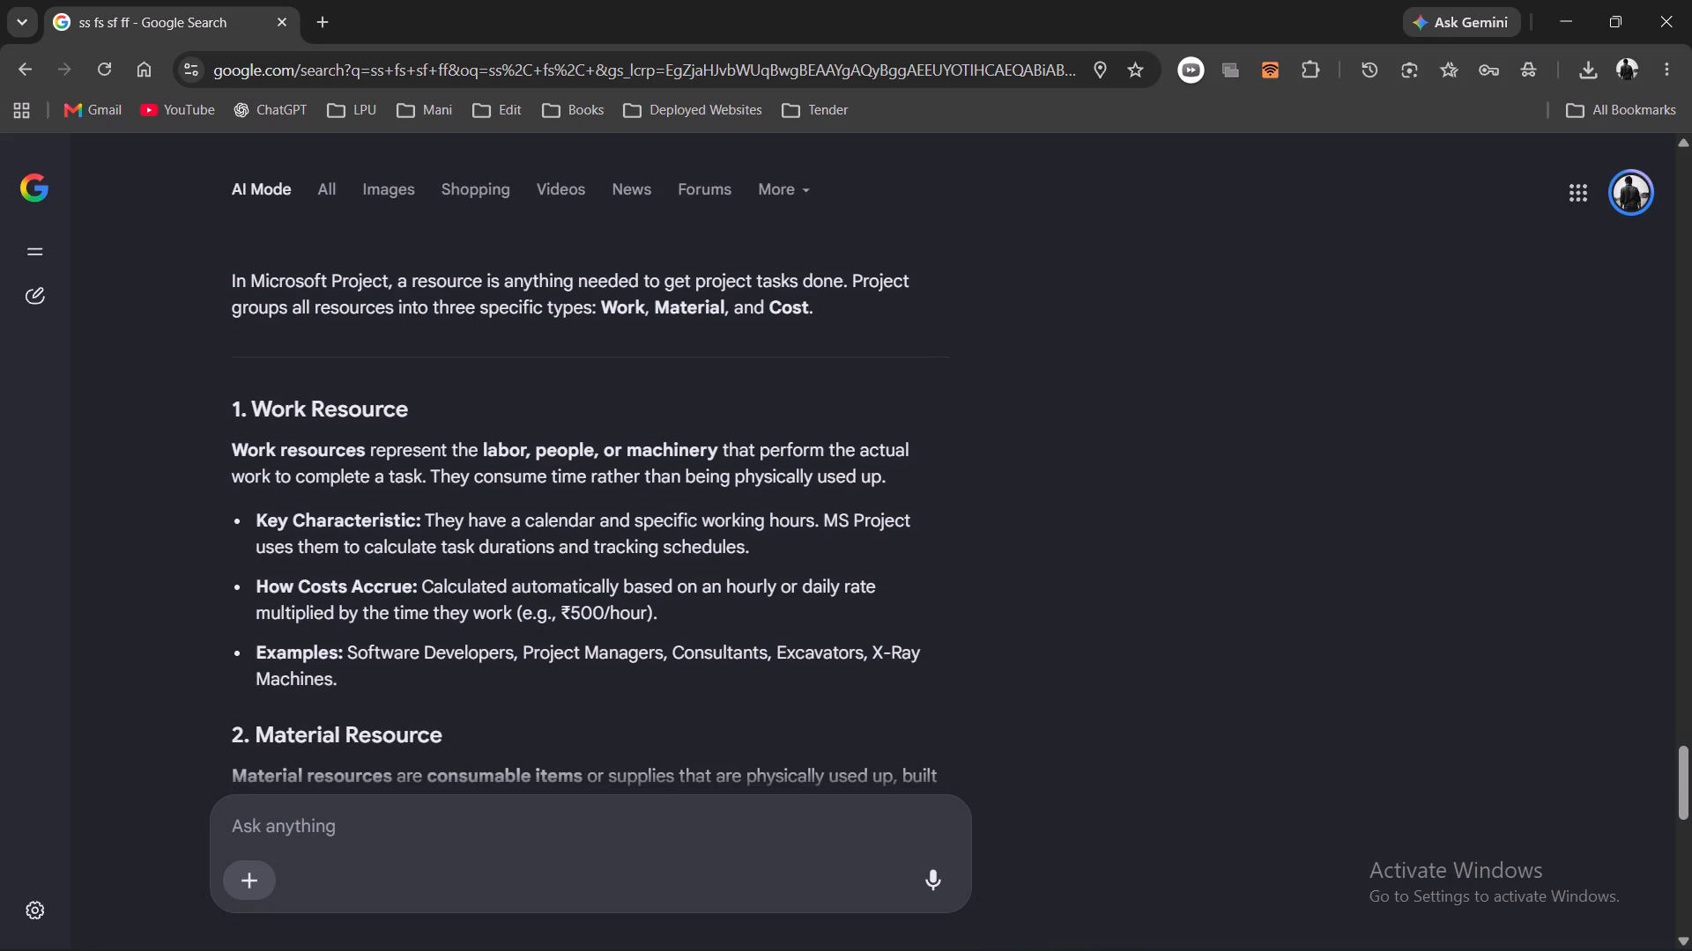
scroll(552, 515, "down", 1)
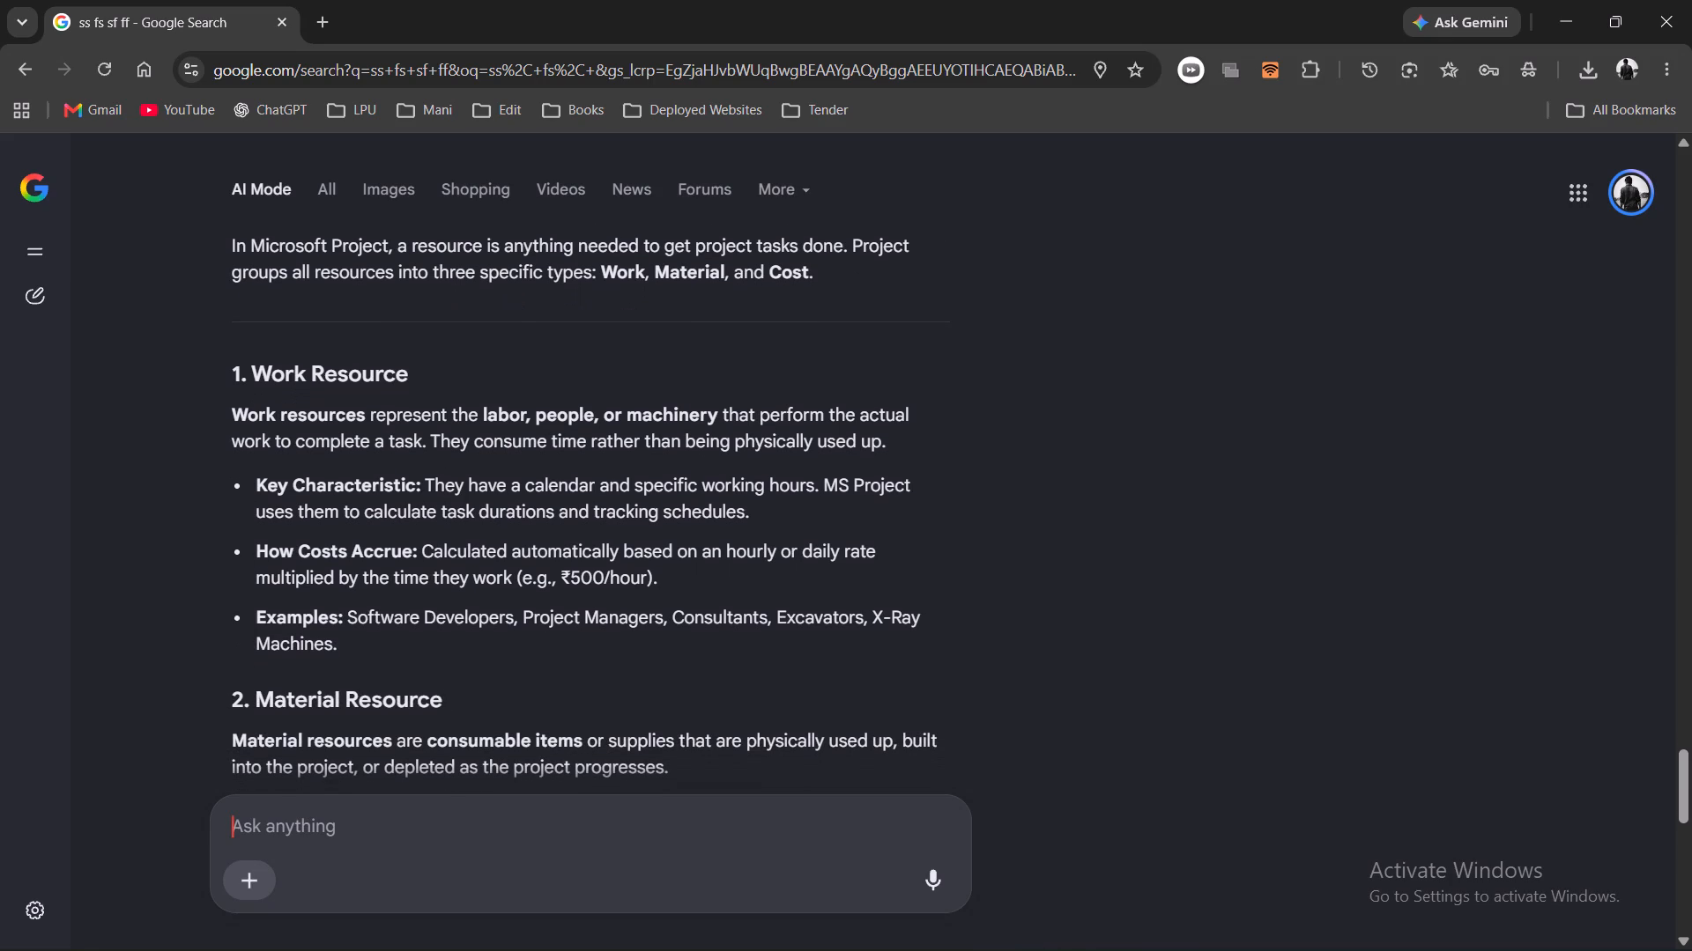
scroll(552, 515, "down", 2)
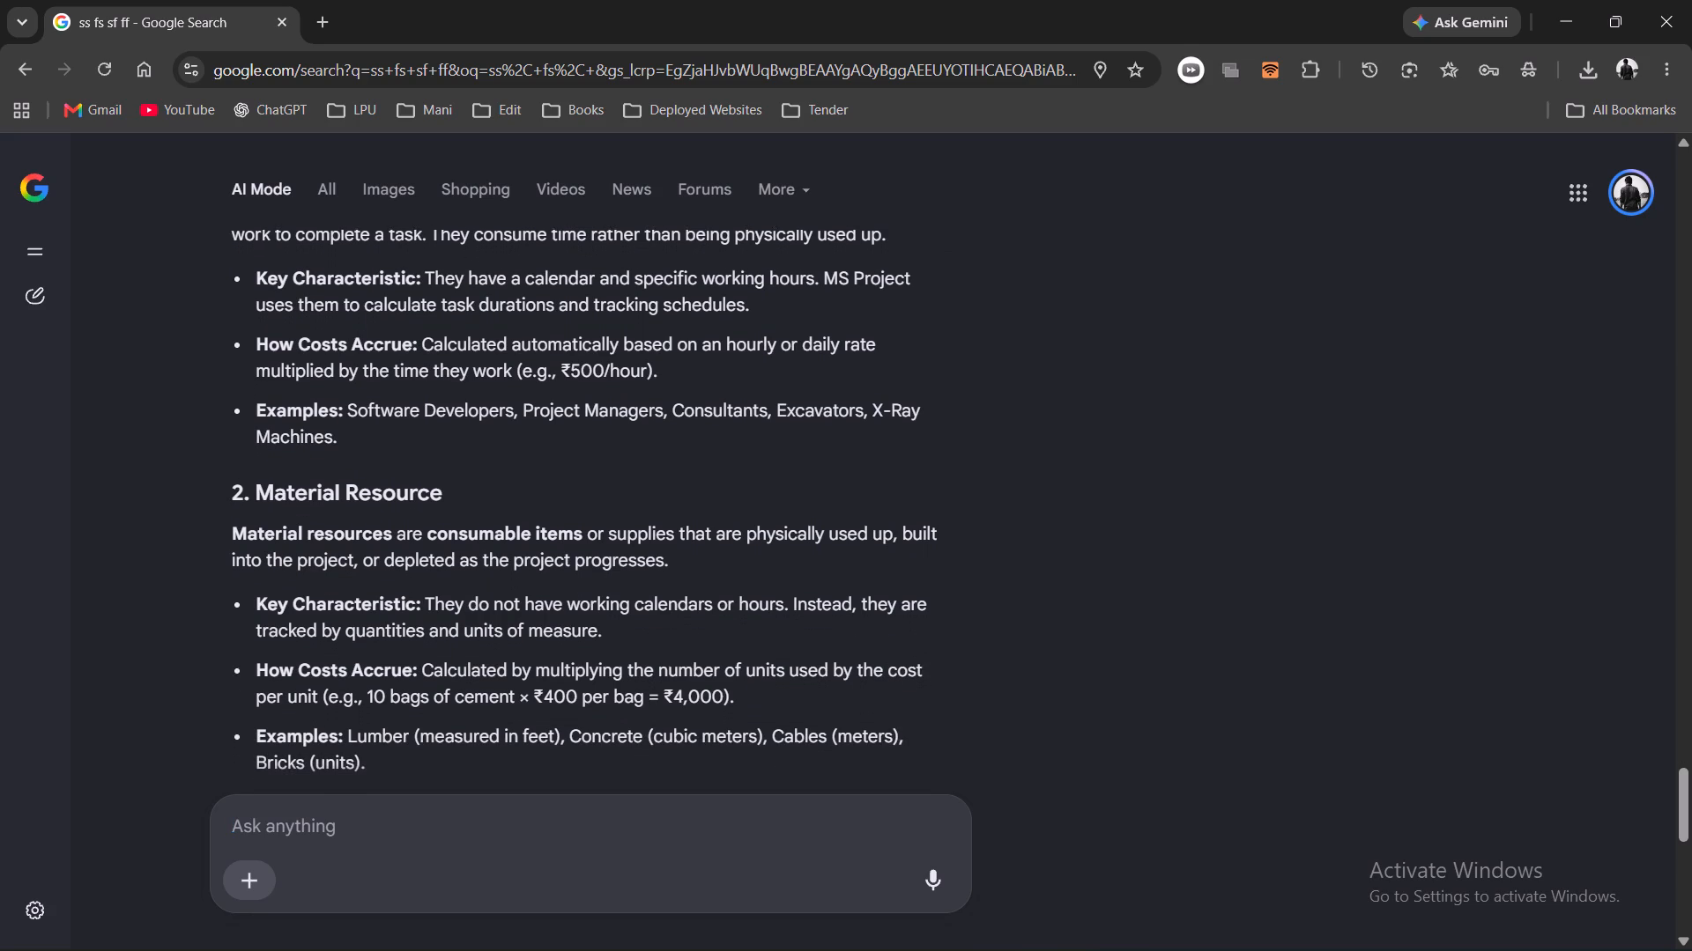
scroll(751, 579, "down", 2)
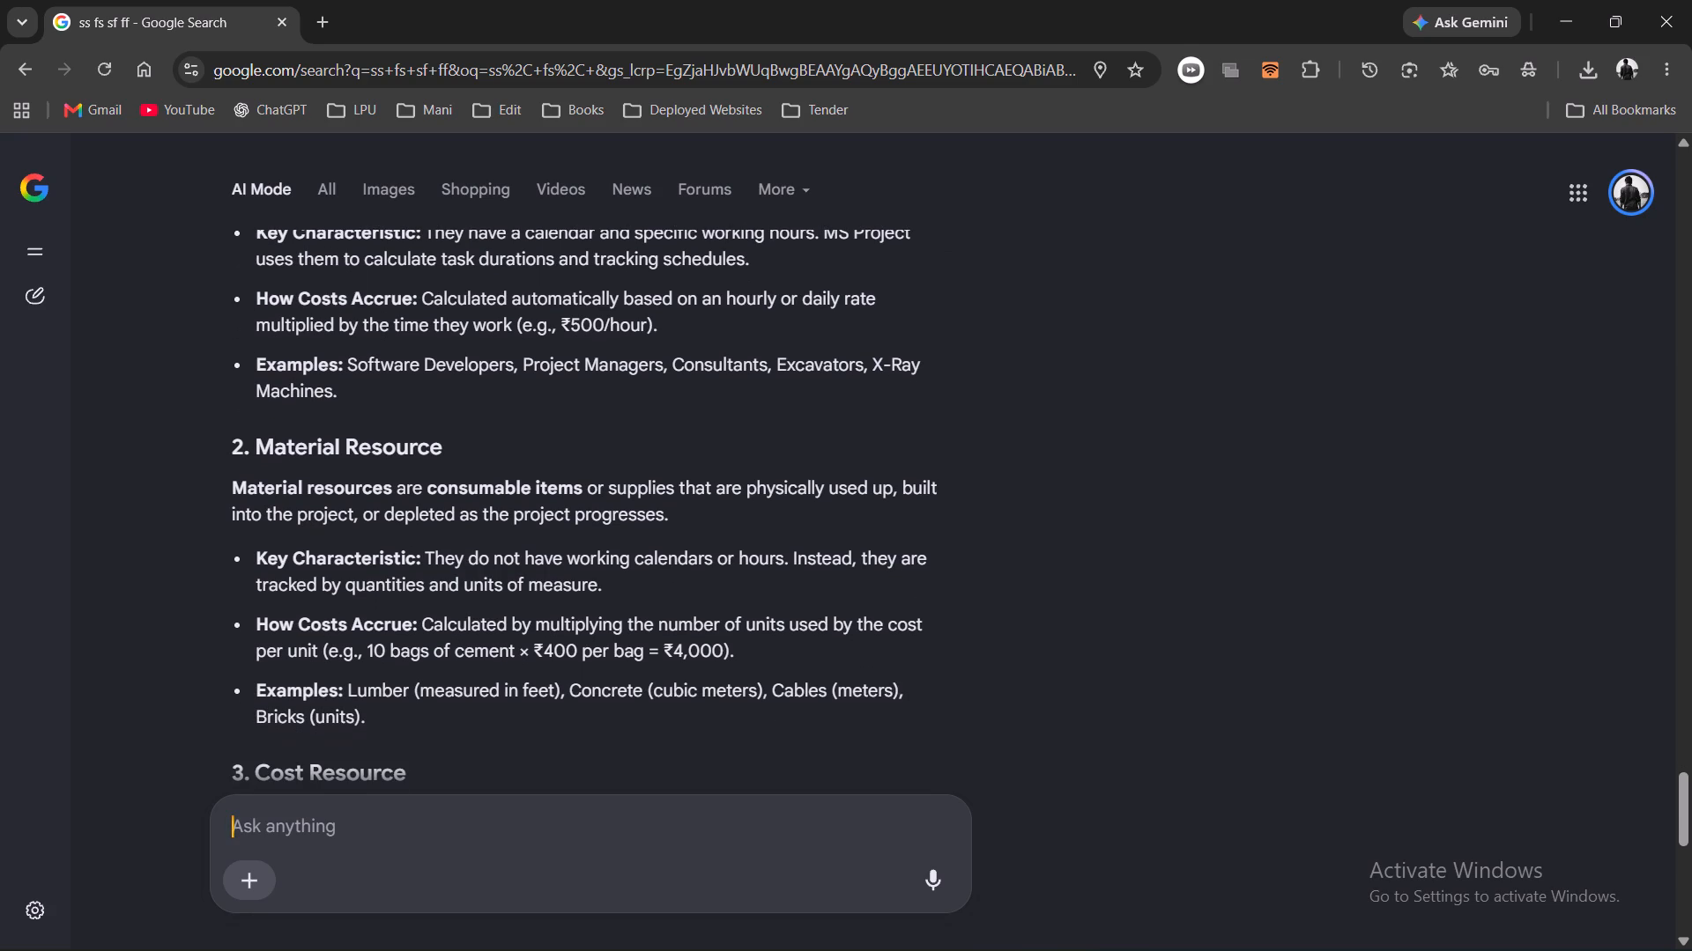
scroll(751, 579, "down", 3)
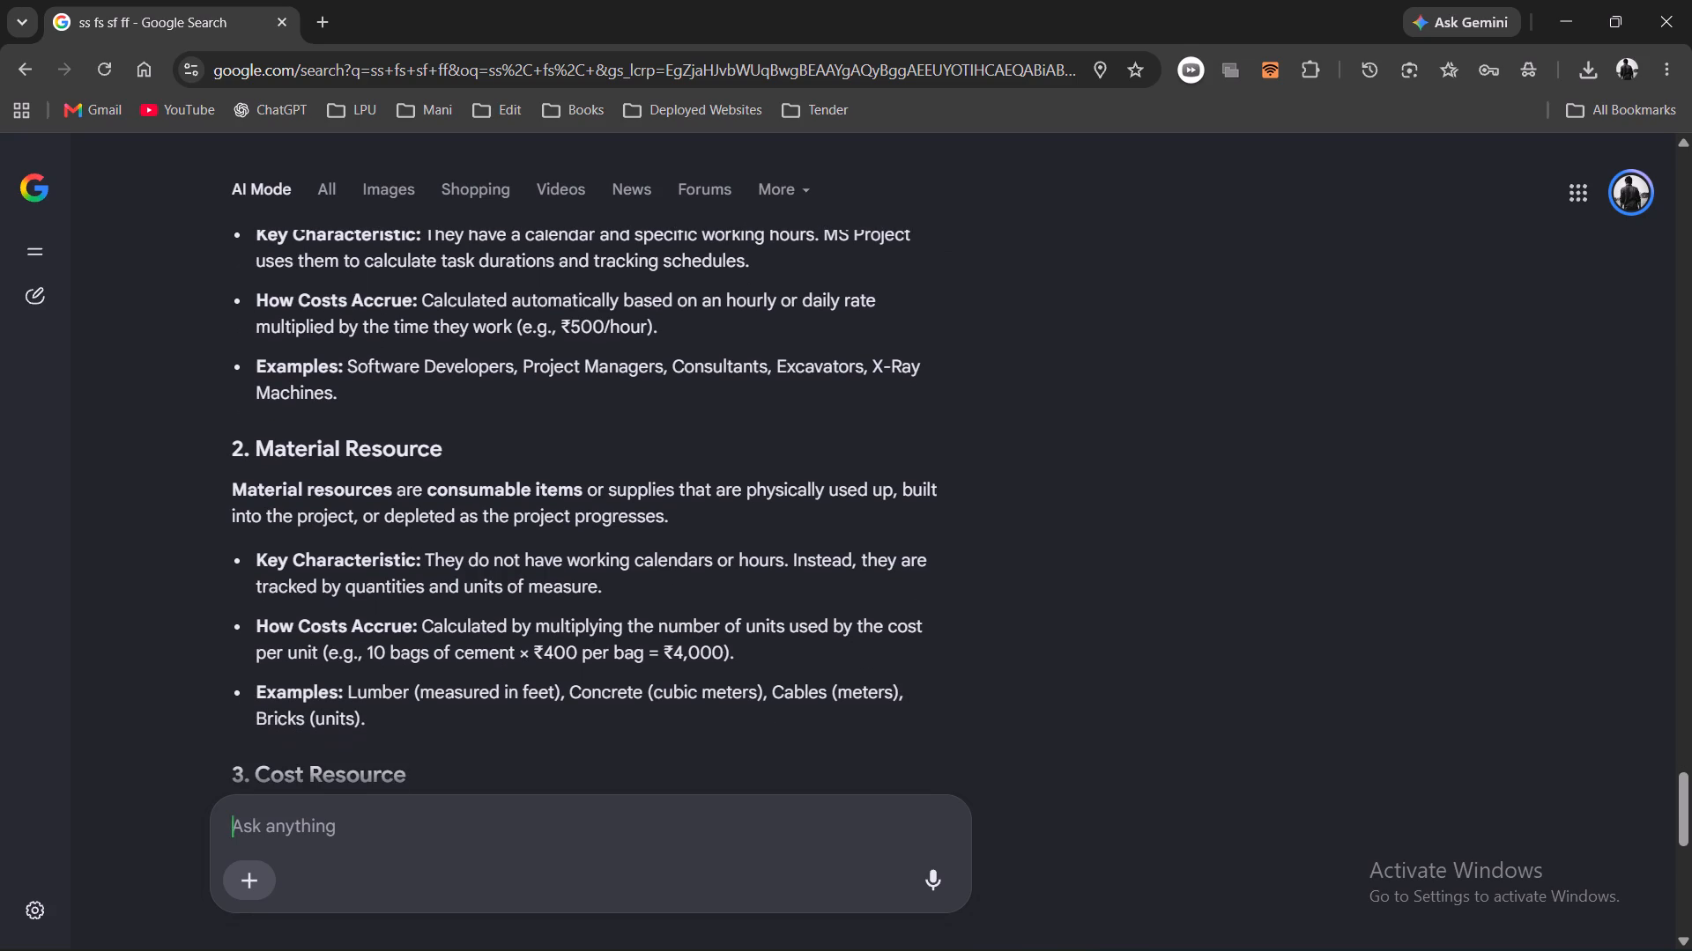
scroll(751, 579, "down", 3)
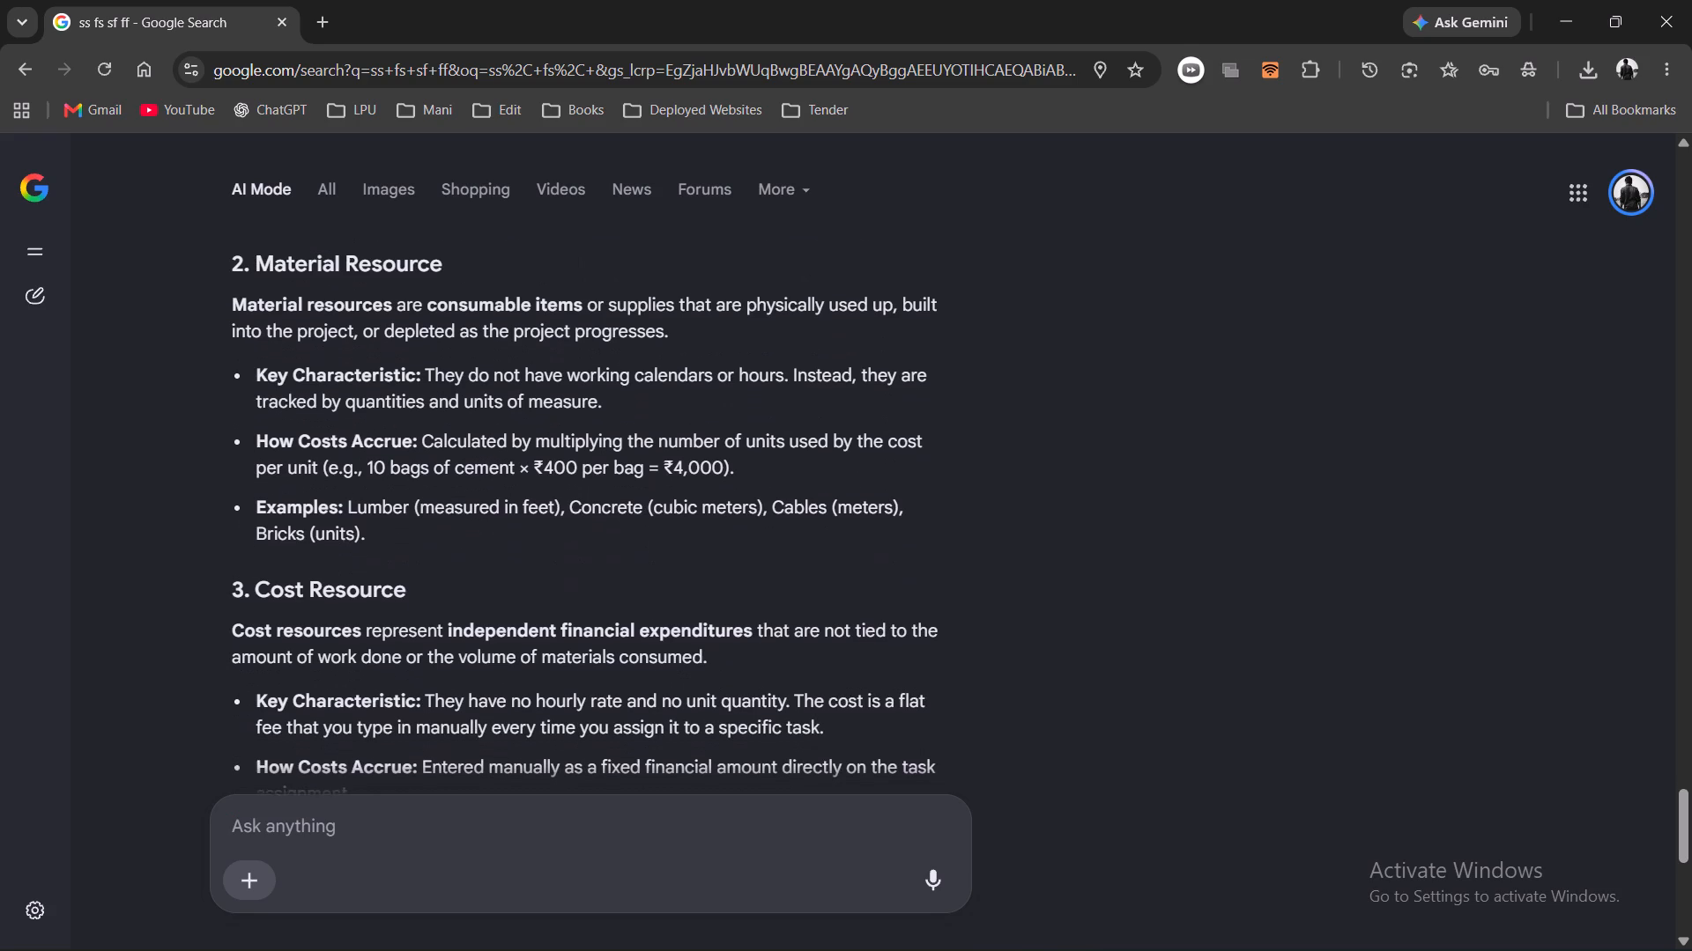
scroll(751, 579, "down", 2)
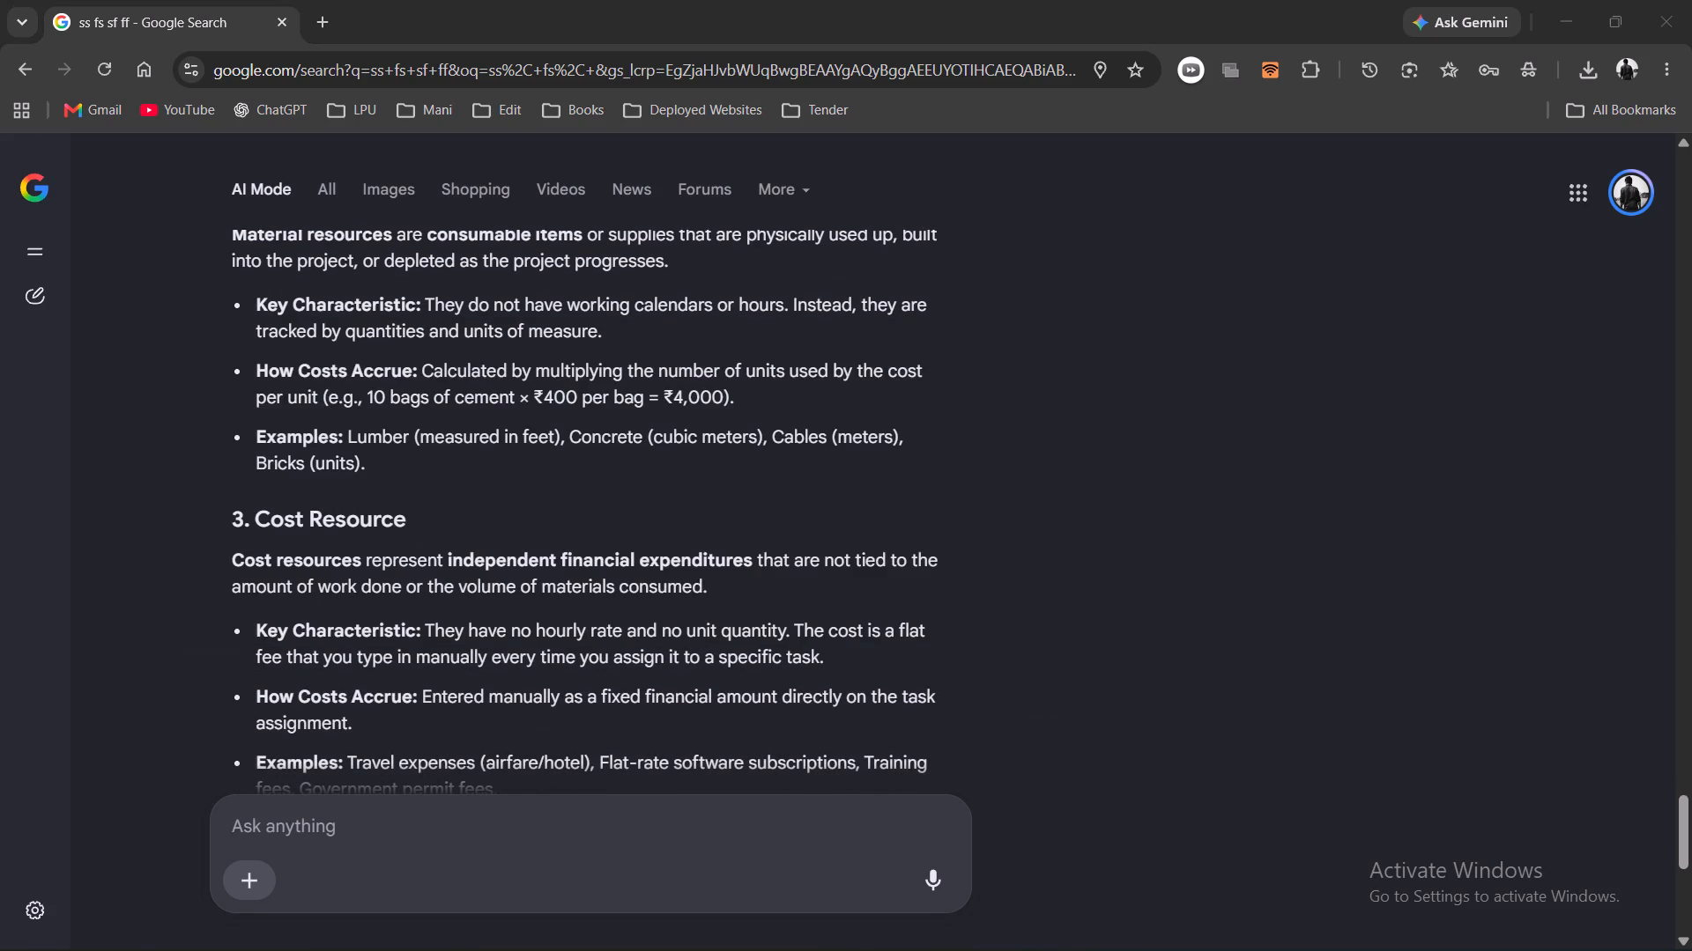
Switch to Microsoft Project and check the Resource Sheet's resource names against their types, going down to the Cost resource in row 11.
left_click(575, 468)
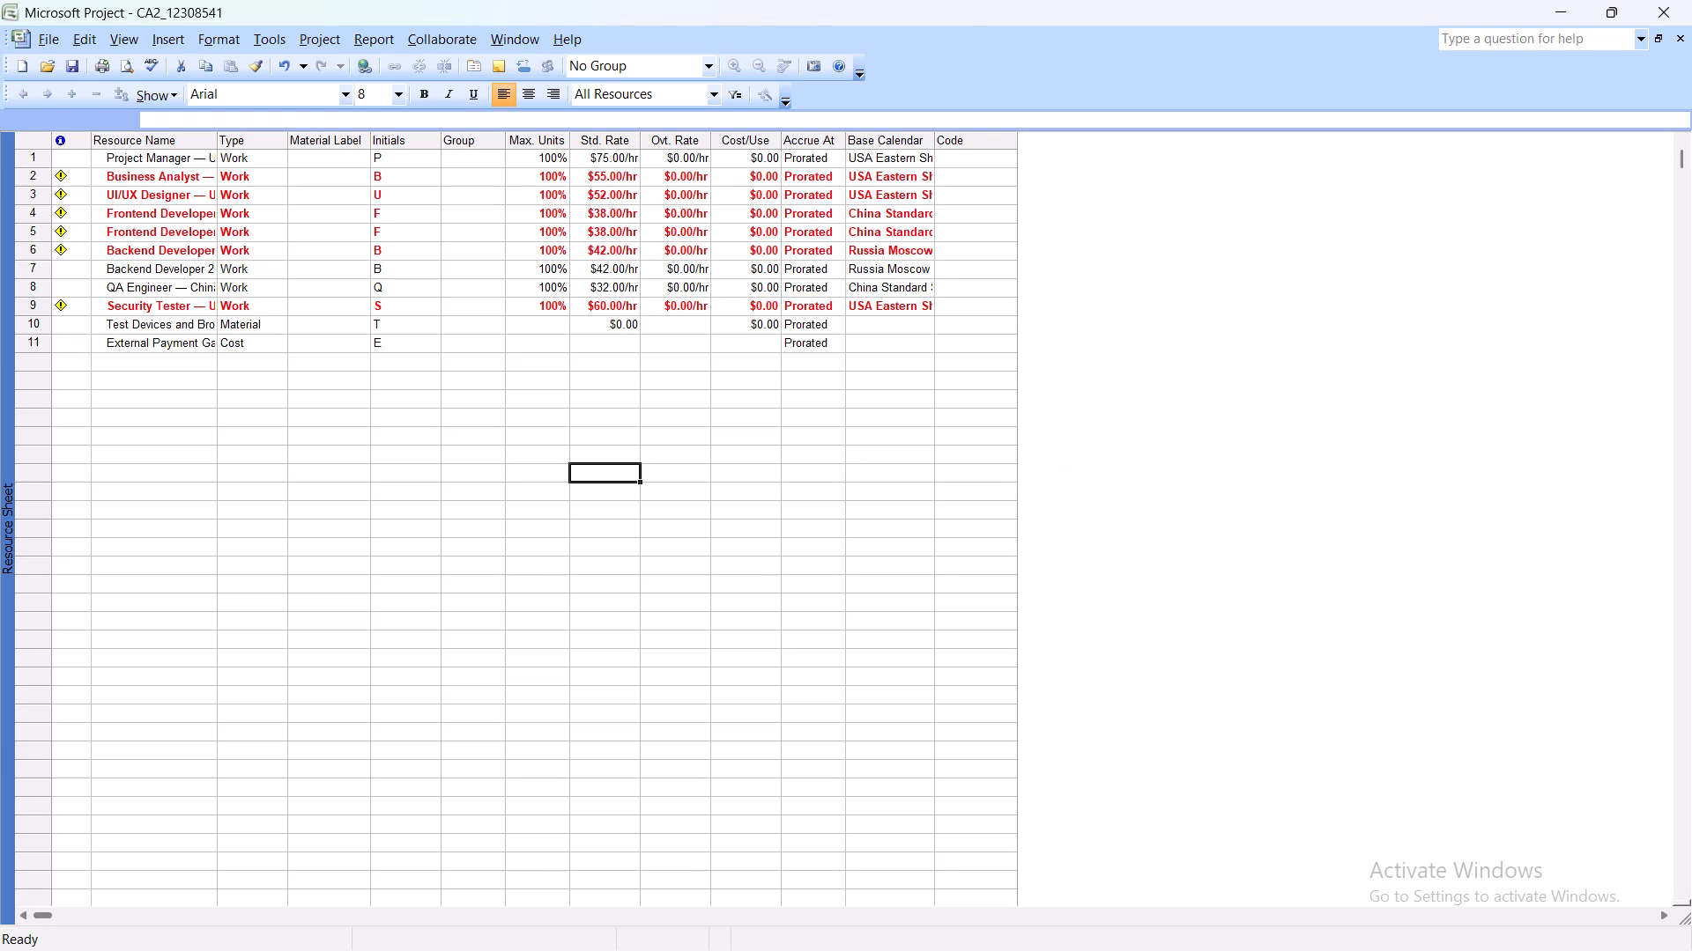
left_click(348, 285)
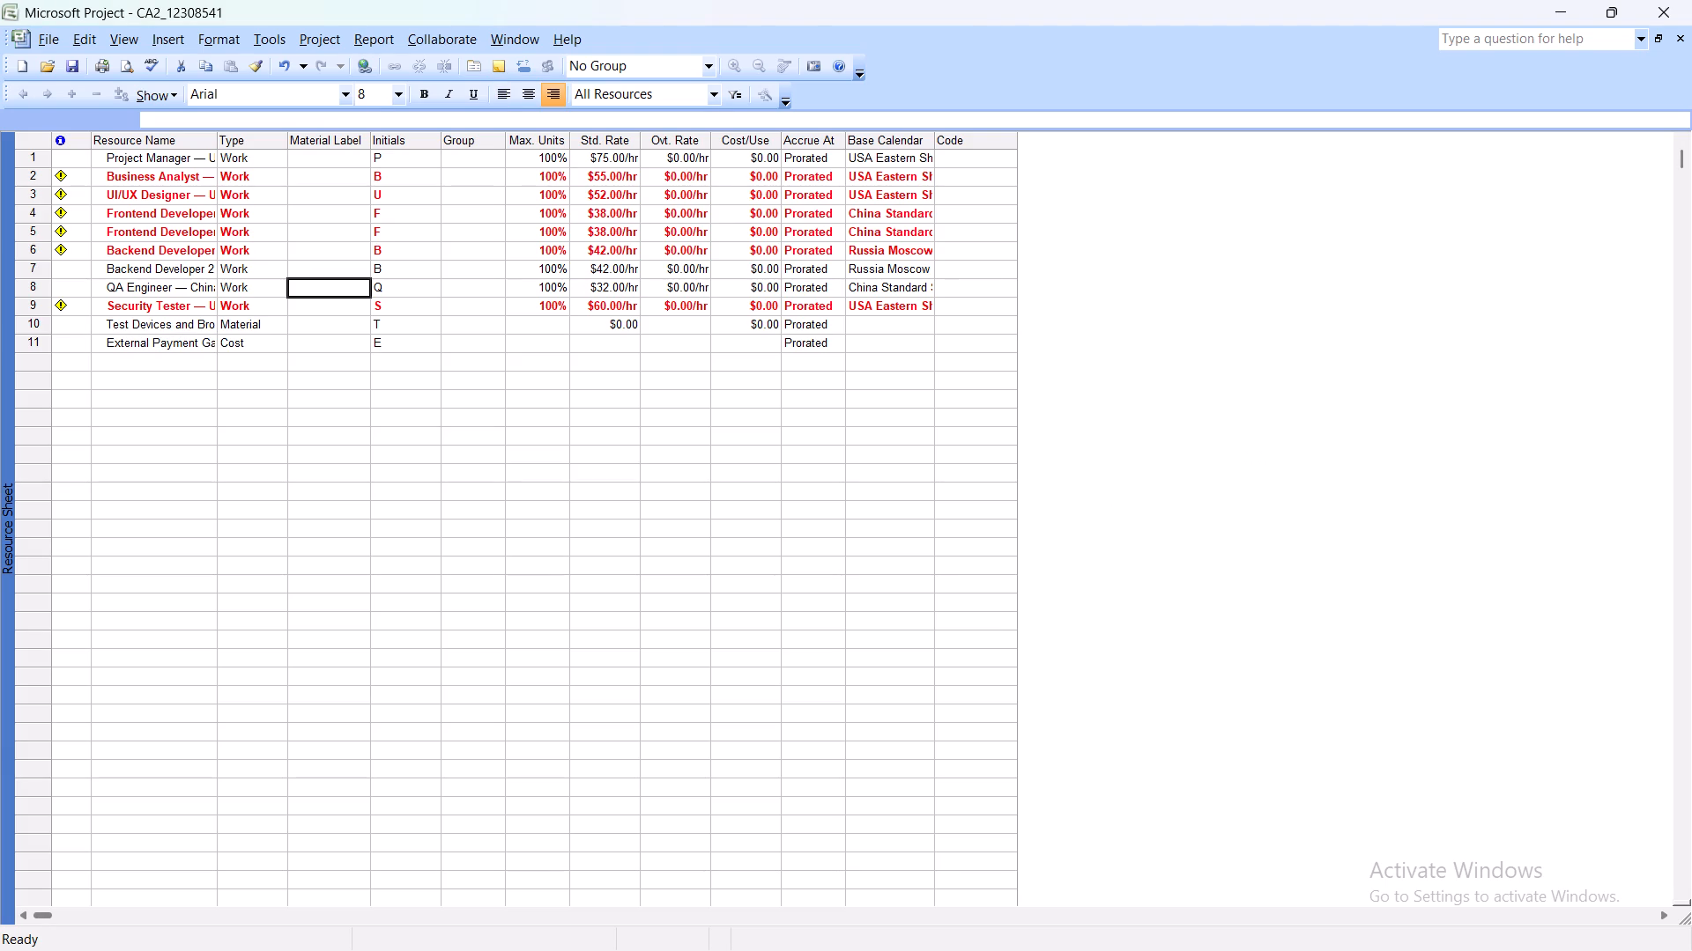
left_click(328, 168)
left_click(253, 185)
left_click(249, 211)
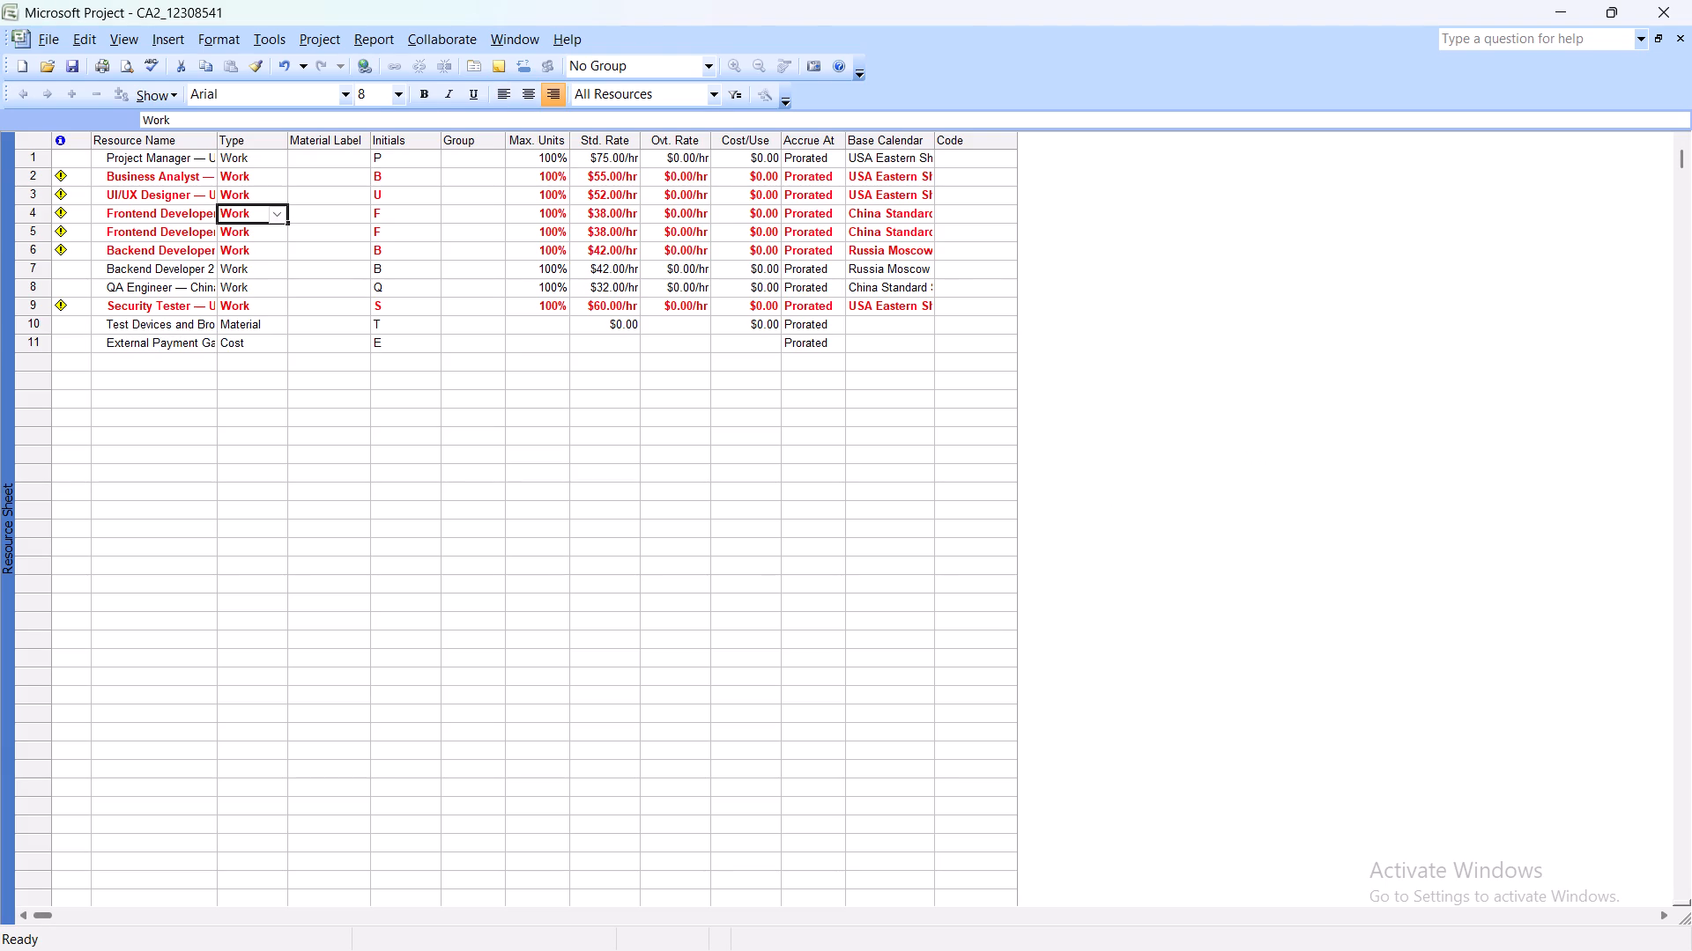
key("Left")
key("Down")
key("Down")
key("Down")
key("Down")
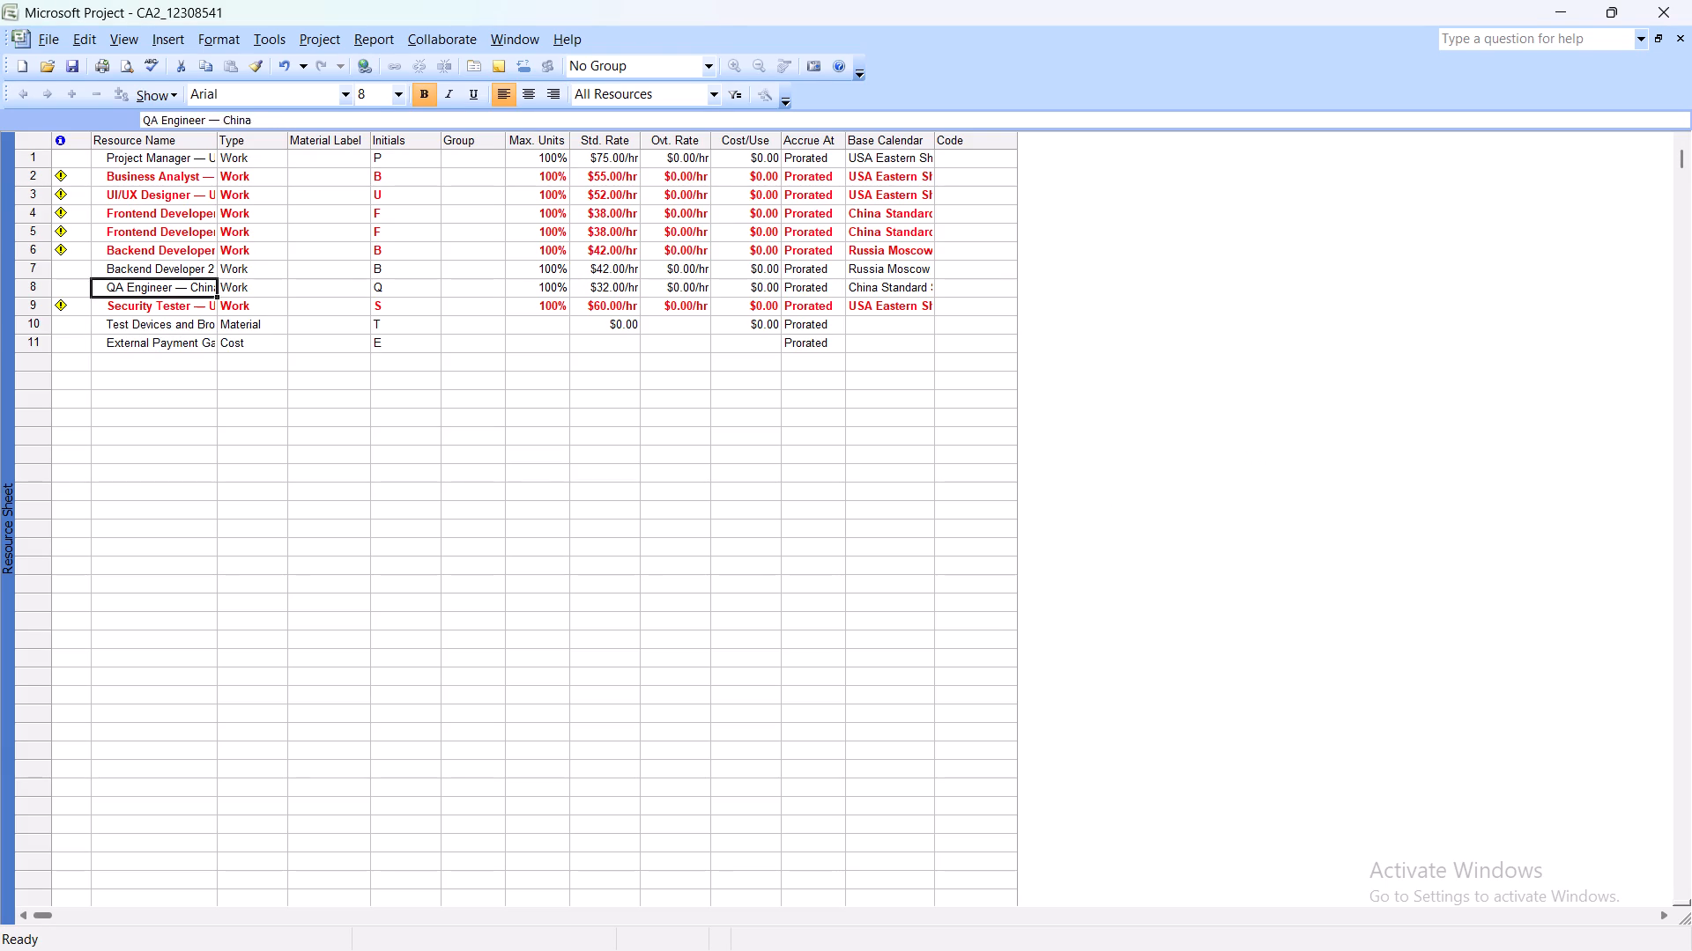
key("Down")
key("Down")
key("Down")
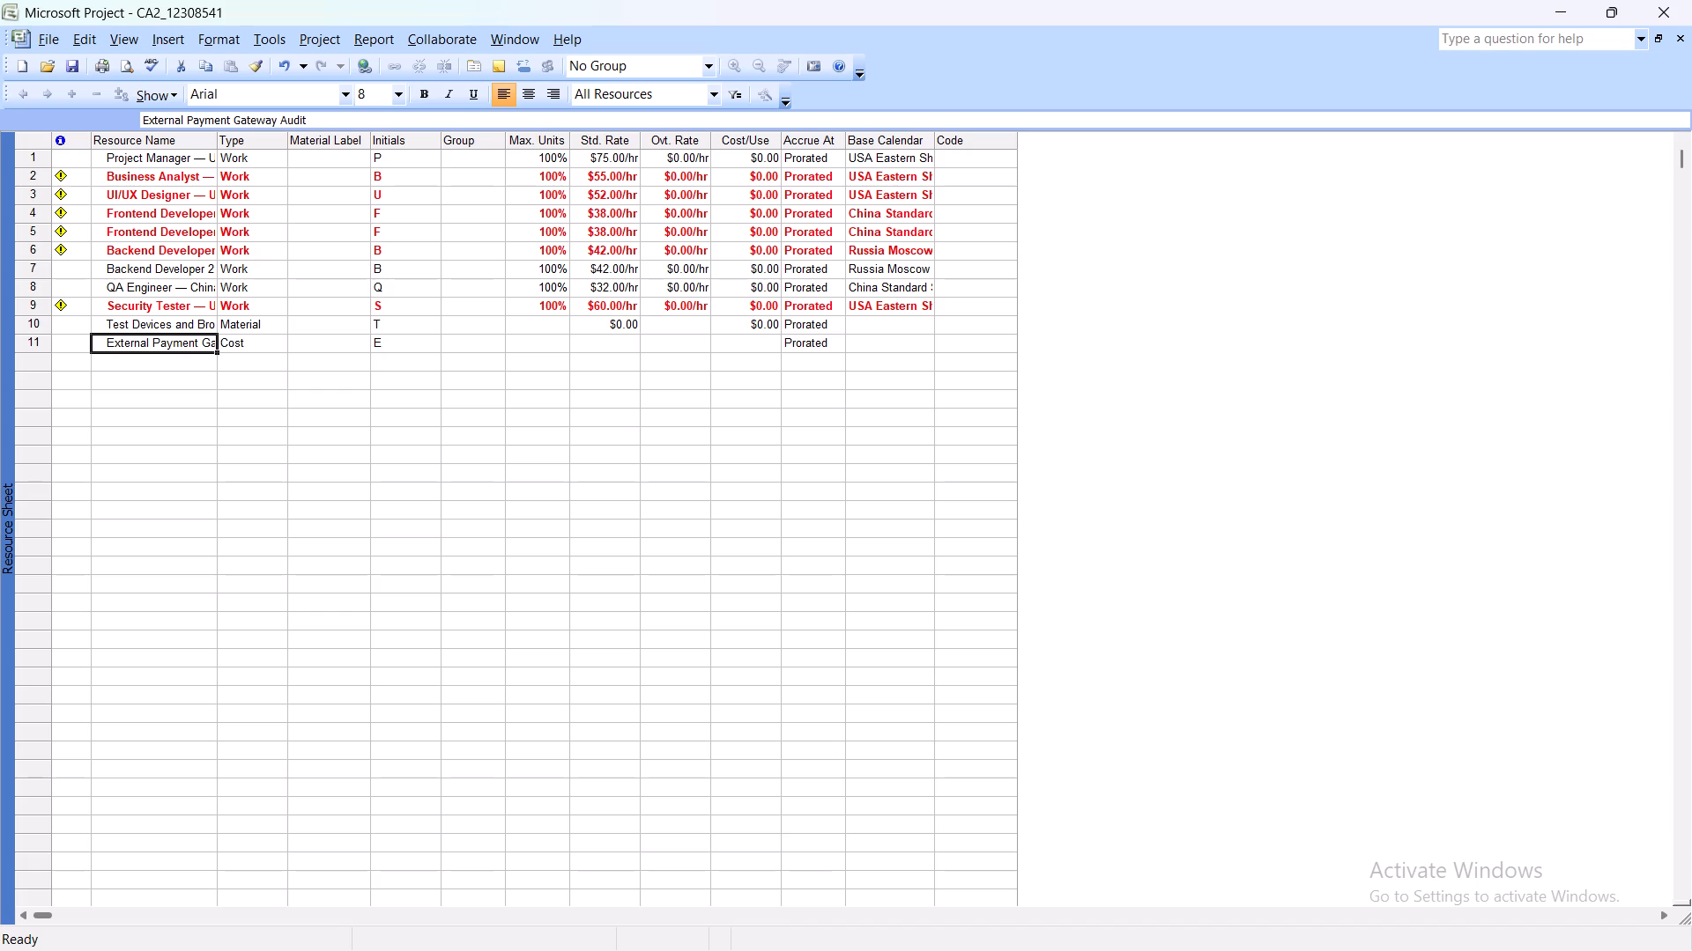